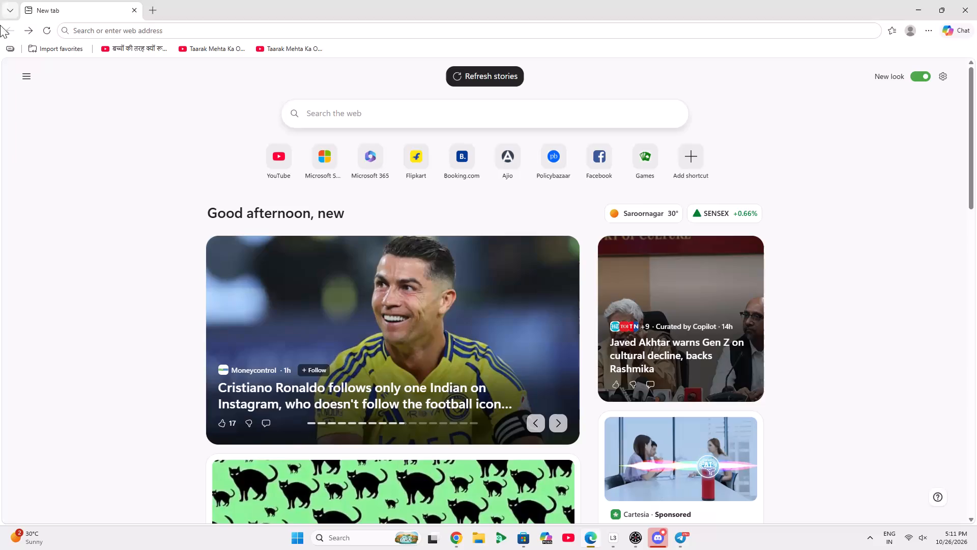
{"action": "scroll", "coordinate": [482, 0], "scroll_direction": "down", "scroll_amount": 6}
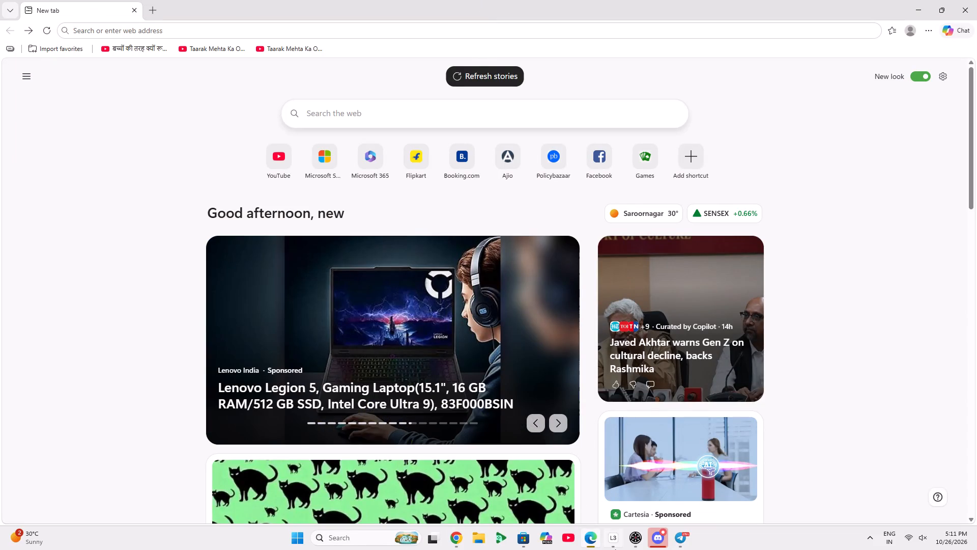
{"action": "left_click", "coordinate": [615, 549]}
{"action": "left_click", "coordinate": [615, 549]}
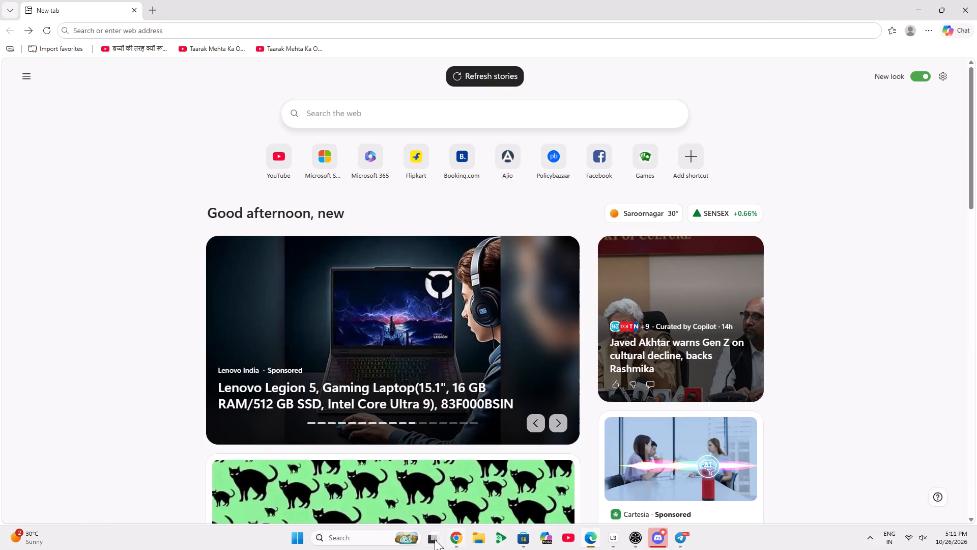
Switch to the Chrome window and open TradingView in a new tab.
{"action": "left_click", "coordinate": [432, 539]}
{"action": "left_click", "coordinate": [499, 482]}
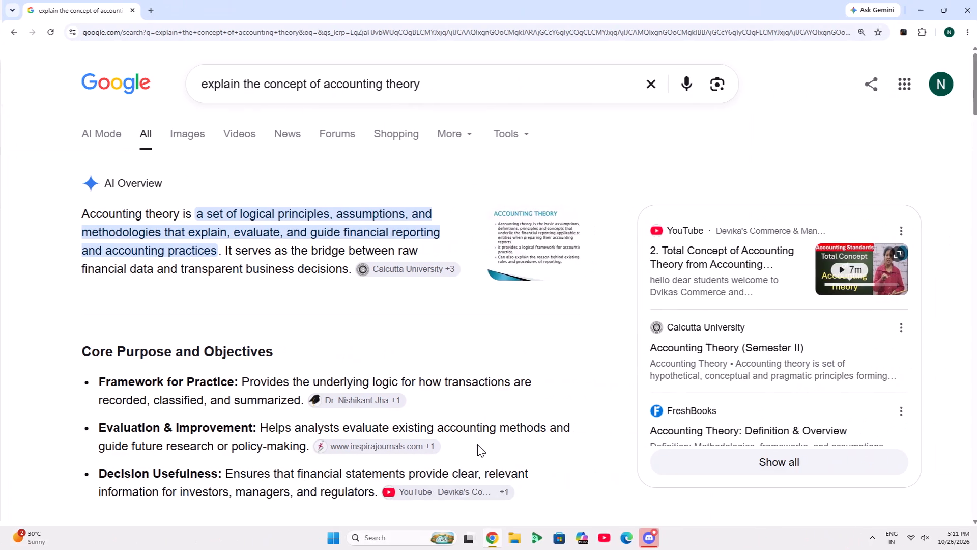
{"action": "left_click", "coordinate": [139, 3]}
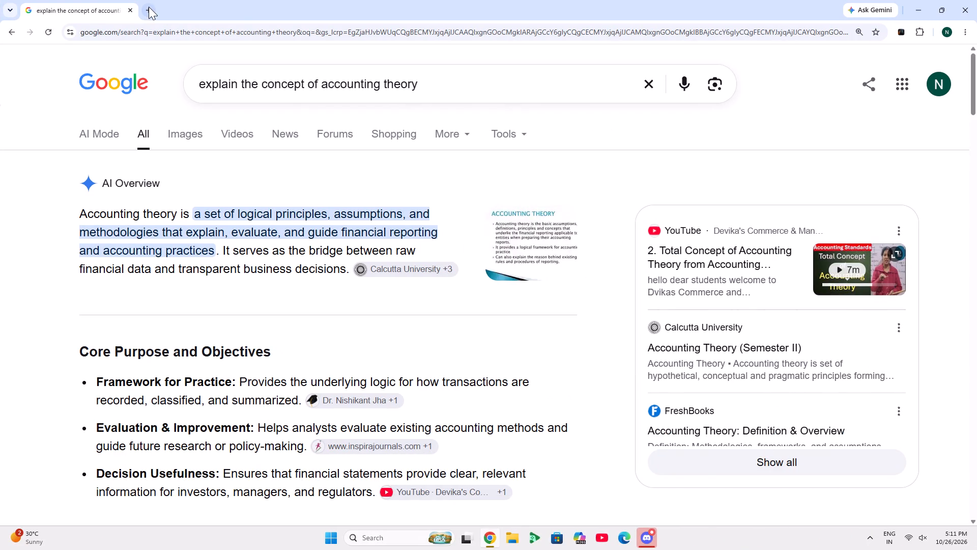
{"action": "left_click", "coordinate": [149, 7]}
{"action": "left_click", "coordinate": [419, 207]}
{"action": "left_click", "coordinate": [393, 172]}
{"action": "left_click", "coordinate": [400, 197]}
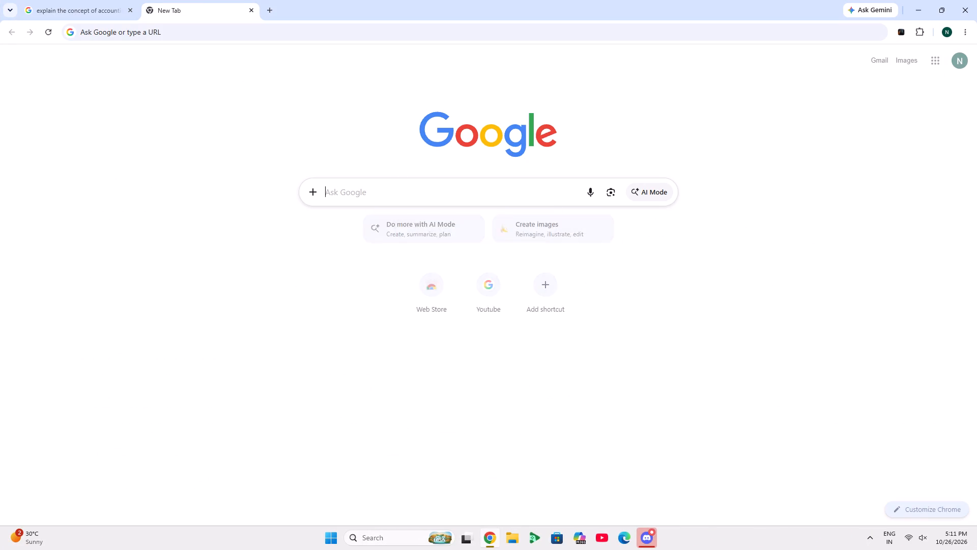
{"action": "left_click", "coordinate": [377, 245]}
{"action": "left_click", "coordinate": [158, 209]}
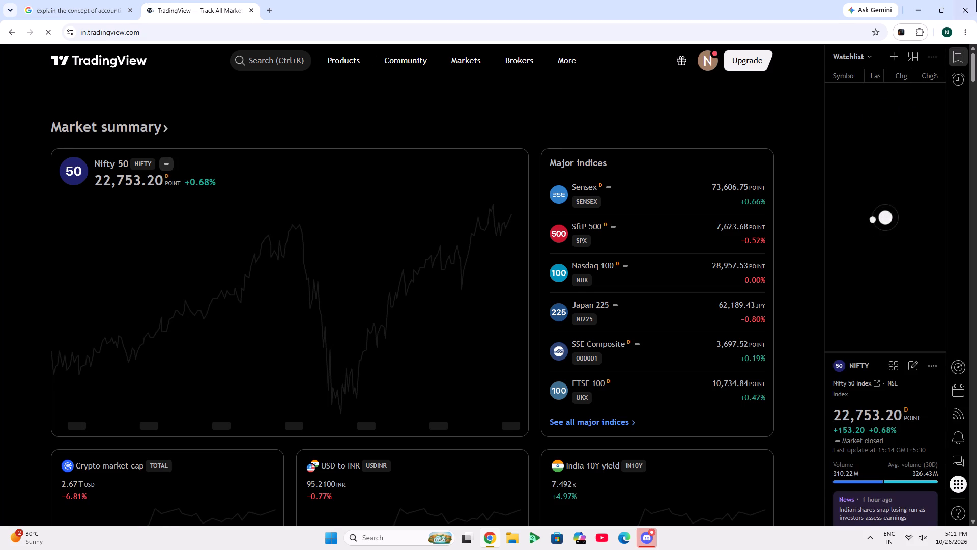
Open the full chart of XAUUSD (Gold Spot / U.S. Dollar) from the watchlist.
{"action": "scroll", "coordinate": [976, 0], "scroll_direction": "down", "scroll_amount": 4}
{"action": "scroll", "coordinate": [976, 0], "scroll_direction": "up", "scroll_amount": 5}
{"action": "scroll", "coordinate": [976, 0], "scroll_direction": "down", "scroll_amount": 5}
{"action": "left_click", "coordinate": [865, 95]}
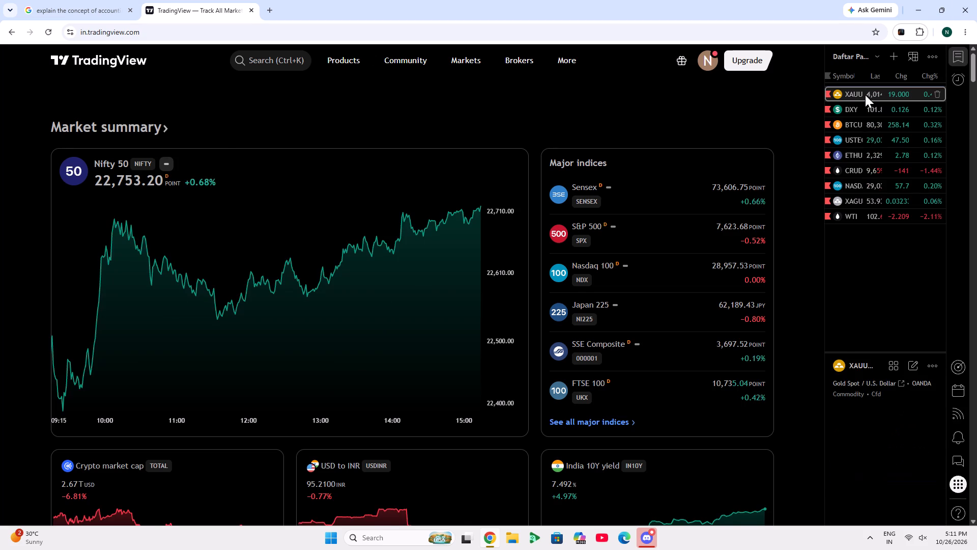
{"action": "left_click", "coordinate": [739, 299]}
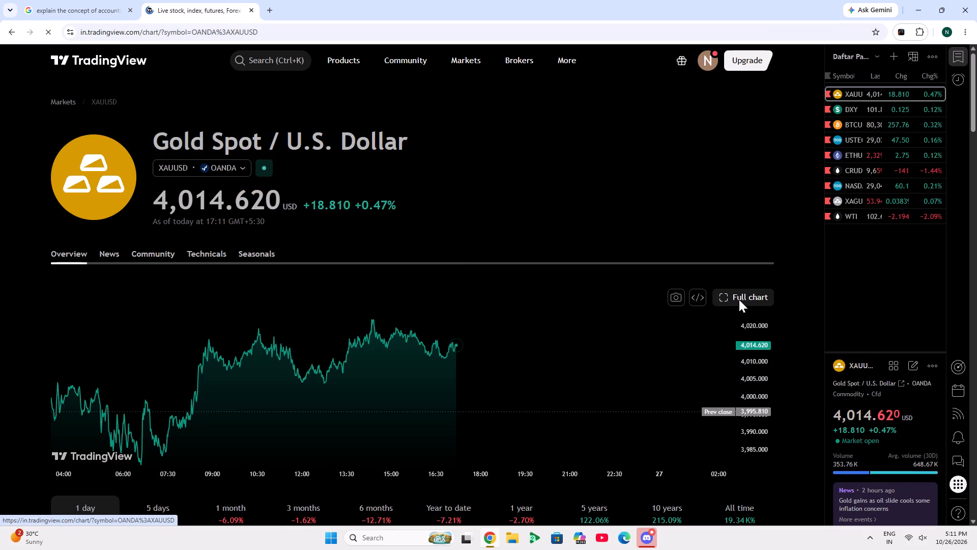
Examine the 15-minute gold chart around the latest candles, the Fibonacci retracement levels and the fvg zone.
{"action": "scroll", "coordinate": [674, 325], "scroll_direction": "down", "scroll_amount": 5}
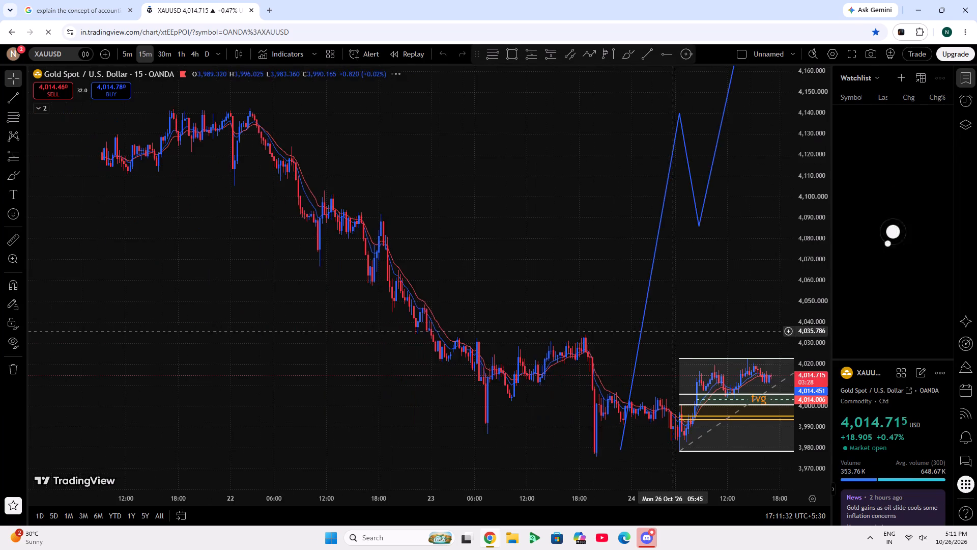
{"action": "scroll", "coordinate": [669, 338], "scroll_direction": "up", "scroll_amount": 7}
{"action": "left_click_drag", "start_coordinate": [741, 244], "coordinate": [542, 201]}
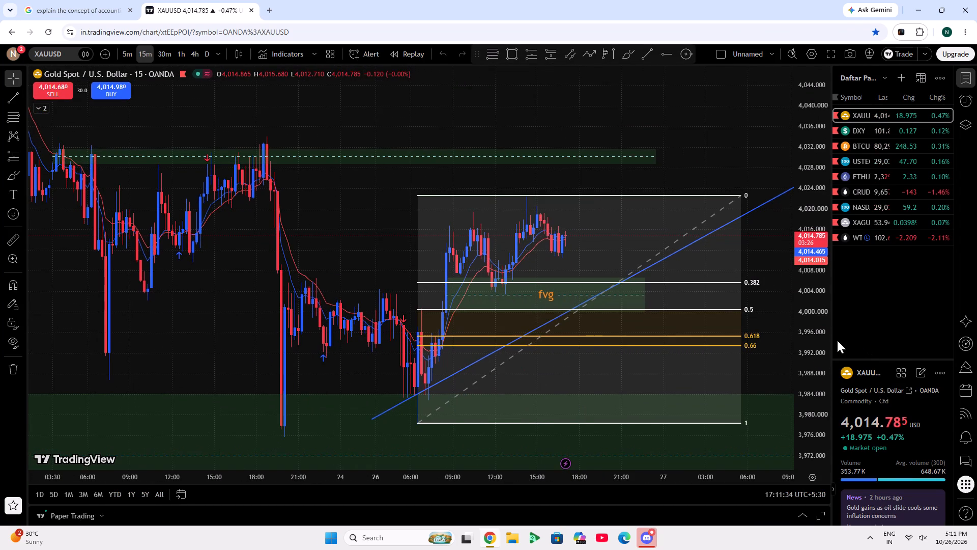
{"action": "scroll", "coordinate": [836, 340], "scroll_direction": "up", "scroll_amount": 4}
{"action": "scroll", "coordinate": [815, 380], "scroll_direction": "up", "scroll_amount": 3}
{"action": "left_click_drag", "start_coordinate": [785, 322], "coordinate": [712, 394]}
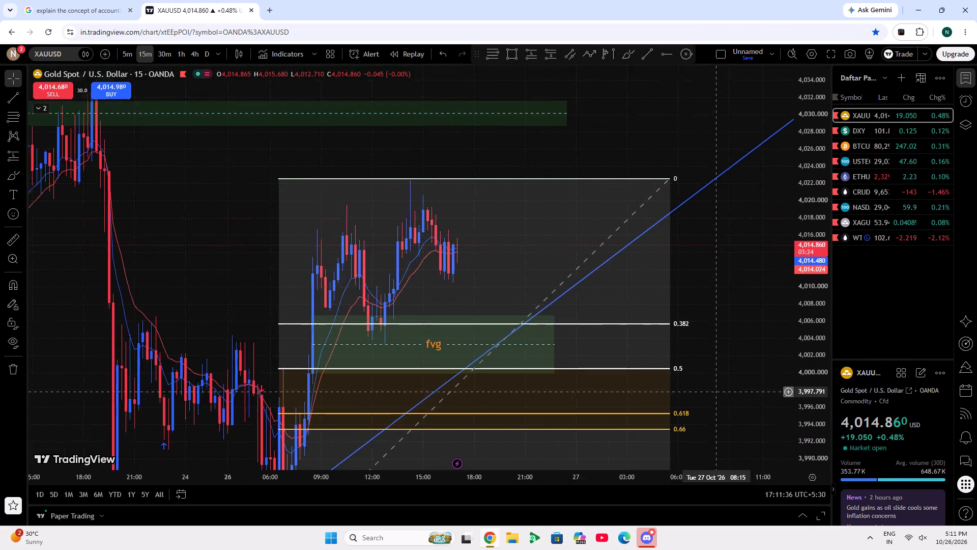
{"action": "left_click_drag", "start_coordinate": [712, 394], "coordinate": [712, 395]}
{"action": "scroll", "coordinate": [202, 258], "scroll_direction": "up", "scroll_amount": 3}
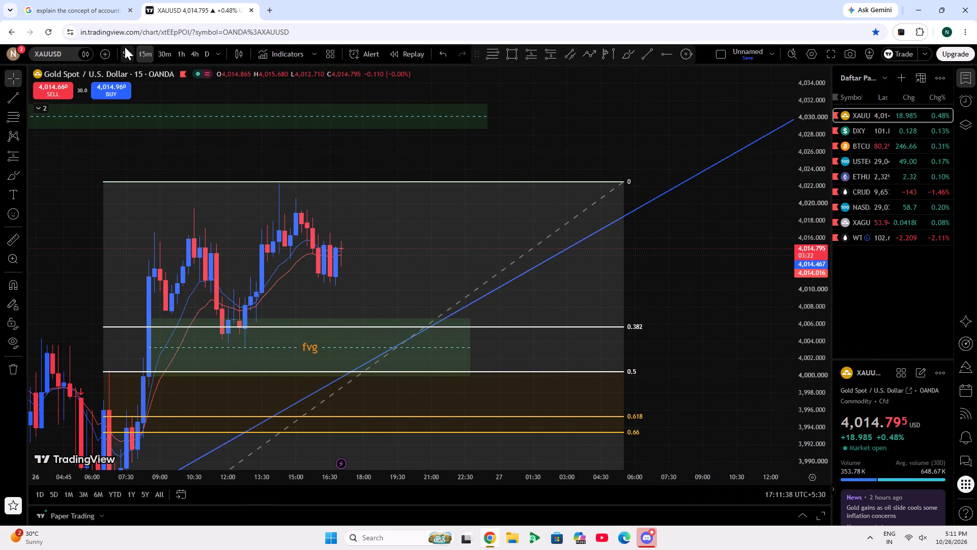
Switch the gold chart to the 5-minute timeframe and examine the earlier drop and the price action above the fvg zone.
{"action": "left_click", "coordinate": [122, 46]}
{"action": "scroll", "coordinate": [481, 161], "scroll_direction": "down", "scroll_amount": 10}
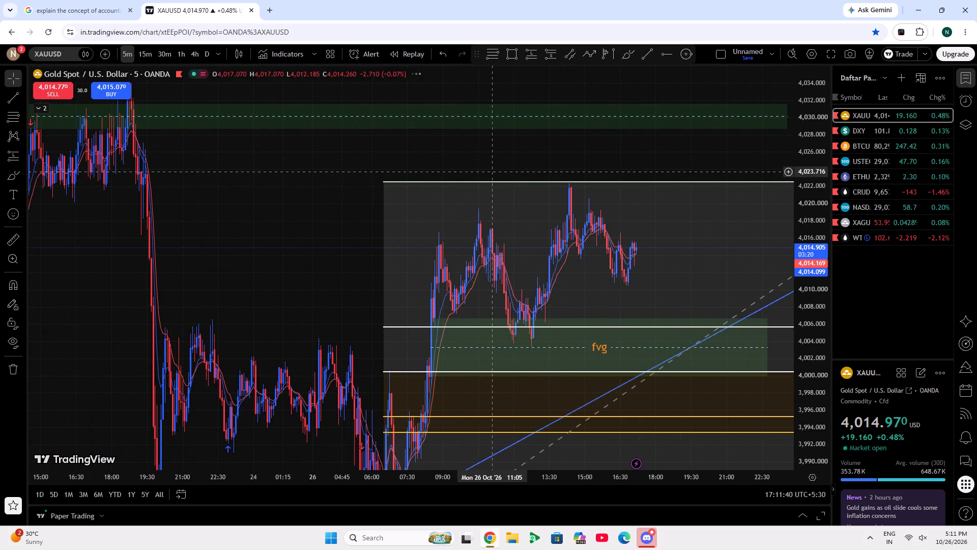
{"action": "scroll", "coordinate": [519, 186], "scroll_direction": "up", "scroll_amount": 2}
{"action": "left_click_drag", "start_coordinate": [185, 202], "coordinate": [341, 201]}
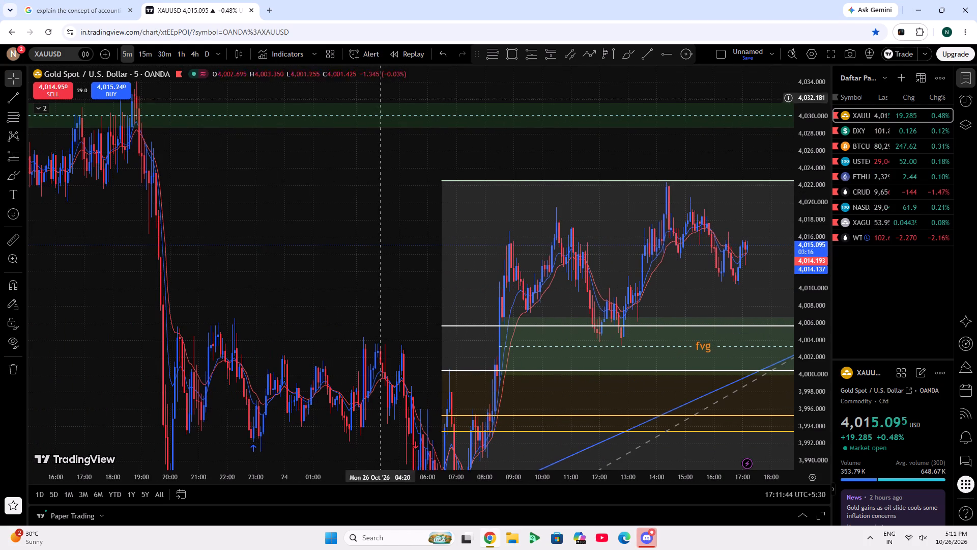
{"action": "left_click_drag", "start_coordinate": [489, 138], "coordinate": [220, 130]}
{"action": "scroll", "coordinate": [812, 329], "scroll_direction": "up", "scroll_amount": 5}
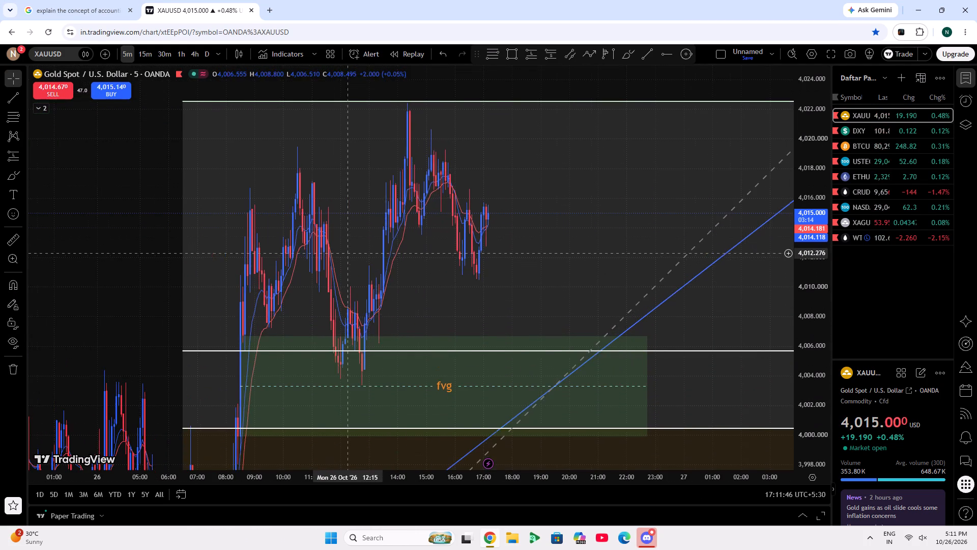
{"action": "scroll", "coordinate": [347, 253], "scroll_direction": "up", "scroll_amount": 2}
Switch the gold chart to the 1-hour timeframe, reset its price scale and examine the candles around the Fibonacci retracement.
{"action": "left_click", "coordinate": [180, 54]}
{"action": "double_click", "coordinate": [819, 306]}
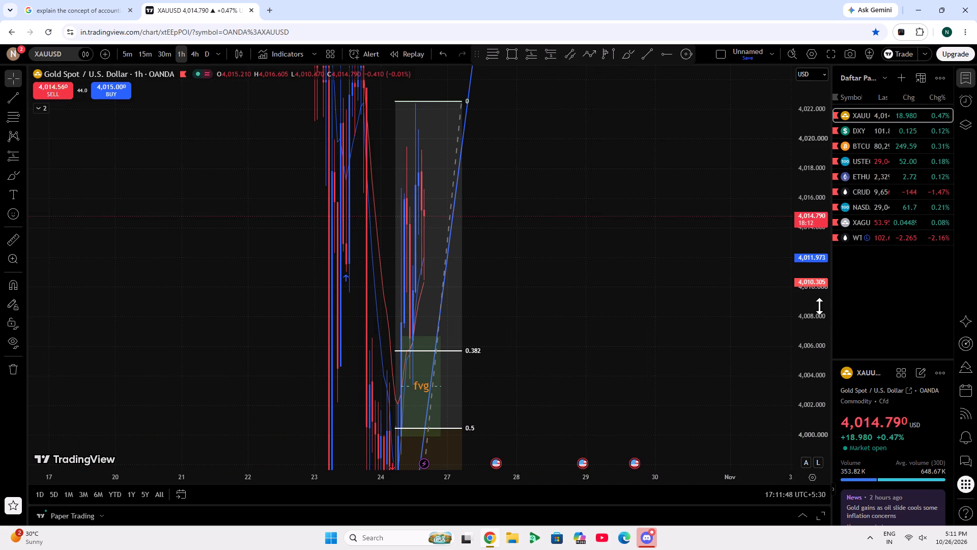
{"action": "scroll", "coordinate": [106, 513], "scroll_direction": "up", "scroll_amount": 7}
{"action": "scroll", "coordinate": [356, 320], "scroll_direction": "up", "scroll_amount": 6}
{"action": "left_click_drag", "start_coordinate": [346, 315], "coordinate": [794, 320]}
{"action": "scroll", "coordinate": [421, 329], "scroll_direction": "up", "scroll_amount": 3}
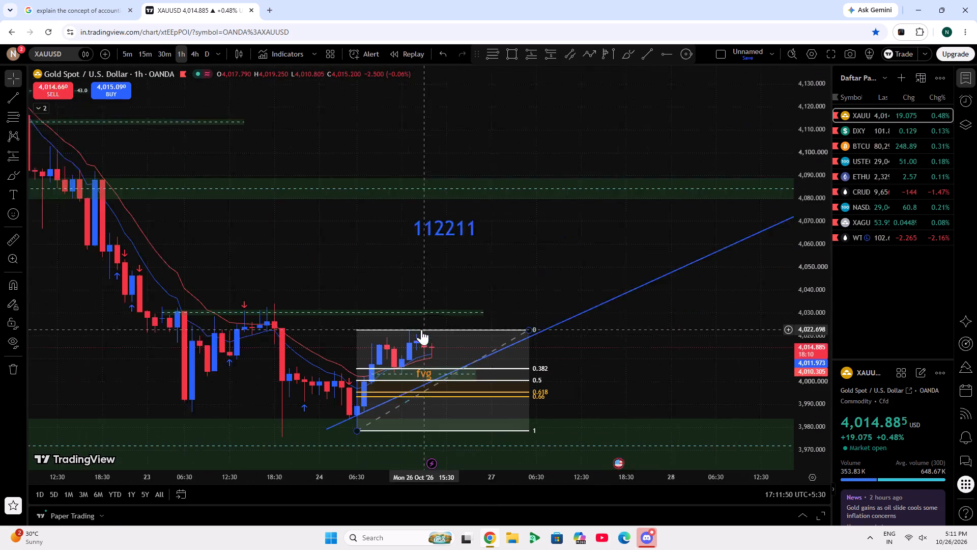
{"action": "scroll", "coordinate": [421, 329], "scroll_direction": "up", "scroll_amount": 2}
{"action": "left_click_drag", "start_coordinate": [607, 359], "coordinate": [522, 309]}
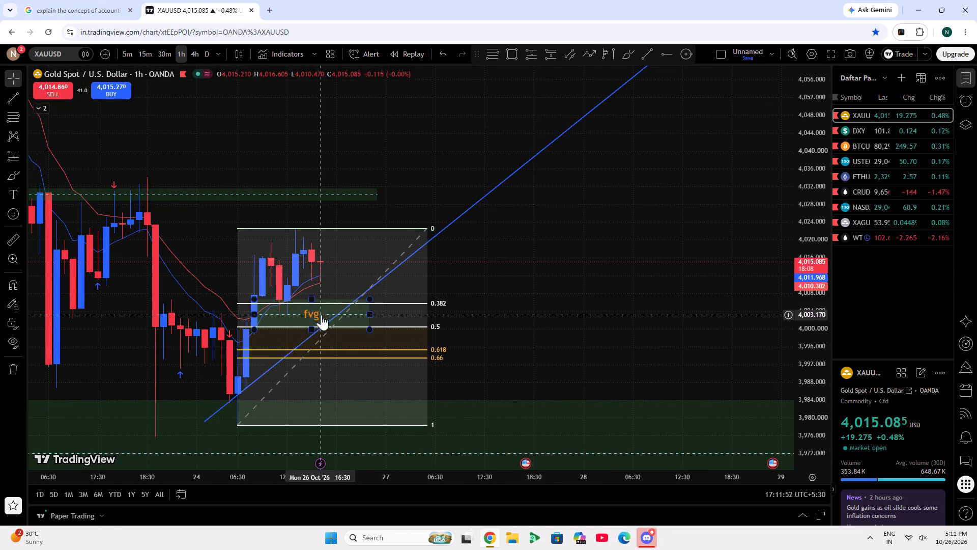
{"action": "left_click", "coordinate": [614, 329]}
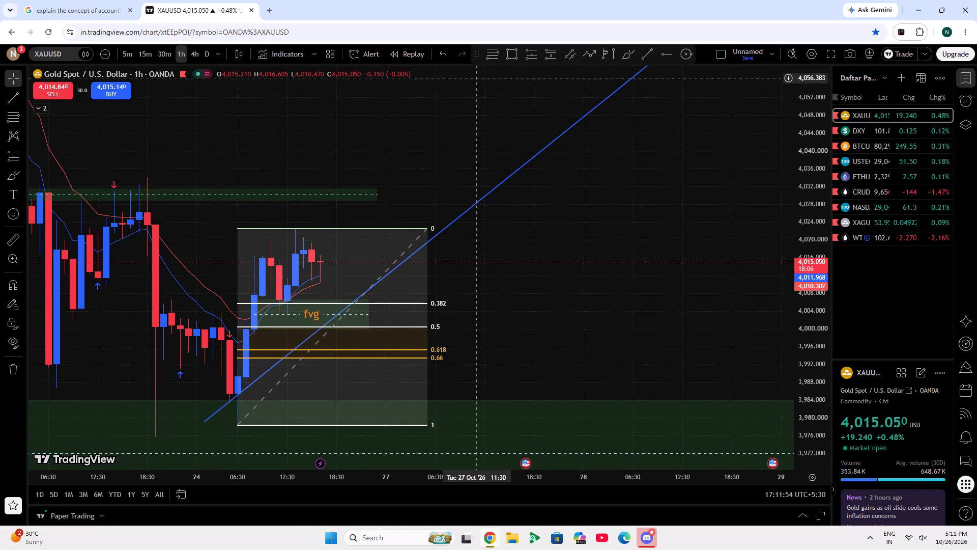
Place a long position on the recent 1-hour candles with entry at about 4,009.69 and tighten its stop to about 4,004.54.
{"action": "left_click", "coordinate": [535, 57]}
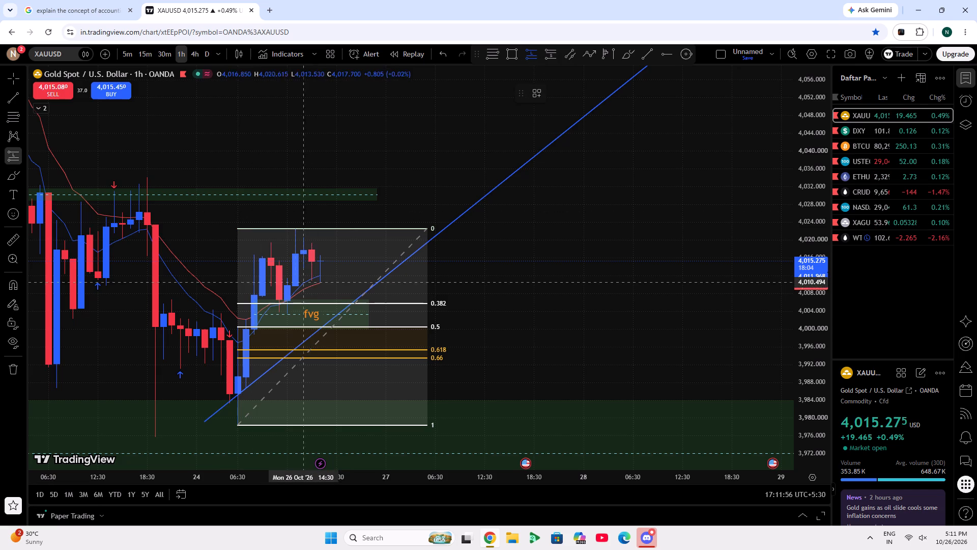
{"action": "left_click", "coordinate": [295, 286]}
{"action": "left_click_drag", "start_coordinate": [296, 337], "coordinate": [293, 327]}
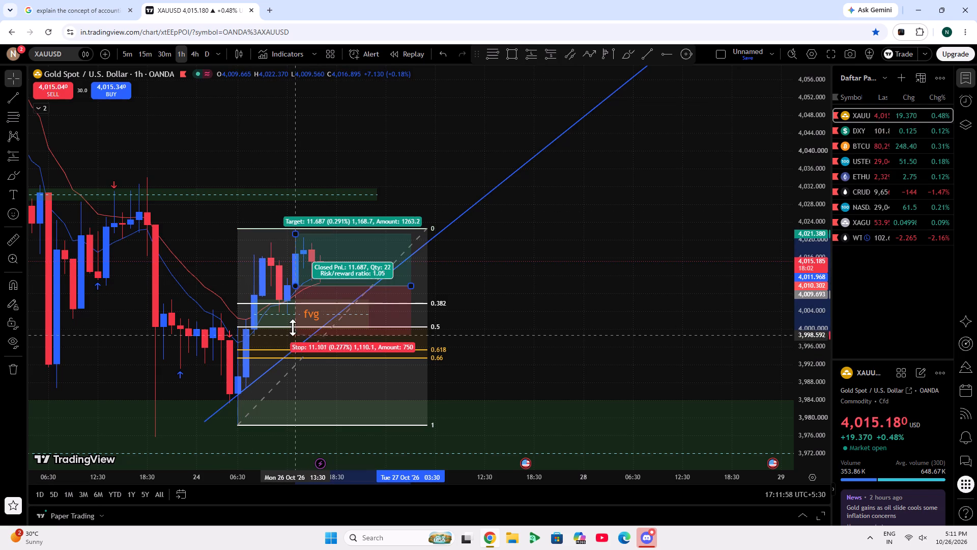
{"action": "left_click_drag", "start_coordinate": [293, 327], "coordinate": [293, 309]}
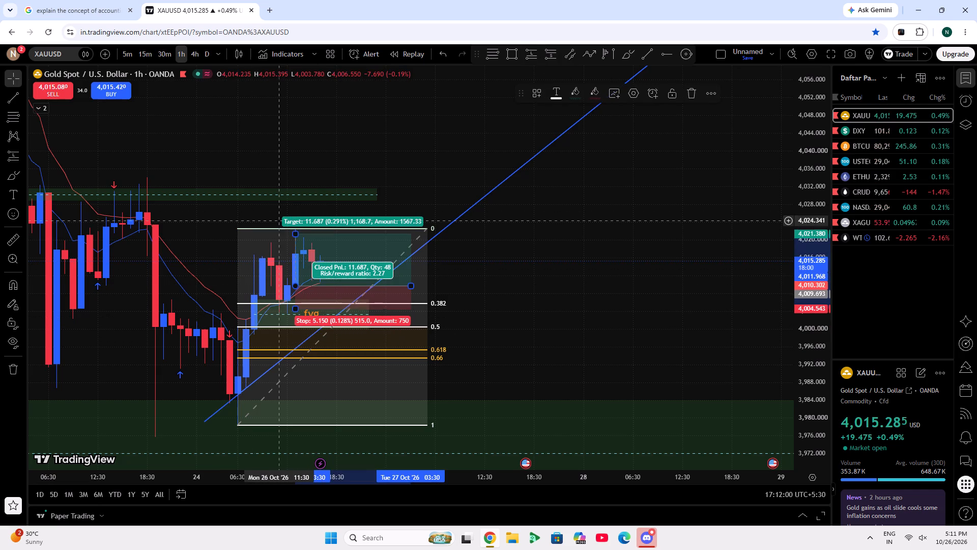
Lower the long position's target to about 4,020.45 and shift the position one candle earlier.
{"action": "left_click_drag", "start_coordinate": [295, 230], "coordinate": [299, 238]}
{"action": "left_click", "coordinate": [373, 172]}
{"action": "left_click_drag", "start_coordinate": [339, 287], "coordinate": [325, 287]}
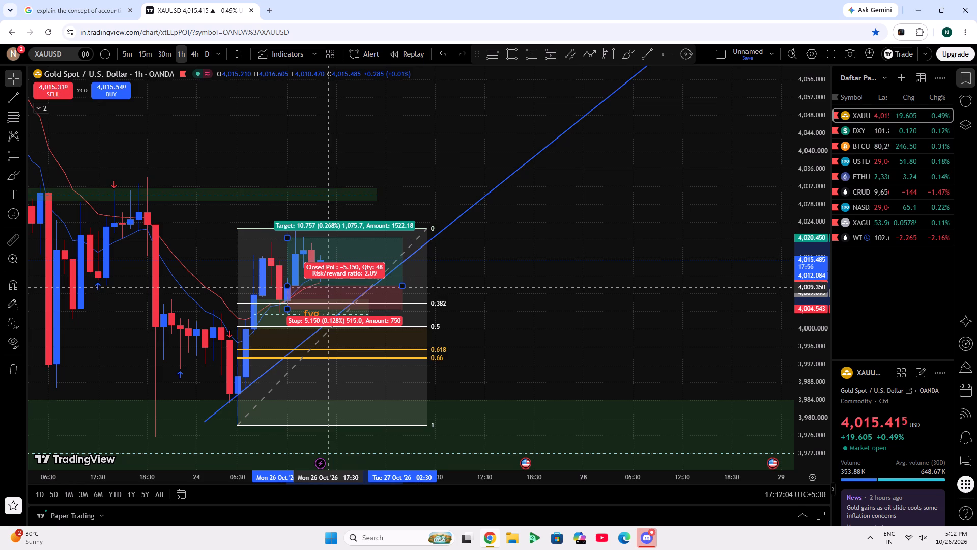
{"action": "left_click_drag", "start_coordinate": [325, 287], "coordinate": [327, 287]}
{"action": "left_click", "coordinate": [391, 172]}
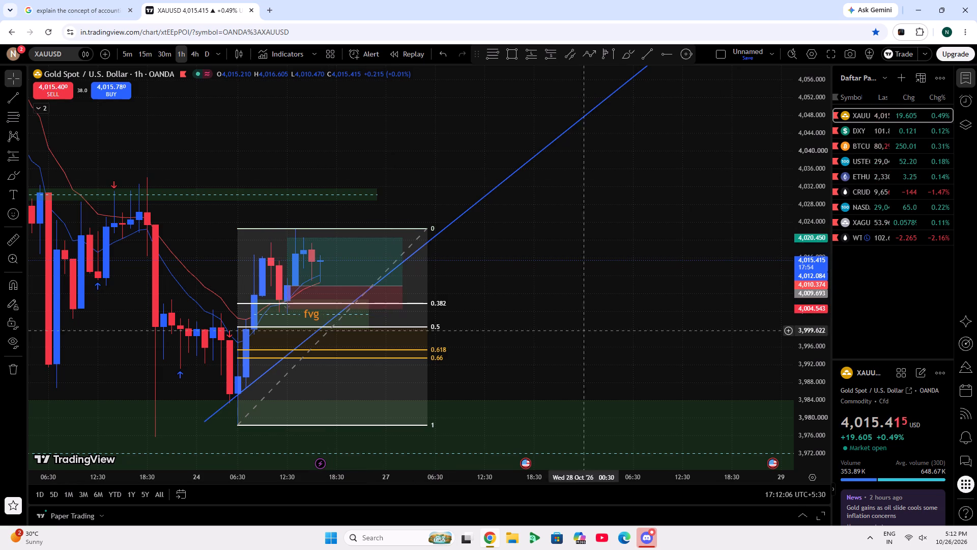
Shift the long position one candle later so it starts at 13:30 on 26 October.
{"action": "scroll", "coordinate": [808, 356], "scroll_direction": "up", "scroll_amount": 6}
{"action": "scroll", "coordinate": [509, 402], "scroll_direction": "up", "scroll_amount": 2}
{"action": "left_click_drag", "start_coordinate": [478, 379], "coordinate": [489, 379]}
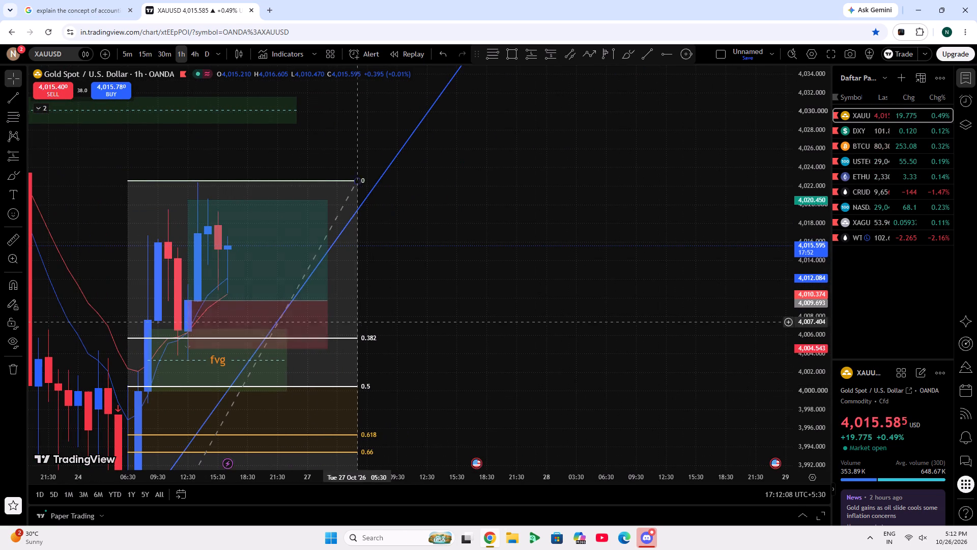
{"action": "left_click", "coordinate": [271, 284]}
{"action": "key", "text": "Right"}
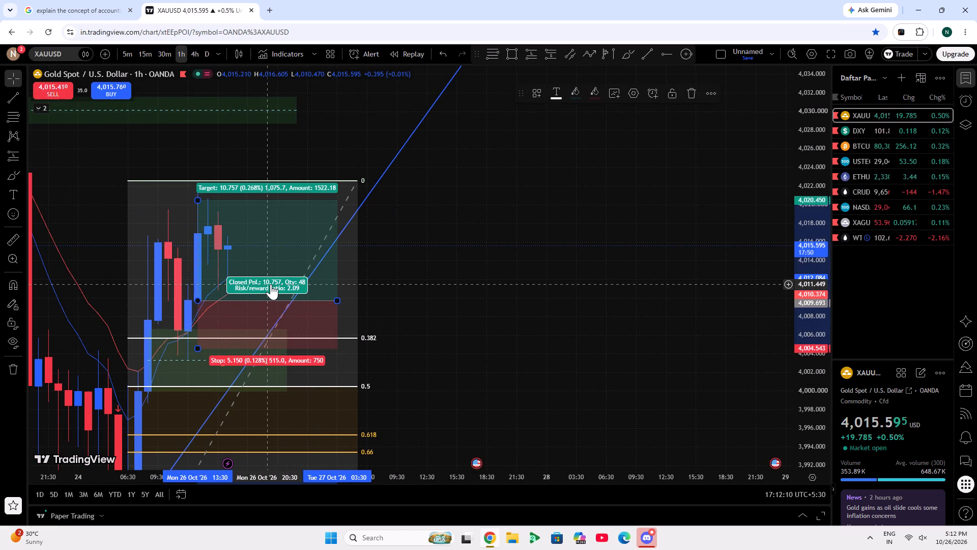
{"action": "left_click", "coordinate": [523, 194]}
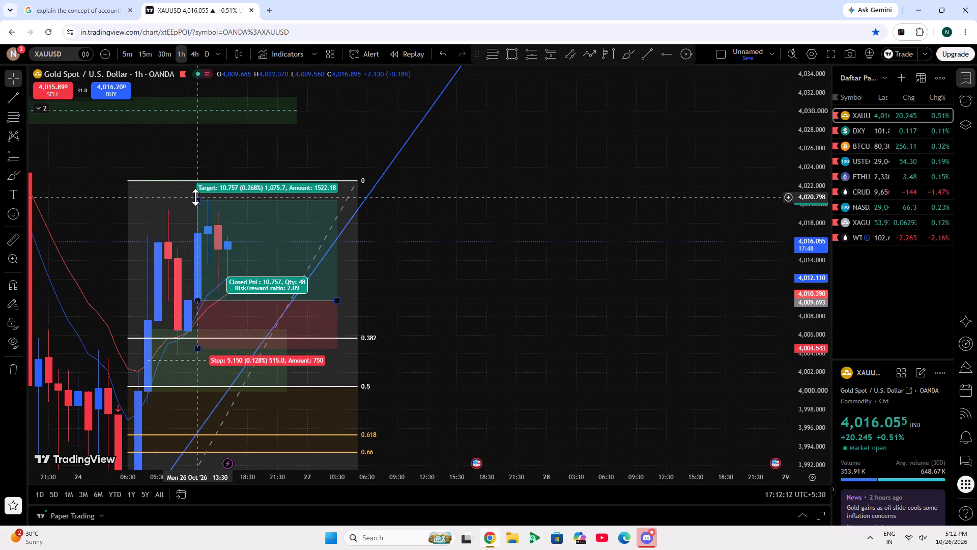
Adjust the long position's target level to about 4,019.92.
{"action": "left_click_drag", "start_coordinate": [198, 198], "coordinate": [182, 204]}
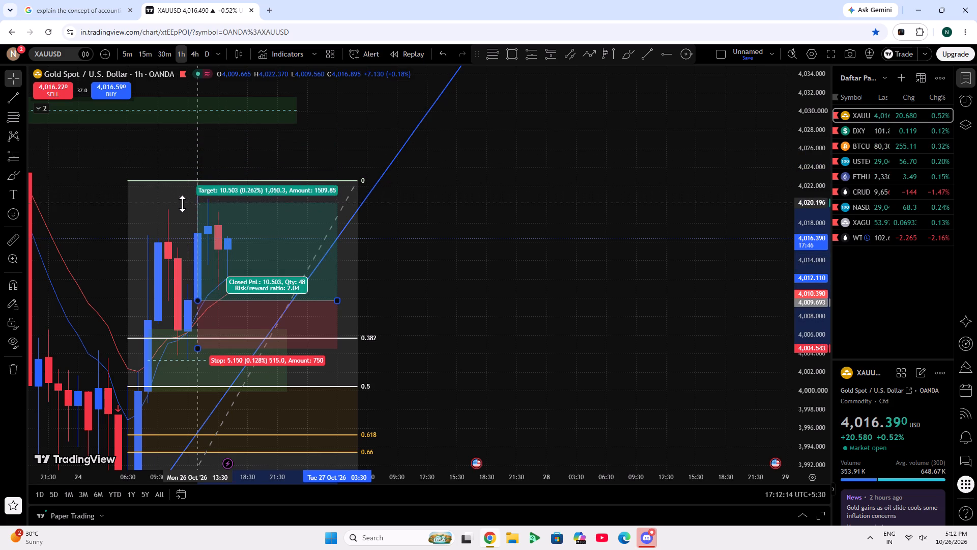
{"action": "left_click_drag", "start_coordinate": [182, 204], "coordinate": [170, 184]}
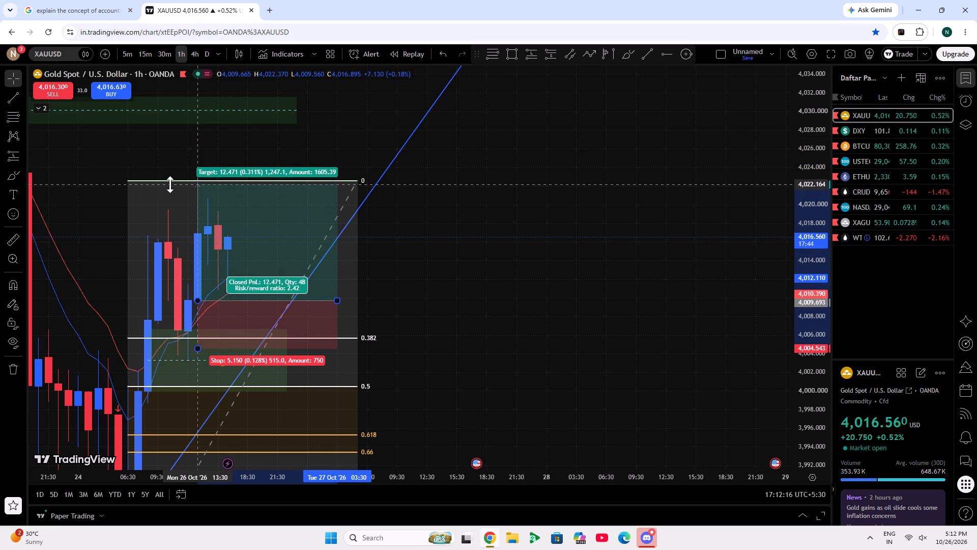
{"action": "left_click_drag", "start_coordinate": [170, 184], "coordinate": [177, 205]}
{"action": "left_click", "coordinate": [238, 140]}
Switch the gold chart to the 30-minute timeframe.
{"action": "scroll", "coordinate": [419, 331], "scroll_direction": "up", "scroll_amount": 5}
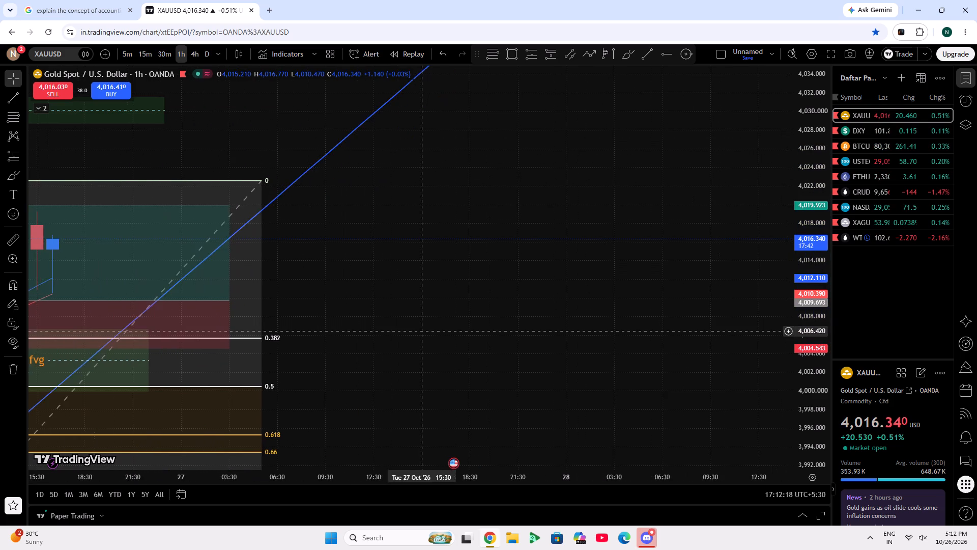
{"action": "left_click_drag", "start_coordinate": [414, 331], "coordinate": [737, 329]}
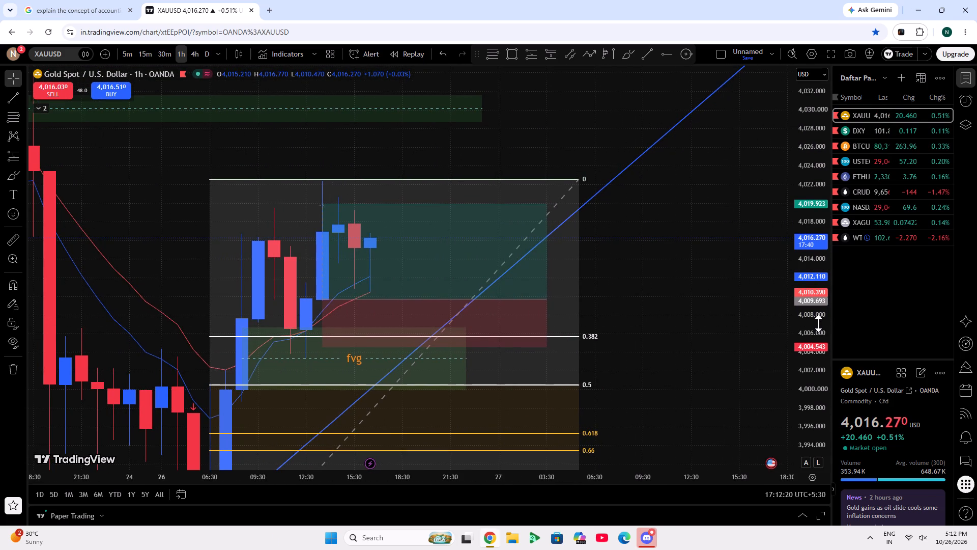
{"action": "scroll", "coordinate": [818, 323], "scroll_direction": "up", "scroll_amount": 3}
{"action": "scroll", "coordinate": [458, 0], "scroll_direction": "down", "scroll_amount": 5}
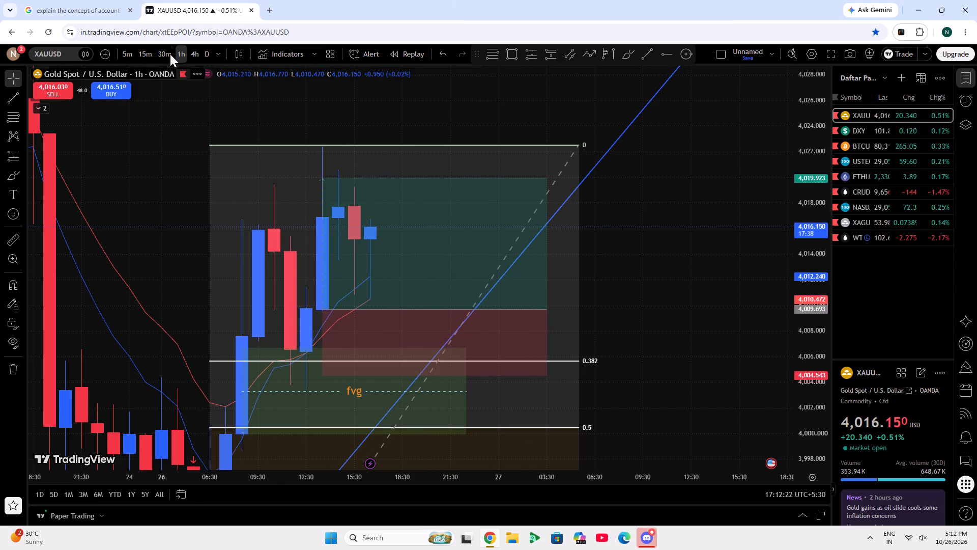
{"action": "left_click", "coordinate": [165, 58]}
{"action": "scroll", "coordinate": [543, 313], "scroll_direction": "down", "scroll_amount": 5}
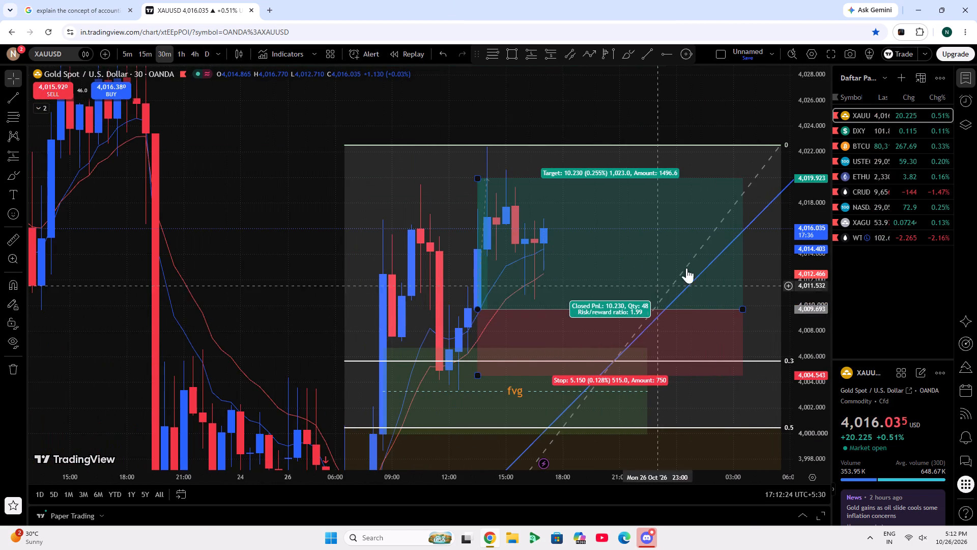
Move the whole long position one candle earlier to 13:00 and down to an entry of about 4,008.38.
{"action": "left_click_drag", "start_coordinate": [722, 113], "coordinate": [548, 103]}
{"action": "left_click", "coordinate": [459, 243]}
{"action": "left_click_drag", "start_coordinate": [459, 243], "coordinate": [457, 254]}
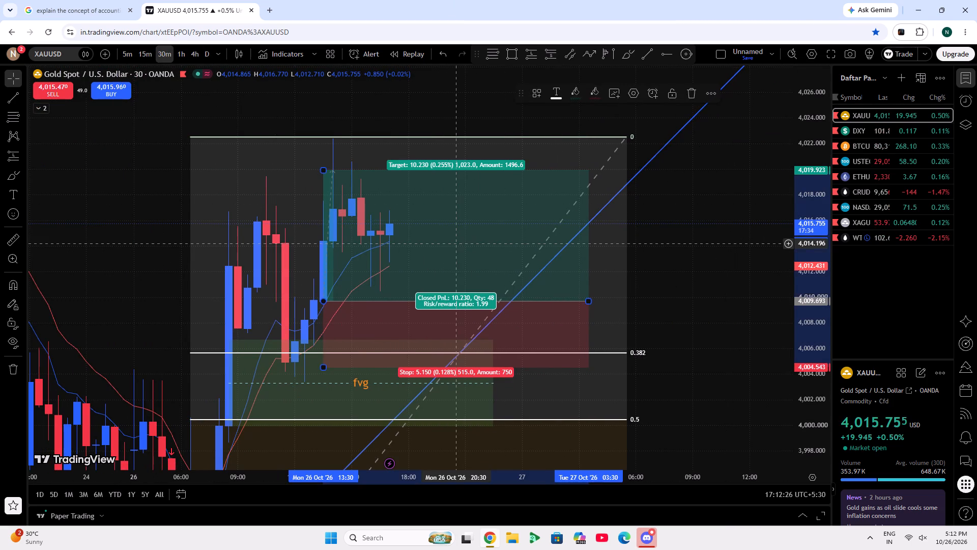
{"action": "left_click_drag", "start_coordinate": [457, 254], "coordinate": [449, 260]}
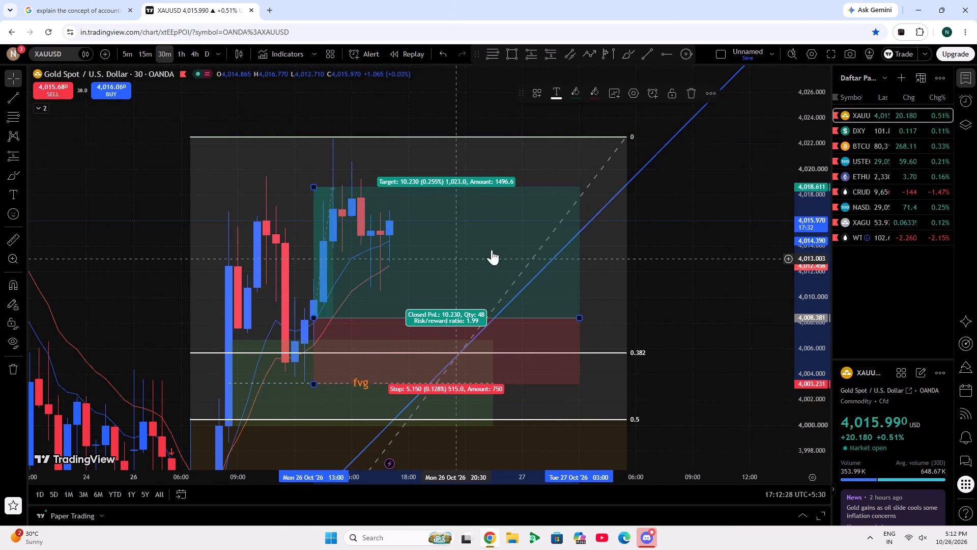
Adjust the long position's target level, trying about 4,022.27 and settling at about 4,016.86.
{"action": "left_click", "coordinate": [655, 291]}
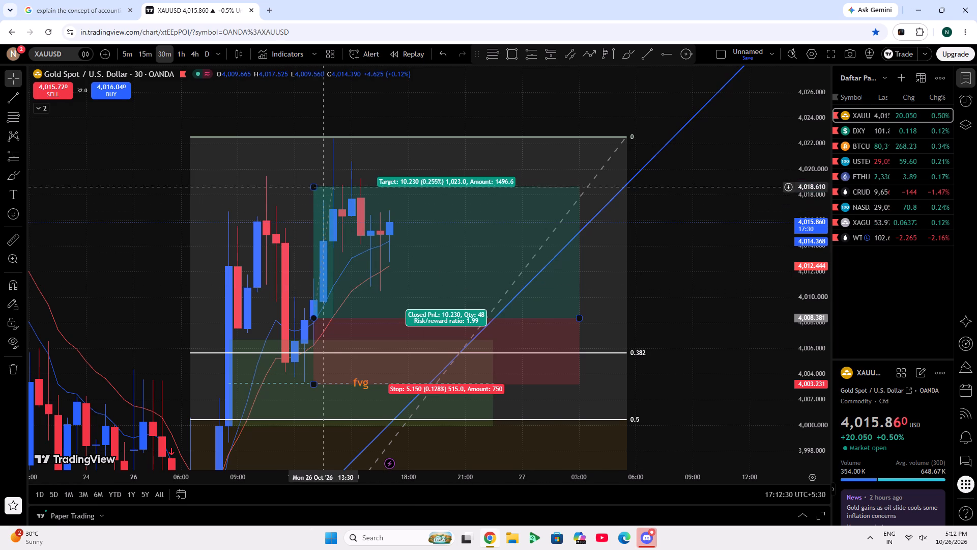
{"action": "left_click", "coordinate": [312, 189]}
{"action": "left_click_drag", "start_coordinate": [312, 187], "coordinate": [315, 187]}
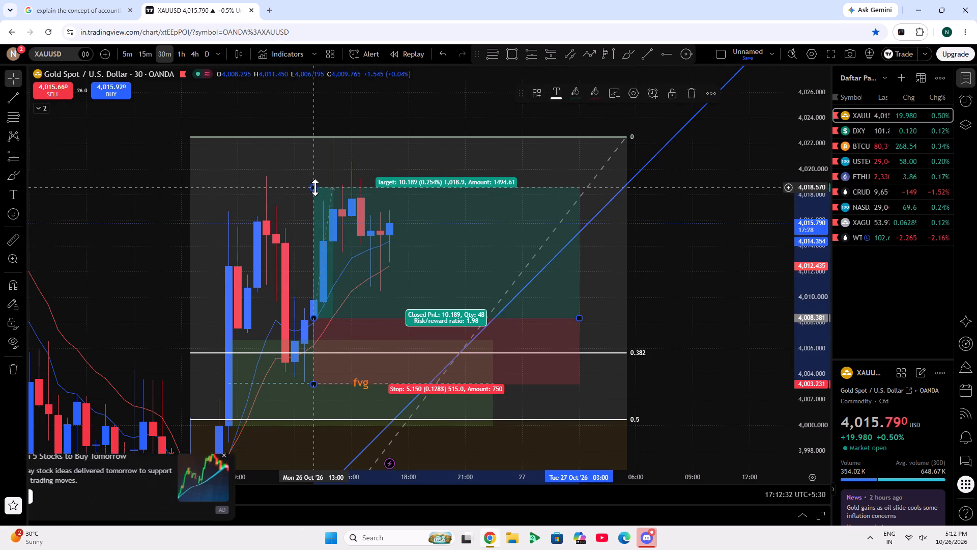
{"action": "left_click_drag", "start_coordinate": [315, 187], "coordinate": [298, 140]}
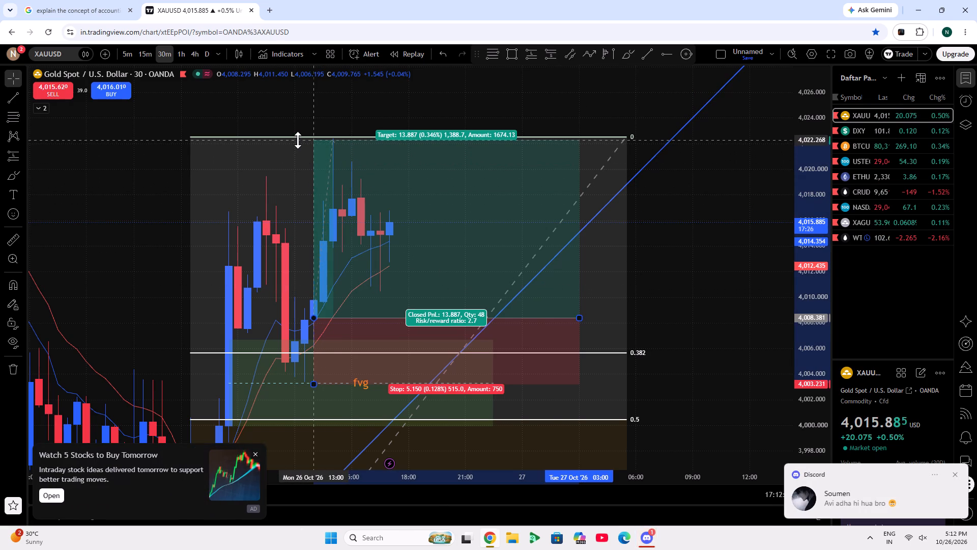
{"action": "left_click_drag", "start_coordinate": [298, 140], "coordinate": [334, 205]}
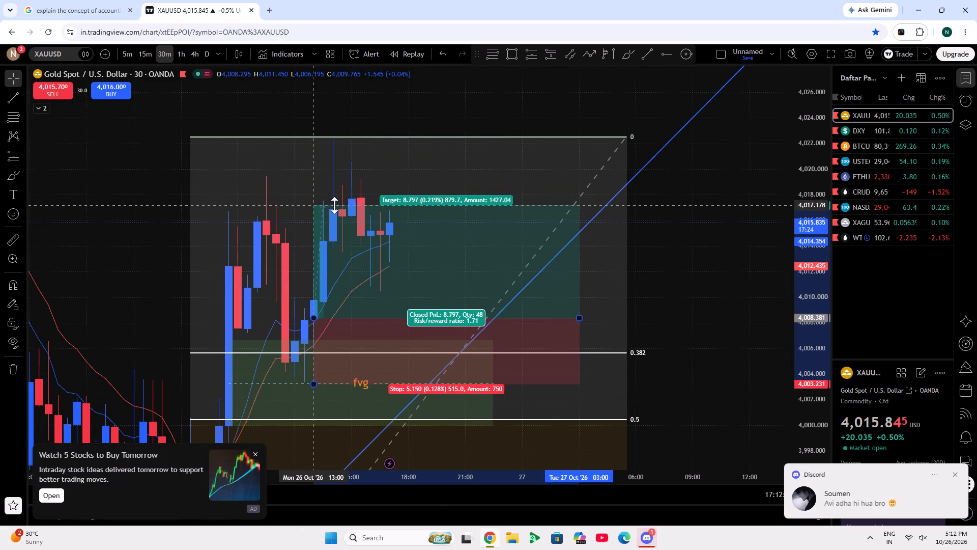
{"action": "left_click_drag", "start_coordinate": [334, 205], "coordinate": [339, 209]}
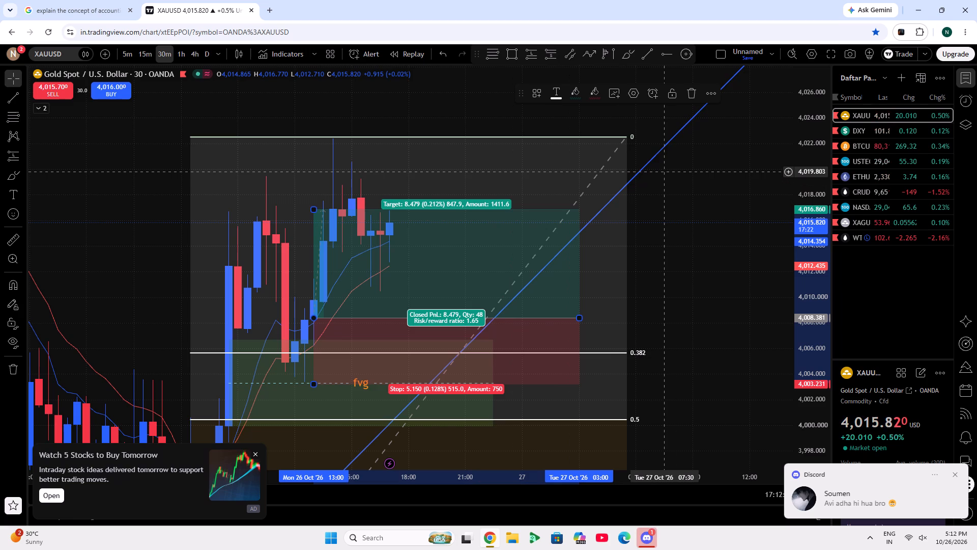
Delete the long position drawing from the gold chart.
{"action": "left_click", "coordinate": [694, 94]}
Dismiss the stock-ideas ad and examine the 30-minute price action around the Fibonacci levels and the fvg zone.
{"action": "left_click_drag", "start_coordinate": [689, 261], "coordinate": [755, 180]}
{"action": "scroll", "coordinate": [748, 194], "scroll_direction": "down", "scroll_amount": 6}
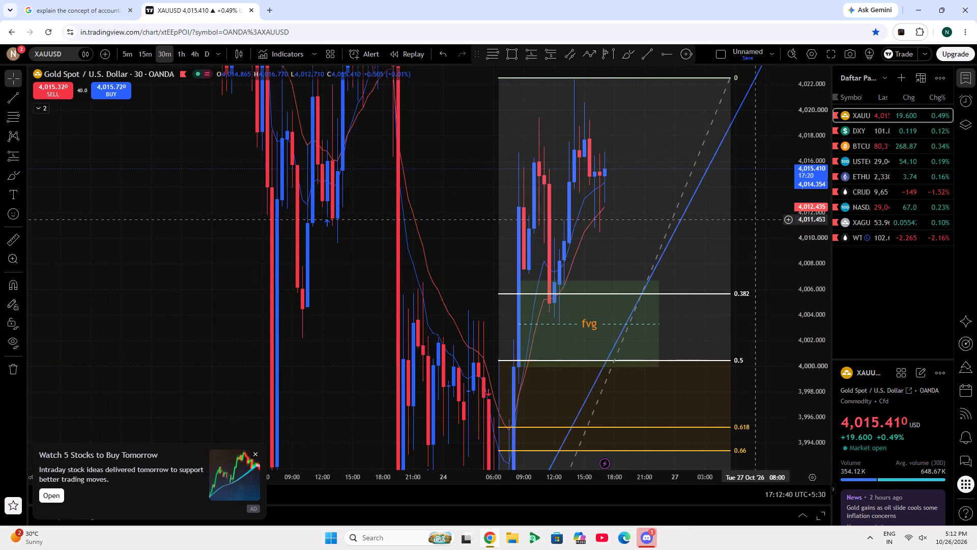
{"action": "scroll", "coordinate": [822, 310], "scroll_direction": "down", "scroll_amount": 5}
{"action": "scroll", "coordinate": [748, 397], "scroll_direction": "up", "scroll_amount": 5}
{"action": "left_click_drag", "start_coordinate": [737, 399], "coordinate": [666, 360]}
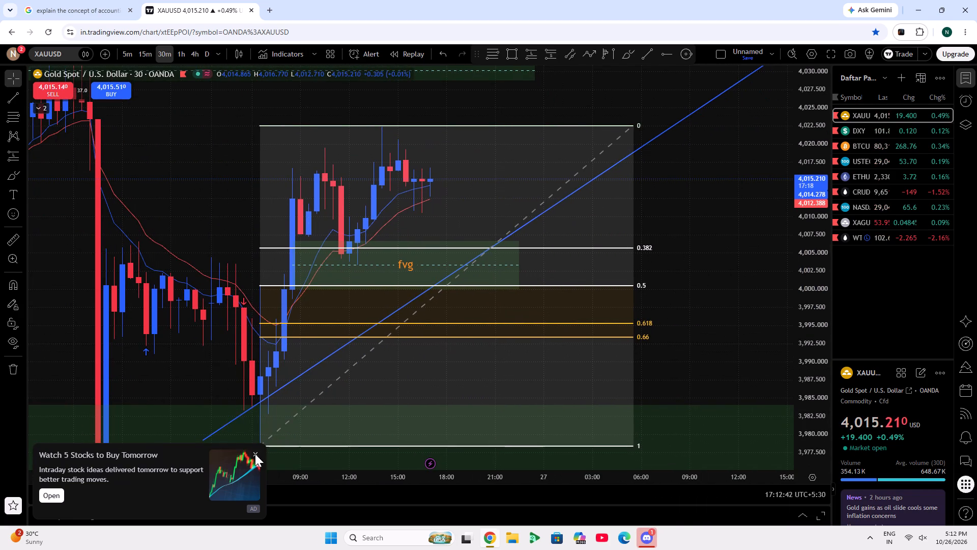
{"action": "left_click", "coordinate": [255, 454]}
{"action": "scroll", "coordinate": [248, 197], "scroll_direction": "down", "scroll_amount": 4}
{"action": "scroll", "coordinate": [248, 197], "scroll_direction": "up", "scroll_amount": 1}
{"action": "scroll", "coordinate": [248, 197], "scroll_direction": "down", "scroll_amount": 2}
{"action": "scroll", "coordinate": [808, 255], "scroll_direction": "down", "scroll_amount": 5}
{"action": "scroll", "coordinate": [572, 306], "scroll_direction": "up", "scroll_amount": 5}
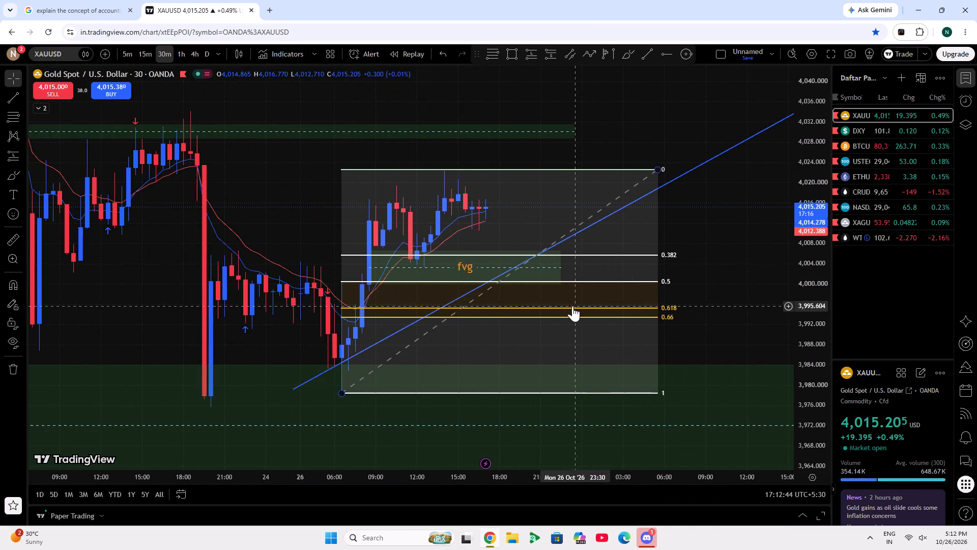
{"action": "scroll", "coordinate": [829, 307], "scroll_direction": "up", "scroll_amount": 3}
{"action": "scroll", "coordinate": [569, 0], "scroll_direction": "down", "scroll_amount": 9}
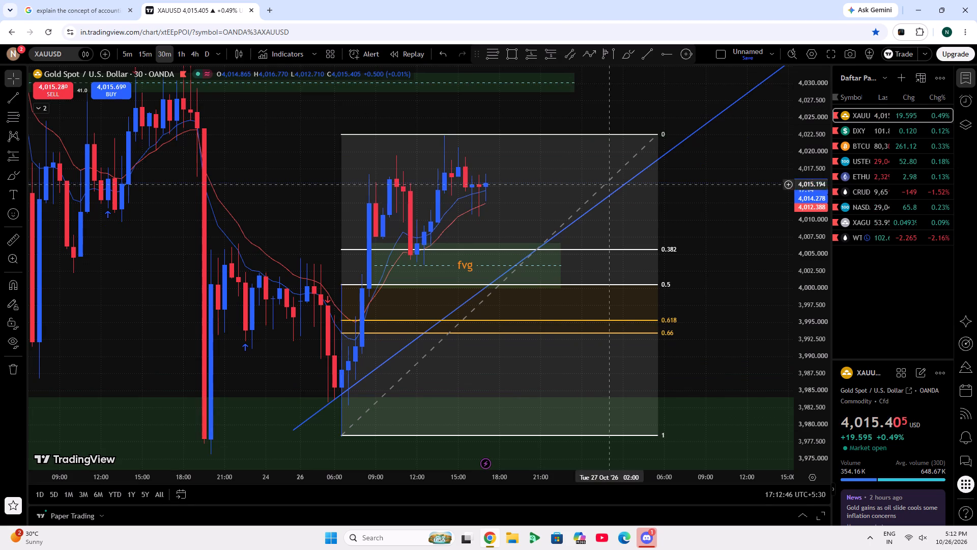
{"action": "left_click_drag", "start_coordinate": [702, 272], "coordinate": [549, 243]}
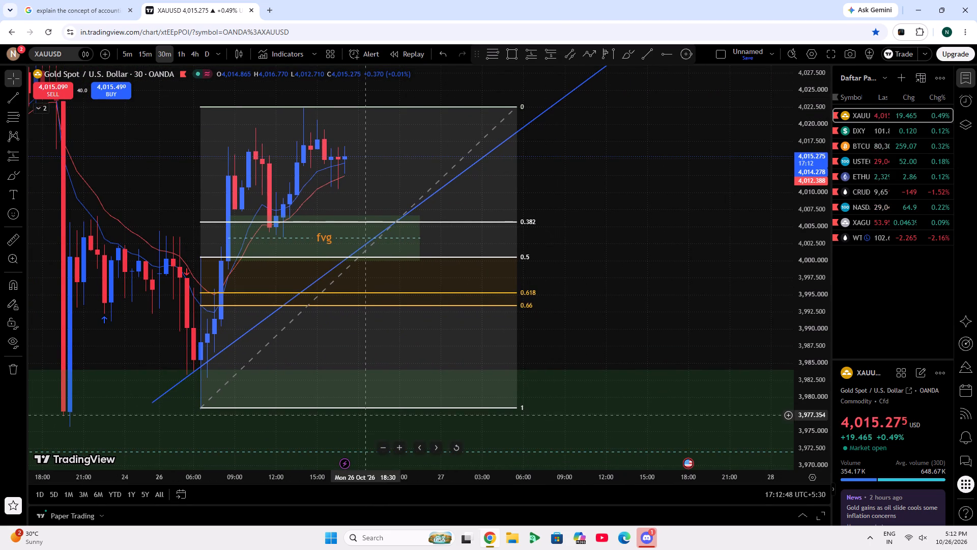
Delete the old Fibonacci retracement and the fvg zone from the 30-minute chart.
{"action": "left_click", "coordinate": [351, 411]}
{"action": "left_click", "coordinate": [339, 409]}
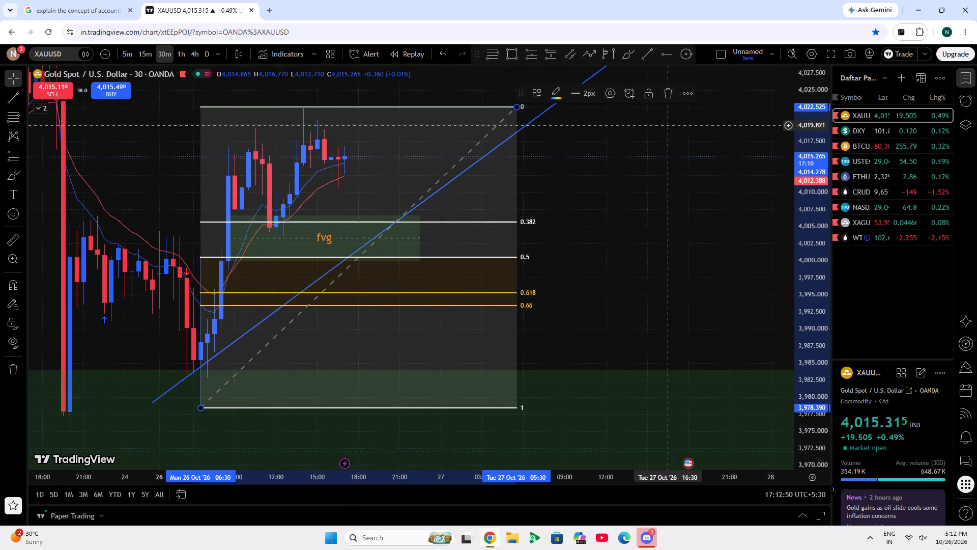
{"action": "left_click", "coordinate": [663, 96]}
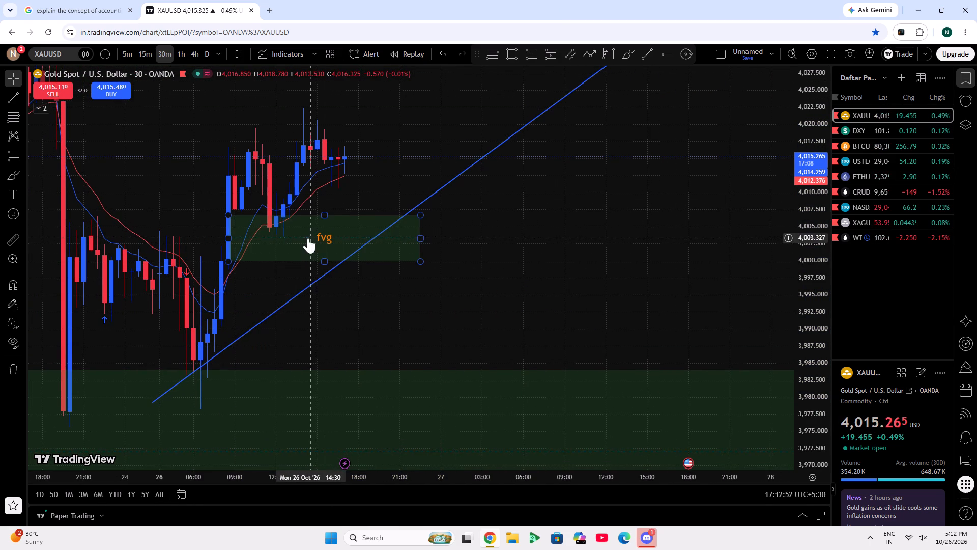
{"action": "left_click", "coordinate": [310, 239]}
{"action": "left_click", "coordinate": [724, 92]}
Examine the 30-minute price structure between the upper and lower green zones from 23 to 26 October.
{"action": "left_click_drag", "start_coordinate": [616, 201], "coordinate": [652, 257]}
{"action": "left_click_drag", "start_coordinate": [646, 256], "coordinate": [621, 208]}
{"action": "scroll", "coordinate": [618, 229], "scroll_direction": "down", "scroll_amount": 5}
{"action": "scroll", "coordinate": [798, 294], "scroll_direction": "down", "scroll_amount": 4}
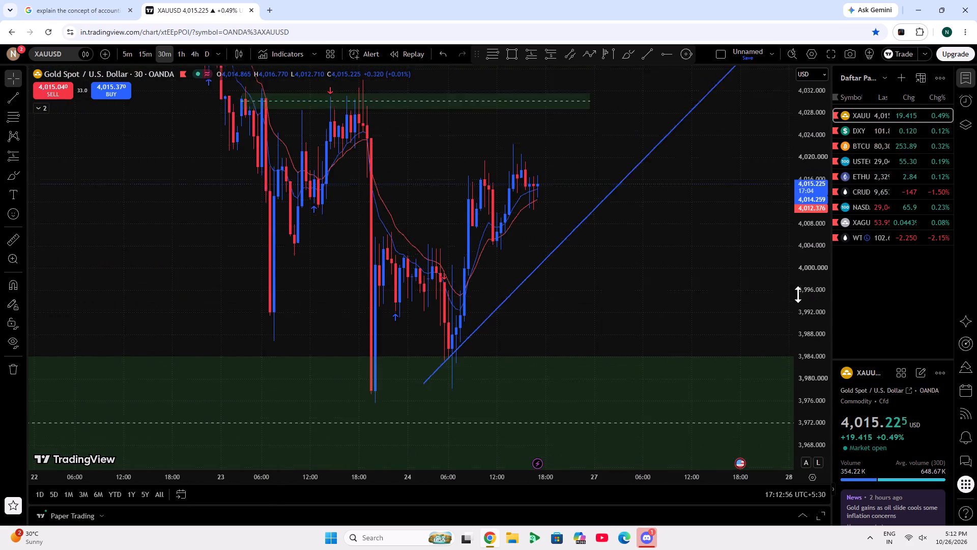
{"action": "scroll", "coordinate": [798, 294], "scroll_direction": "down", "scroll_amount": 1}
{"action": "scroll", "coordinate": [716, 344], "scroll_direction": "up", "scroll_amount": 6}
{"action": "scroll", "coordinate": [814, 326], "scroll_direction": "up", "scroll_amount": 4}
{"action": "scroll", "coordinate": [713, 319], "scroll_direction": "down", "scroll_amount": 3}
{"action": "scroll", "coordinate": [814, 340], "scroll_direction": "down", "scroll_amount": 2}
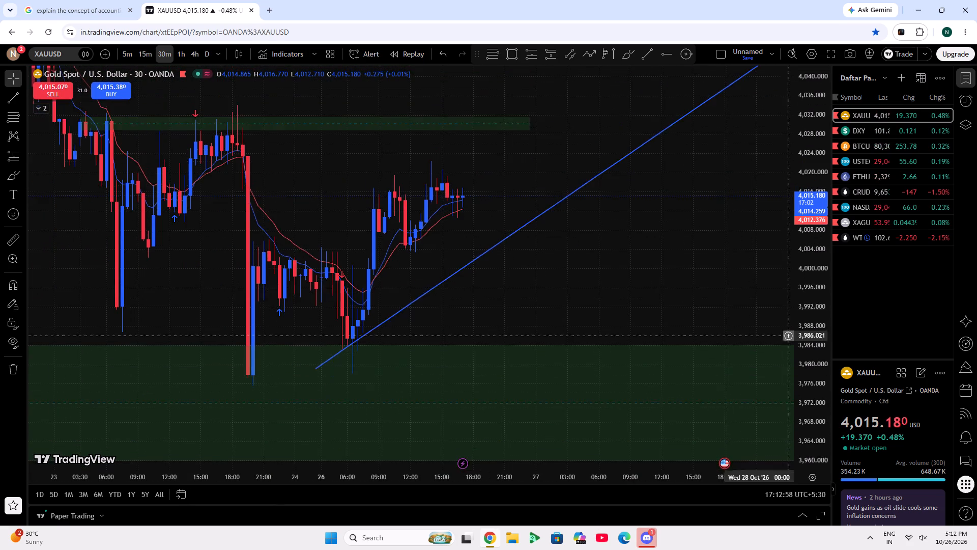
{"action": "scroll", "coordinate": [649, 308], "scroll_direction": "up", "scroll_amount": 2}
{"action": "left_click_drag", "start_coordinate": [643, 270], "coordinate": [663, 290]}
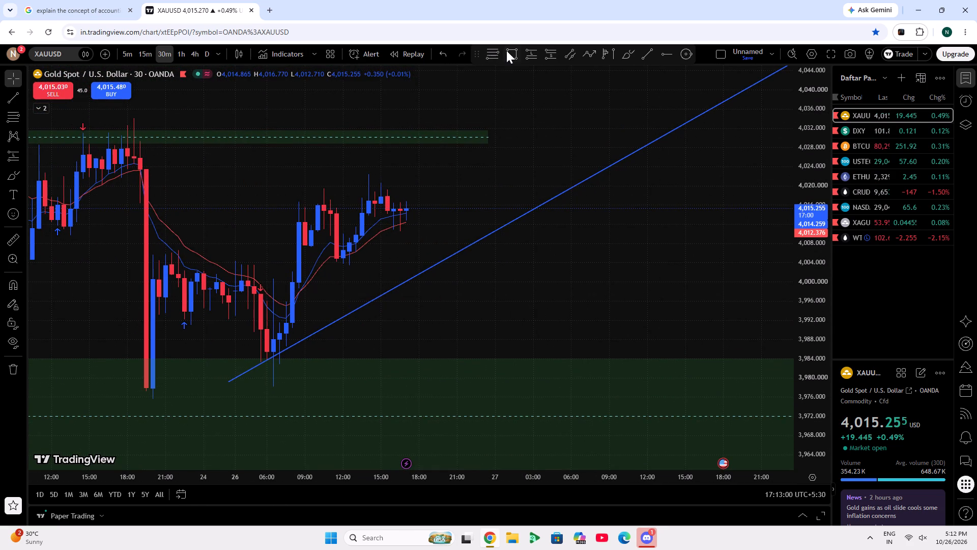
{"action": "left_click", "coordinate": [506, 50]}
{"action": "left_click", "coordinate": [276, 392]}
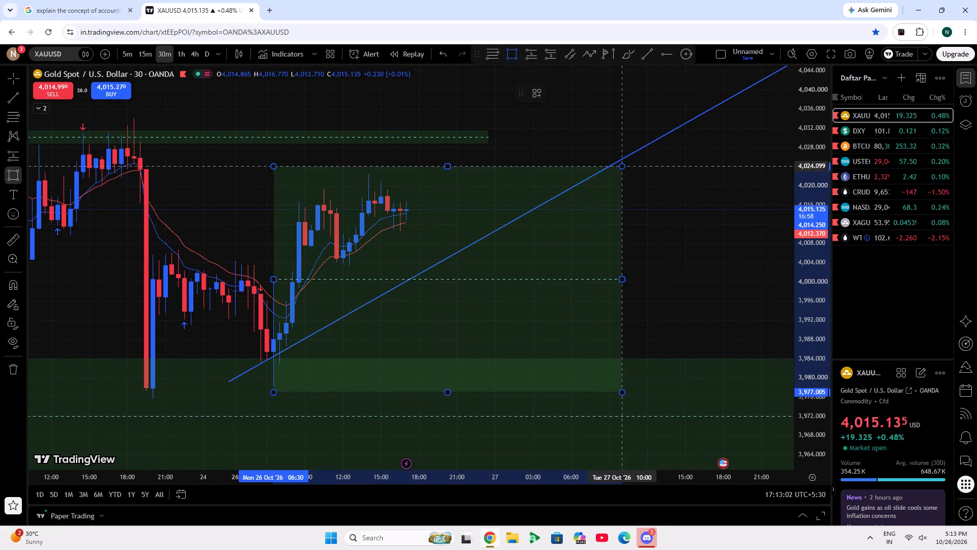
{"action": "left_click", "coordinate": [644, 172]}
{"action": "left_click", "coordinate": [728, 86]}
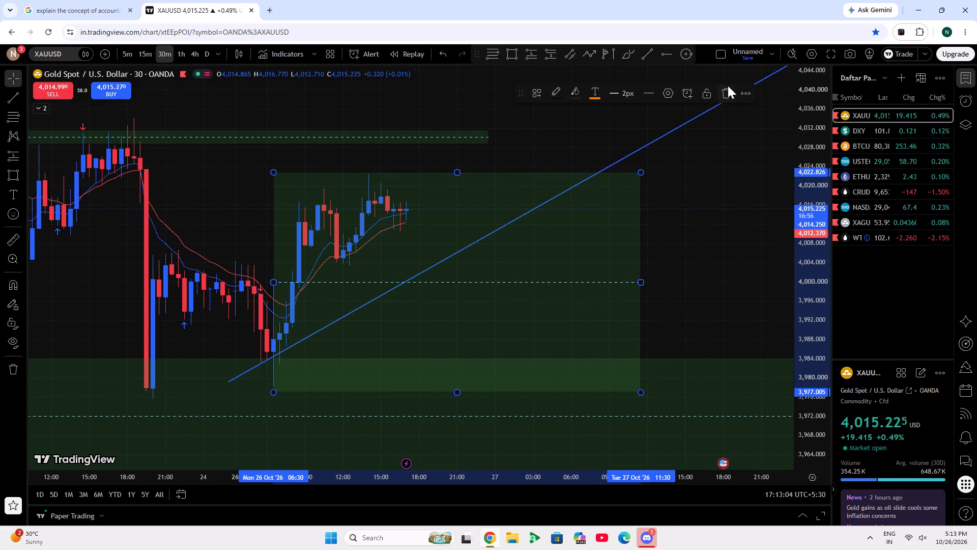
Draw a Fibonacci retracement from about 3,977.75 at 06:30 on 26 October to about 4,022.30 at 01:30 on 27 October.
{"action": "left_click", "coordinate": [500, 54]}
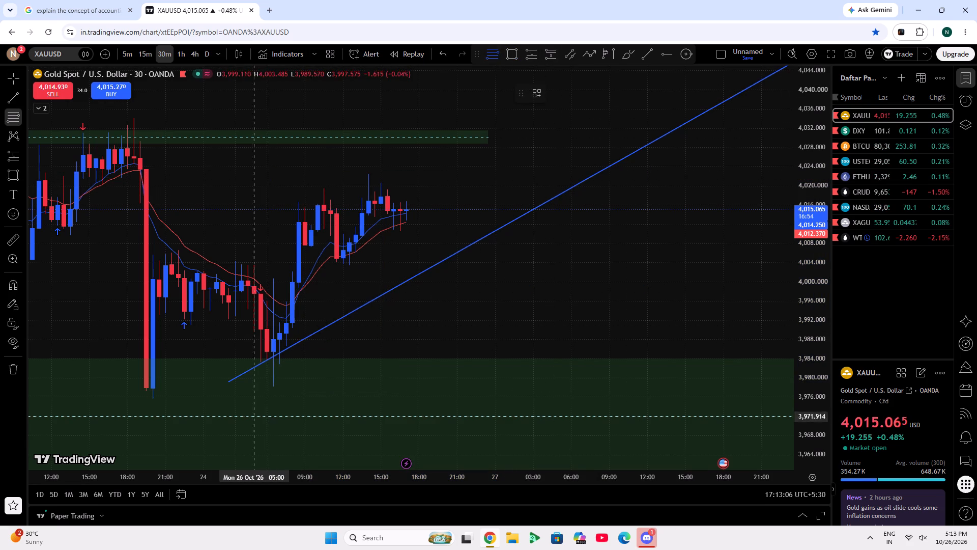
{"action": "left_click", "coordinate": [273, 389]}
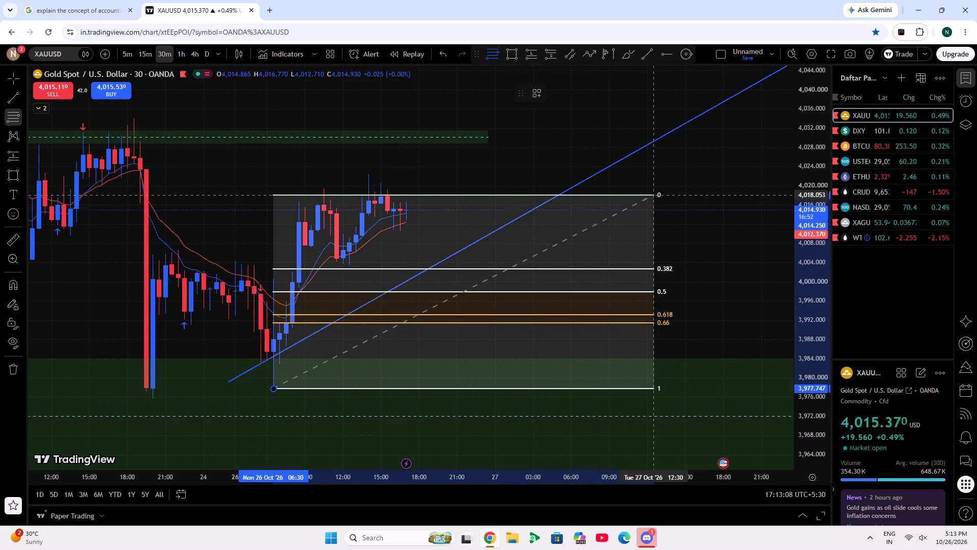
{"action": "left_click", "coordinate": [678, 174]}
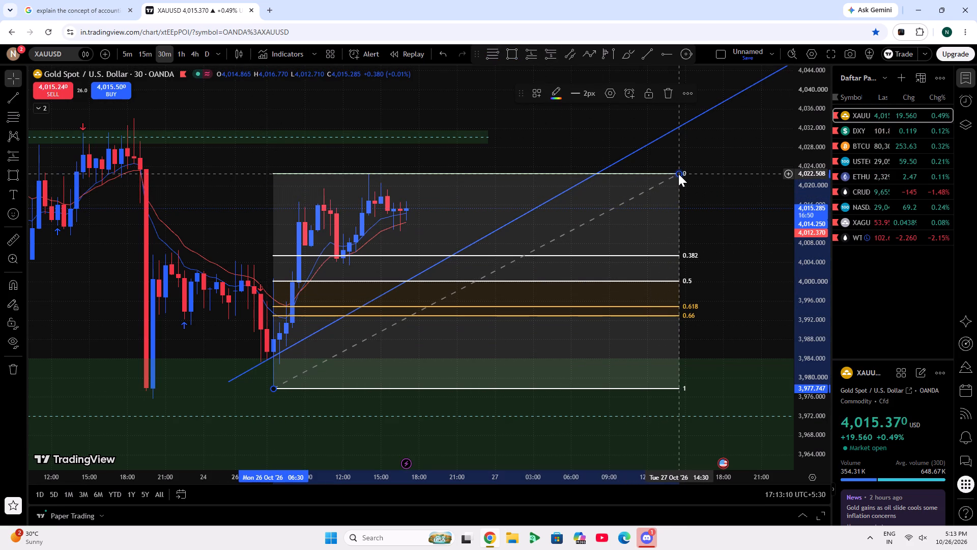
{"action": "left_click_drag", "start_coordinate": [678, 174], "coordinate": [516, 175]}
{"action": "left_click", "coordinate": [516, 175]}
{"action": "left_click", "coordinate": [651, 225]}
Draw a pale red rectangle from about 4,000.13 to 3,994.61, spanning 07:30 on 26 October to 16:30 on 27 October.
{"action": "left_click", "coordinate": [520, 50]}
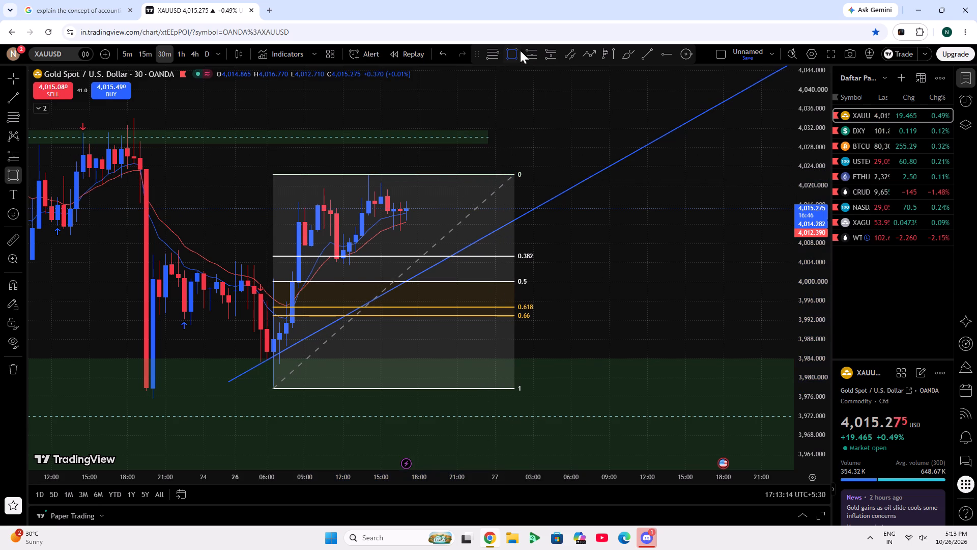
{"action": "left_click", "coordinate": [284, 281]}
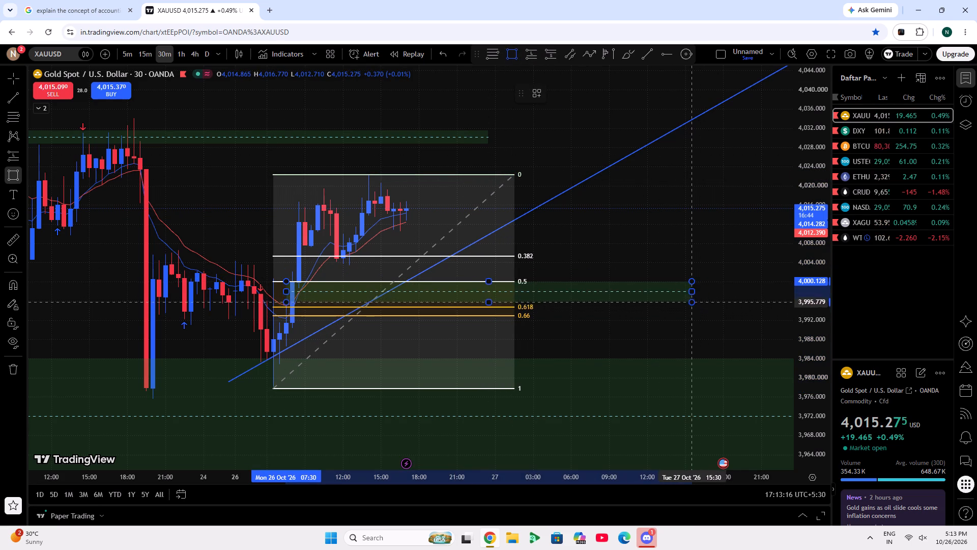
{"action": "left_click", "coordinate": [702, 308]}
{"action": "left_click", "coordinate": [573, 92]}
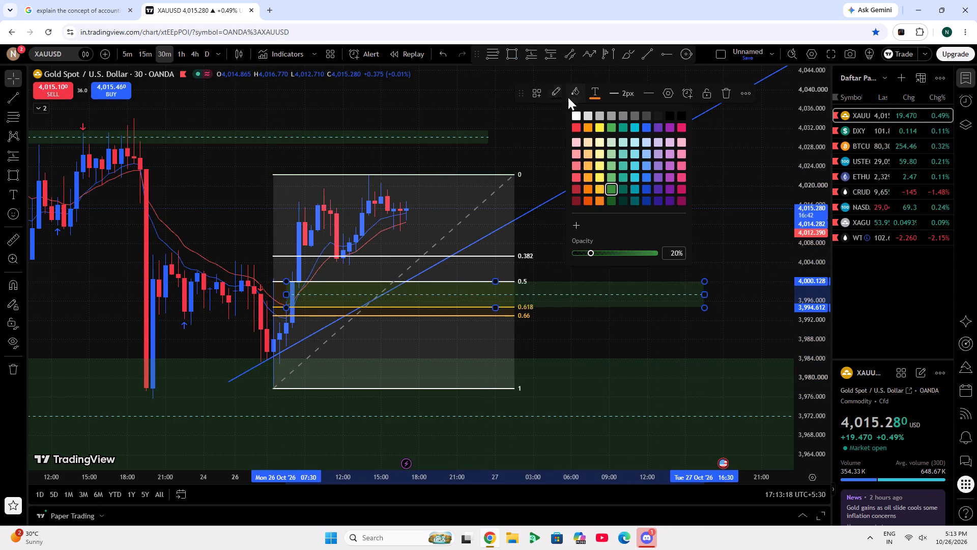
{"action": "left_click", "coordinate": [574, 140]}
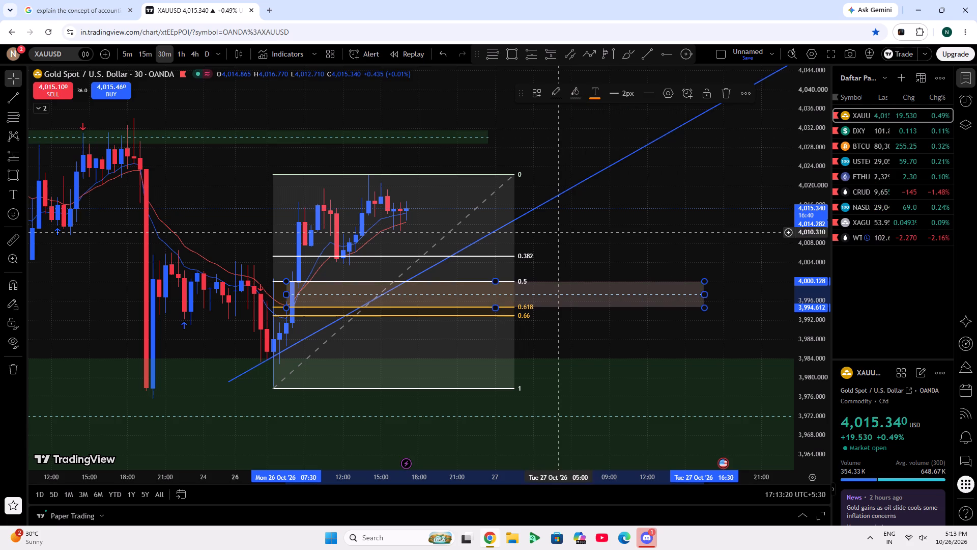
{"action": "left_click", "coordinate": [556, 232]}
Delete the Fibonacci retracement, keeping the pale red zone.
{"action": "left_click", "coordinate": [463, 321]}
{"action": "left_click", "coordinate": [438, 314]}
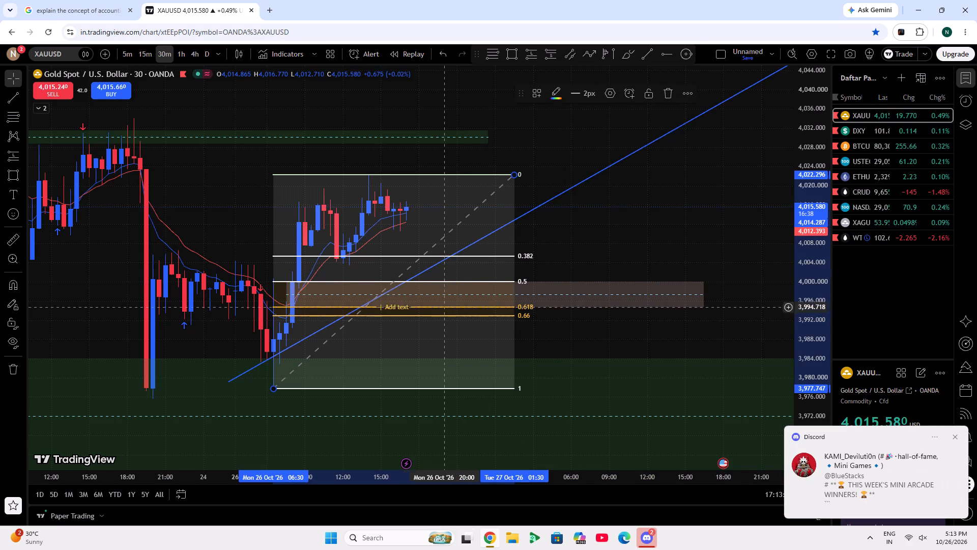
{"action": "left_click", "coordinate": [675, 96]}
{"action": "left_click", "coordinate": [641, 241]}
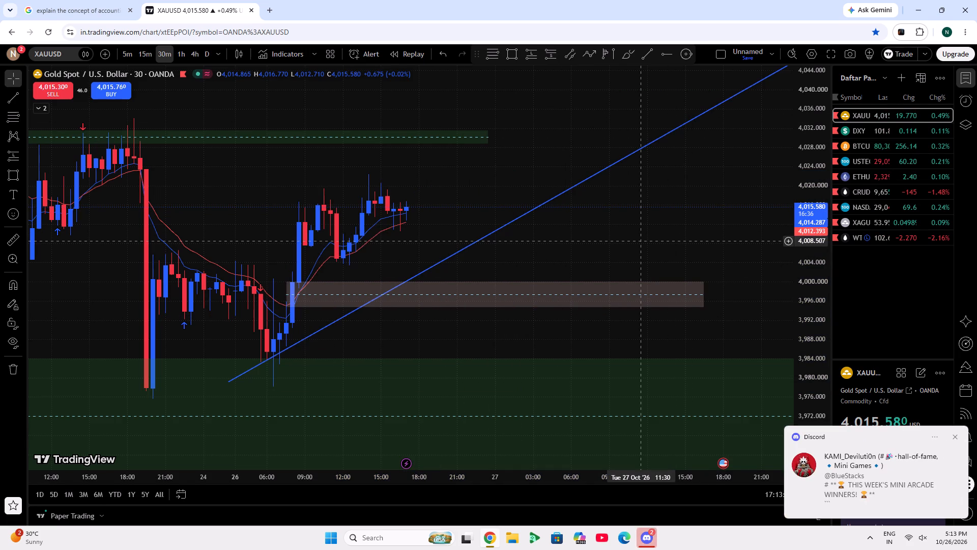
Draw a projected path from the current price down into the pale red zone and up past the upper green zone to about 4,041.
{"action": "left_click_drag", "start_coordinate": [651, 250], "coordinate": [613, 254]}
{"action": "left_click", "coordinate": [588, 50]}
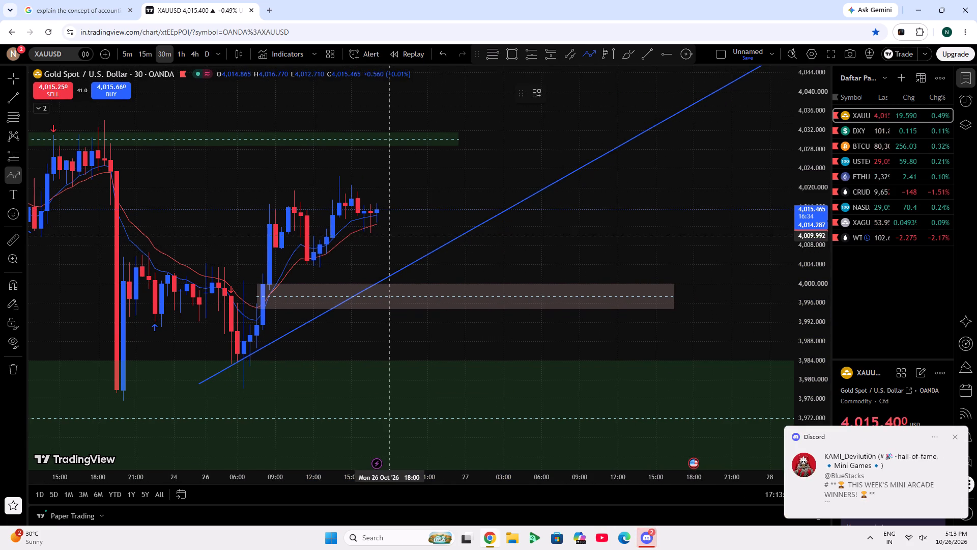
{"action": "left_click", "coordinate": [379, 211]}
{"action": "left_click", "coordinate": [401, 293]}
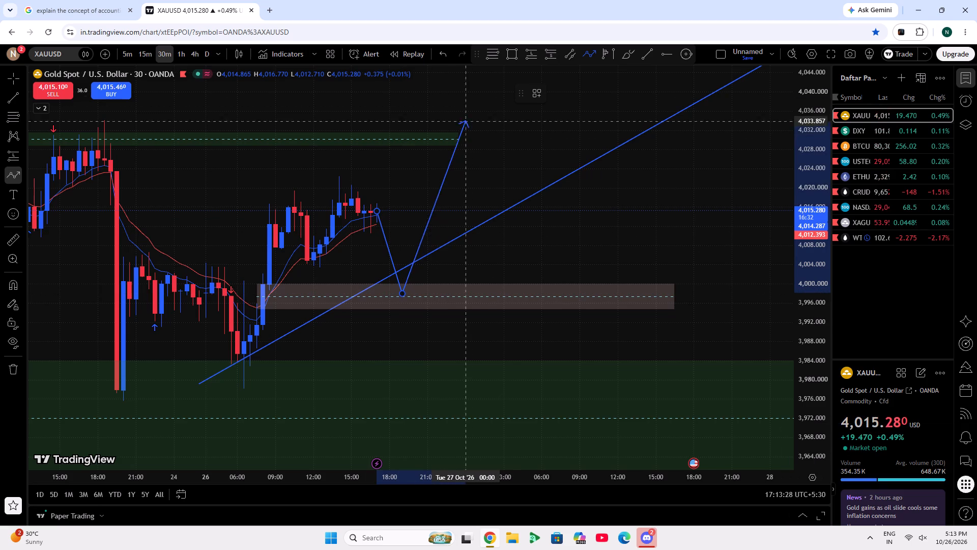
{"action": "double_click", "coordinate": [480, 85]}
Unlock the upper green zone, extend its end to about 16:00 on 27 October, and lock it again.
{"action": "left_click", "coordinate": [454, 136]}
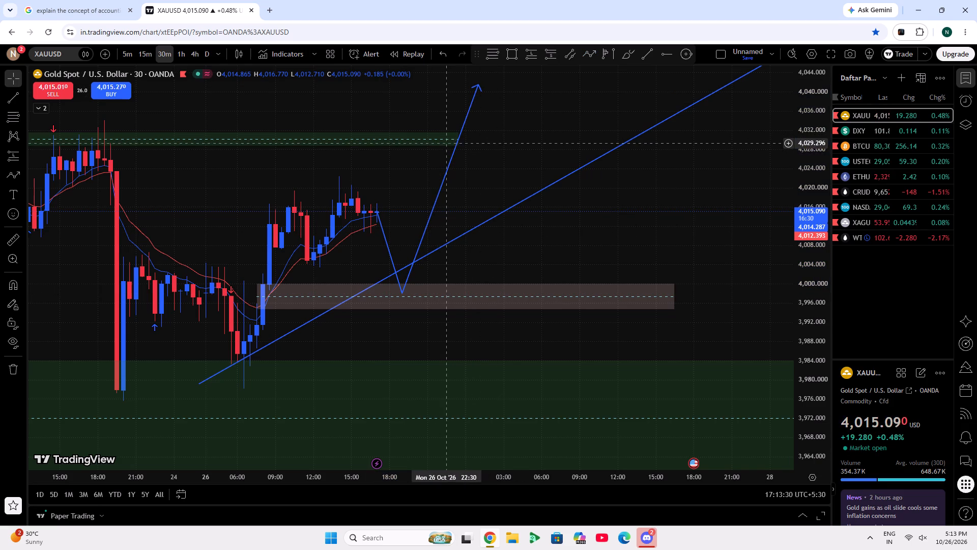
{"action": "left_click", "coordinate": [447, 139]}
{"action": "left_click", "coordinate": [694, 87]}
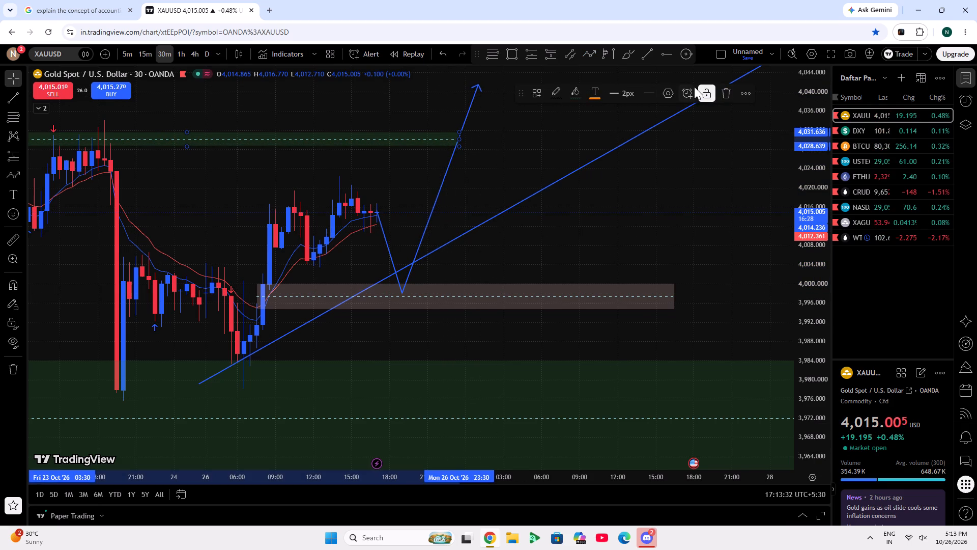
{"action": "left_click", "coordinate": [706, 90]}
{"action": "left_click", "coordinate": [594, 183]}
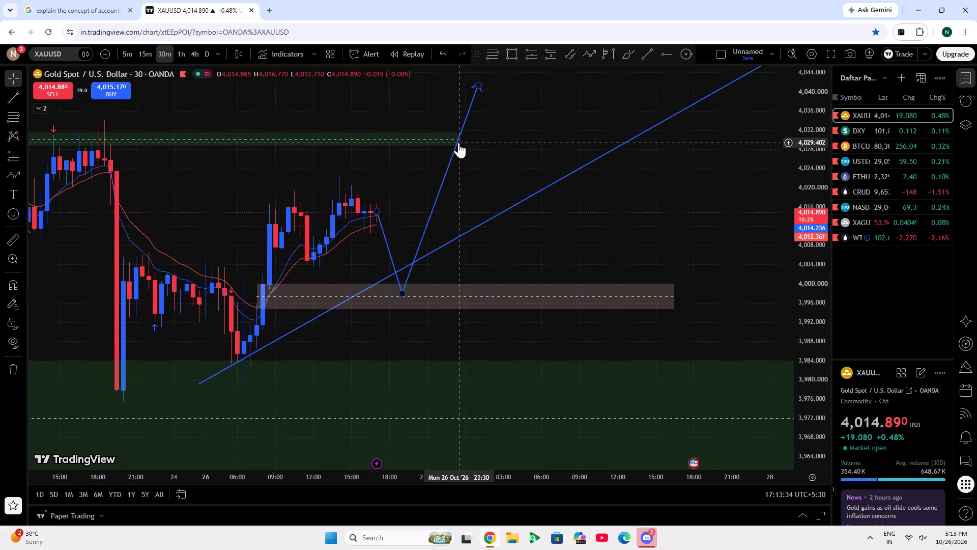
{"action": "left_click", "coordinate": [458, 143]}
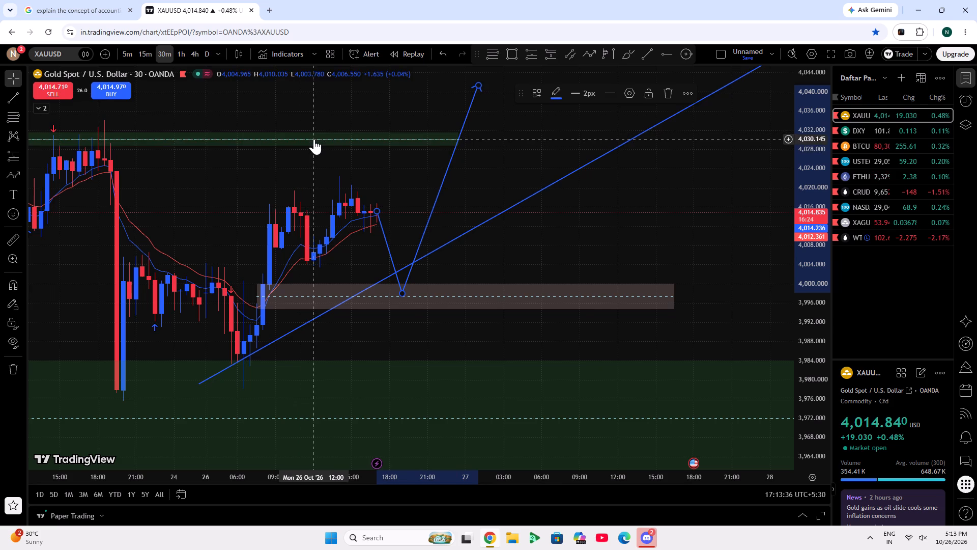
{"action": "left_click", "coordinate": [314, 139]}
{"action": "left_click", "coordinate": [709, 93]}
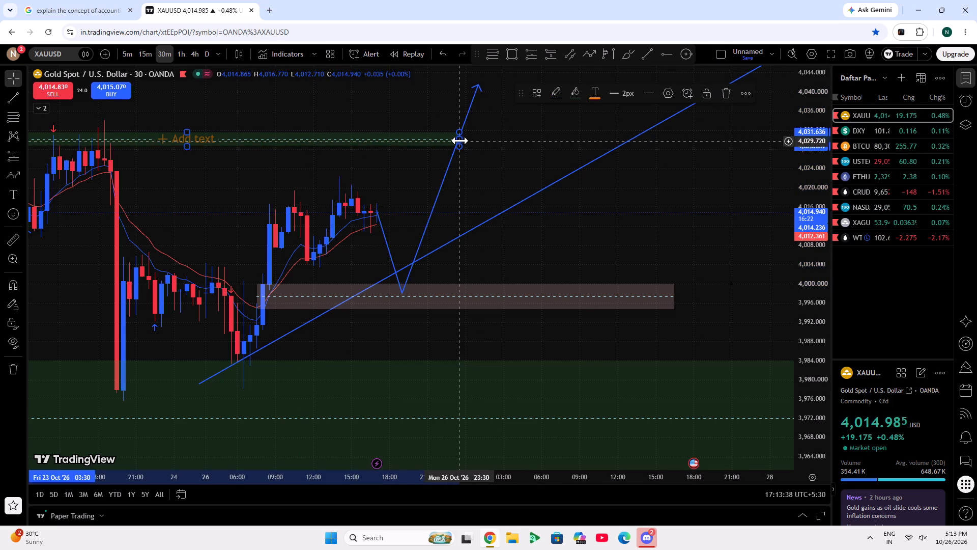
{"action": "left_click_drag", "start_coordinate": [460, 141], "coordinate": [667, 184]}
{"action": "left_click", "coordinate": [709, 93]}
{"action": "left_click", "coordinate": [704, 147]}
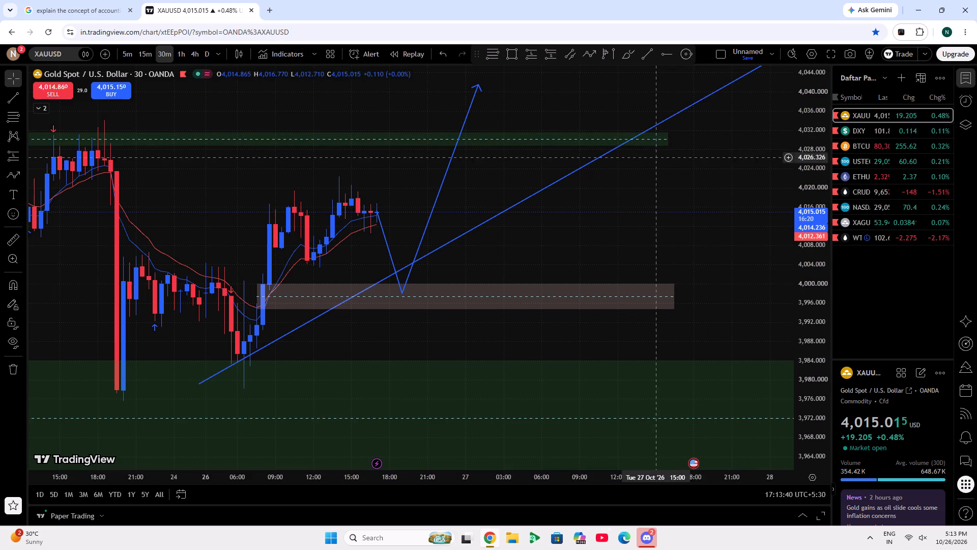
Start a new price crossing alert on XAUUSD, check its condition and symbol options, and open its notification settings.
{"action": "left_click", "coordinate": [370, 55]}
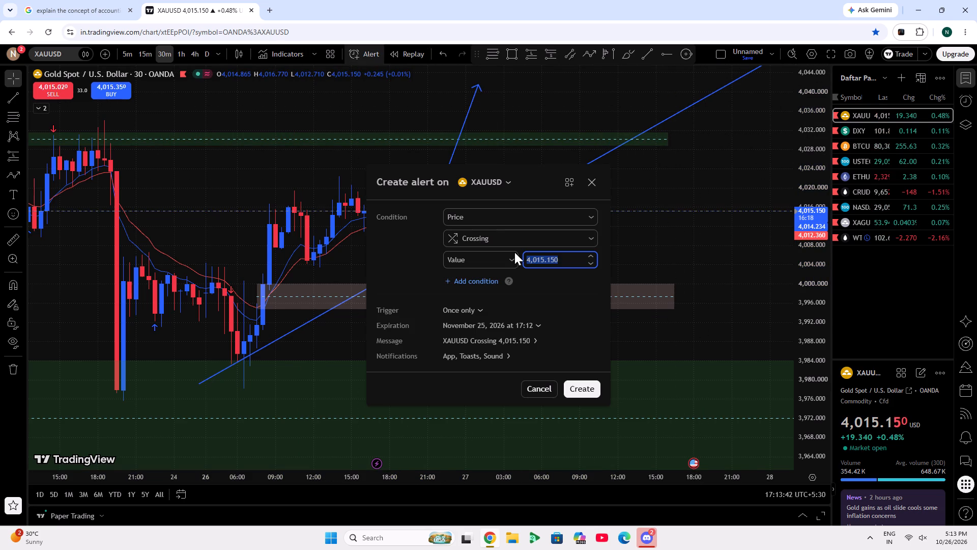
{"action": "left_click", "coordinate": [496, 260]}
{"action": "left_click", "coordinate": [496, 260]}
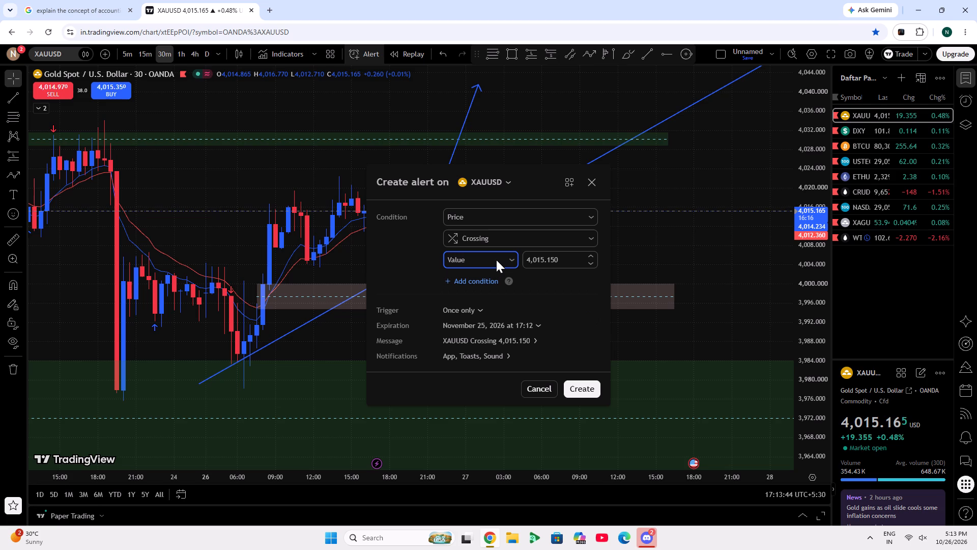
{"action": "left_click", "coordinate": [517, 234]}
{"action": "left_click", "coordinate": [545, 217]}
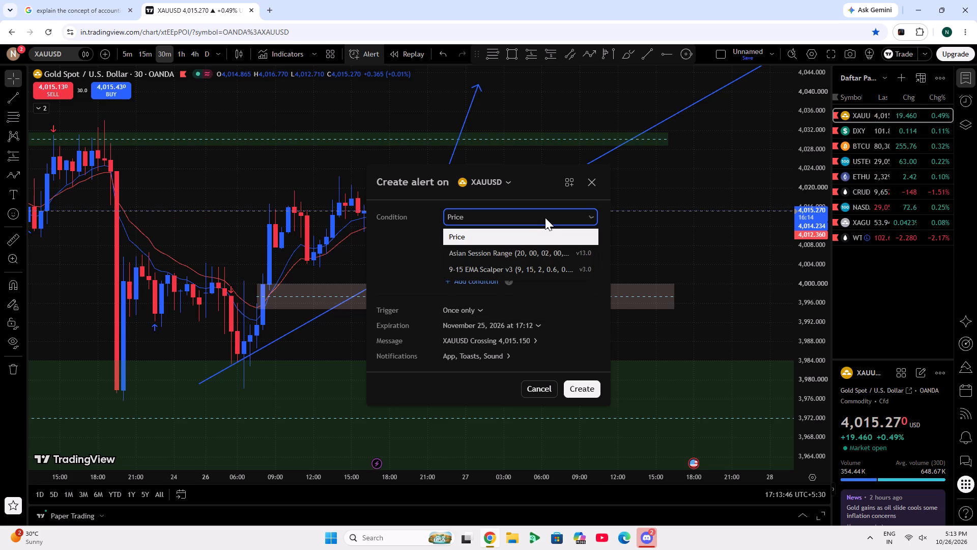
{"action": "left_click", "coordinate": [573, 312]}
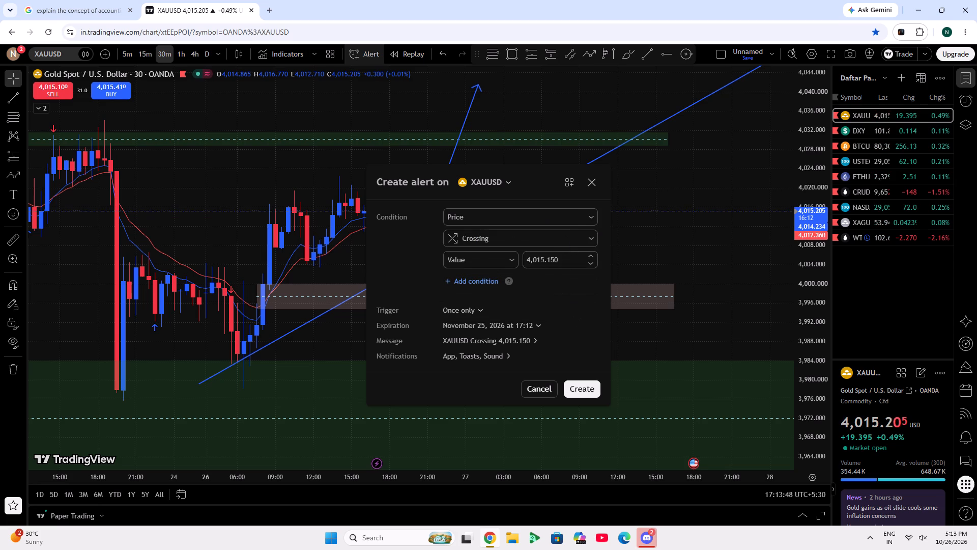
{"action": "left_click", "coordinate": [564, 189]}
{"action": "left_click", "coordinate": [469, 181]}
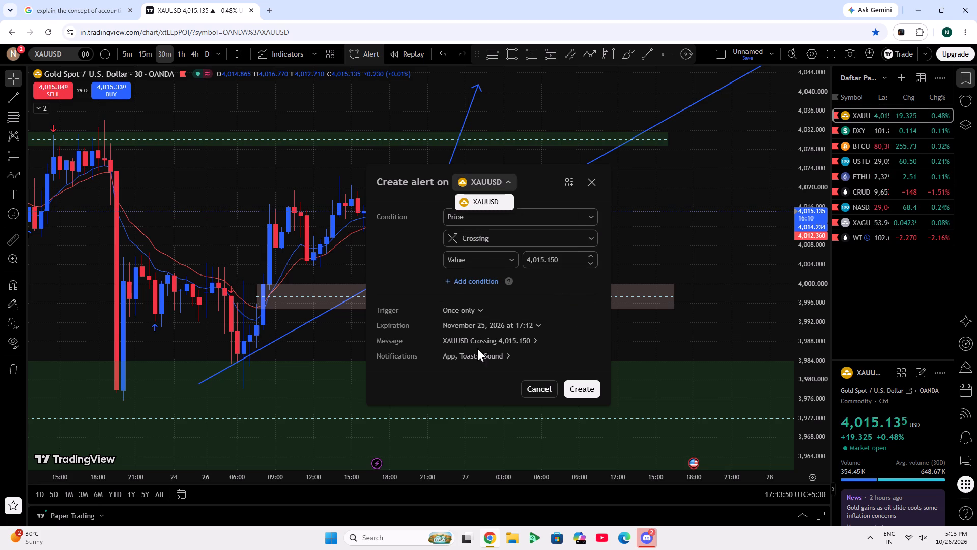
{"action": "left_click", "coordinate": [478, 349]}
{"action": "left_click", "coordinate": [487, 351]}
Unmute the computer's sound.
{"action": "left_click", "coordinate": [921, 534]}
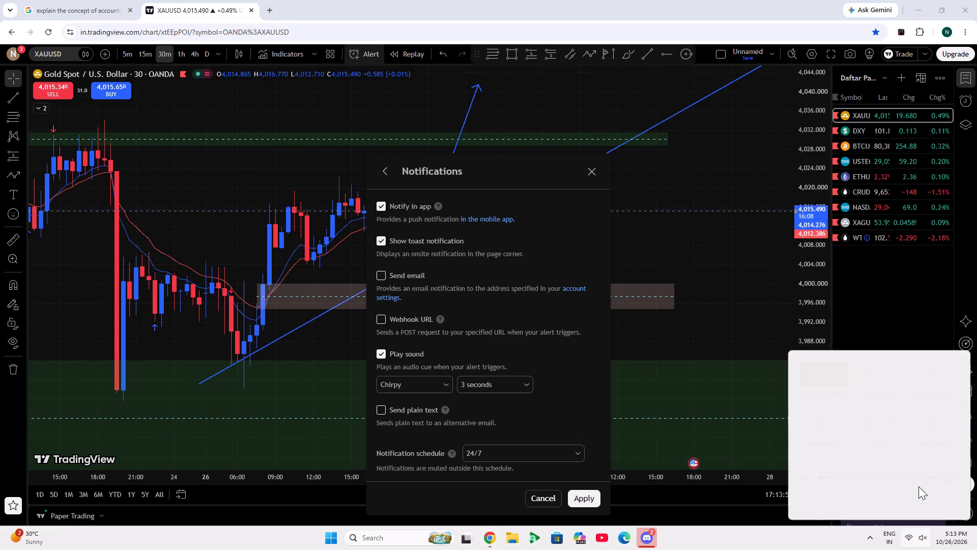
{"action": "left_click", "coordinate": [908, 476]}
{"action": "left_click", "coordinate": [469, 241]}
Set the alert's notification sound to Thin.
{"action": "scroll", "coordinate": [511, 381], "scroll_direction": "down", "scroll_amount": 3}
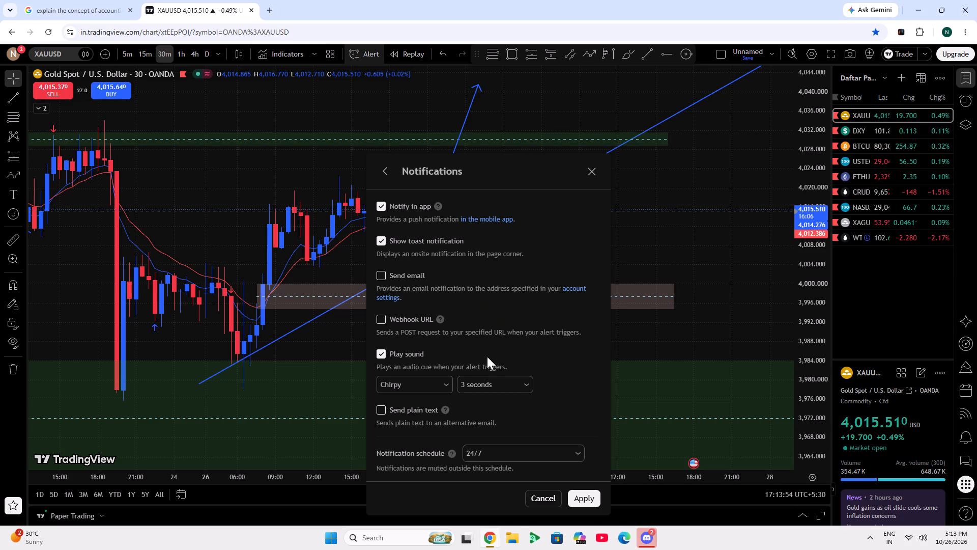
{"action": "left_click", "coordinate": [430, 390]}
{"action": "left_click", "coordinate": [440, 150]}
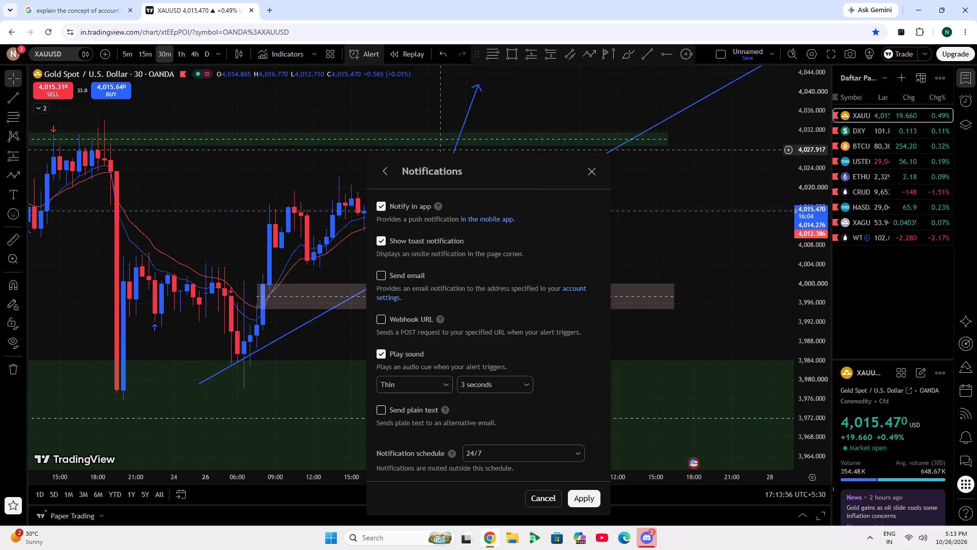
Preview the classic alert sounds from Thin through Fault, replaying Chirpy and Fault several times.
{"action": "left_click", "coordinate": [410, 379]}
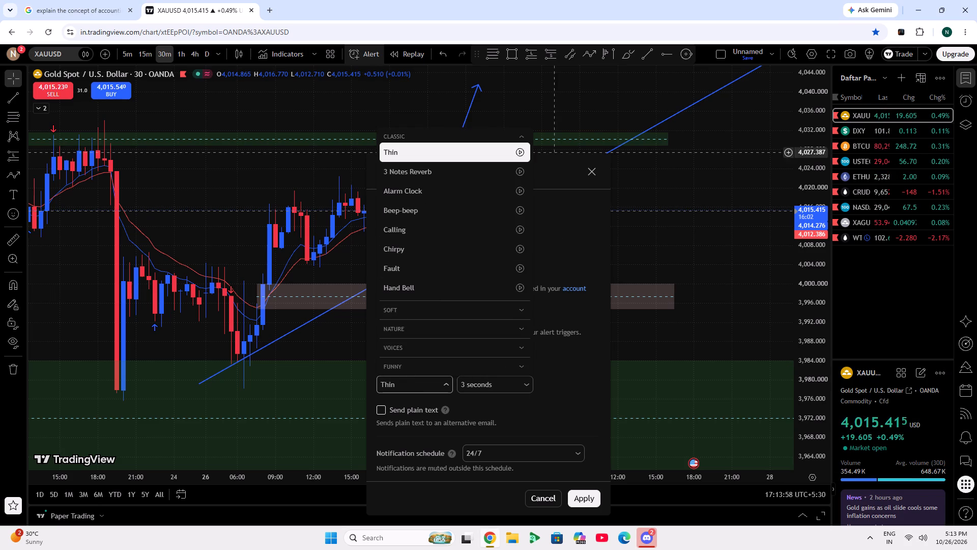
{"action": "left_click", "coordinate": [520, 154]}
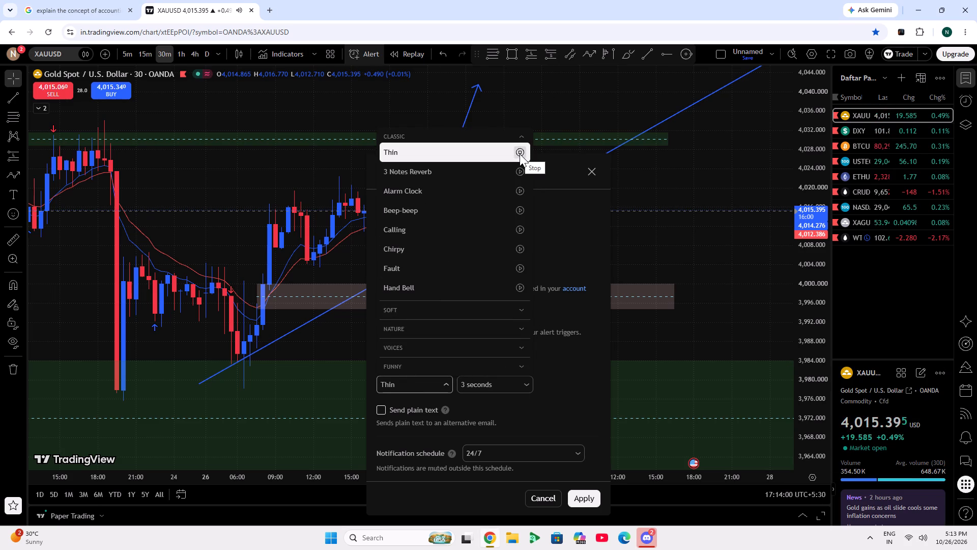
{"action": "left_click", "coordinate": [522, 171]}
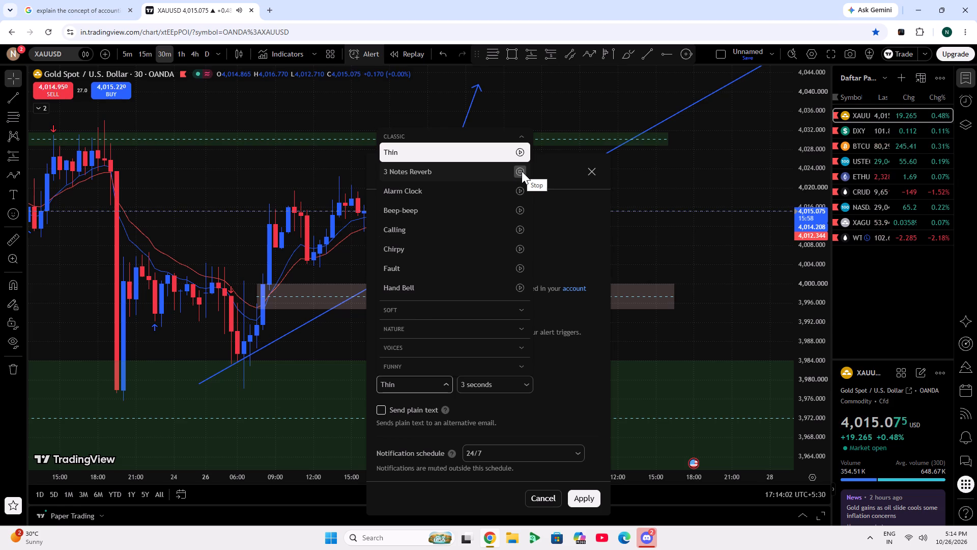
{"action": "left_click", "coordinate": [519, 193]}
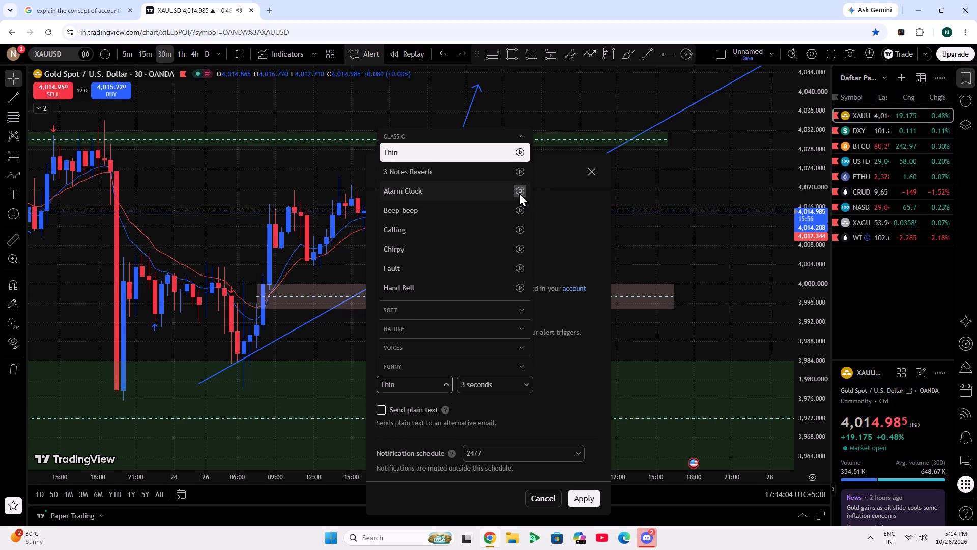
{"action": "left_click", "coordinate": [518, 212]}
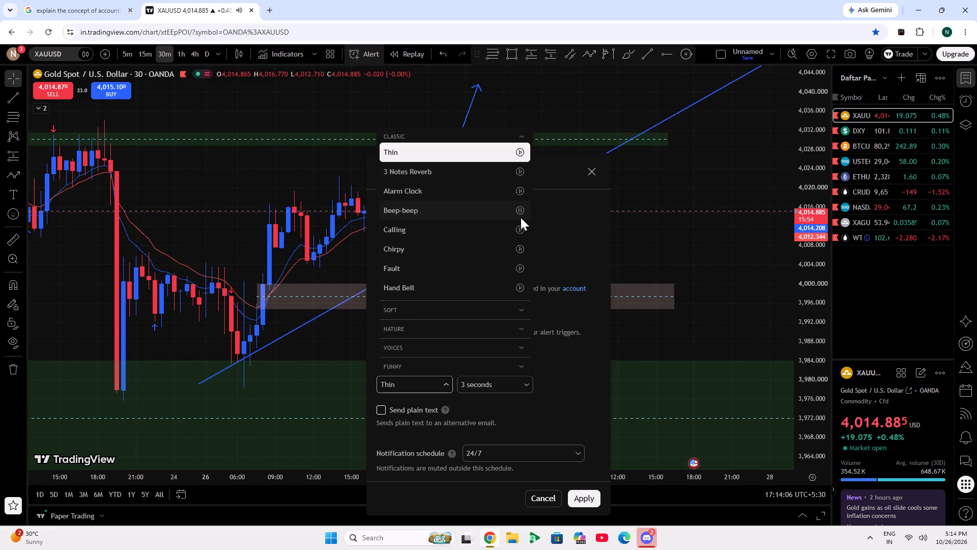
{"action": "left_click", "coordinate": [519, 228]}
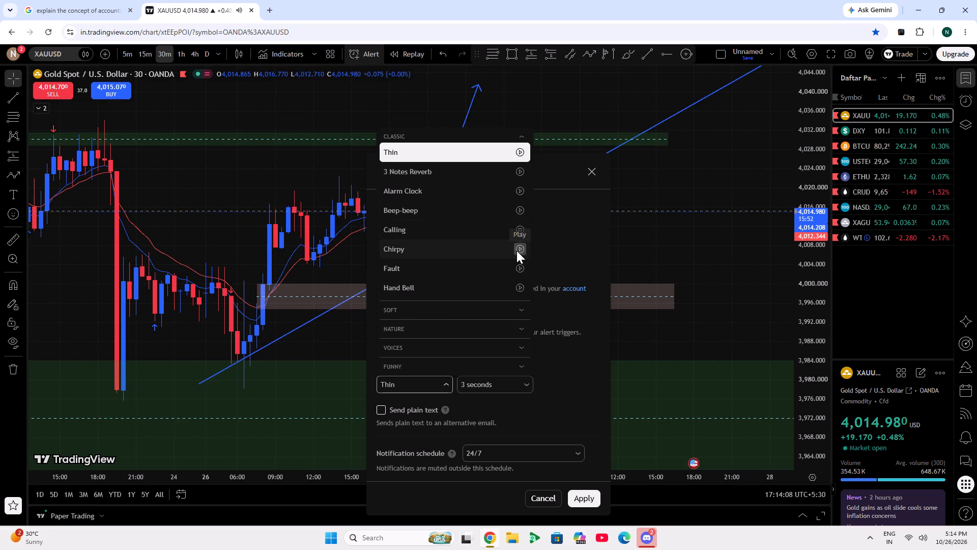
{"action": "left_click", "coordinate": [516, 251]}
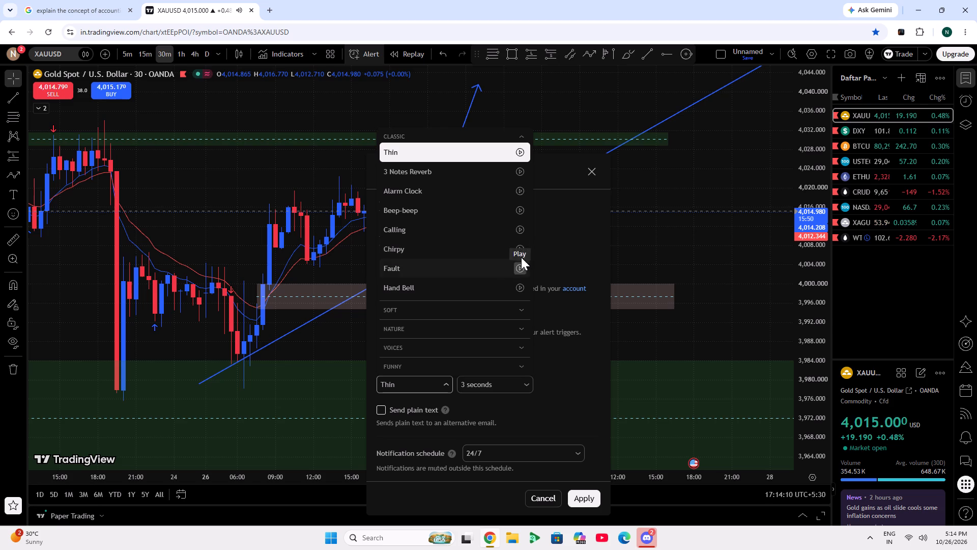
{"action": "double_click", "coordinate": [521, 251]}
{"action": "left_click", "coordinate": [521, 251]}
{"action": "left_click", "coordinate": [521, 251]}
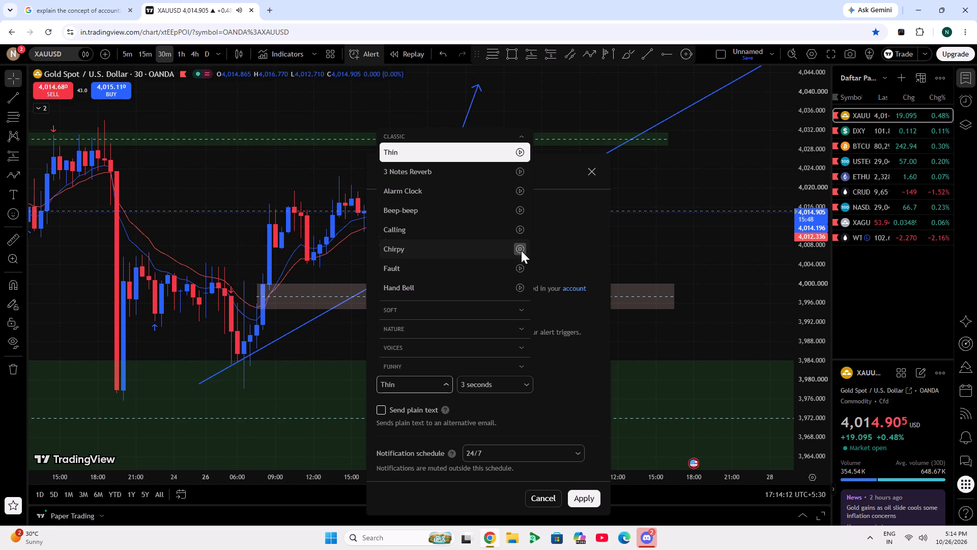
{"action": "left_click", "coordinate": [521, 251]}
{"action": "left_click", "coordinate": [521, 251]}
{"action": "left_click", "coordinate": [521, 251]}
{"action": "left_click", "coordinate": [521, 251]}
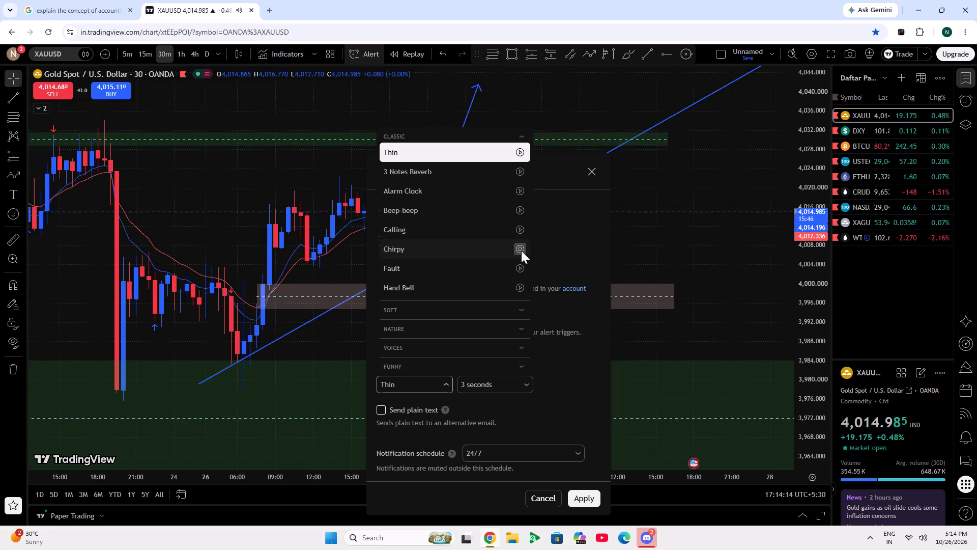
{"action": "left_click", "coordinate": [521, 269]}
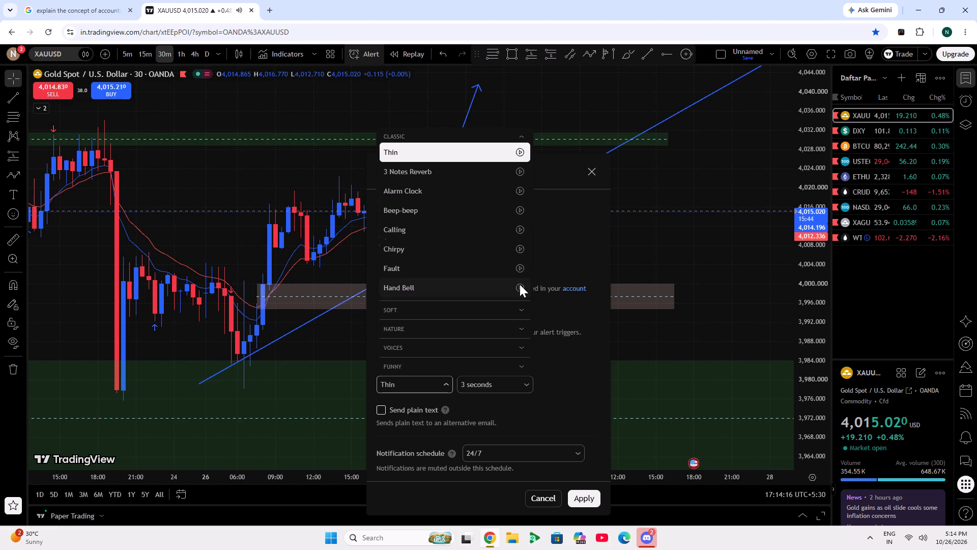
{"action": "left_click", "coordinate": [519, 272]}
{"action": "left_click", "coordinate": [519, 272]}
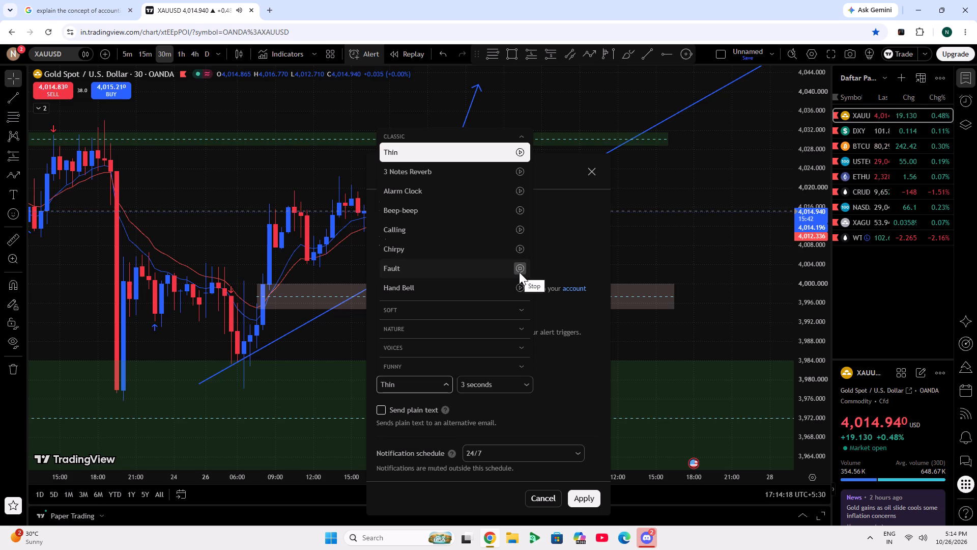
{"action": "left_click", "coordinate": [519, 272]}
{"action": "left_click", "coordinate": [519, 272]}
{"action": "left_click", "coordinate": [519, 272]}
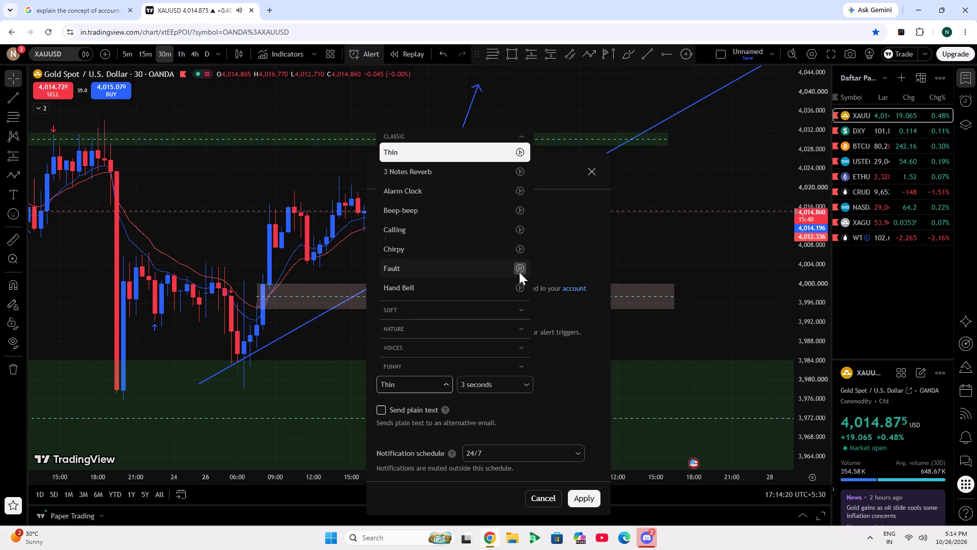
{"action": "left_click", "coordinate": [519, 272]}
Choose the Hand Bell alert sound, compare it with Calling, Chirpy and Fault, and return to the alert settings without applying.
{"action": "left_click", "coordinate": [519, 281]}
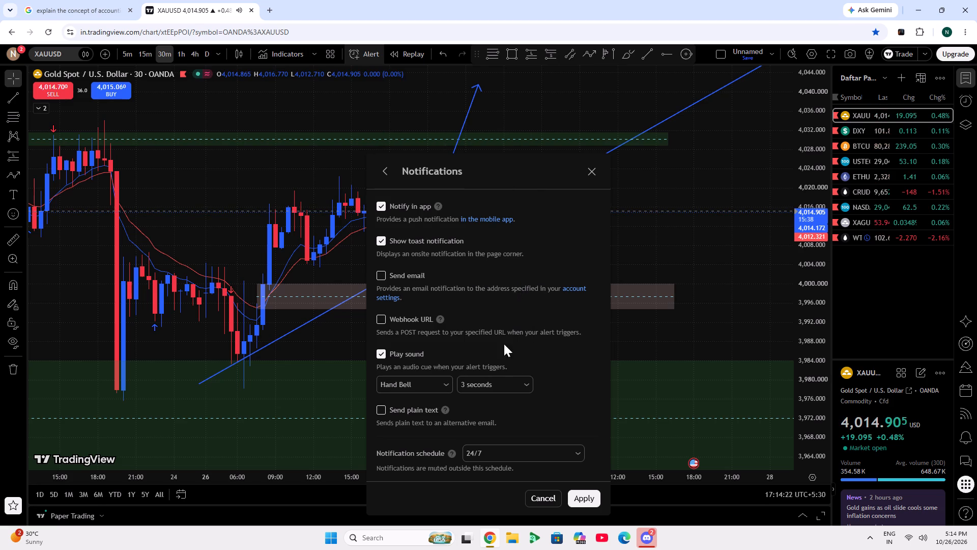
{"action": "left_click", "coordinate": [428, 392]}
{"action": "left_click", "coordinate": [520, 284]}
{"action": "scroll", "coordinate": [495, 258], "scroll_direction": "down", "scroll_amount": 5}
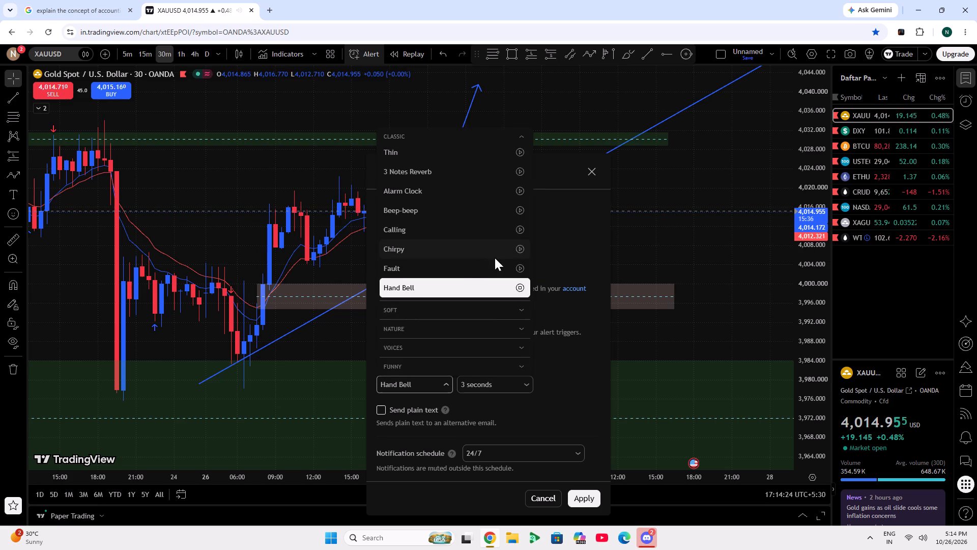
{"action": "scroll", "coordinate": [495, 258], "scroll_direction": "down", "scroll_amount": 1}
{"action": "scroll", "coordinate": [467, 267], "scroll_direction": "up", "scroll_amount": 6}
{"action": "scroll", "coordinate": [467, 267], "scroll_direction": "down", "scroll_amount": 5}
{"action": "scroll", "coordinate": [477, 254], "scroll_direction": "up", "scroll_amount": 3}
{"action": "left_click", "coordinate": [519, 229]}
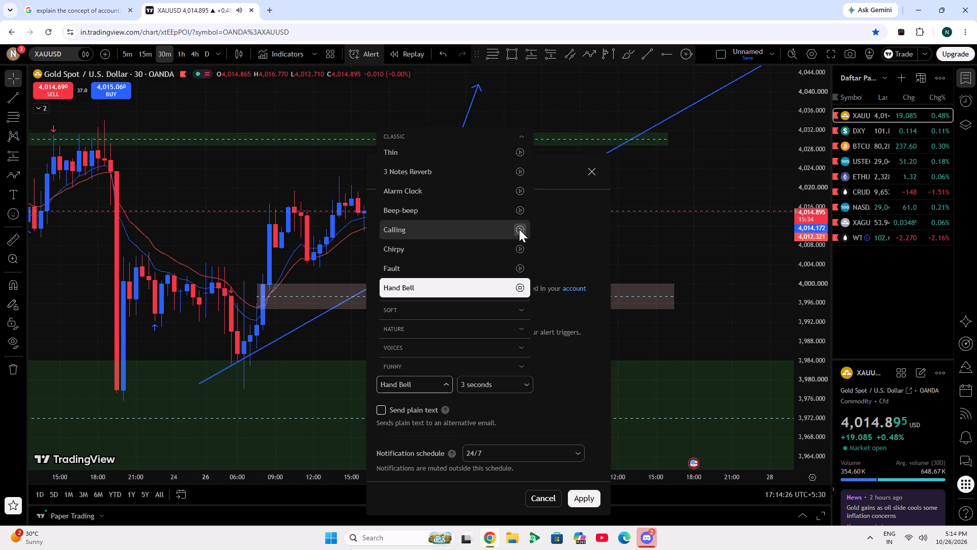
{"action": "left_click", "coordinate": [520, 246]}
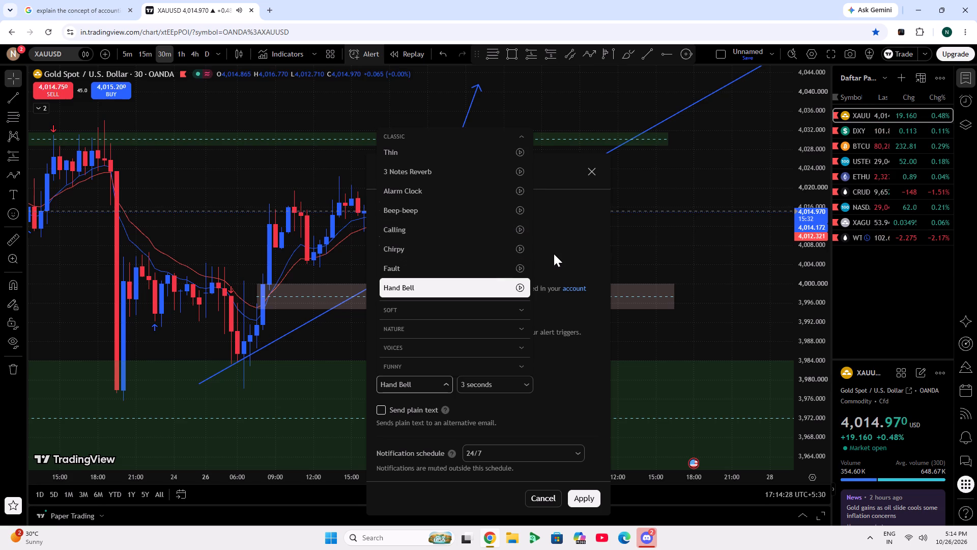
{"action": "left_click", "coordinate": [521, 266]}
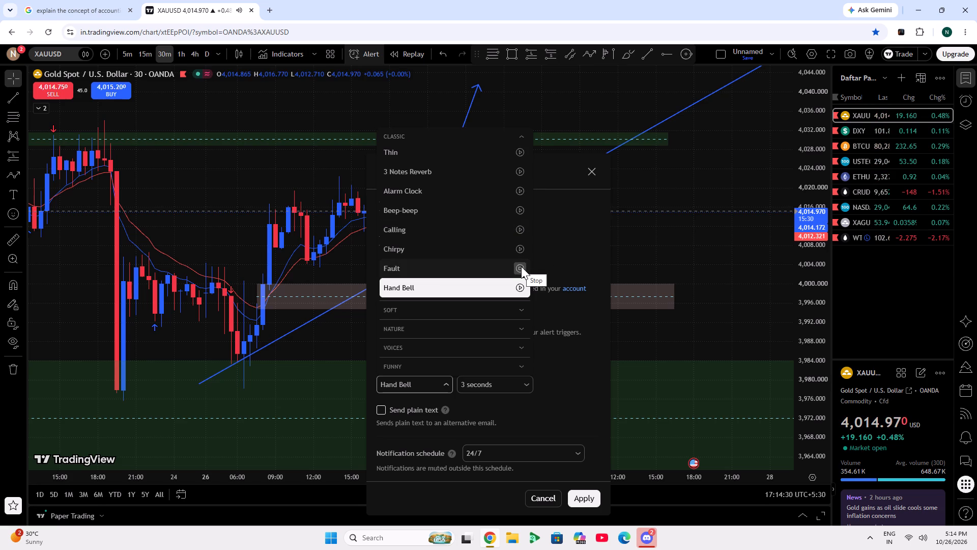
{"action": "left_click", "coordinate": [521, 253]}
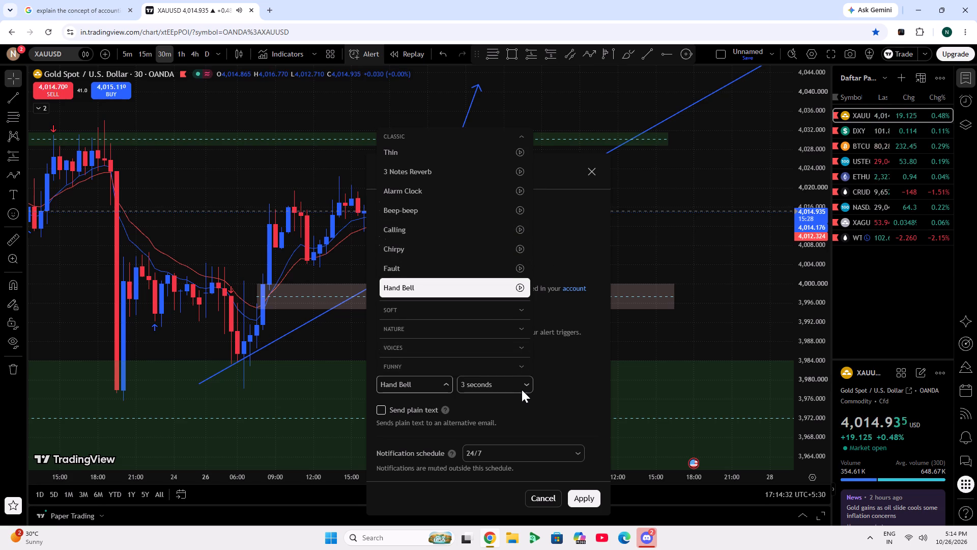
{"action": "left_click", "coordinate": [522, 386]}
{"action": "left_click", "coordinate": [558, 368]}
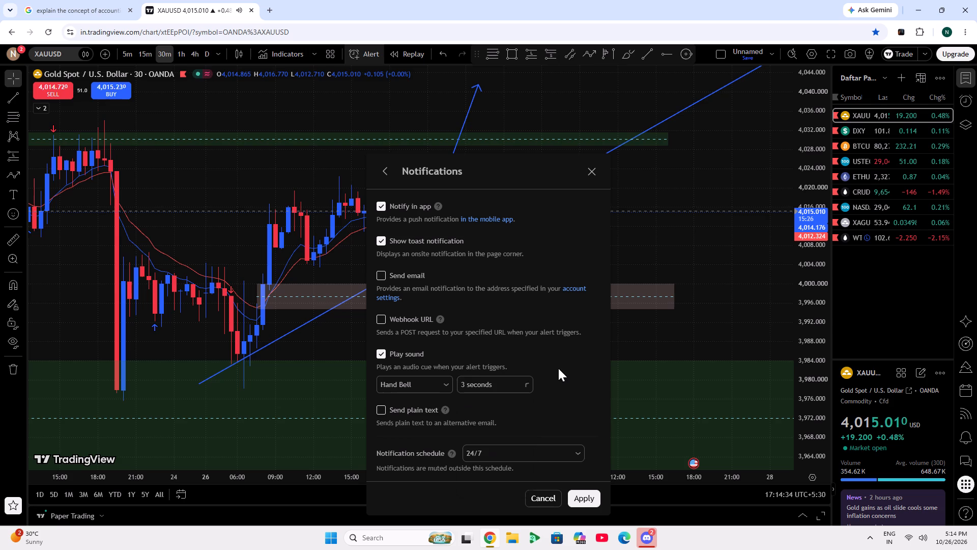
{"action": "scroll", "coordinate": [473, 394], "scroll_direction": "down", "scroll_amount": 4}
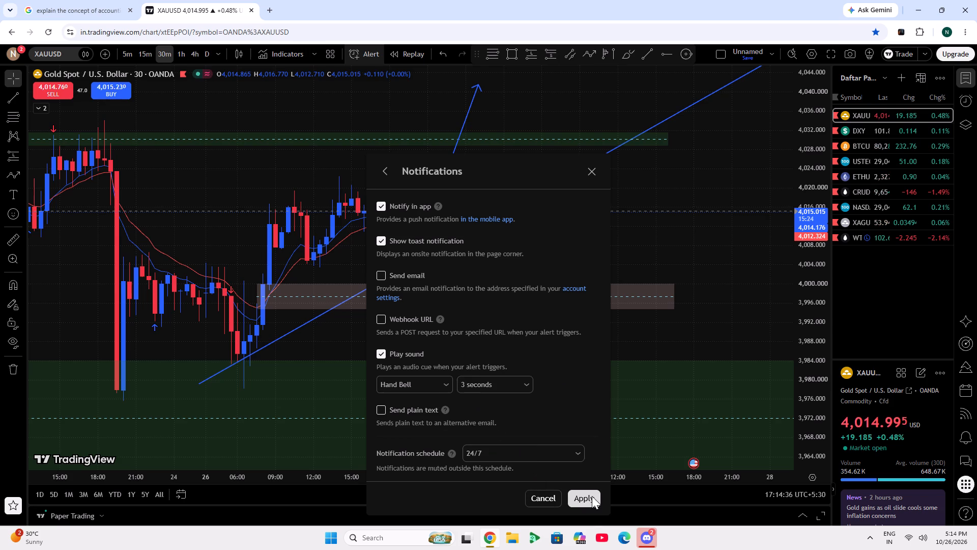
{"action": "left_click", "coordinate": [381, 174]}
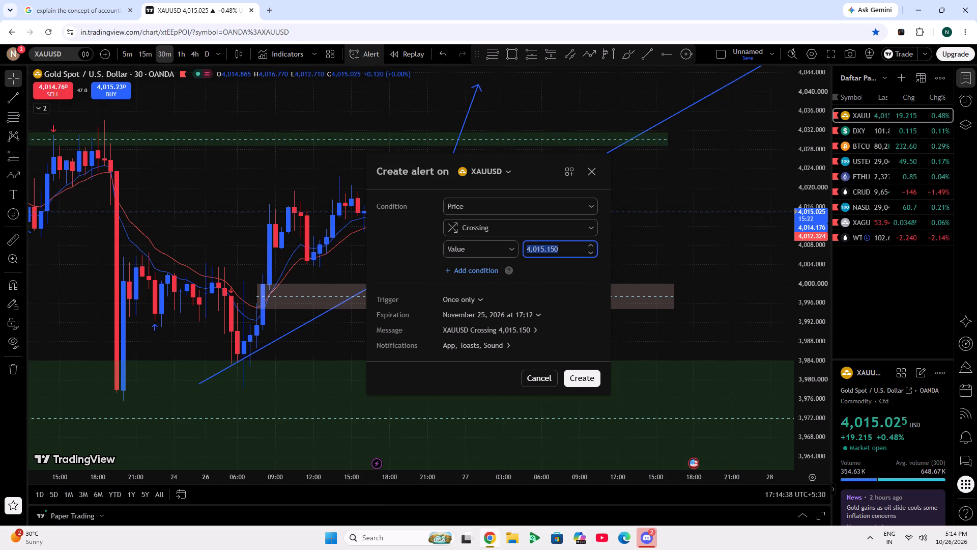
Set the alert's crossing value to 4,016 and create the alert.
{"action": "left_click", "coordinate": [570, 246]}
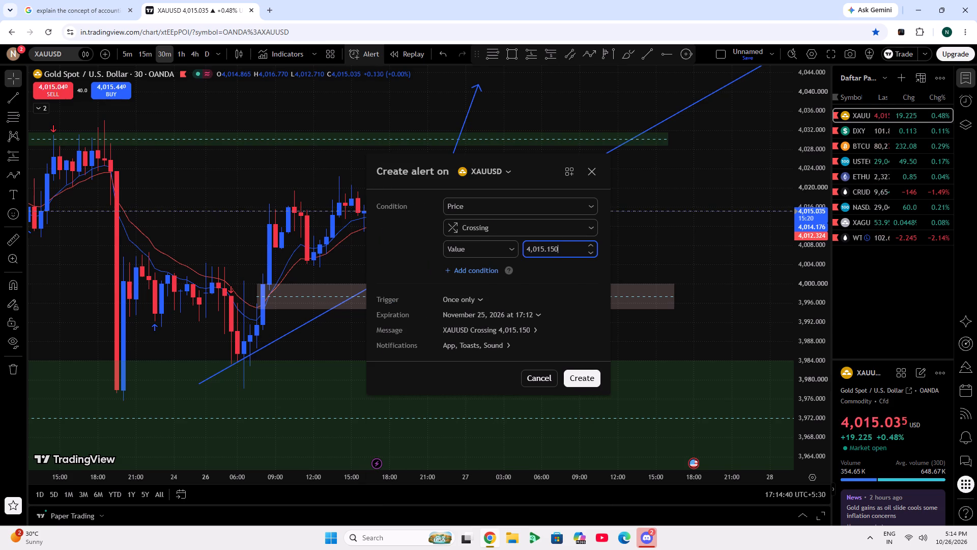
{"action": "key", "text": "BackSpace"}
{"action": "key", "text": "BackSpace"}
{"action": "key", "text": "BackSpace"}
{"action": "key", "text": "BackSpace"}
{"action": "key", "text": "BackSpace"}
{"action": "key", "text": "BackSpace"}
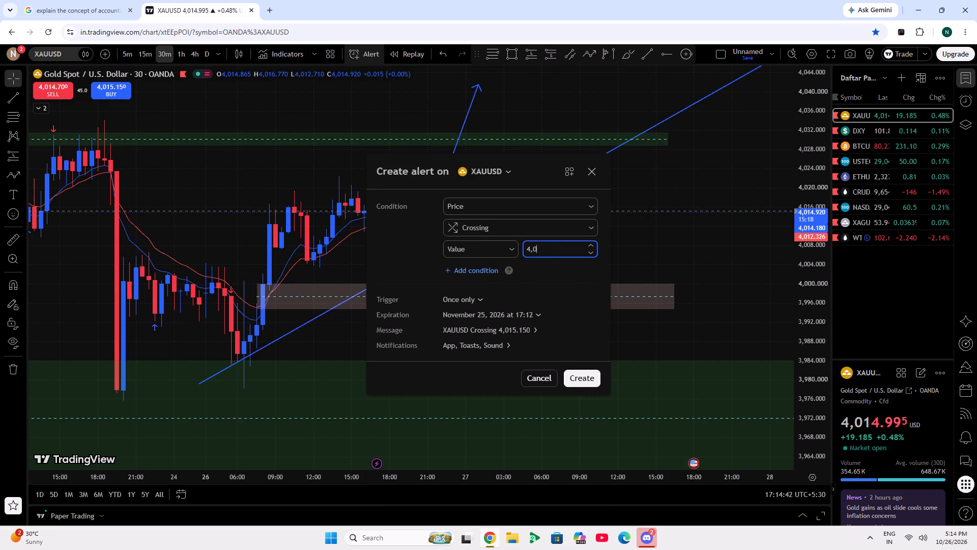
{"action": "key", "text": "1"}
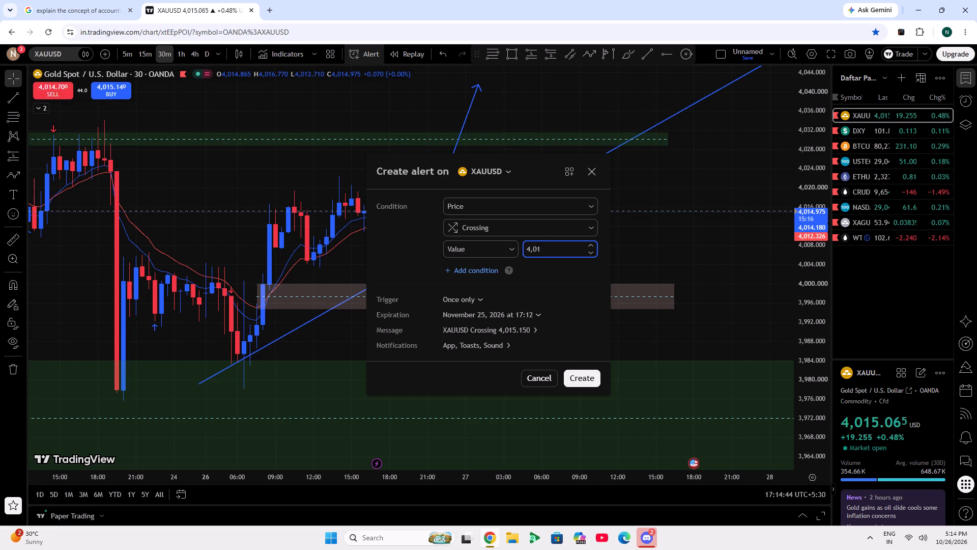
{"action": "key", "text": "6"}
{"action": "left_click", "coordinate": [577, 380]}
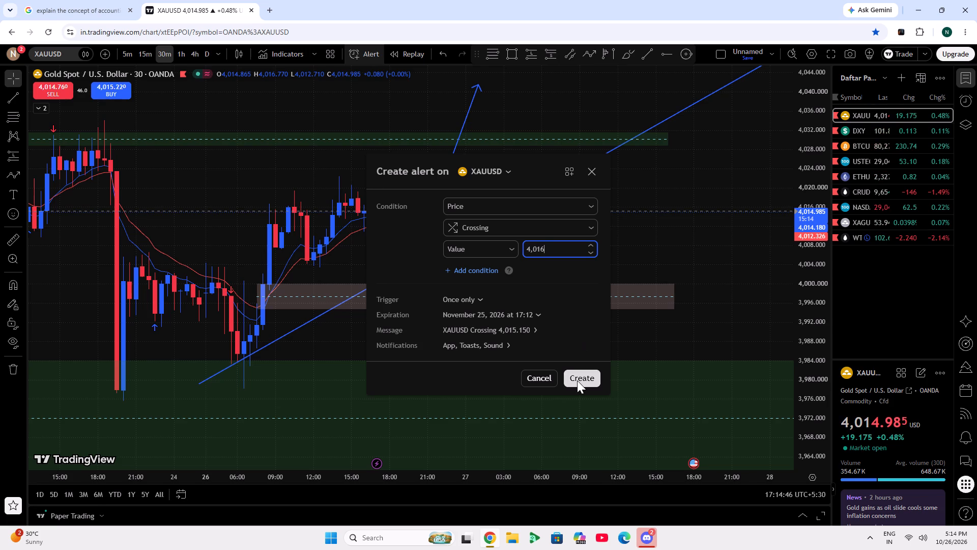
Move the new alert line on the chart up to about 4,017.1.
{"action": "left_click_drag", "start_coordinate": [490, 206], "coordinate": [474, 203]}
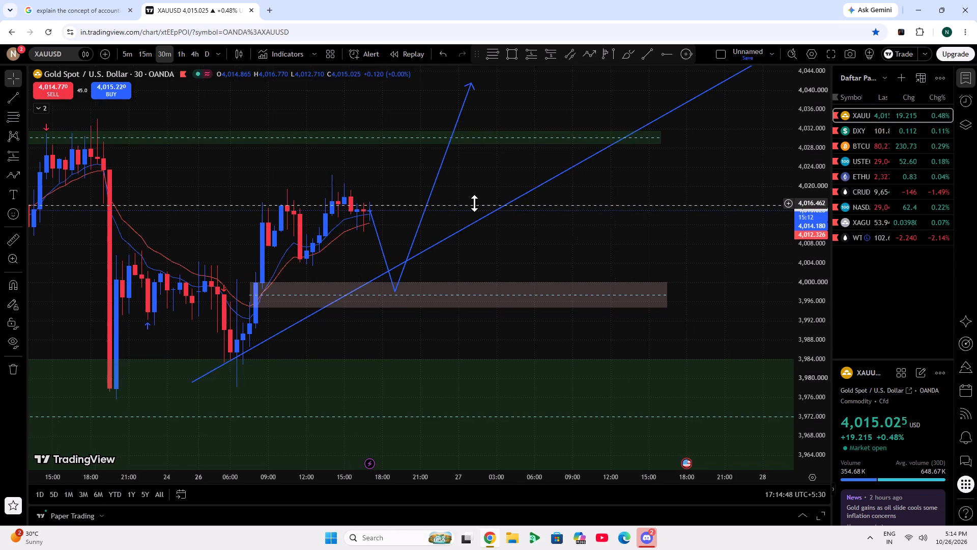
{"action": "left_click_drag", "start_coordinate": [474, 203], "coordinate": [472, 203]}
{"action": "left_click_drag", "start_coordinate": [470, 205], "coordinate": [459, 200]}
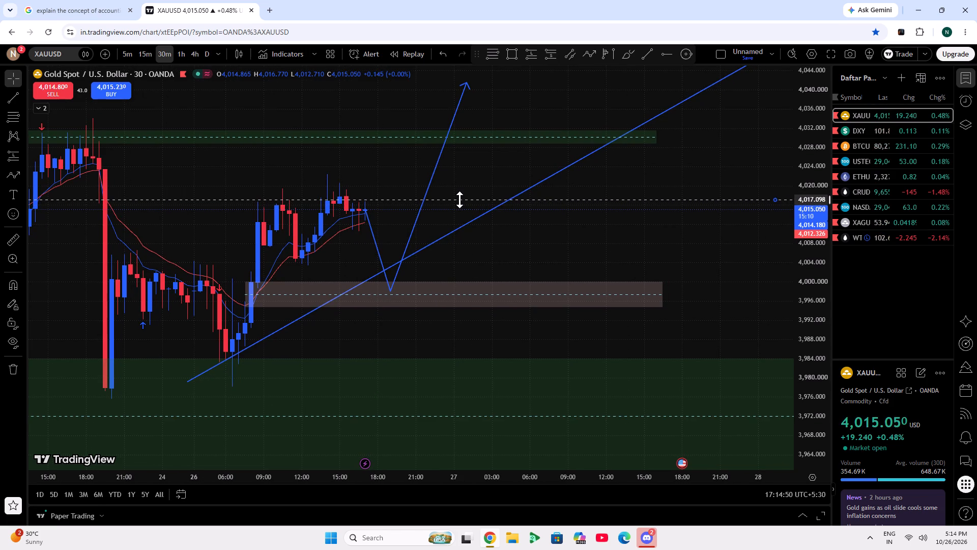
Lower the alert line on the chart to about 4,015.72.
{"action": "left_click_drag", "start_coordinate": [459, 200], "coordinate": [484, 206]}
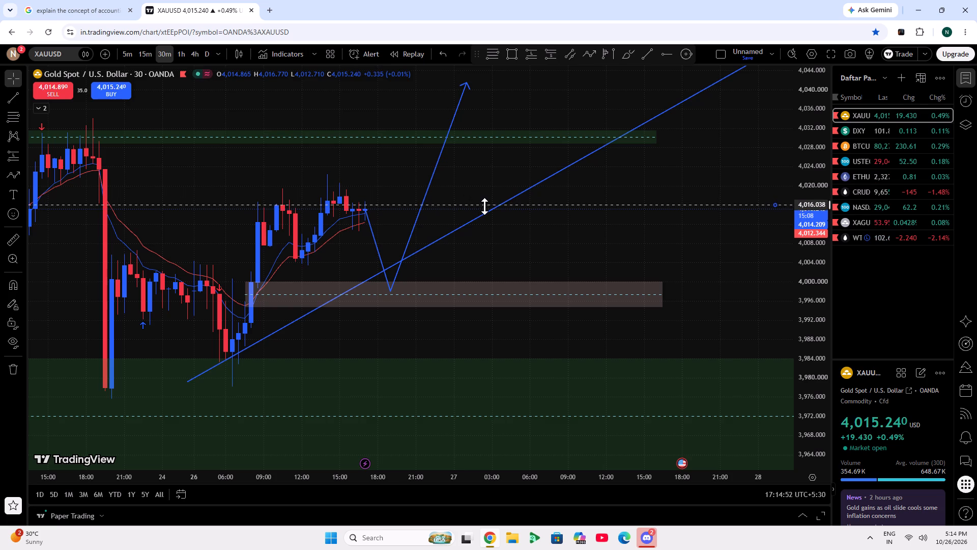
{"action": "left_click_drag", "start_coordinate": [484, 206], "coordinate": [486, 206]}
Move the start edge of the pullback zone forward to the candle at about 08:00 on 26 October.
{"action": "left_click_drag", "start_coordinate": [570, 261], "coordinate": [666, 258]}
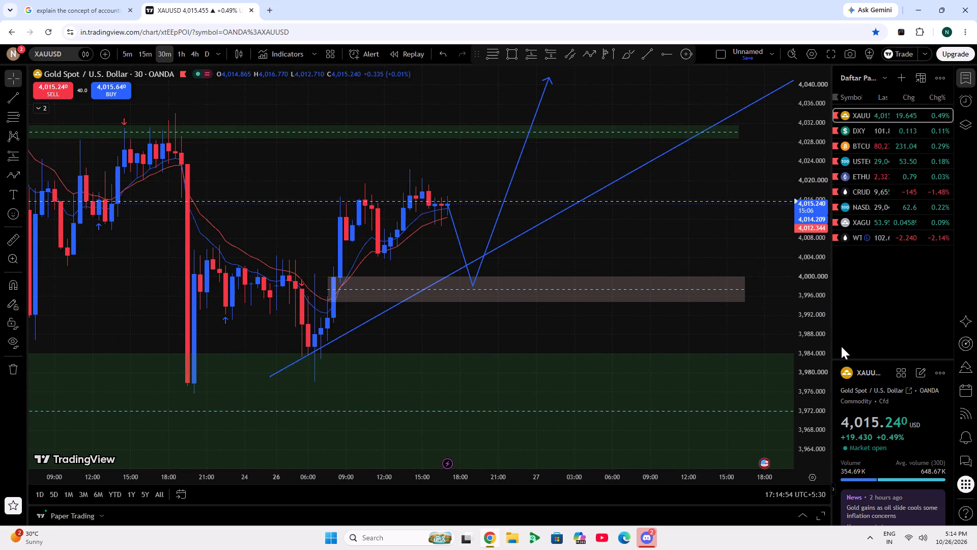
{"action": "scroll", "coordinate": [839, 347], "scroll_direction": "up", "scroll_amount": 15}
{"action": "left_click_drag", "start_coordinate": [587, 287], "coordinate": [669, 366]}
{"action": "scroll", "coordinate": [120, 0], "scroll_direction": "down", "scroll_amount": 7}
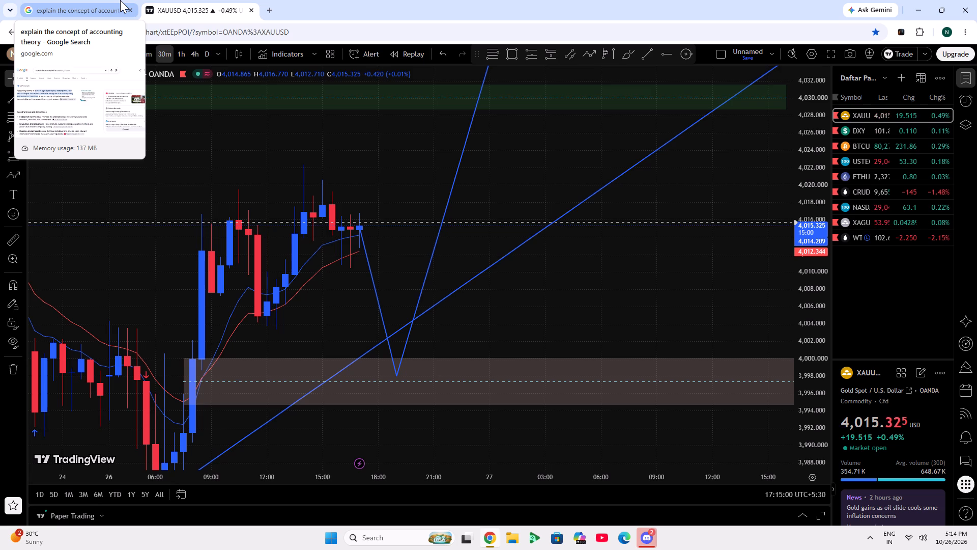
{"action": "left_click", "coordinate": [318, 149]}
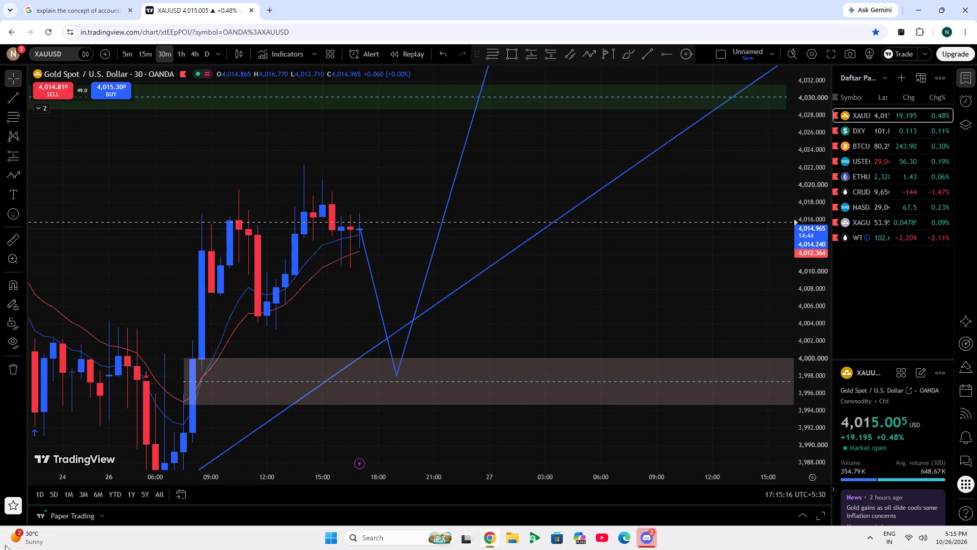
{"action": "left_click_drag", "start_coordinate": [185, 380], "coordinate": [199, 378]}
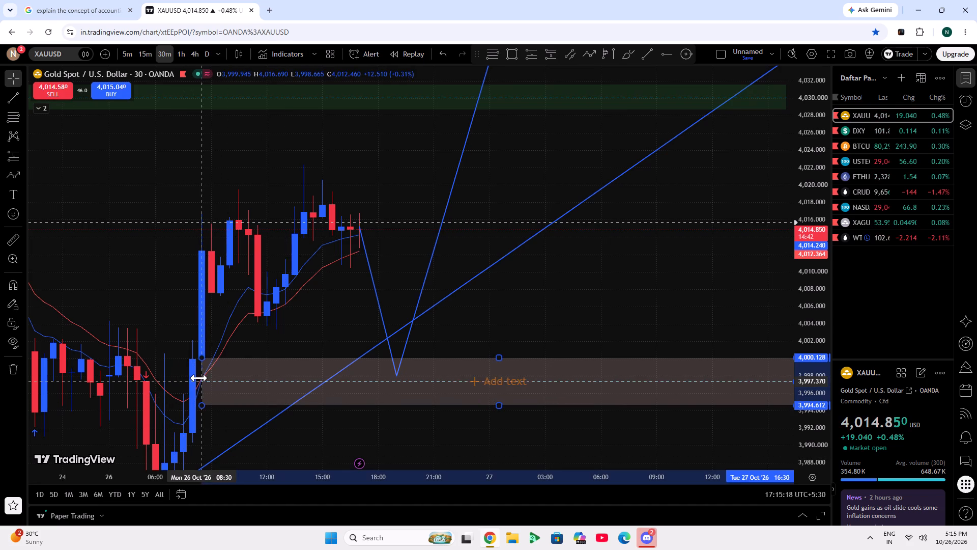
{"action": "left_click_drag", "start_coordinate": [199, 378], "coordinate": [193, 378]}
{"action": "left_click", "coordinate": [265, 306]}
Dismiss the site's notification permission request and close the XAUUSD Crossing 4,015.720 alert message.
{"action": "scroll", "coordinate": [559, 362], "scroll_direction": "down", "scroll_amount": 5}
{"action": "left_click_drag", "start_coordinate": [681, 289], "coordinate": [604, 221]}
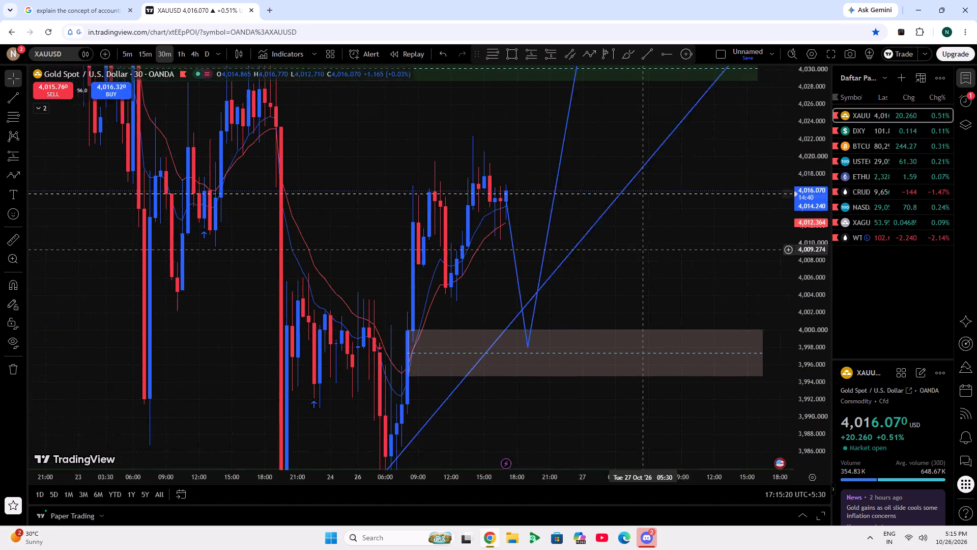
{"action": "left_click_drag", "start_coordinate": [604, 221], "coordinate": [559, 195]}
{"action": "scroll", "coordinate": [376, 0], "scroll_direction": "down", "scroll_amount": 5}
{"action": "scroll", "coordinate": [463, 185], "scroll_direction": "up", "scroll_amount": 5}
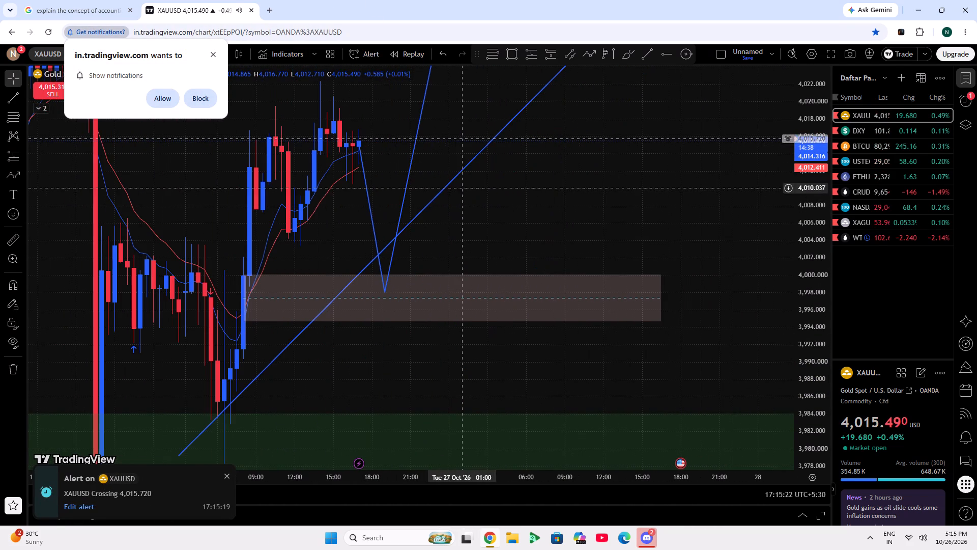
{"action": "left_click", "coordinate": [214, 54]}
{"action": "left_click_drag", "start_coordinate": [570, 162], "coordinate": [568, 215]}
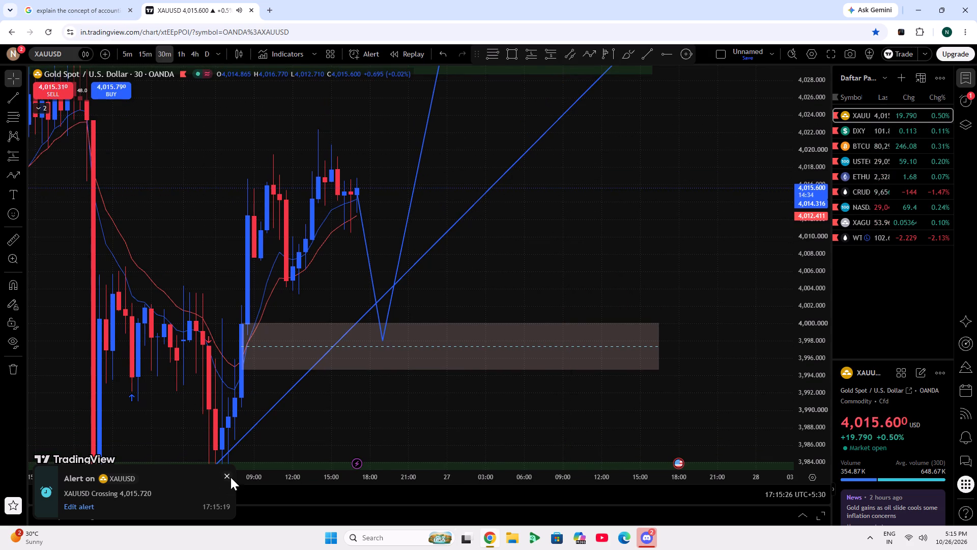
{"action": "left_click", "coordinate": [227, 479]}
Create a new XAUUSD alert for price crossing 4,015.600, previewing Fault and Chirpy and applying Chirpy as its sound.
{"action": "left_click", "coordinate": [383, 52]}
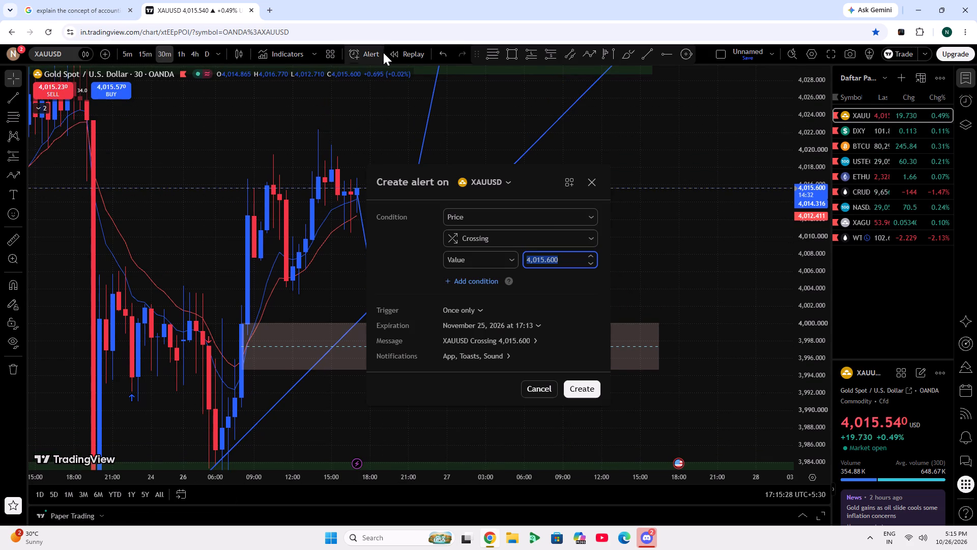
{"action": "double_click", "coordinate": [547, 222]}
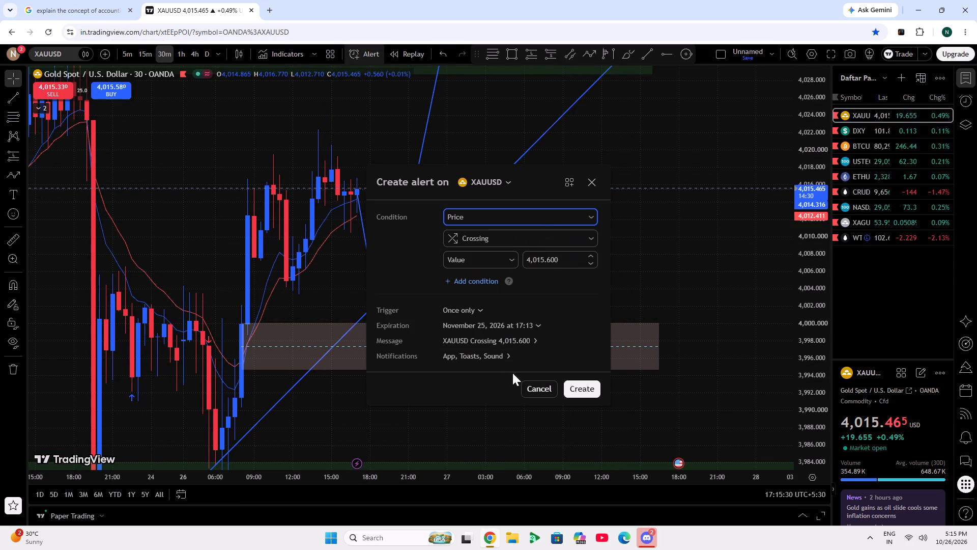
{"action": "left_click", "coordinate": [495, 216]}
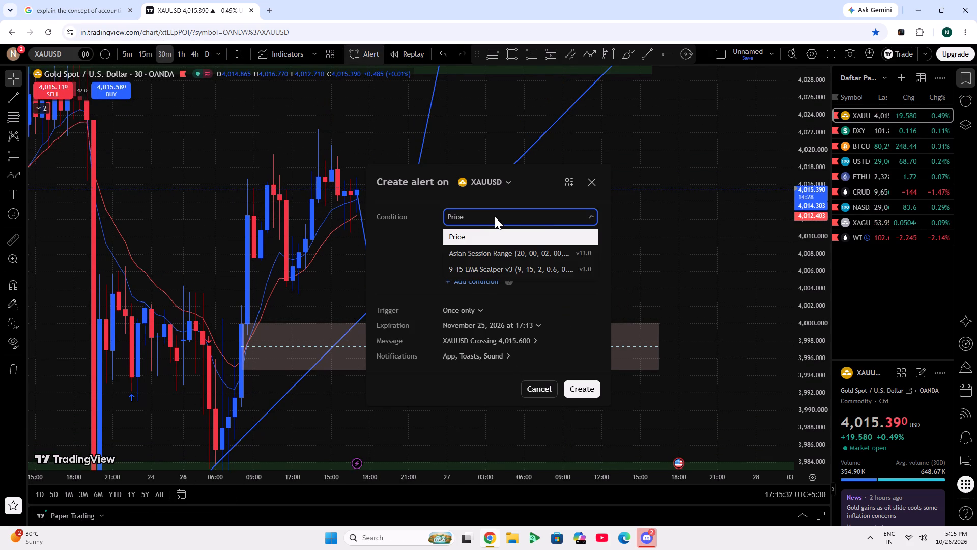
{"action": "left_click", "coordinate": [495, 216]}
{"action": "left_click", "coordinate": [466, 358]}
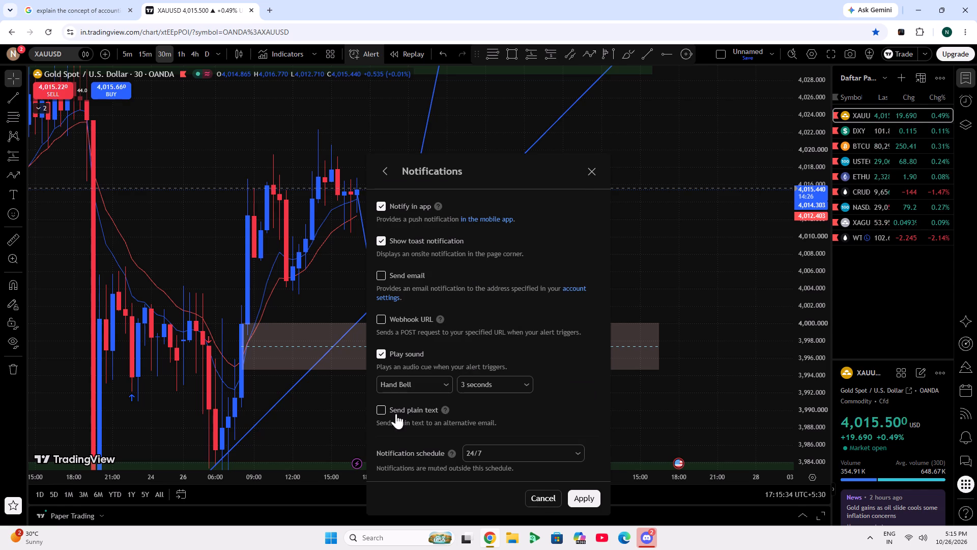
{"action": "left_click", "coordinate": [397, 382]}
{"action": "left_click", "coordinate": [519, 271]}
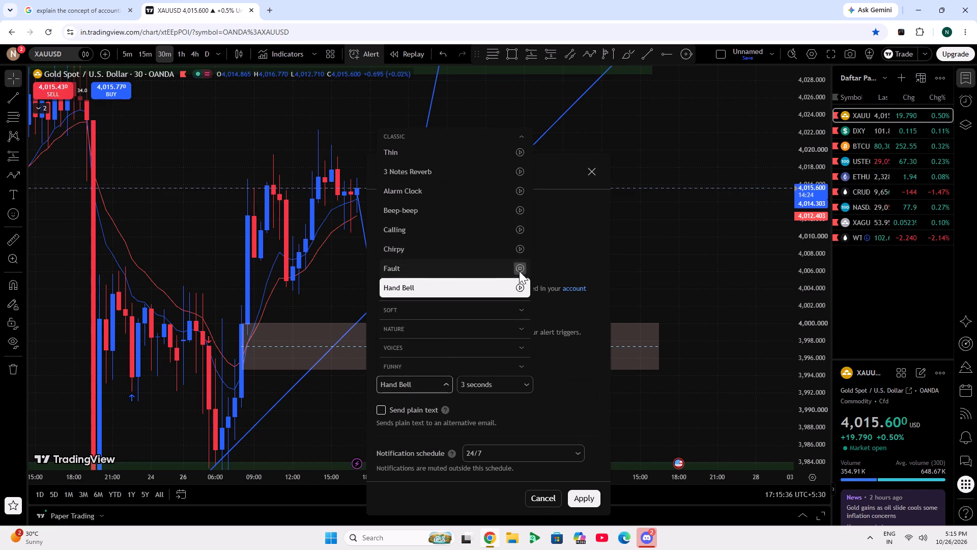
{"action": "left_click", "coordinate": [522, 252]}
{"action": "left_click", "coordinate": [492, 245]}
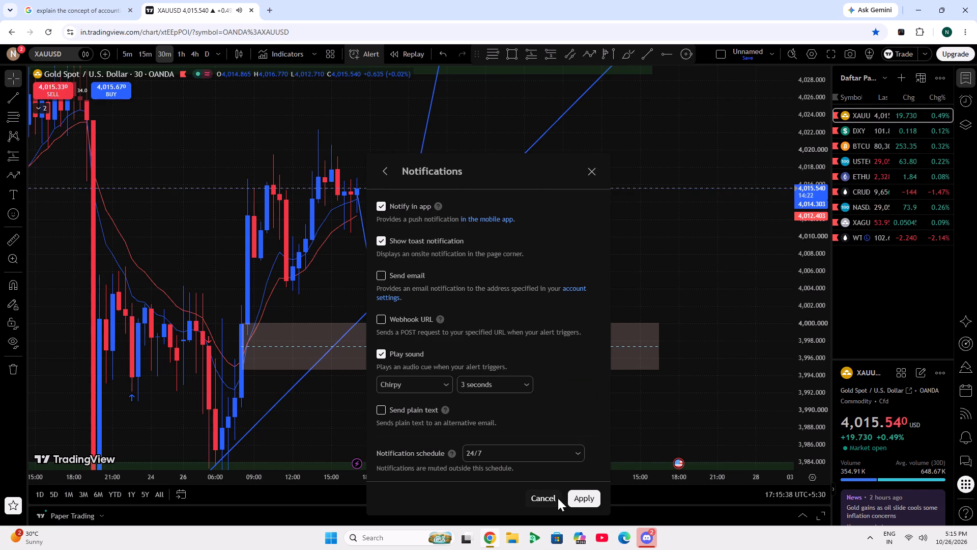
{"action": "left_click", "coordinate": [582, 499]}
{"action": "left_click", "coordinate": [580, 376]}
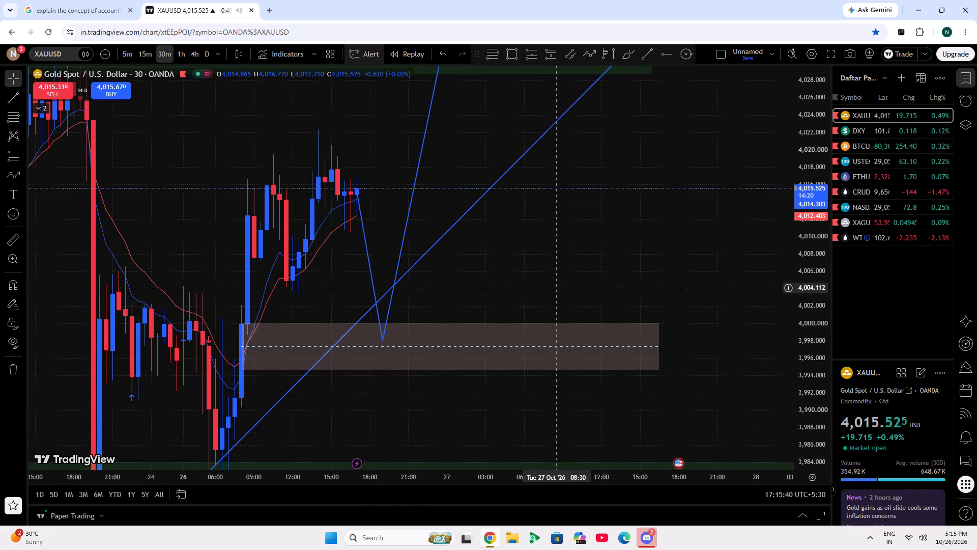
Move the new alert line on the chart up to about 4,015.84.
{"action": "left_click_drag", "start_coordinate": [387, 187], "coordinate": [379, 186]}
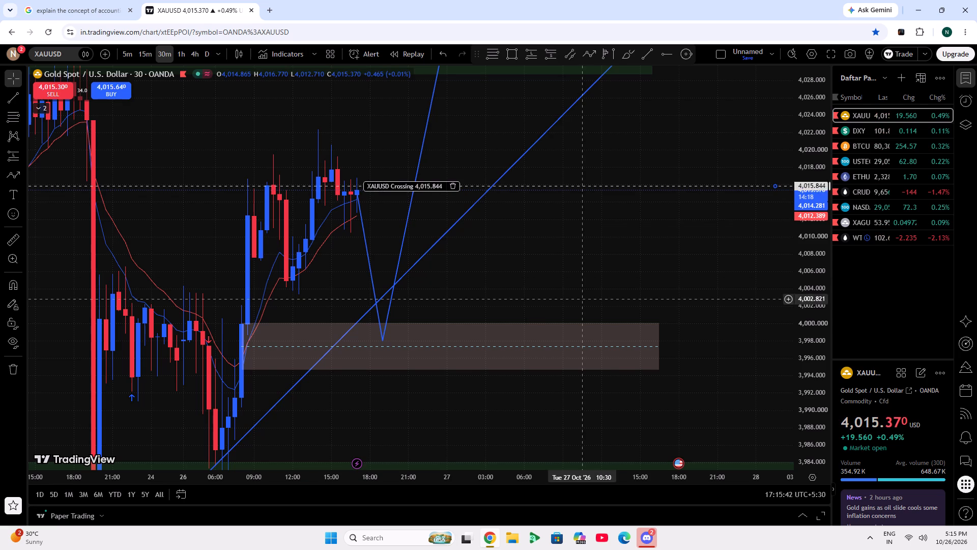
{"action": "left_click", "coordinate": [583, 299]}
Close the XAUUSD Crossing 4,015.844 alert message.
{"action": "left_click", "coordinate": [145, 40]}
{"action": "left_click", "coordinate": [206, 198]}
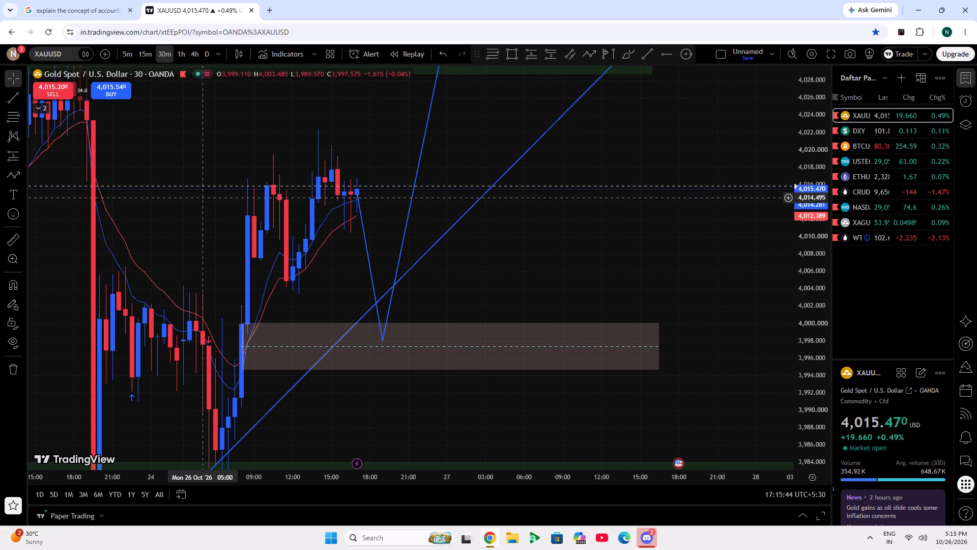
{"action": "left_click", "coordinate": [156, 50]}
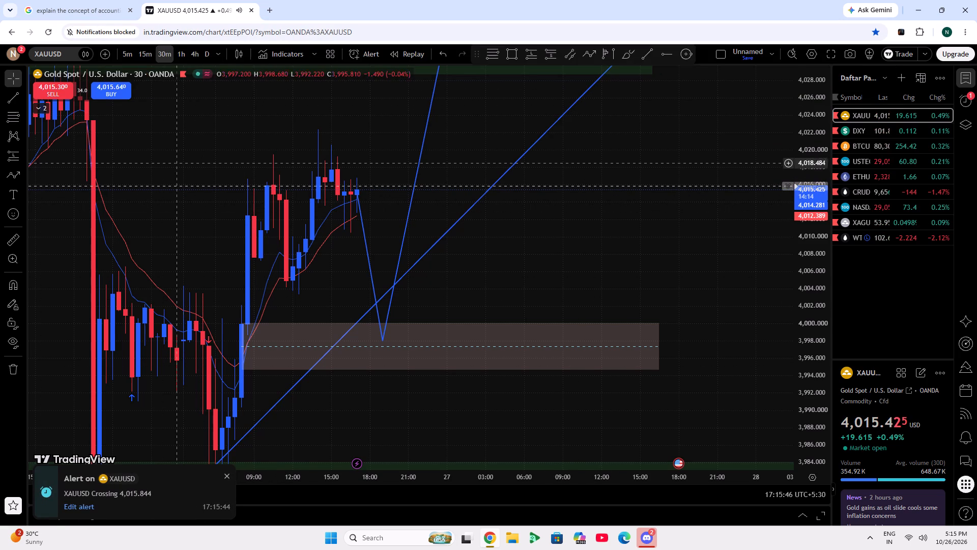
{"action": "left_click", "coordinate": [176, 162]}
{"action": "left_click", "coordinate": [229, 473]}
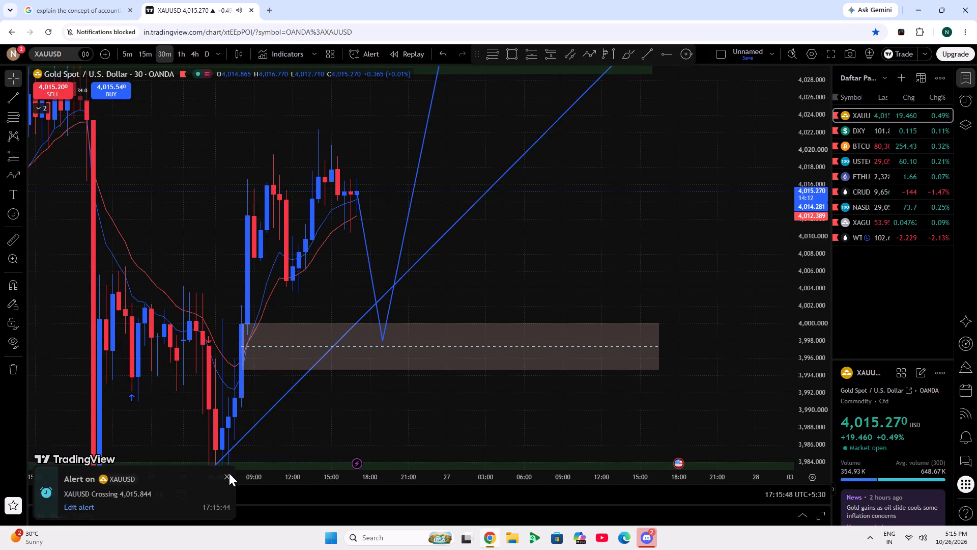
Switch the gold chart to the 15-minute timeframe and examine price action around the pullback zone and rising trendline.
{"action": "left_click", "coordinate": [146, 53]}
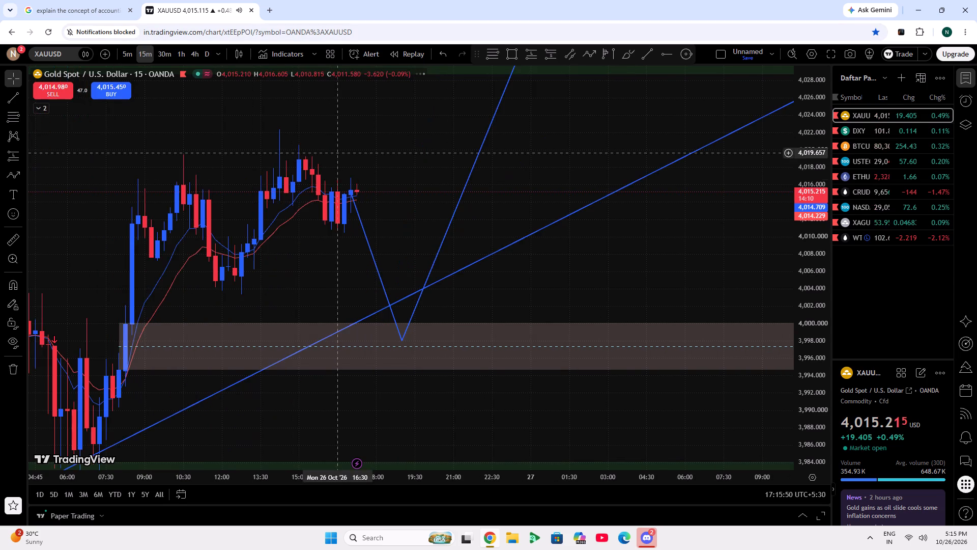
{"action": "scroll", "coordinate": [379, 178], "scroll_direction": "down", "scroll_amount": 4}
{"action": "scroll", "coordinate": [724, 179], "scroll_direction": "up", "scroll_amount": 4}
{"action": "scroll", "coordinate": [733, 237], "scroll_direction": "down", "scroll_amount": 4}
{"action": "left_click_drag", "start_coordinate": [747, 249], "coordinate": [639, 272]}
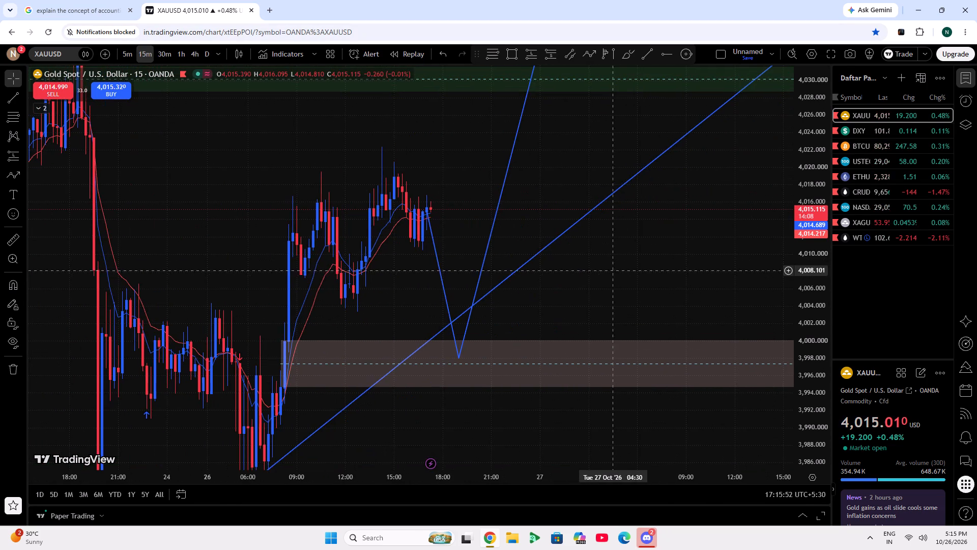
{"action": "scroll", "coordinate": [617, 293], "scroll_direction": "up", "scroll_amount": 4}
{"action": "scroll", "coordinate": [594, 314], "scroll_direction": "down", "scroll_amount": 3}
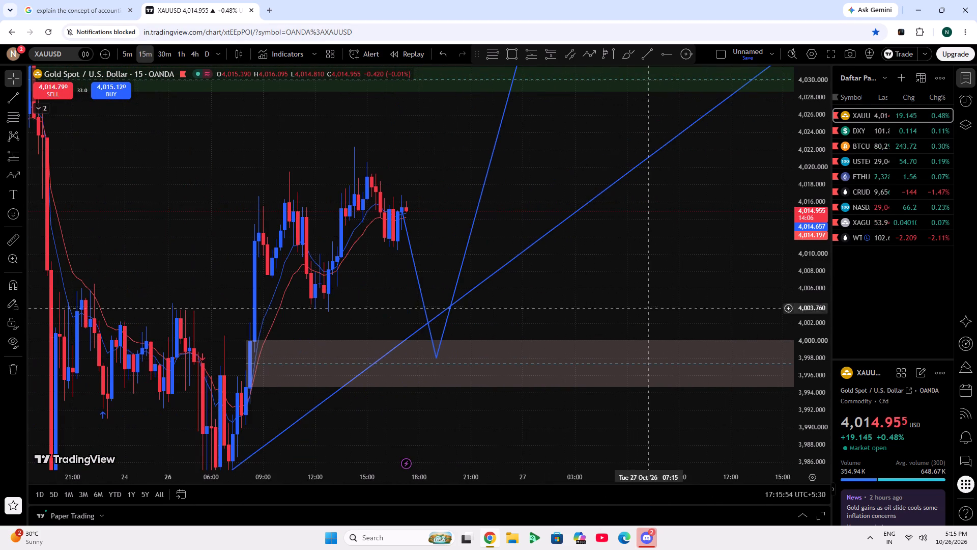
{"action": "scroll", "coordinate": [801, 318], "scroll_direction": "down", "scroll_amount": 5}
{"action": "left_click_drag", "start_coordinate": [531, 399], "coordinate": [713, 364]}
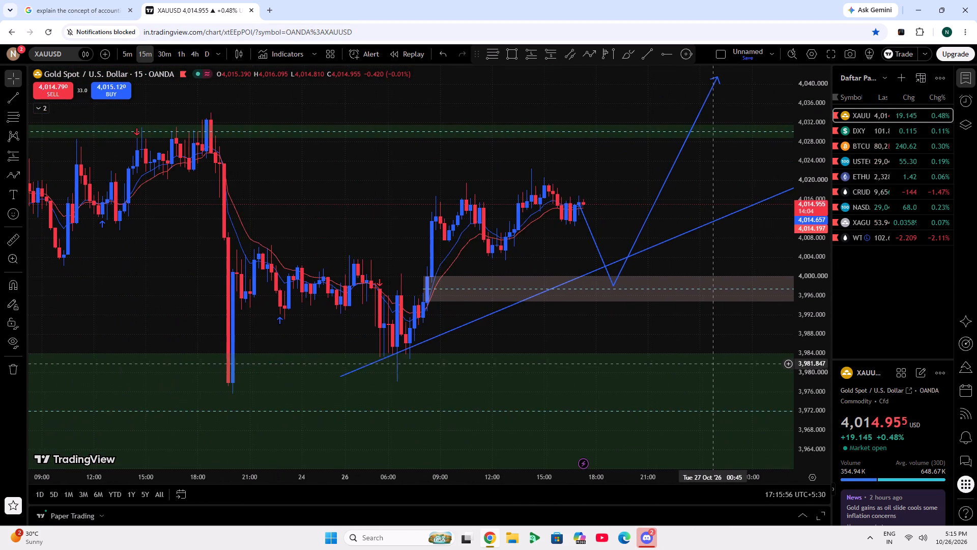
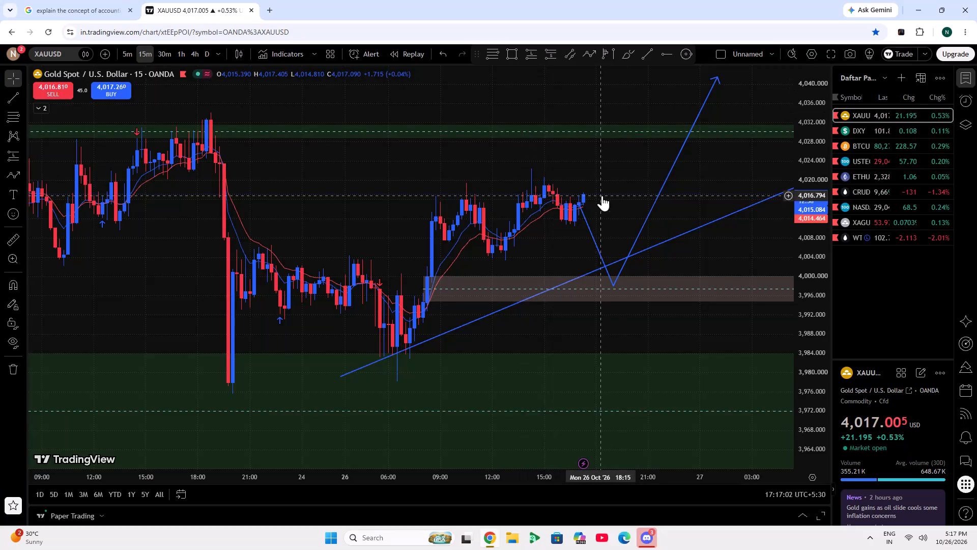
Examine the gold chart around the pullback zone and projected path, and switch it to the 5-minute timeframe.
{"action": "left_click_drag", "start_coordinate": [607, 171], "coordinate": [514, 155]}
{"action": "scroll", "coordinate": [513, 156], "scroll_direction": "down", "scroll_amount": 6}
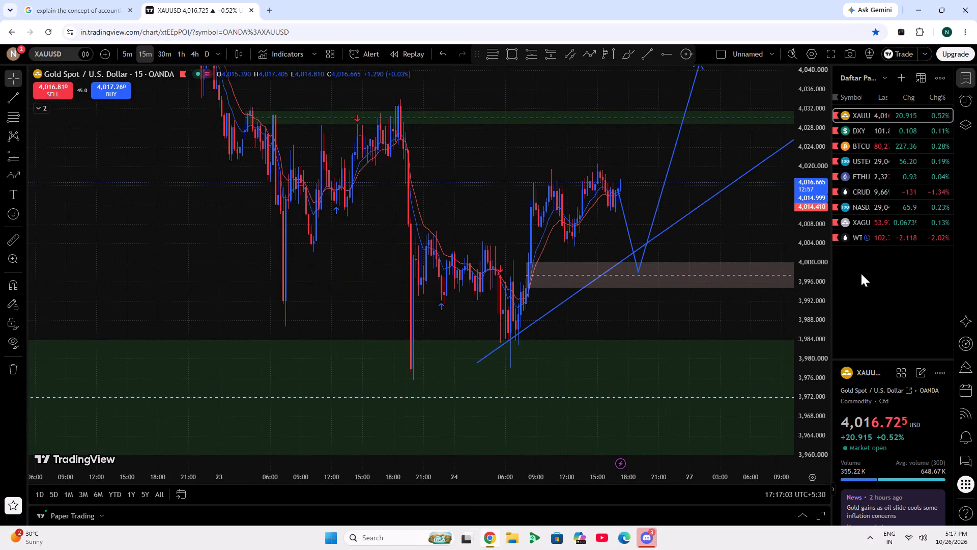
{"action": "scroll", "coordinate": [821, 228], "scroll_direction": "down", "scroll_amount": 8}
{"action": "left_click_drag", "start_coordinate": [606, 229], "coordinate": [348, 268]}
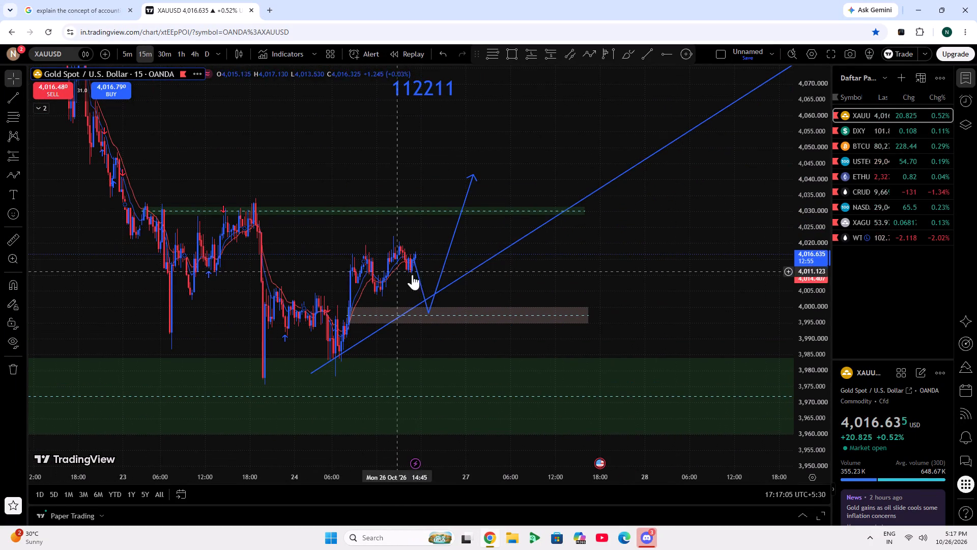
{"action": "left_click_drag", "start_coordinate": [602, 255], "coordinate": [799, 252]}
{"action": "scroll", "coordinate": [758, 256], "scroll_direction": "up", "scroll_amount": 4}
{"action": "scroll", "coordinate": [821, 301], "scroll_direction": "up", "scroll_amount": 3}
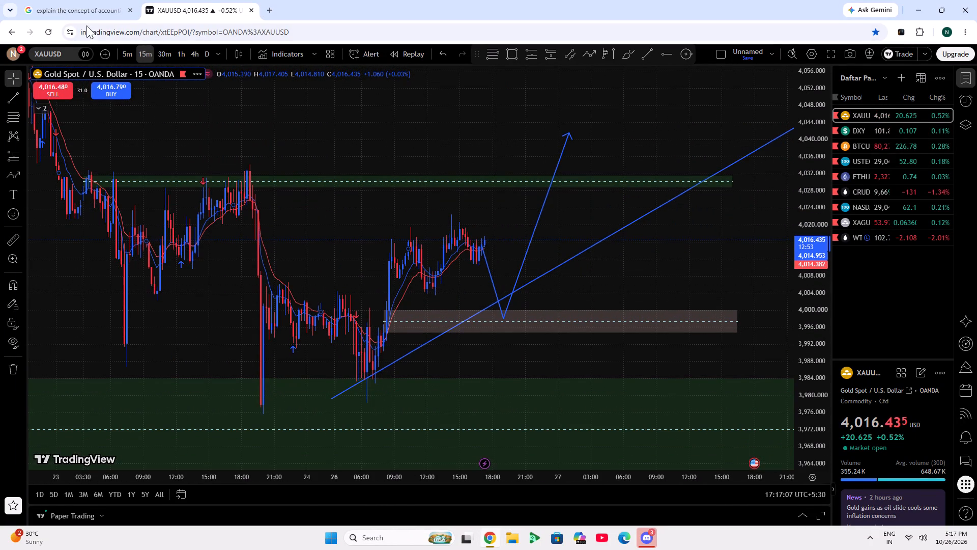
{"action": "left_click", "coordinate": [122, 51]}
{"action": "scroll", "coordinate": [464, 270], "scroll_direction": "down", "scroll_amount": 6}
{"action": "scroll", "coordinate": [462, 271], "scroll_direction": "up", "scroll_amount": 5}
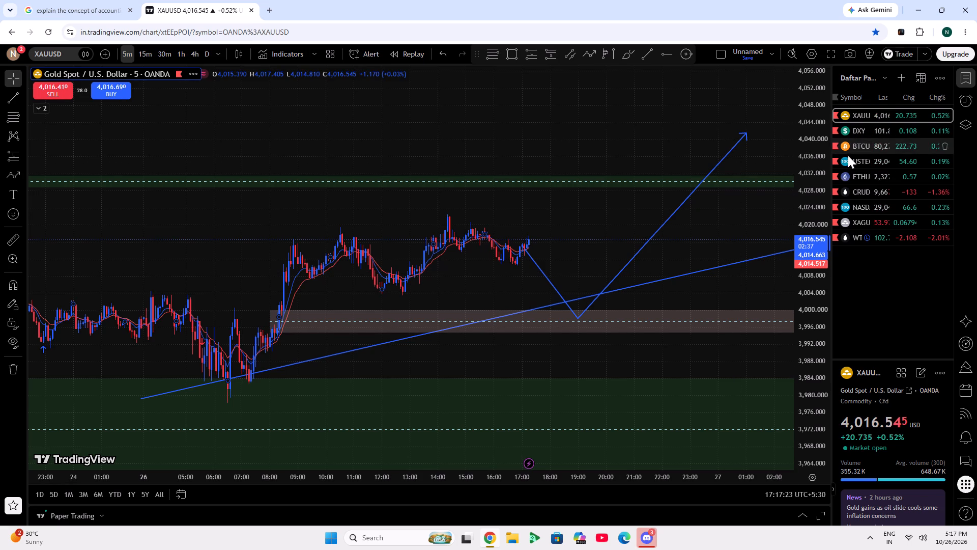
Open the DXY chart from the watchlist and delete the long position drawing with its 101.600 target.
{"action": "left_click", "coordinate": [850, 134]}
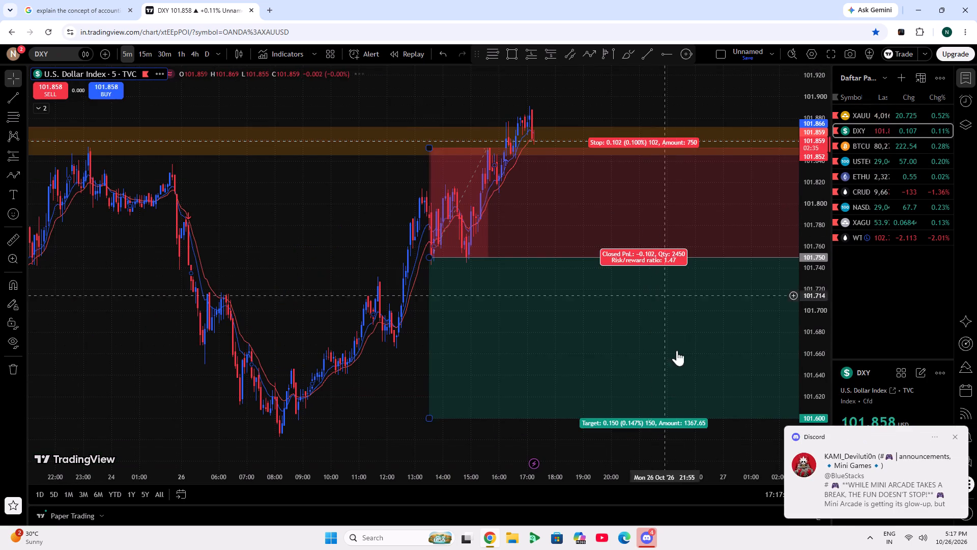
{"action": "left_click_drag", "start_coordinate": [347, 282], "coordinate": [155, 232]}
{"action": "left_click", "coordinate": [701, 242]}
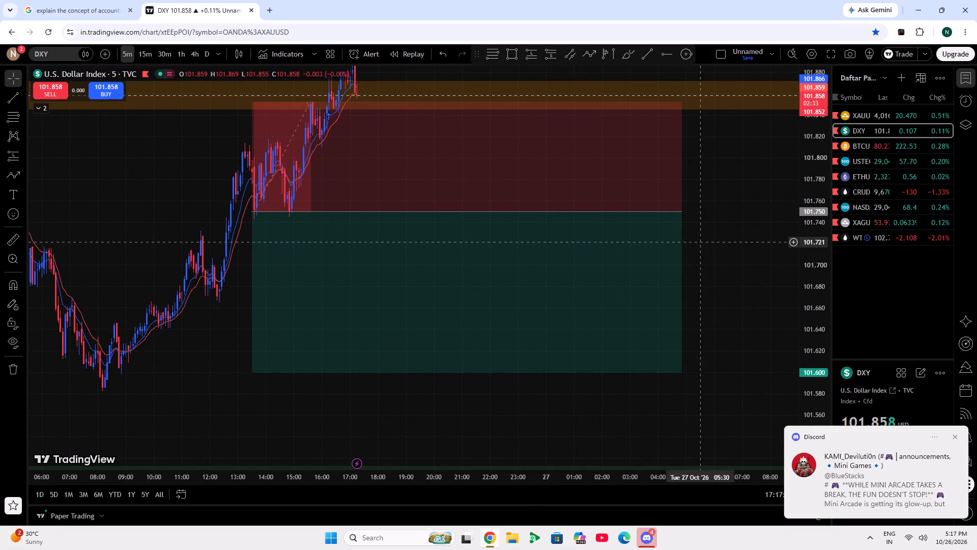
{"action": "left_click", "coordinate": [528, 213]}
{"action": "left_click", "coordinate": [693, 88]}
Dismiss the Discord notification covering the chart.
{"action": "left_click_drag", "start_coordinate": [801, 509], "coordinate": [976, 480]}
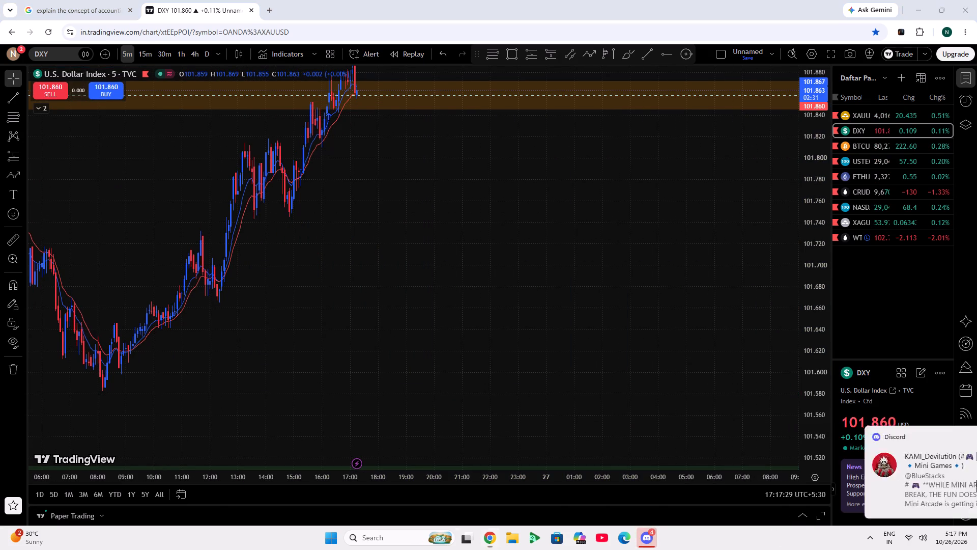
{"action": "left_click_drag", "start_coordinate": [976, 480], "coordinate": [976, 440]}
Expand the Paper Trading account and view the open WTI long position with its stop loss and take profit on the chart.
{"action": "left_click", "coordinate": [797, 517]}
{"action": "scroll", "coordinate": [614, 0], "scroll_direction": "down", "scroll_amount": 6}
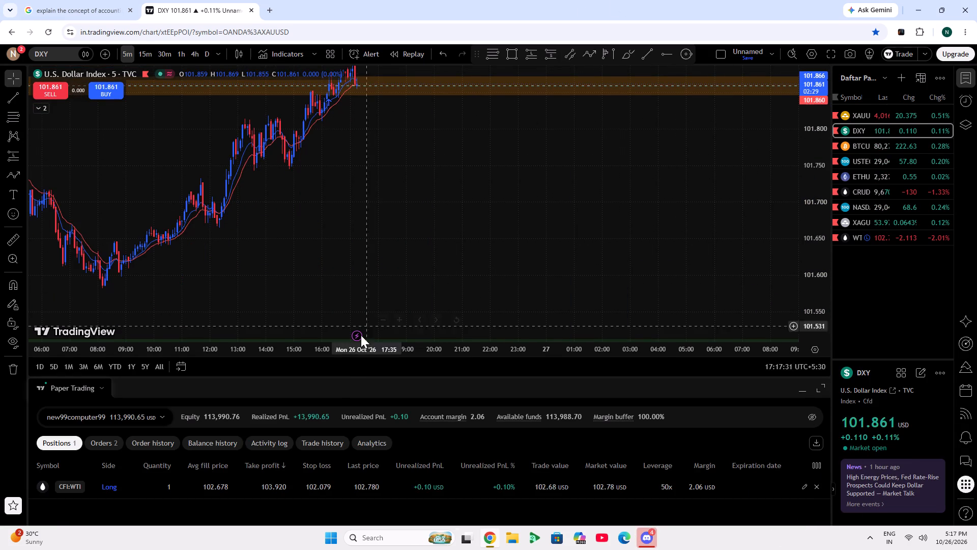
{"action": "left_click", "coordinate": [345, 484]}
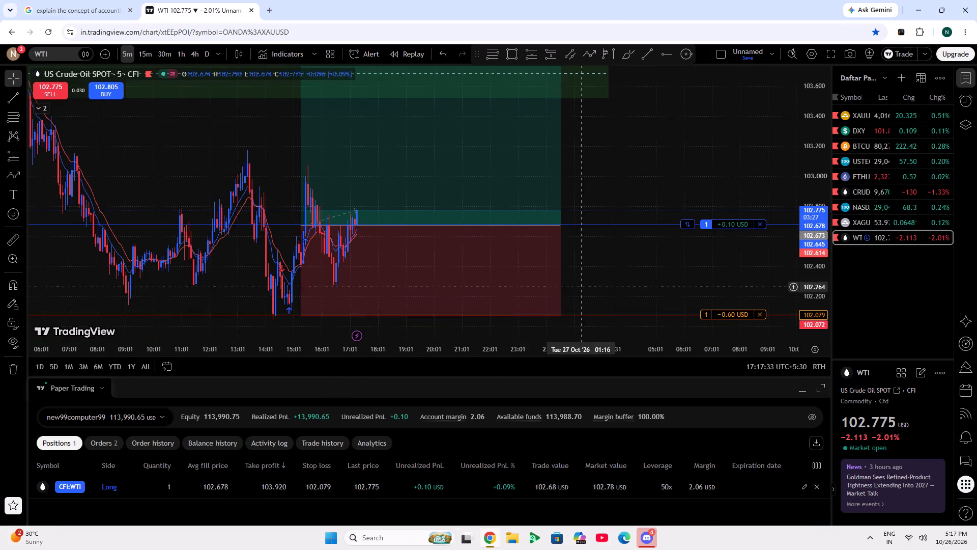
{"action": "left_click_drag", "start_coordinate": [594, 275], "coordinate": [640, 332]}
{"action": "scroll", "coordinate": [824, 244], "scroll_direction": "down", "scroll_amount": 4}
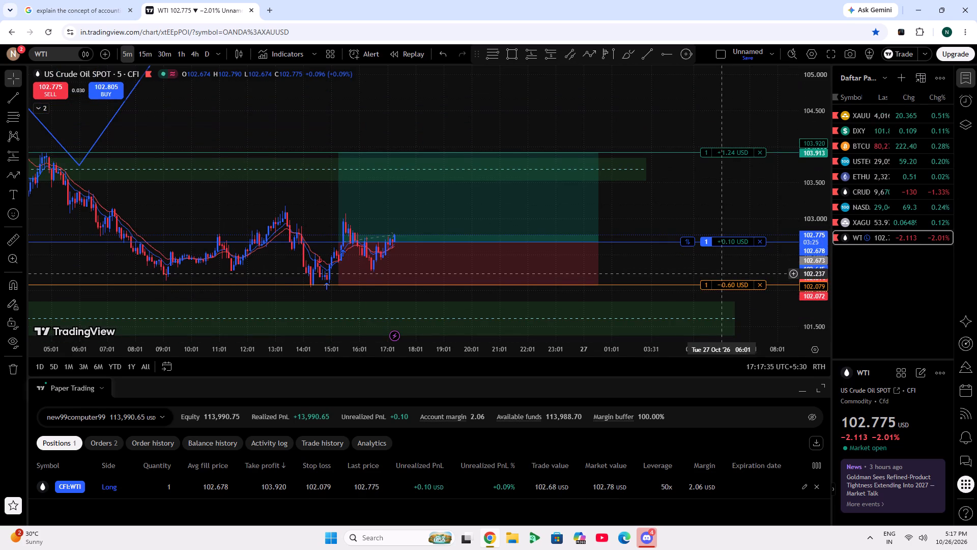
{"action": "left_click_drag", "start_coordinate": [652, 264], "coordinate": [625, 259]}
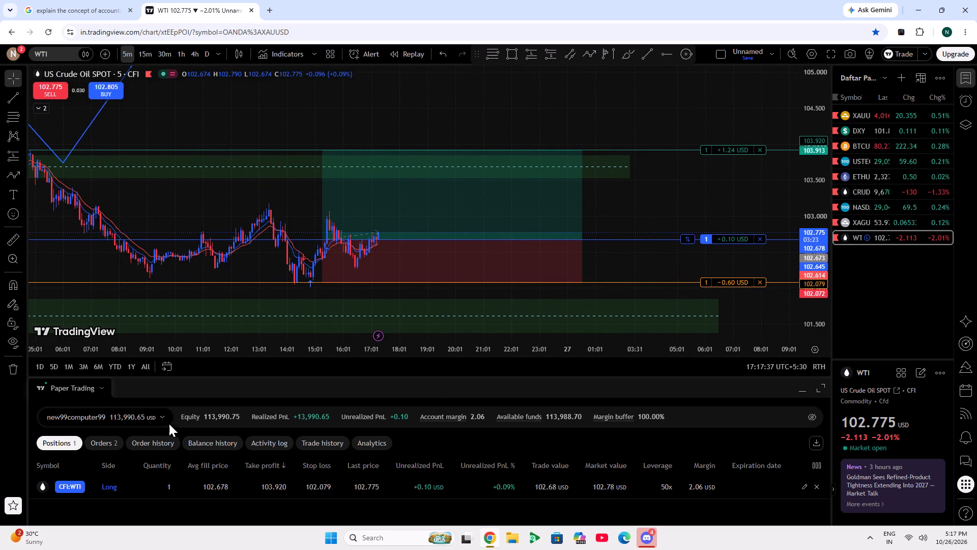
Review the Paper Trading balance history in an enlarged view, focusing on the realized PnL of the latest USTEC short trade.
{"action": "left_click", "coordinate": [216, 441]}
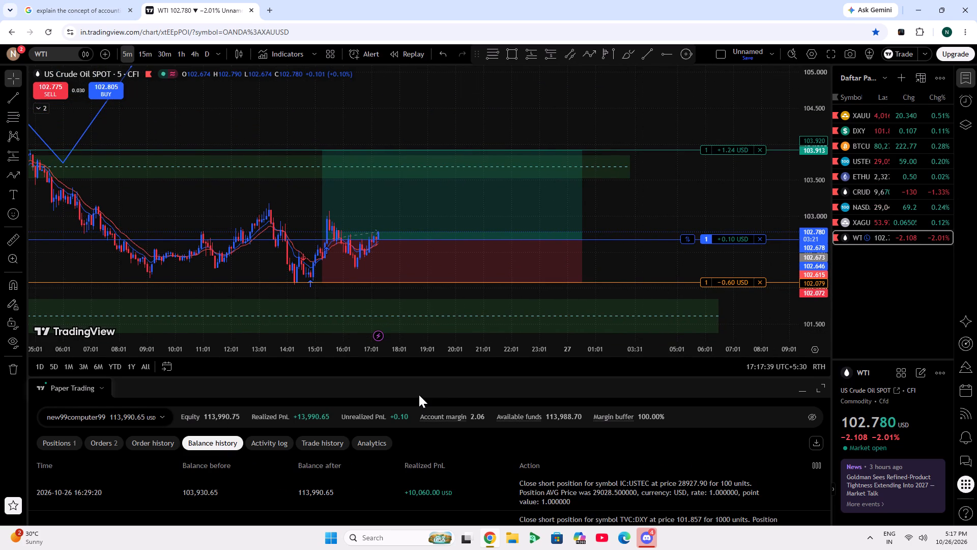
{"action": "left_click_drag", "start_coordinate": [428, 376], "coordinate": [434, 229]}
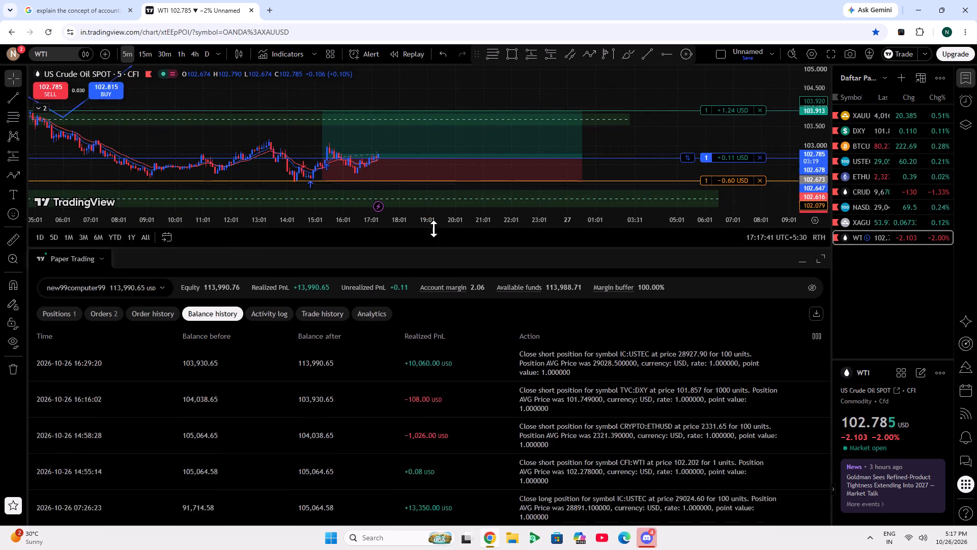
{"action": "left_click_drag", "start_coordinate": [434, 229], "coordinate": [438, 206]}
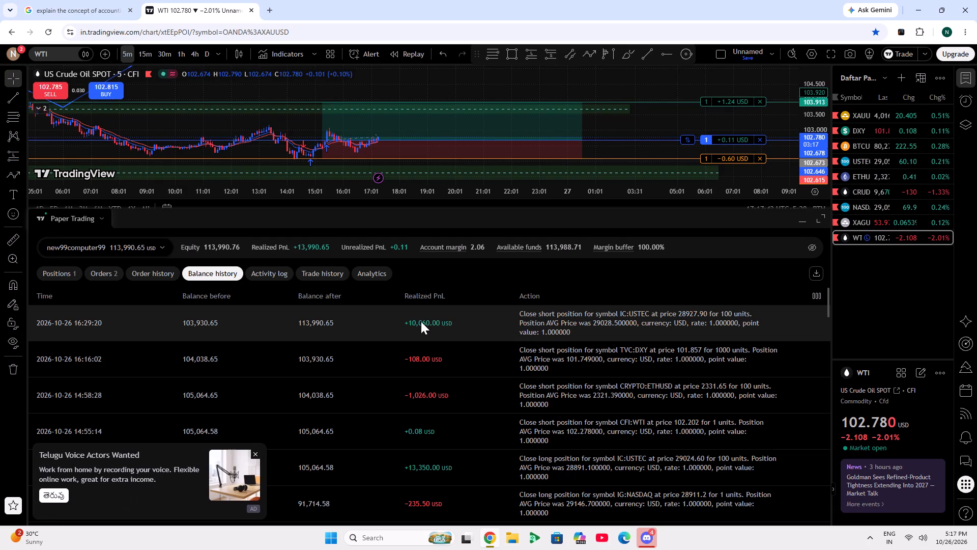
{"action": "left_click", "coordinate": [421, 321]}
{"action": "left_click", "coordinate": [421, 321]}
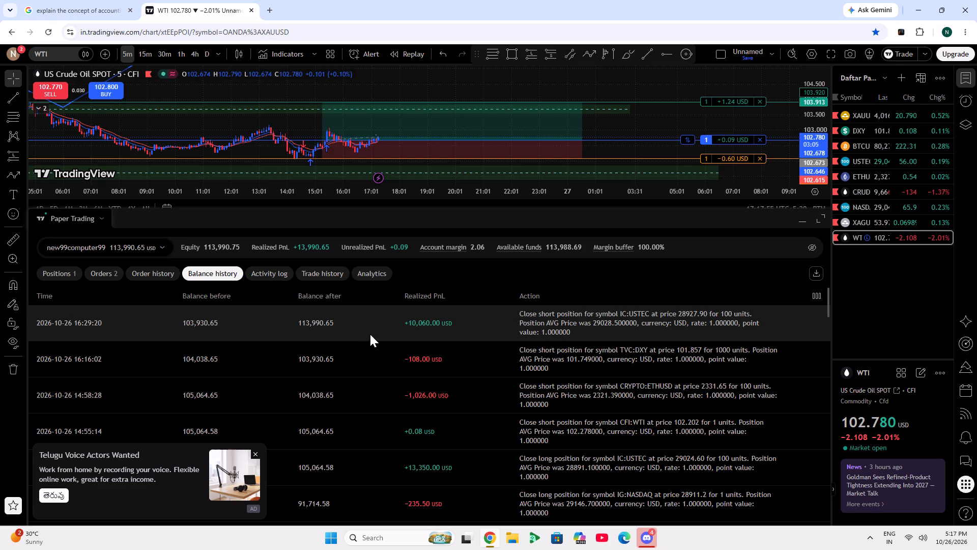
{"action": "scroll", "coordinate": [594, 310], "scroll_direction": "up", "scroll_amount": 3}
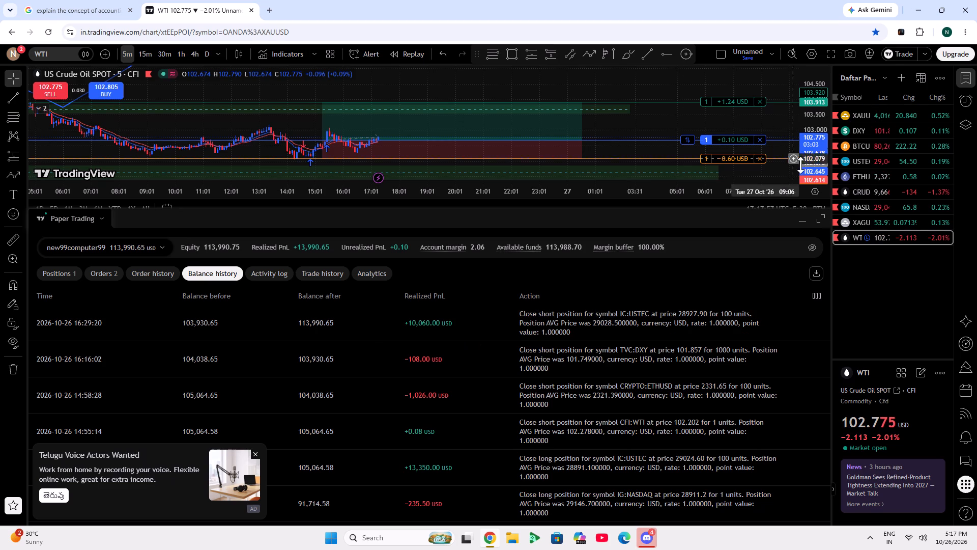
Open the USTEC chart and examine the completed short trade and price action between the two green zones.
{"action": "left_click", "coordinate": [855, 156]}
{"action": "scroll", "coordinate": [510, 150], "scroll_direction": "down", "scroll_amount": 2}
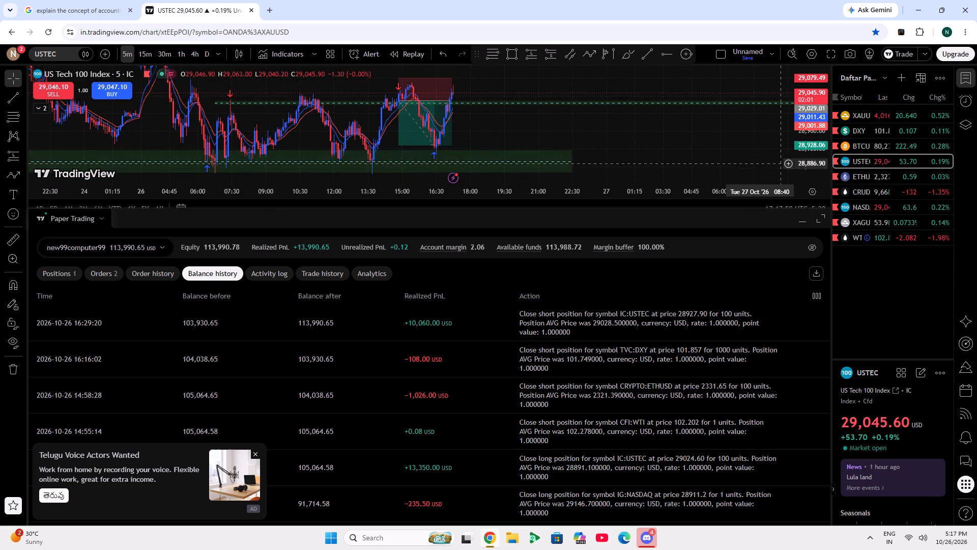
{"action": "double_click", "coordinate": [814, 151]}
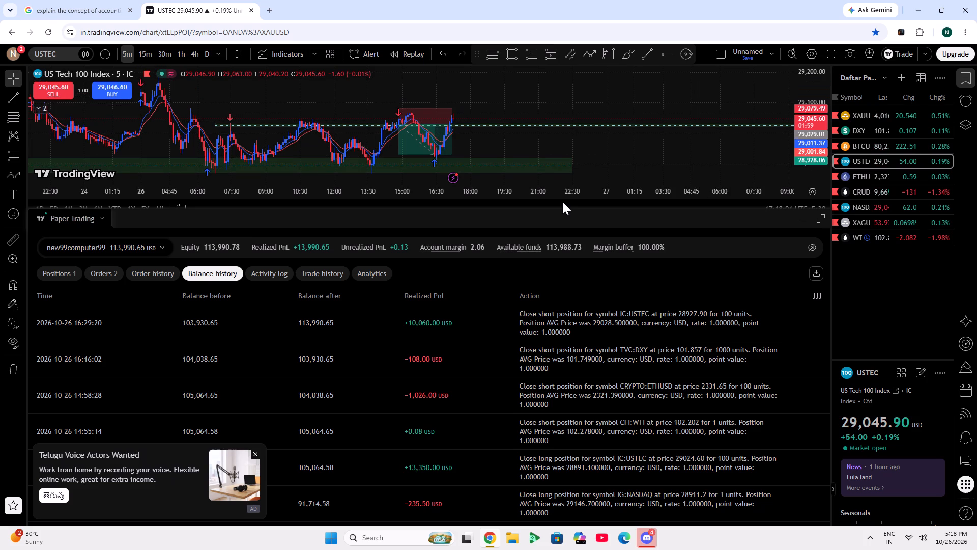
{"action": "left_click", "coordinate": [564, 210]}
{"action": "left_click_drag", "start_coordinate": [559, 208], "coordinate": [521, 338]}
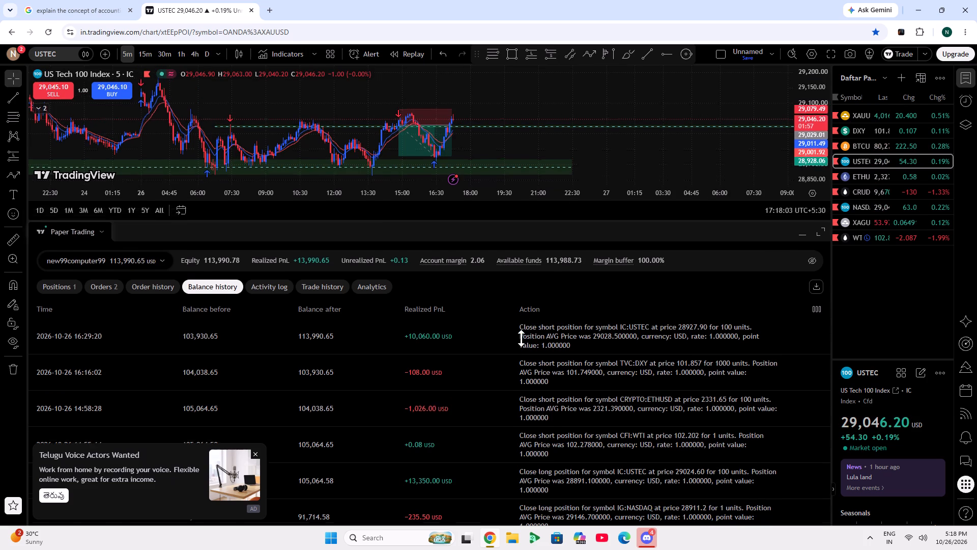
{"action": "left_click_drag", "start_coordinate": [521, 338], "coordinate": [487, 502]}
{"action": "scroll", "coordinate": [449, 279], "scroll_direction": "up", "scroll_amount": 5}
{"action": "left_click_drag", "start_coordinate": [449, 279], "coordinate": [724, 351]}
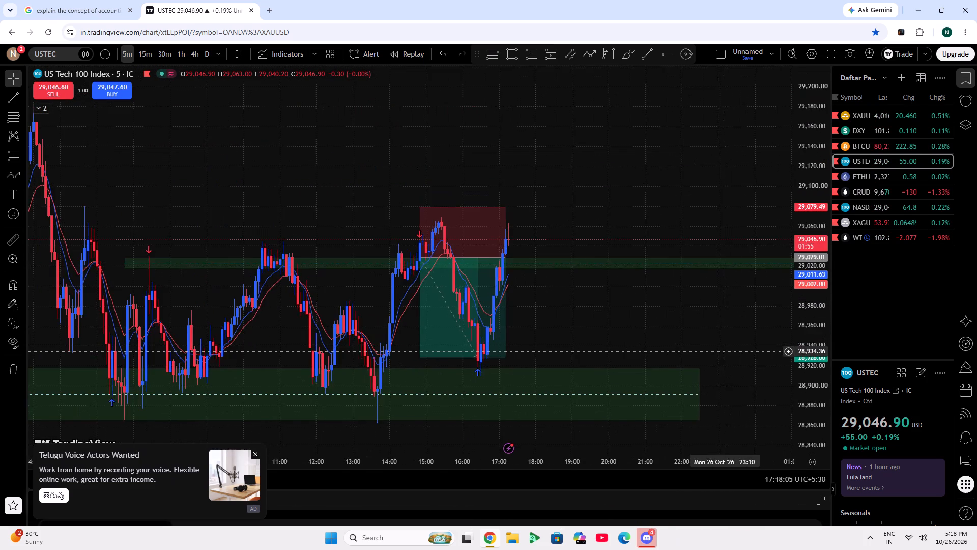
{"action": "scroll", "coordinate": [734, 353], "scroll_direction": "up", "scroll_amount": 5}
{"action": "left_click_drag", "start_coordinate": [608, 298], "coordinate": [776, 340]}
{"action": "left_click_drag", "start_coordinate": [802, 264], "coordinate": [784, 327]}
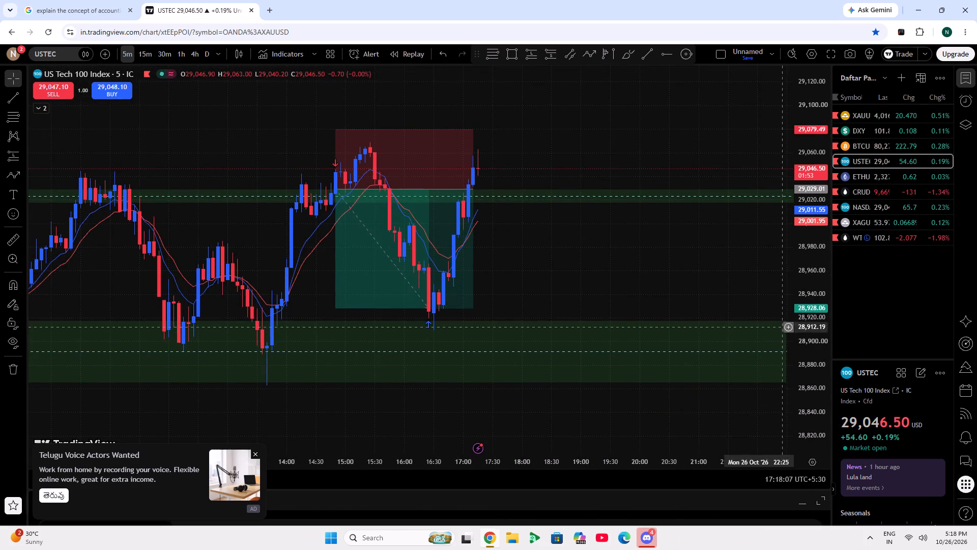
{"action": "scroll", "coordinate": [643, 311], "scroll_direction": "down", "scroll_amount": 3}
{"action": "scroll", "coordinate": [614, 245], "scroll_direction": "up", "scroll_amount": 2}
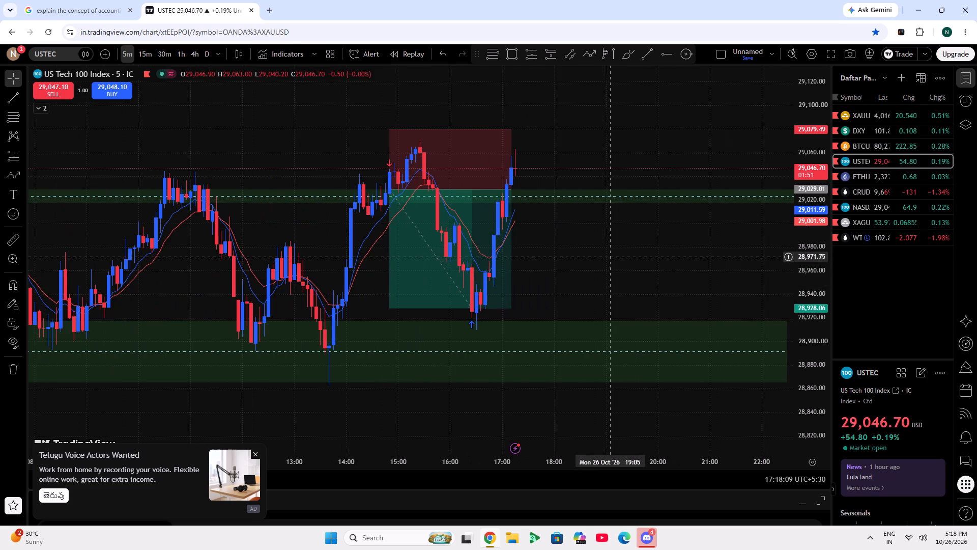
{"action": "left_click_drag", "start_coordinate": [612, 257], "coordinate": [579, 251]}
{"action": "left_click", "coordinate": [553, 247]}
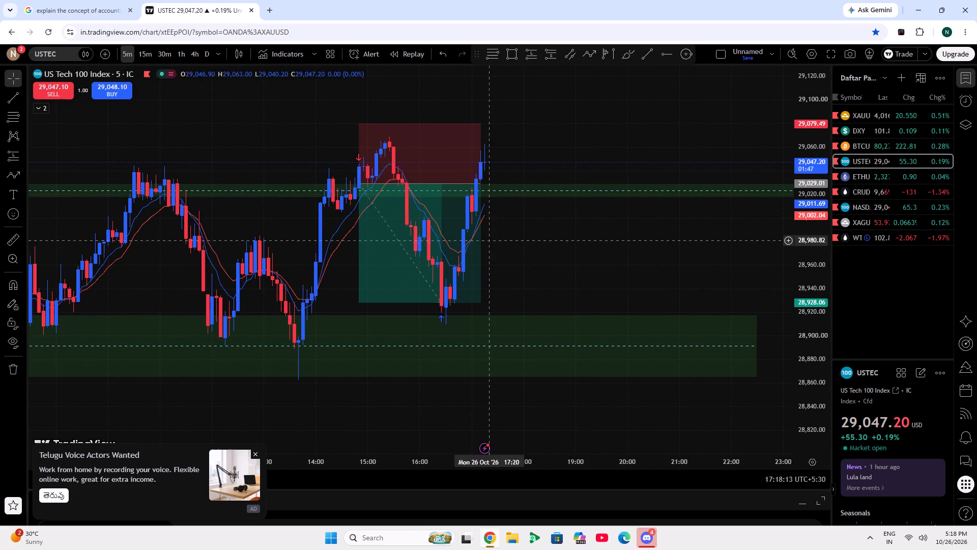
{"action": "left_click_drag", "start_coordinate": [297, 144], "coordinate": [545, 192]}
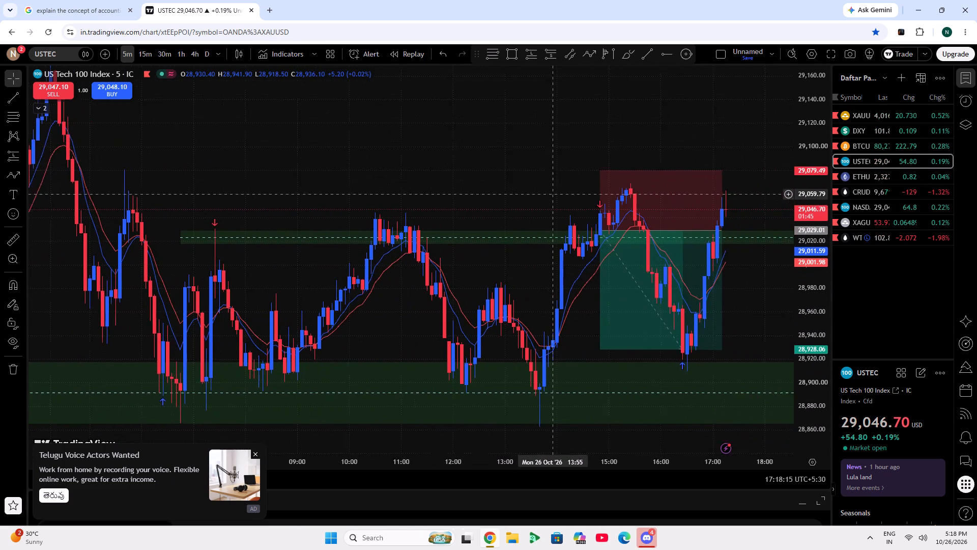
{"action": "left_click_drag", "start_coordinate": [545, 192], "coordinate": [510, 178]}
{"action": "left_click_drag", "start_coordinate": [691, 133], "coordinate": [442, 73]}
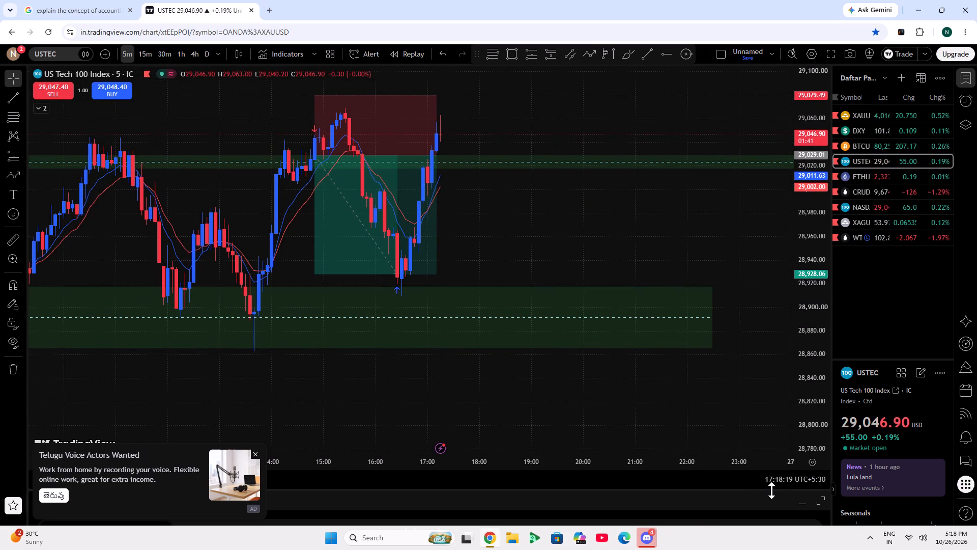
Review the Paper Trading orders and open positions, closing the advertisement that covers them.
{"action": "left_click_drag", "start_coordinate": [771, 490], "coordinate": [651, 150]}
{"action": "left_click", "coordinate": [255, 451]}
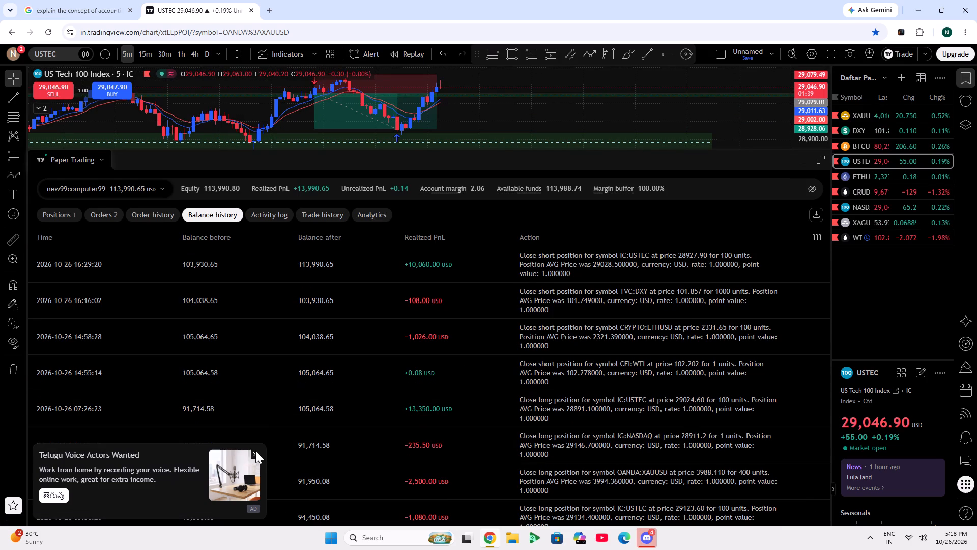
{"action": "left_click", "coordinate": [106, 213]}
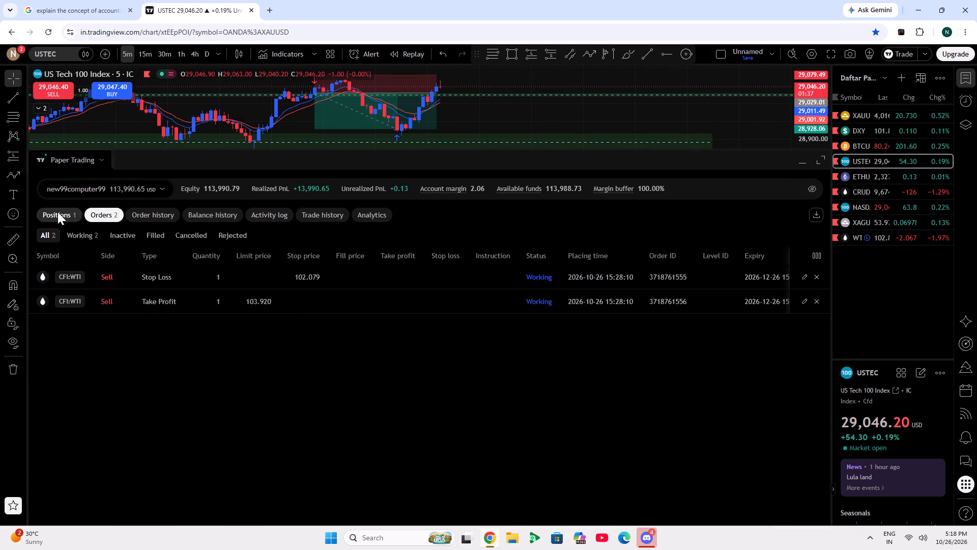
{"action": "left_click", "coordinate": [58, 212]}
{"action": "left_click", "coordinate": [166, 195]}
{"action": "left_click", "coordinate": [161, 188]}
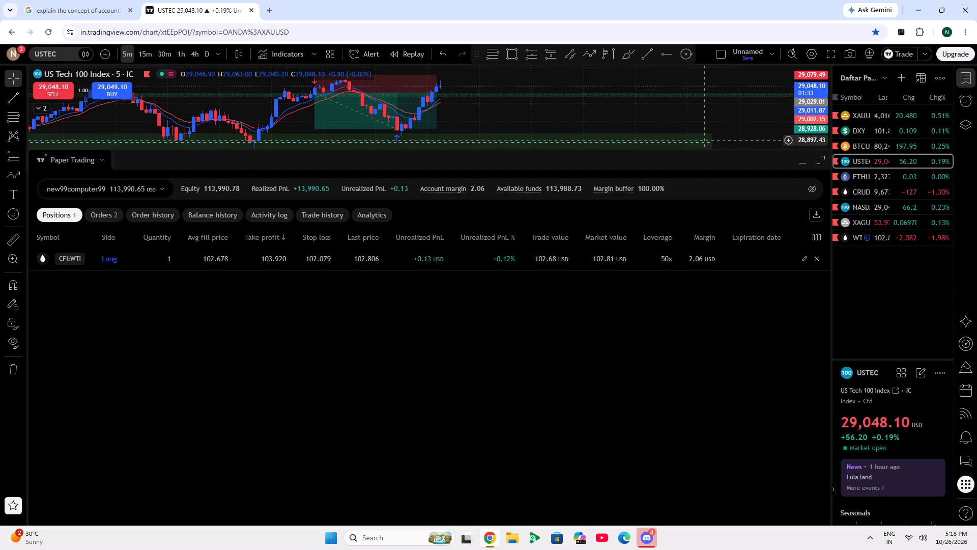
Collapse the Paper Trading account area and delete the completed short position drawing from the USTEC chart.
{"action": "left_click_drag", "start_coordinate": [714, 149], "coordinate": [561, 549]}
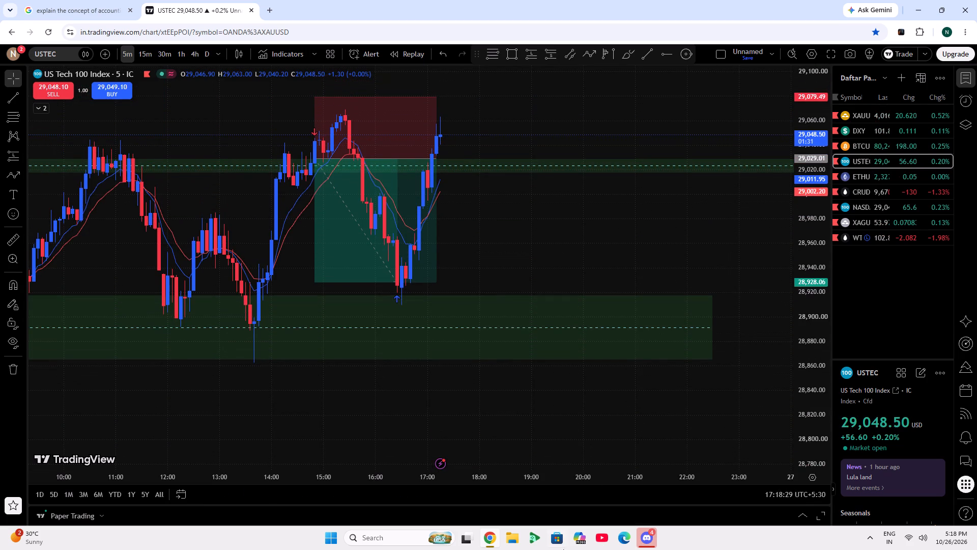
{"action": "scroll", "coordinate": [715, 241], "scroll_direction": "up", "scroll_amount": 3}
{"action": "left_click_drag", "start_coordinate": [683, 251], "coordinate": [849, 341]}
{"action": "left_click", "coordinate": [398, 267]}
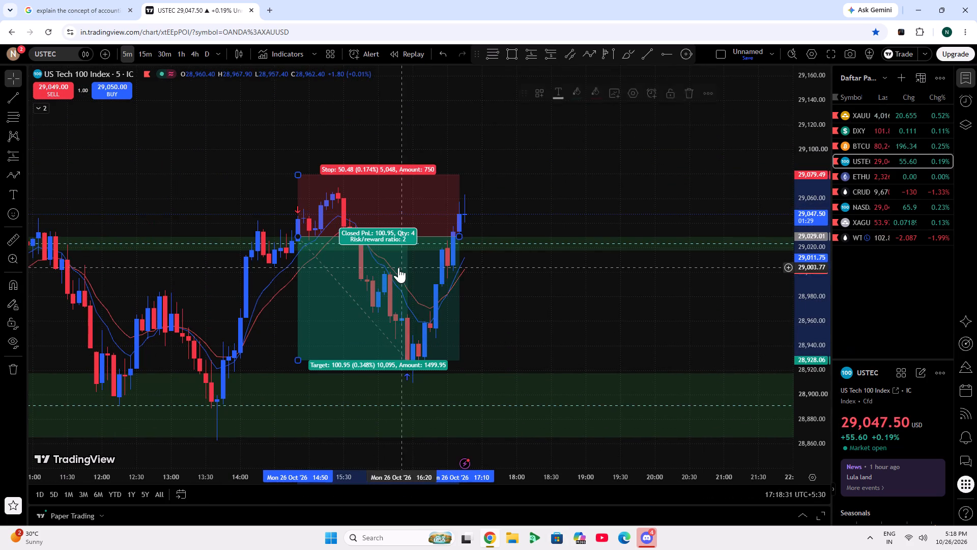
{"action": "left_click", "coordinate": [688, 96]}
Draw a projected USTEC path rising to about 29,105, pulling back to the upper green zone, and rising to about 29,172.
{"action": "scroll", "coordinate": [588, 205], "scroll_direction": "down", "scroll_amount": 5}
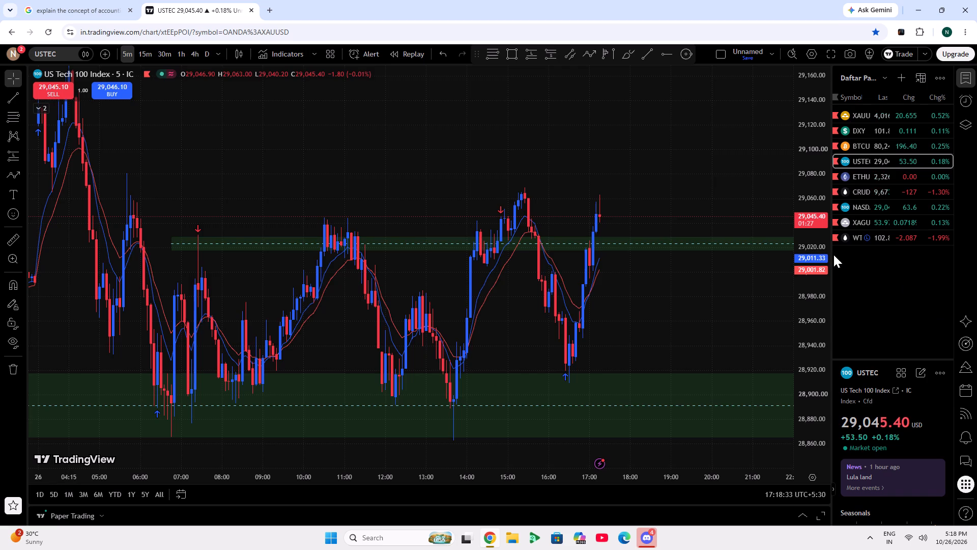
{"action": "scroll", "coordinate": [809, 257], "scroll_direction": "down", "scroll_amount": 5}
{"action": "left_click_drag", "start_coordinate": [742, 290], "coordinate": [688, 311]}
{"action": "scroll", "coordinate": [809, 330], "scroll_direction": "up", "scroll_amount": 5}
{"action": "left_click_drag", "start_coordinate": [655, 369], "coordinate": [615, 346]}
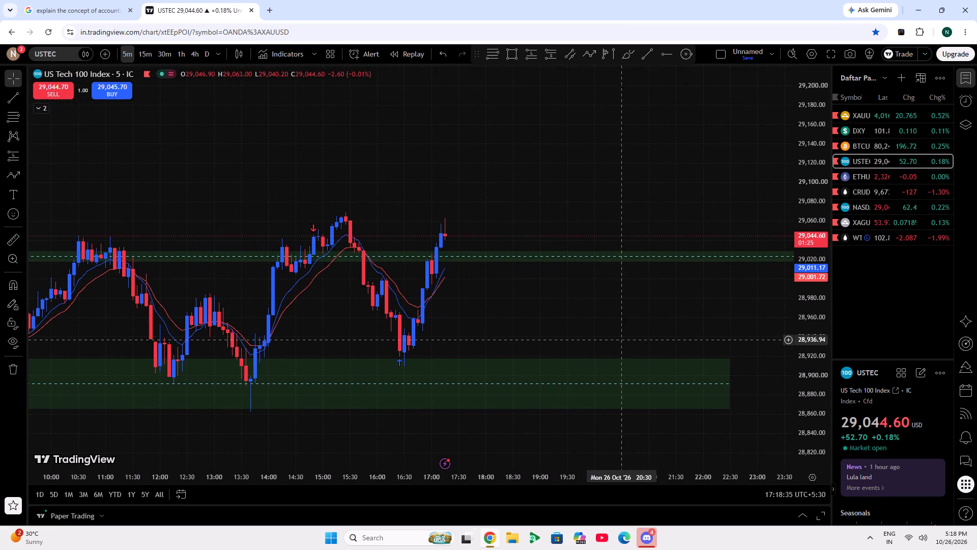
{"action": "left_click", "coordinate": [592, 62]}
{"action": "left_click", "coordinate": [444, 229]}
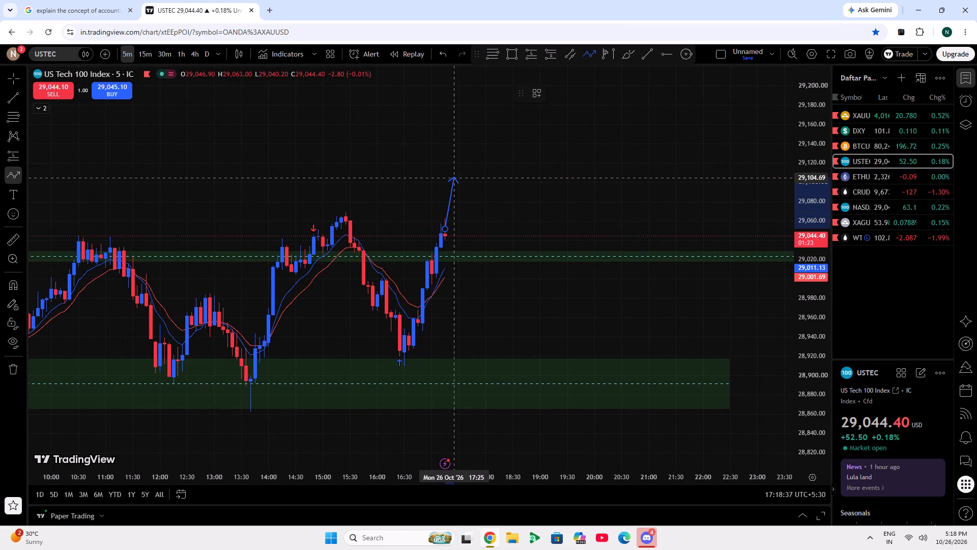
{"action": "left_click", "coordinate": [453, 177]}
{"action": "left_click", "coordinate": [483, 255]}
{"action": "double_click", "coordinate": [513, 113]}
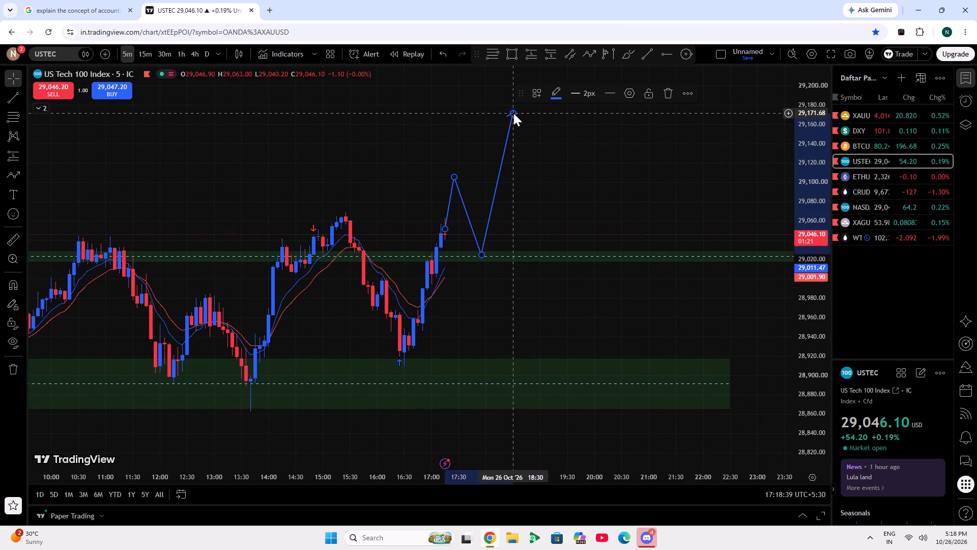
{"action": "left_click", "coordinate": [540, 113]}
Place a long position at the projected path's pullback low, with its entry at about 29,024.5 in the upper green zone.
{"action": "left_click", "coordinate": [531, 57]}
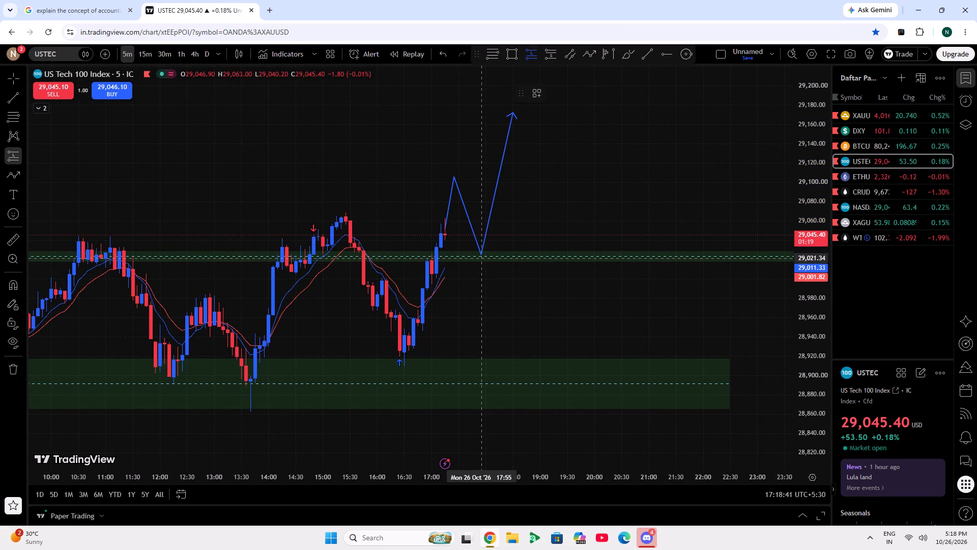
{"action": "left_click", "coordinate": [485, 255]}
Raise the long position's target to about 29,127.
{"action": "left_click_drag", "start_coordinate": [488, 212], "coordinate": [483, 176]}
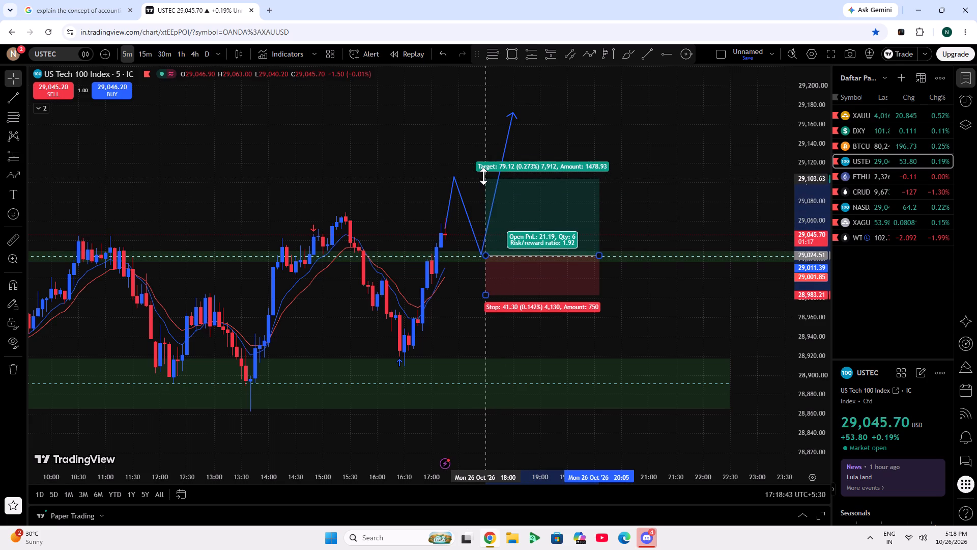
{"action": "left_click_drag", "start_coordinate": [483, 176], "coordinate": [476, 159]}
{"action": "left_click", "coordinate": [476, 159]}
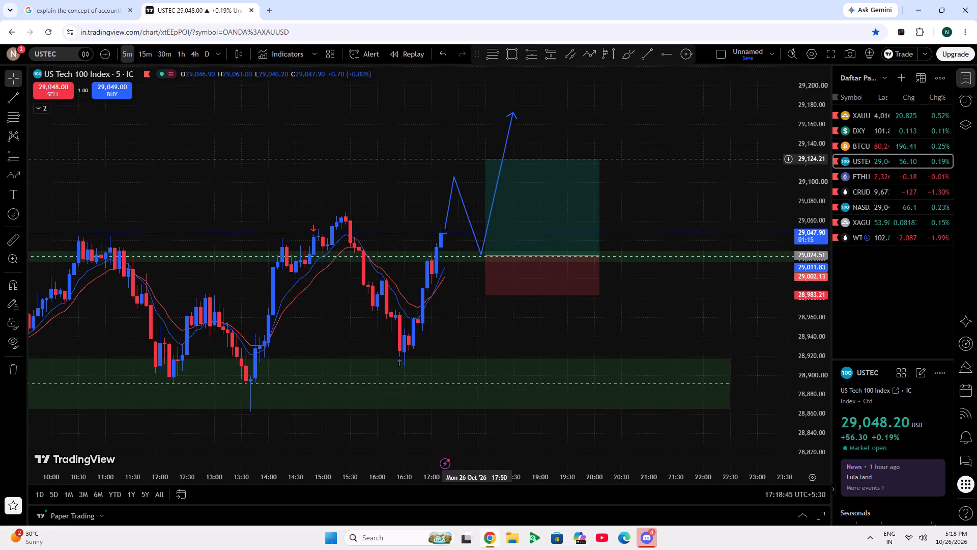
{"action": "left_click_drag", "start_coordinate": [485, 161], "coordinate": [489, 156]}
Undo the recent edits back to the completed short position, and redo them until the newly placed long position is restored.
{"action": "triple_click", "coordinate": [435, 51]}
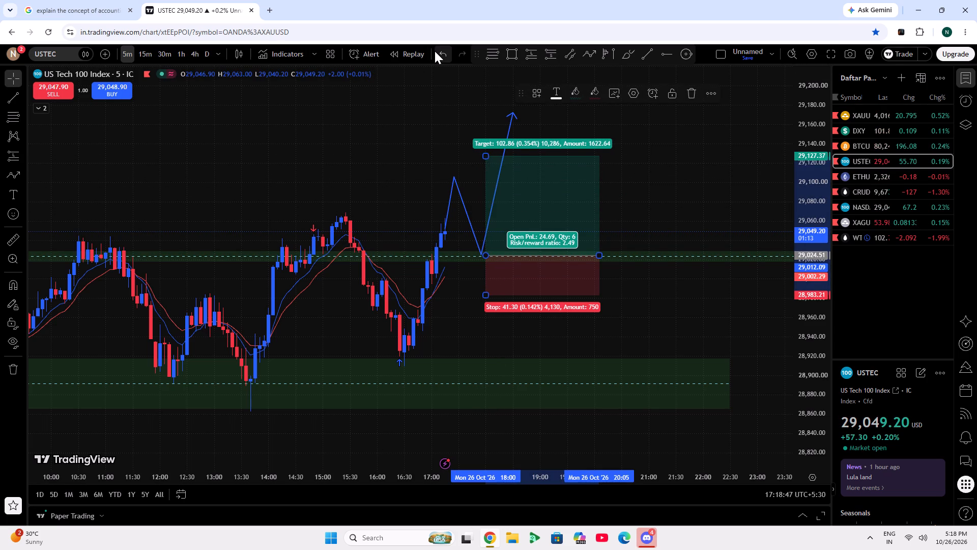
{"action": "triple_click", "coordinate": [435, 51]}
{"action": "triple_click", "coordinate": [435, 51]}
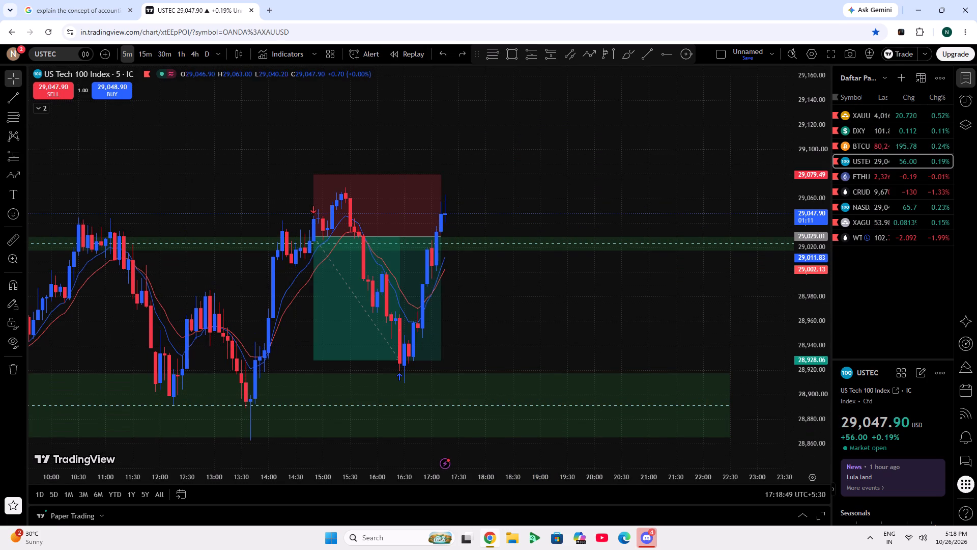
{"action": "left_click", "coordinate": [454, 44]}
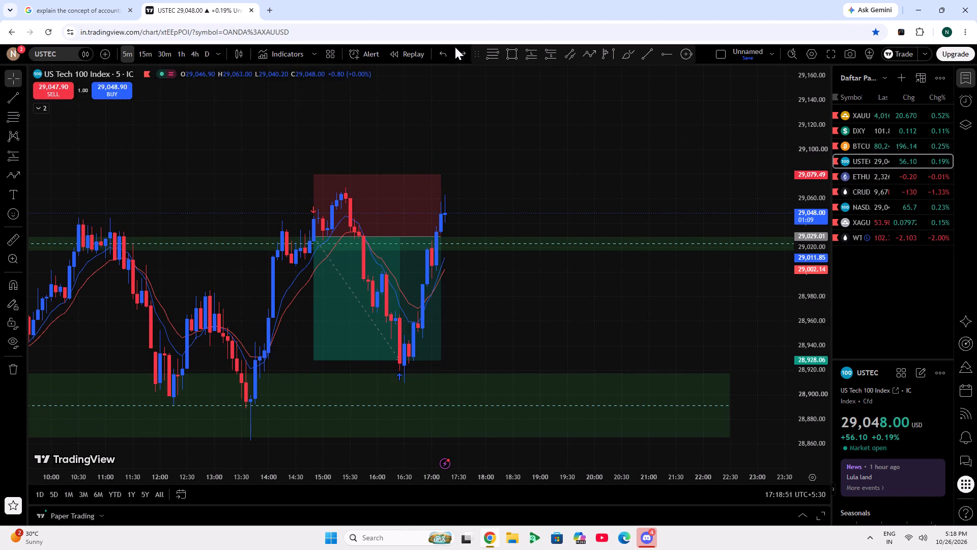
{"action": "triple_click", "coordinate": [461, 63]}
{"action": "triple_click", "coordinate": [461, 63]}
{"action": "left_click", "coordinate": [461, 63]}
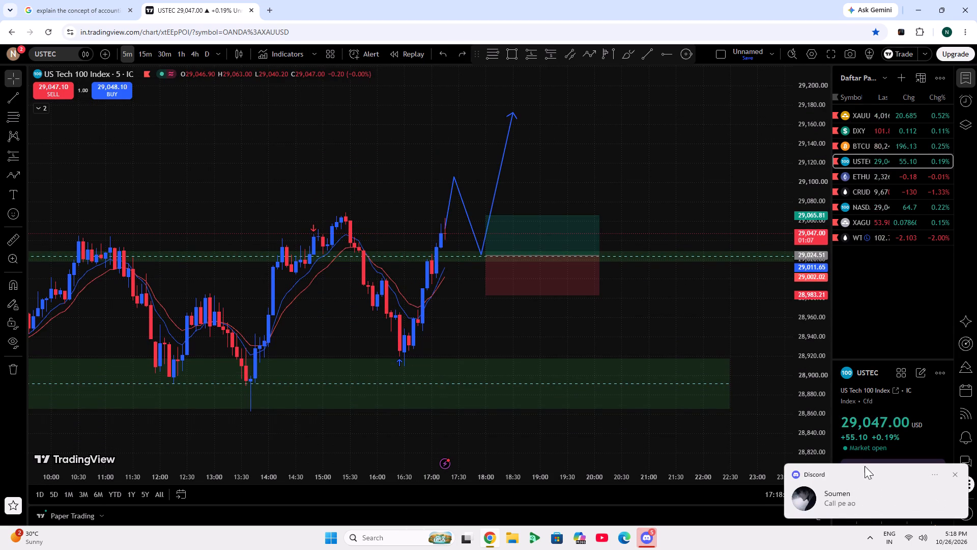
Dismiss the Discord message notification.
{"action": "left_click_drag", "start_coordinate": [812, 496], "coordinate": [976, 480]}
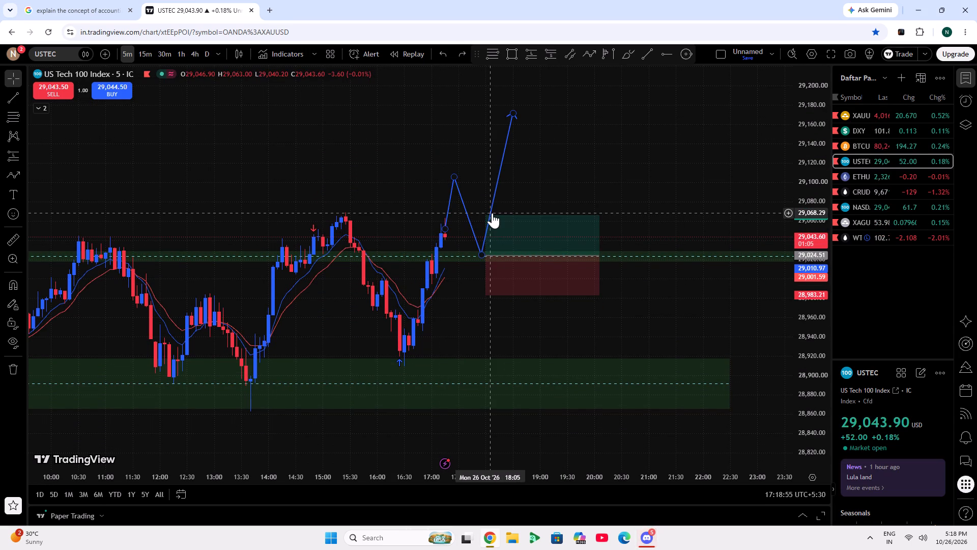
Raise the long position's target to about 29,125 and lower its stop to about 28,974.
{"action": "left_click_drag", "start_coordinate": [485, 216], "coordinate": [473, 160]}
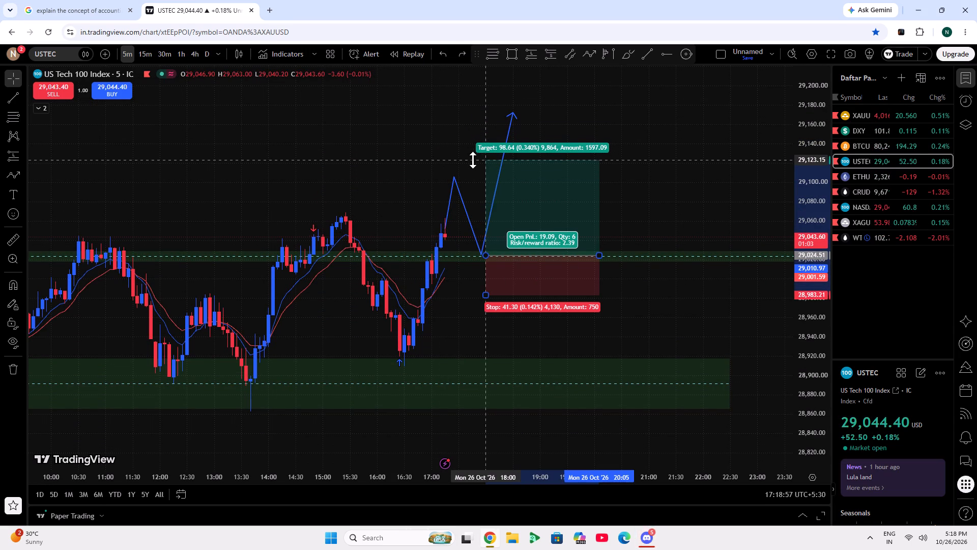
{"action": "left_click_drag", "start_coordinate": [473, 160], "coordinate": [467, 158]}
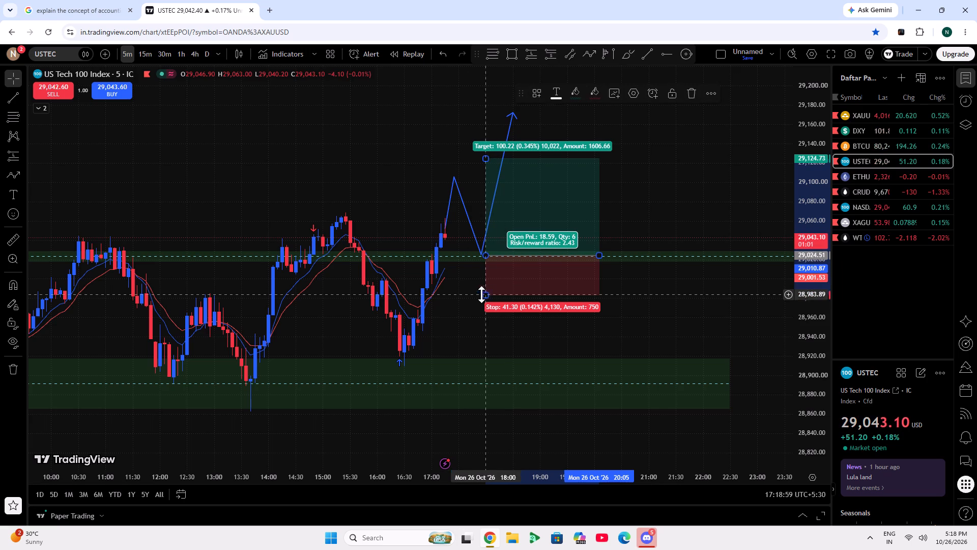
{"action": "left_click_drag", "start_coordinate": [487, 293], "coordinate": [489, 304]}
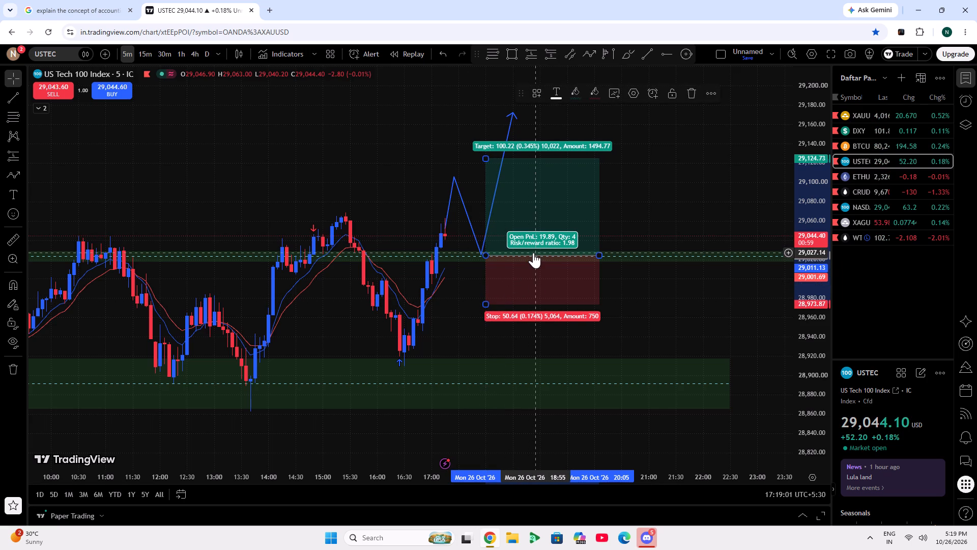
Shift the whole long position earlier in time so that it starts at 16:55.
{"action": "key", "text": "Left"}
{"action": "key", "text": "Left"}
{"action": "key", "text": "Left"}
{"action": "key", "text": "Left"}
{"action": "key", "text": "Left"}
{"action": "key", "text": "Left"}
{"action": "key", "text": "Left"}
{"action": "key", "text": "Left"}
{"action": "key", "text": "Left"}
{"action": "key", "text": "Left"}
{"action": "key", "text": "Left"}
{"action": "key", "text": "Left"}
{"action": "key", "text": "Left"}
Nudge the whole long position slightly down, bringing its target to about 29,124.60 and its stop to about 28,973.74.
{"action": "key", "text": "Down"}
{"action": "key", "text": "Down"}
{"action": "key", "text": "Down"}
{"action": "key", "text": "Down"}
{"action": "key", "text": "Down"}
{"action": "key", "text": "Down"}
{"action": "key", "text": "Down"}
{"action": "key", "text": "Down"}
{"action": "key", "text": "Down"}
{"action": "key", "text": "Down"}
{"action": "key", "text": "Down"}
{"action": "key", "text": "Down"}
{"action": "key", "text": "Down"}
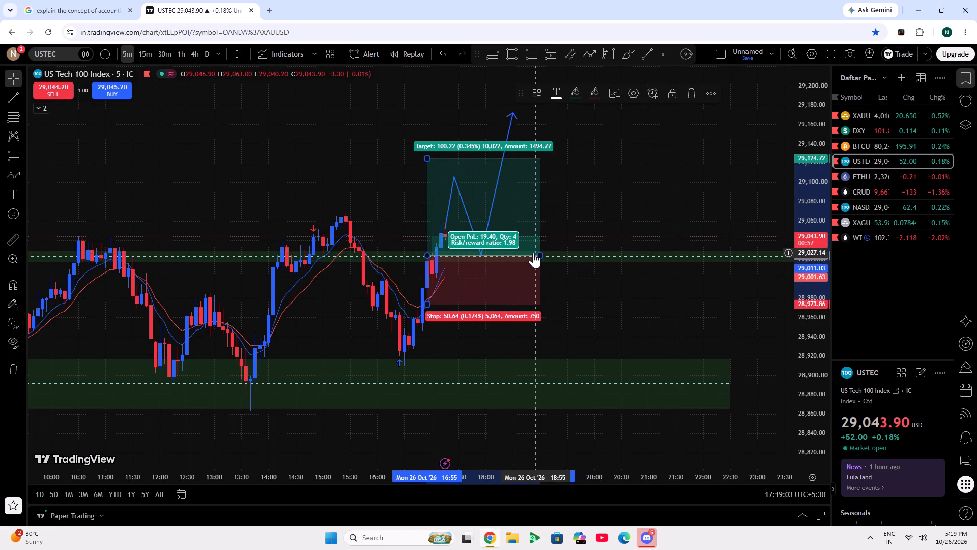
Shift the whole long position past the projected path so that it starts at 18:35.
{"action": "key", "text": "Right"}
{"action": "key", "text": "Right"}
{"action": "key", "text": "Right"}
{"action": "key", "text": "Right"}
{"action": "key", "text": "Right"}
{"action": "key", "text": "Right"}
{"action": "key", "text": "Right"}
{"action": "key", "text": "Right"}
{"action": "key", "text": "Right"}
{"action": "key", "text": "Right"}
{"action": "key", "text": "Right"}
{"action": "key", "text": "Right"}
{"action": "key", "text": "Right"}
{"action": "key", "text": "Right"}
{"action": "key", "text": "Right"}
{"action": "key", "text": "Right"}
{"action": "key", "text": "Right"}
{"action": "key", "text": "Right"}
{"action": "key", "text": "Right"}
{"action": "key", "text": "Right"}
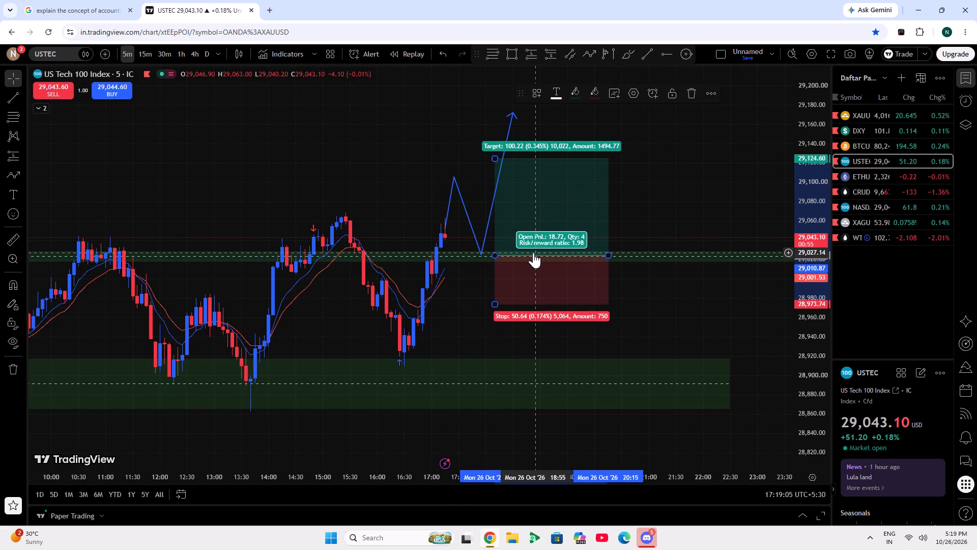
Lower the whole long position in fine increments to an entry of about 29,023.64 and a stop of about 28,973.00.
{"action": "key", "text": "Up"}
{"action": "key", "text": "Up"}
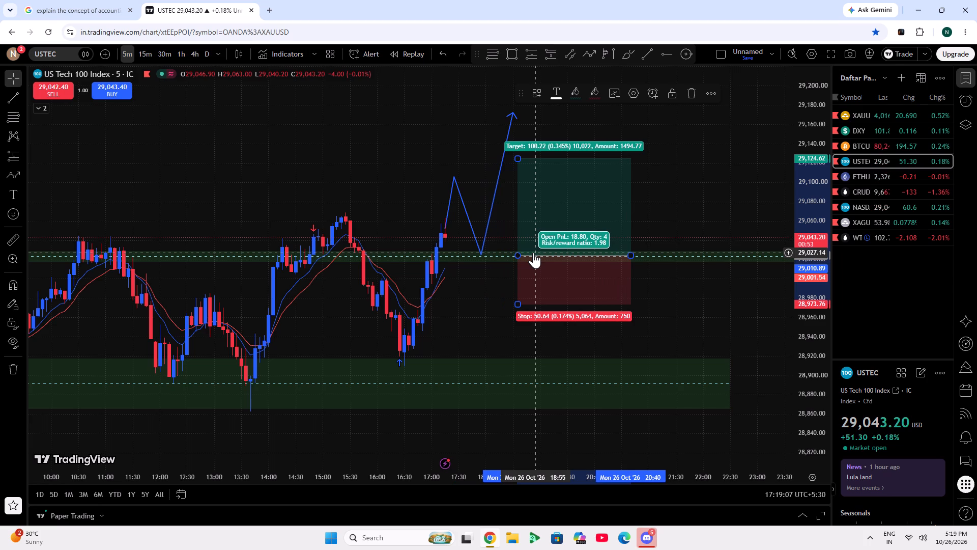
{"action": "key", "text": "Down"}
{"action": "key", "text": "Down"}
{"action": "key", "text": "Down"}
{"action": "key", "text": "Down"}
{"action": "key", "text": "Down"}
{"action": "key", "text": "Down"}
{"action": "key", "text": "Down"}
{"action": "key", "text": "Down"}
{"action": "key", "text": "Down"}
{"action": "key", "text": "Down"}
{"action": "key", "text": "Down"}
{"action": "key", "text": "Down"}
{"action": "key", "text": "Down"}
{"action": "key", "text": "Down"}
{"action": "key", "text": "Down"}
{"action": "key", "text": "Down"}
{"action": "key", "text": "Down"}
{"action": "key", "text": "Down"}
{"action": "key", "text": "Down"}
{"action": "key", "text": "Down"}
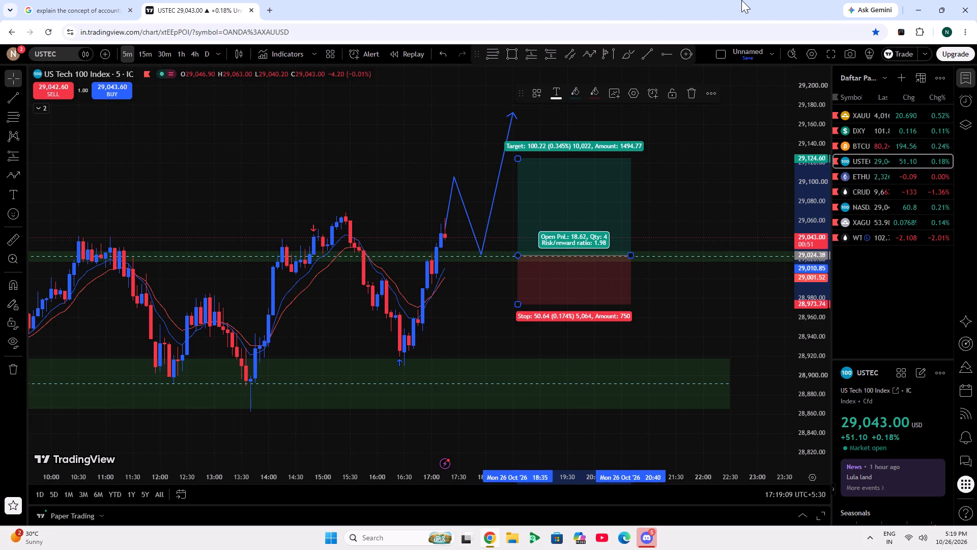
{"action": "key", "text": "Down"}
{"action": "key", "text": "Down"}
{"action": "key", "text": "Down"}
{"action": "key", "text": "Down"}
{"action": "key", "text": "Down"}
{"action": "key", "text": "Down"}
{"action": "key", "text": "Down"}
{"action": "key", "text": "Down"}
{"action": "key", "text": "Down"}
{"action": "key", "text": "Down"}
{"action": "key", "text": "Down"}
{"action": "key", "text": "Down"}
{"action": "key", "text": "Down"}
{"action": "key", "text": "Down"}
{"action": "key", "text": "Down"}
{"action": "key", "text": "Down"}
{"action": "key", "text": "Down"}
{"action": "key", "text": "Down"}
{"action": "key", "text": "Down"}
{"action": "key", "text": "Down"}
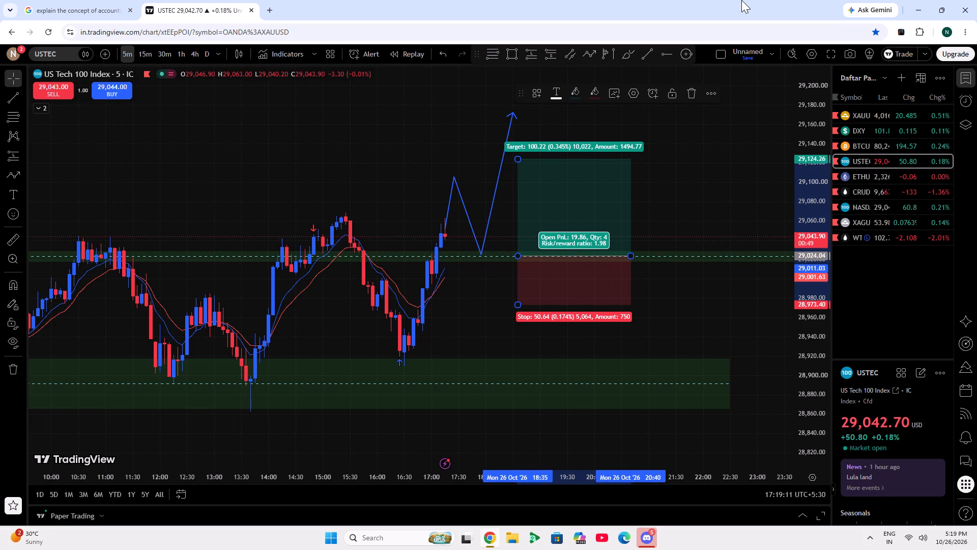
{"action": "key", "text": "Down"}
{"action": "key", "text": "Down"}
{"action": "key", "text": "Down"}
{"action": "key", "text": "Down"}
{"action": "key", "text": "Down"}
{"action": "key", "text": "Down"}
{"action": "key", "text": "Down"}
{"action": "key", "text": "Down"}
{"action": "key", "text": "Down"}
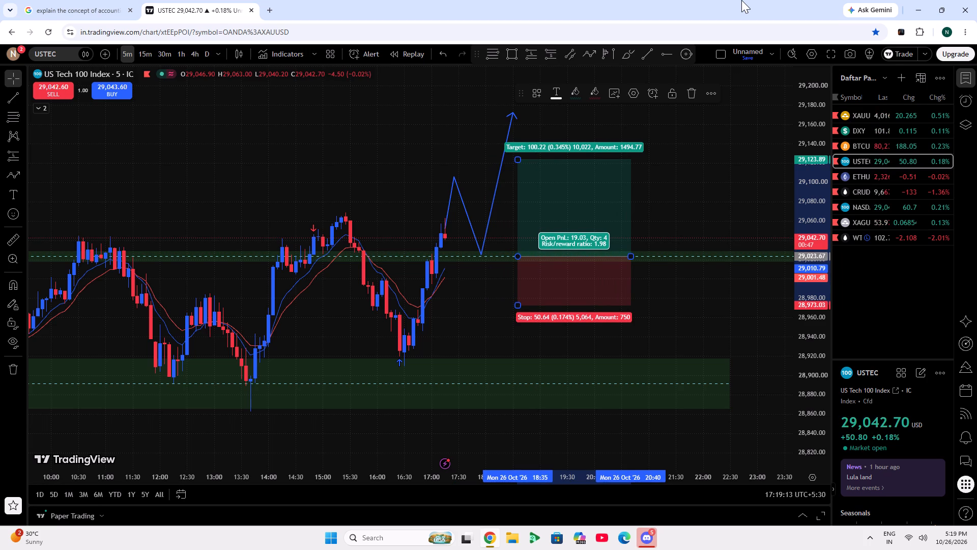
Move the long position back in time to start at 18:00, beside the projected path's pullback low.
{"action": "scroll", "coordinate": [741, 0], "scroll_direction": "up", "scroll_amount": 3}
{"action": "left_click", "coordinate": [415, 198]}
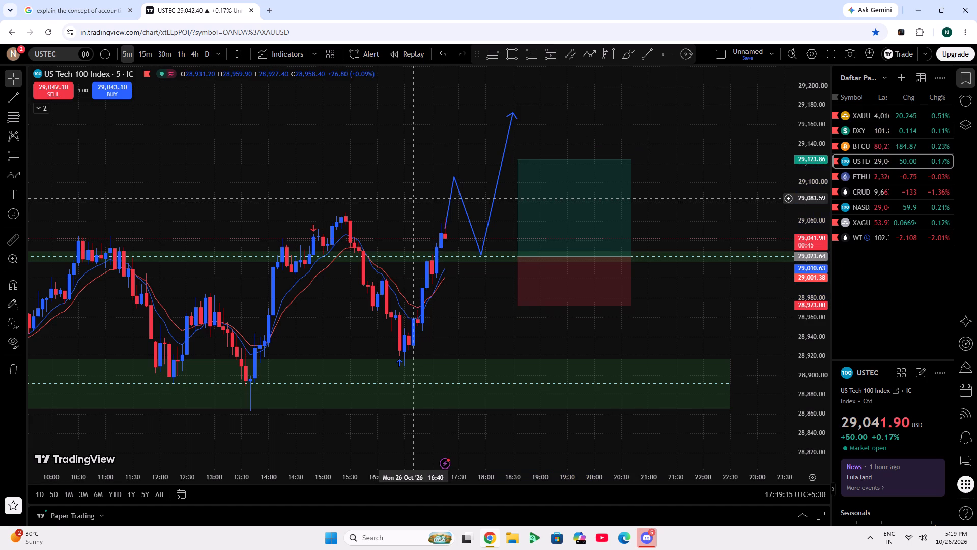
{"action": "left_click", "coordinate": [595, 207]}
{"action": "key", "text": "Left"}
{"action": "key", "text": "Left"}
{"action": "key", "text": "Left"}
{"action": "key", "text": "Left"}
{"action": "key", "text": "Left"}
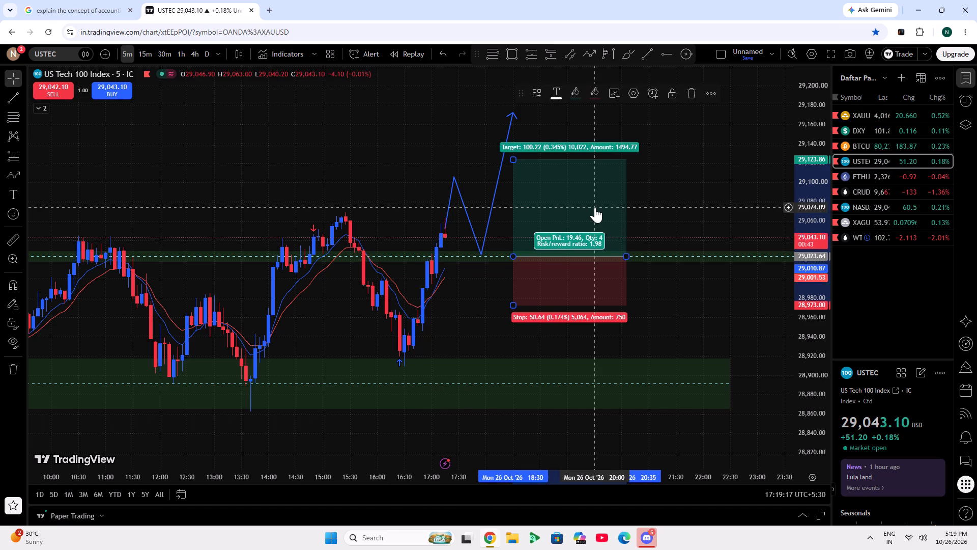
{"action": "key", "text": "Left"}
{"action": "key", "text": "Left"}
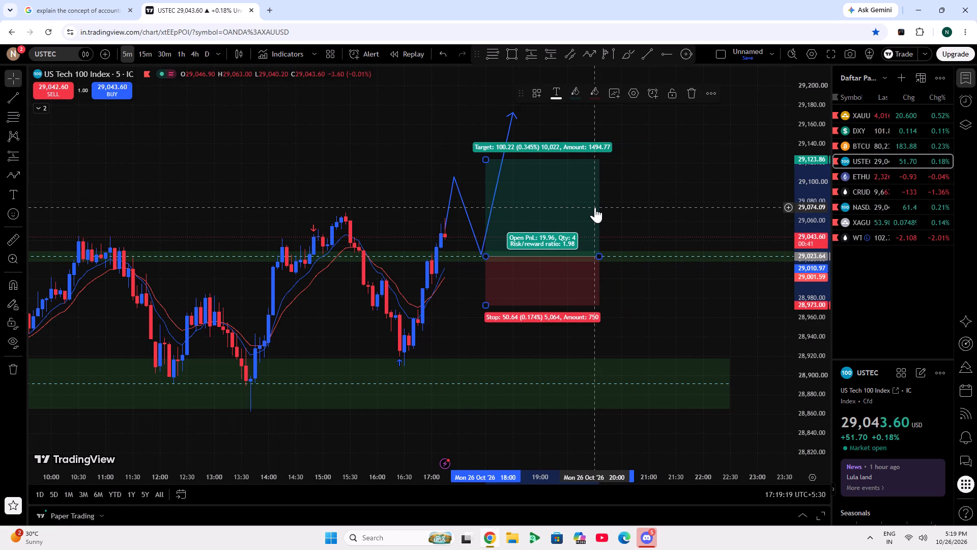
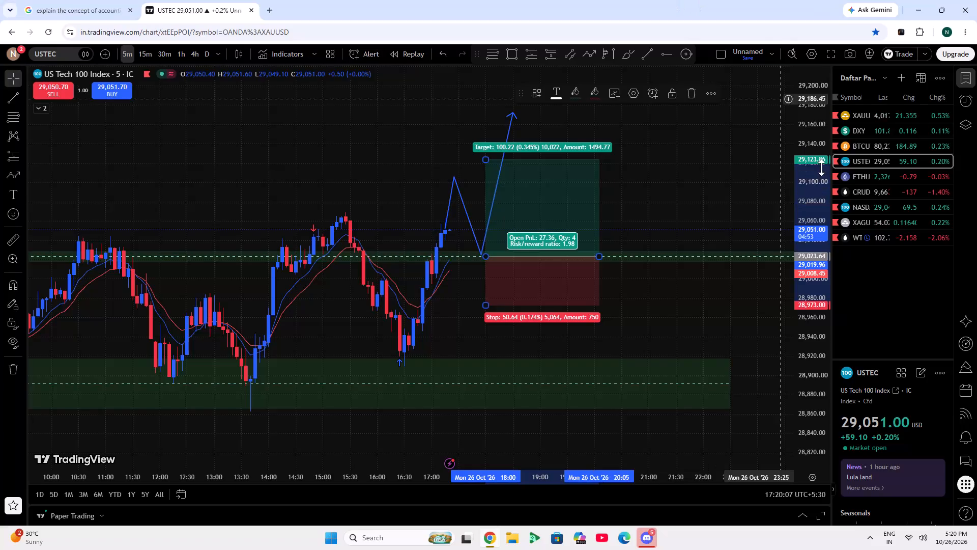
Move the thin green zone up to the recent highs, centring it at about 29,052.
{"action": "scroll", "coordinate": [669, 286], "scroll_direction": "down", "scroll_amount": 3}
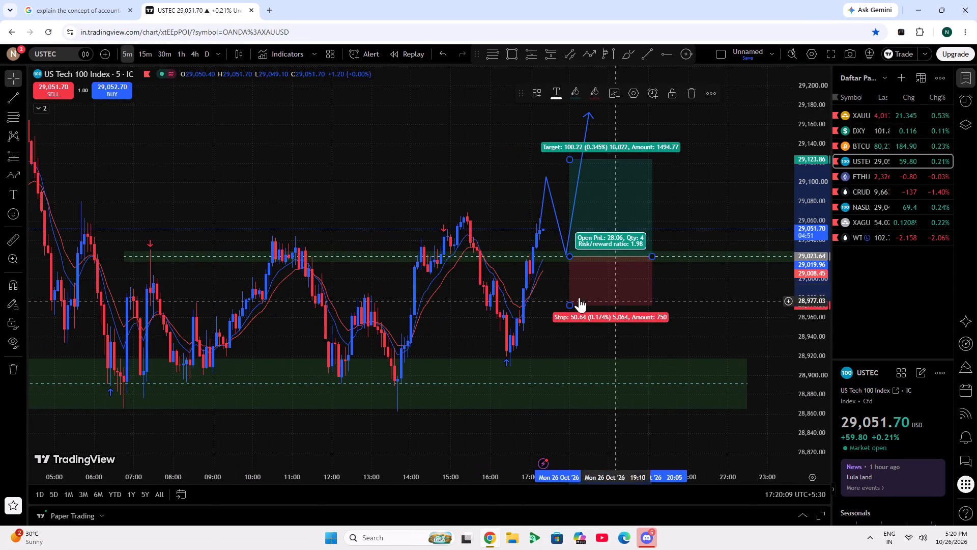
{"action": "left_click_drag", "start_coordinate": [324, 211], "coordinate": [347, 214]}
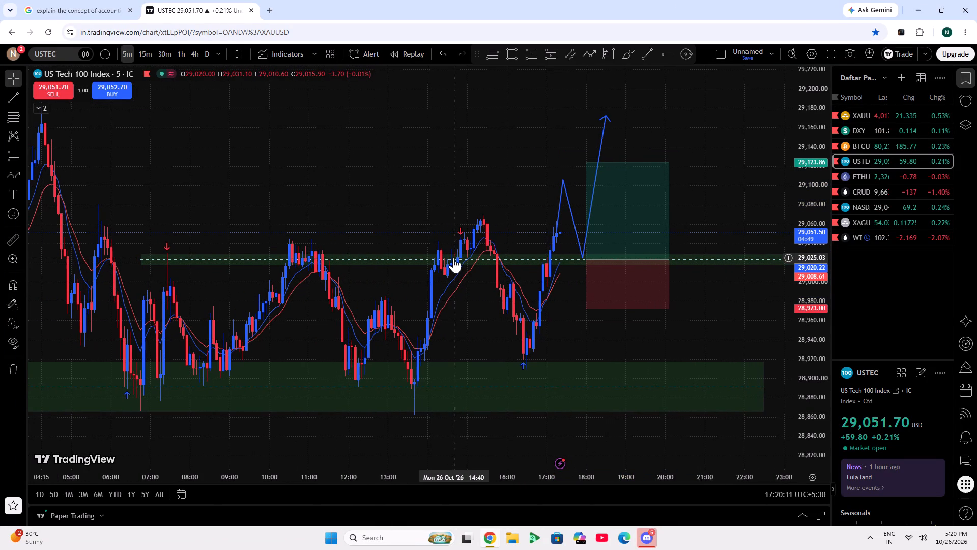
{"action": "left_click", "coordinate": [518, 258]}
{"action": "left_click_drag", "start_coordinate": [518, 260], "coordinate": [521, 254]}
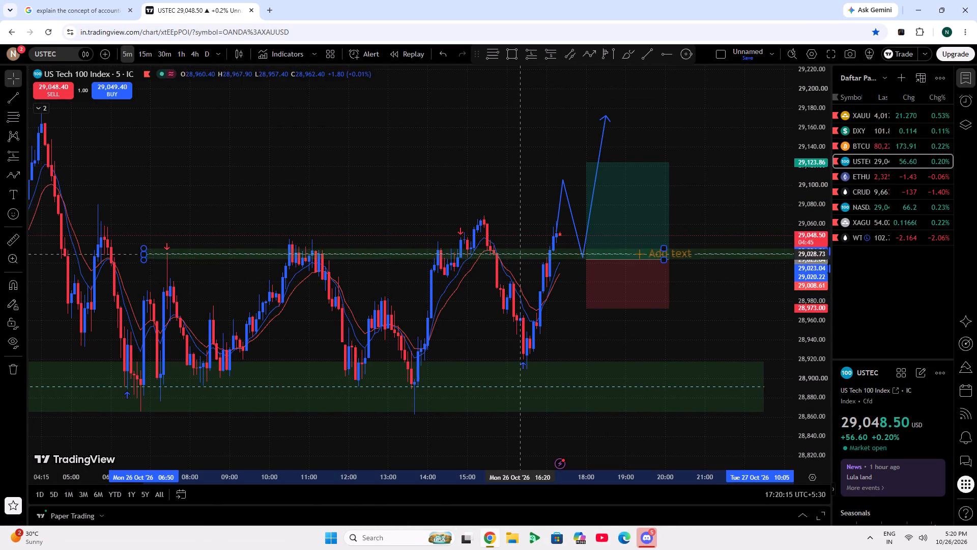
{"action": "left_click_drag", "start_coordinate": [521, 254], "coordinate": [519, 232]}
Delete the long position drawing from the USTEC chart.
{"action": "left_click_drag", "start_coordinate": [677, 284], "coordinate": [675, 283]}
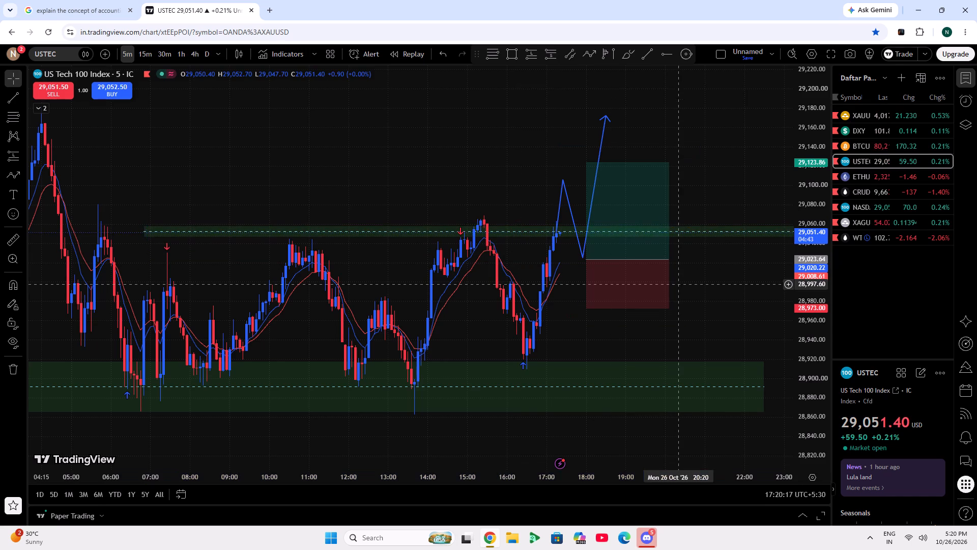
{"action": "left_click_drag", "start_coordinate": [675, 283], "coordinate": [672, 282]}
{"action": "left_click", "coordinate": [648, 278]}
{"action": "left_click", "coordinate": [687, 102]}
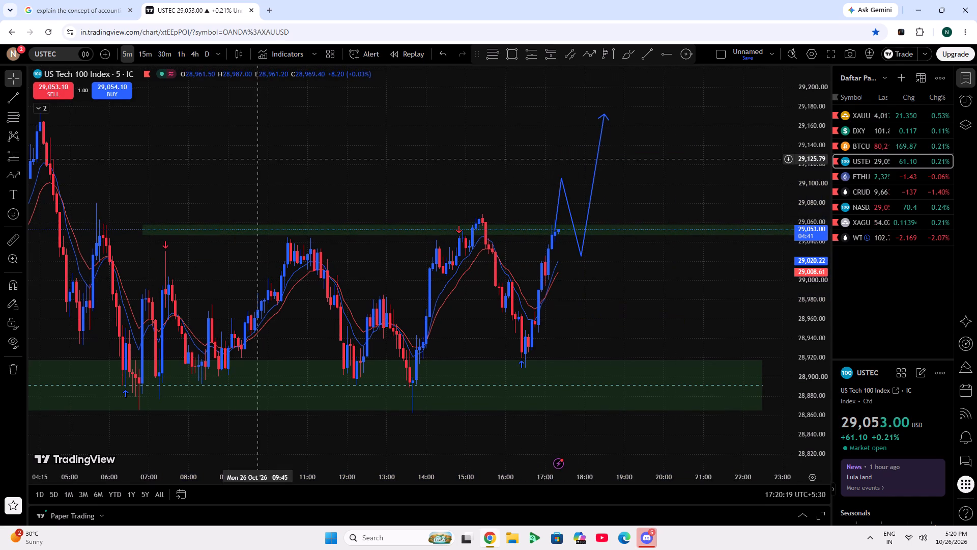
Extend the start of the thin green zone back to 05:00, refining it on the 15-minute chart.
{"action": "left_click_drag", "start_coordinate": [257, 159], "coordinate": [322, 171]}
{"action": "left_click_drag", "start_coordinate": [197, 241], "coordinate": [147, 230]}
{"action": "left_click", "coordinate": [147, 51]}
{"action": "scroll", "coordinate": [563, 217], "scroll_direction": "up", "scroll_amount": 6}
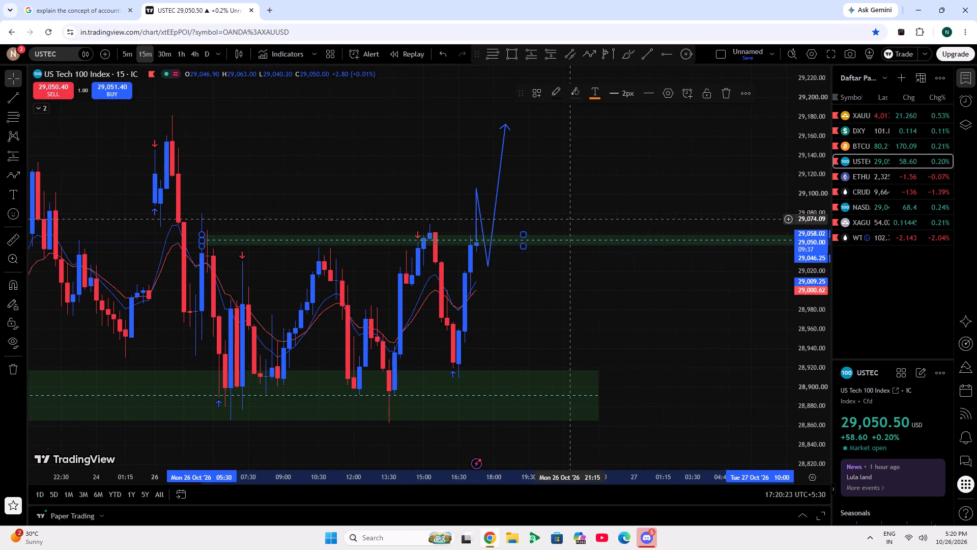
{"action": "left_click", "coordinate": [625, 316]}
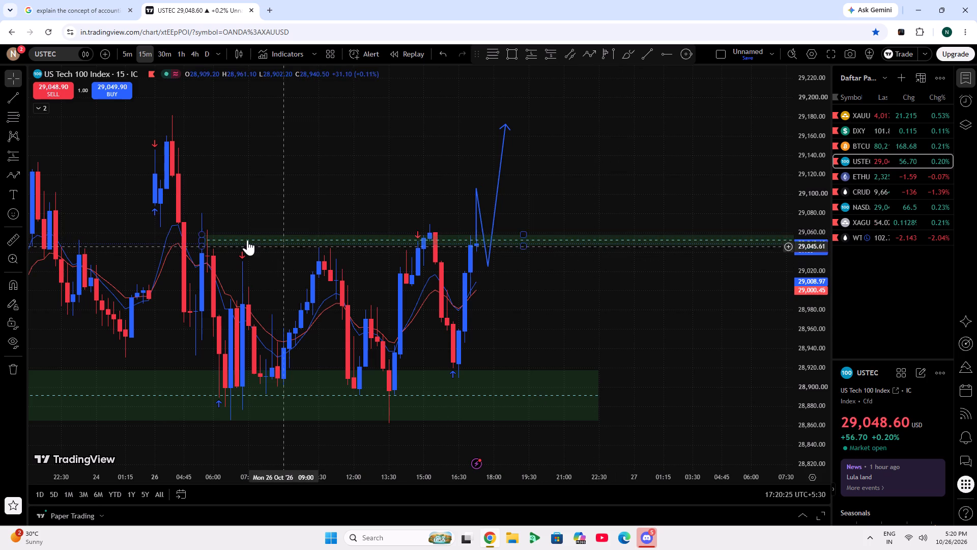
{"action": "left_click_drag", "start_coordinate": [204, 240], "coordinate": [187, 237]}
Raise the upper edge of the thin green zone to about 29,061.
{"action": "left_click_drag", "start_coordinate": [517, 234], "coordinate": [509, 229]}
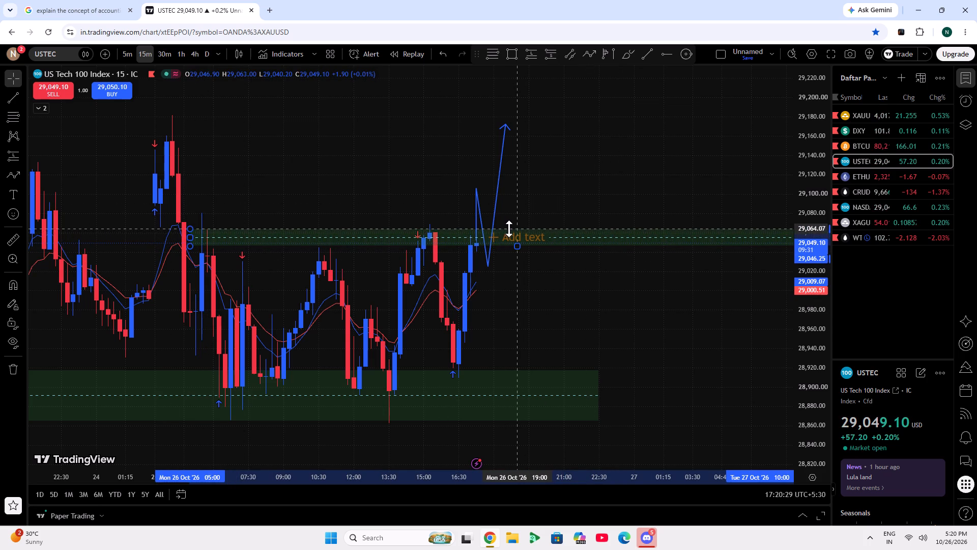
{"action": "left_click_drag", "start_coordinate": [509, 229], "coordinate": [511, 231]}
{"action": "left_click", "coordinate": [581, 276]}
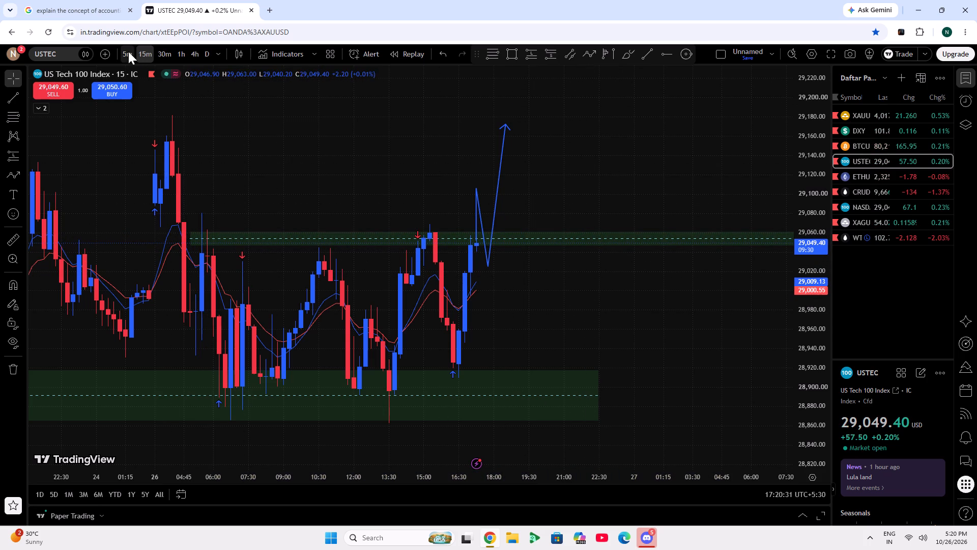
Return the USTEC chart to the 5-minute timeframe to view price at the adjusted zone.
{"action": "left_click", "coordinate": [124, 50]}
{"action": "scroll", "coordinate": [350, 149], "scroll_direction": "down", "scroll_amount": 6}
{"action": "left_click_drag", "start_coordinate": [754, 333], "coordinate": [672, 317]}
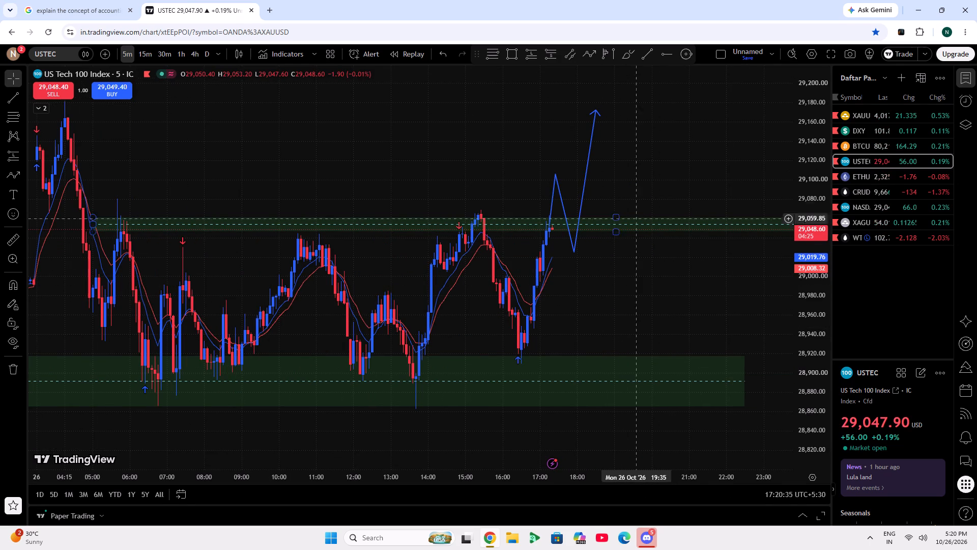
{"action": "scroll", "coordinate": [785, 328], "scroll_direction": "up", "scroll_amount": 4}
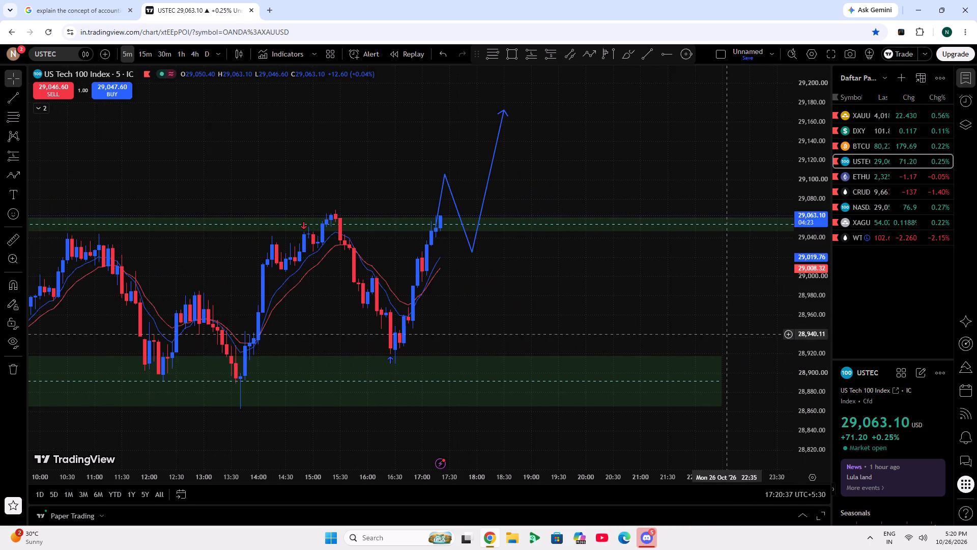
{"action": "scroll", "coordinate": [829, 335], "scroll_direction": "up", "scroll_amount": 5}
{"action": "left_click_drag", "start_coordinate": [625, 323], "coordinate": [669, 360]}
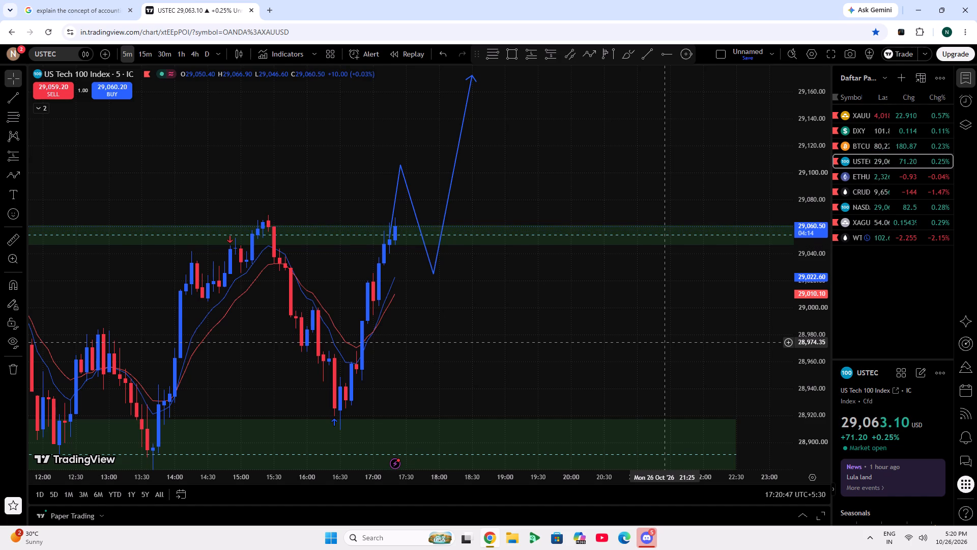
Switch the chart to XAUUSD with its price scale auto-fitted.
{"action": "left_click", "coordinate": [857, 120]}
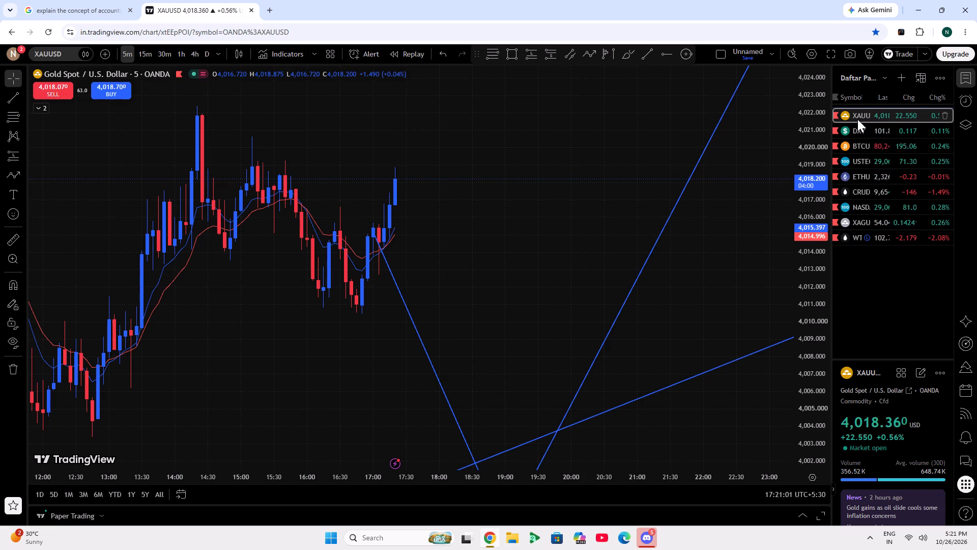
{"action": "left_click", "coordinate": [844, 115]}
{"action": "scroll", "coordinate": [697, 290], "scroll_direction": "down", "scroll_amount": 5}
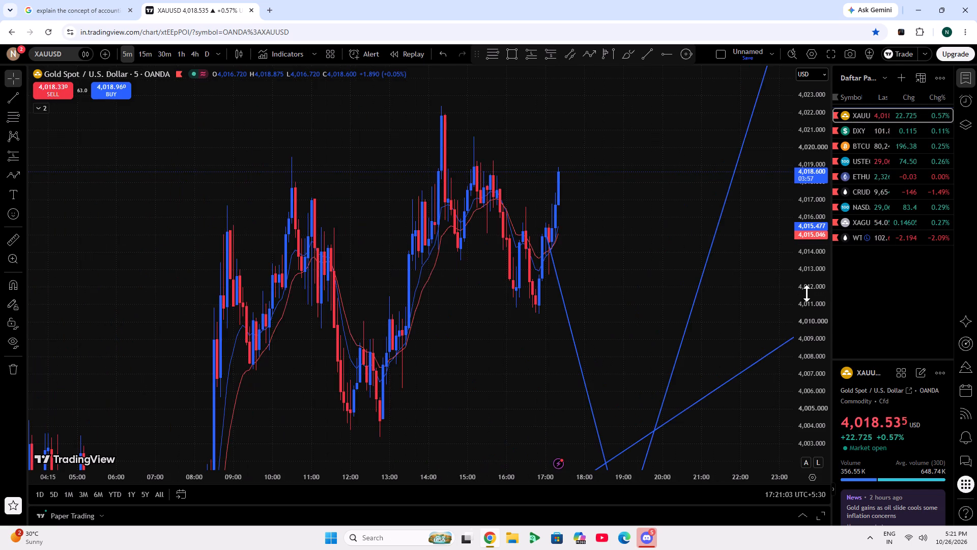
{"action": "double_click", "coordinate": [808, 290]}
{"action": "scroll", "coordinate": [710, 292], "scroll_direction": "down", "scroll_amount": 4}
{"action": "left_click_drag", "start_coordinate": [699, 364], "coordinate": [662, 362]}
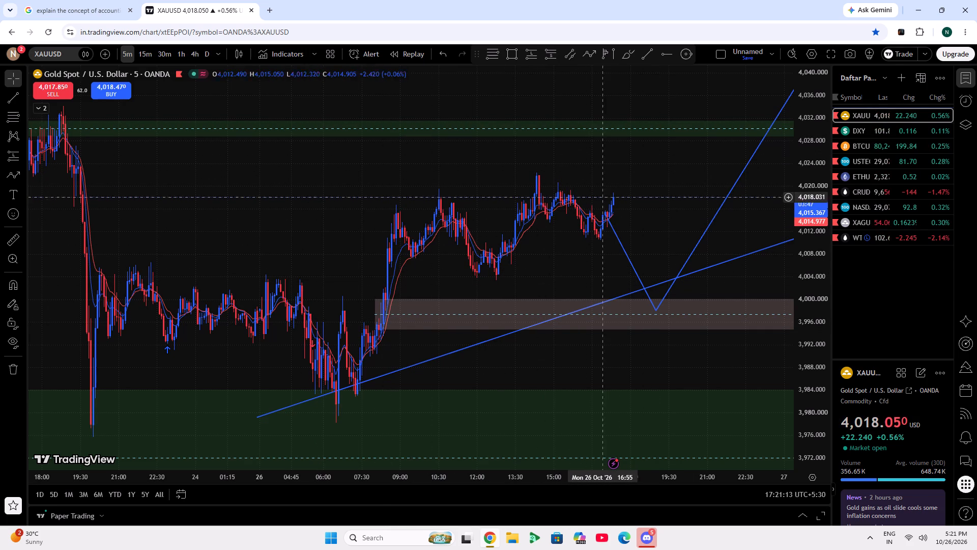
Delete the projected pullback path from the gold chart.
{"action": "left_click_drag", "start_coordinate": [643, 226], "coordinate": [574, 216]}
{"action": "scroll", "coordinate": [813, 242], "scroll_direction": "down", "scroll_amount": 5}
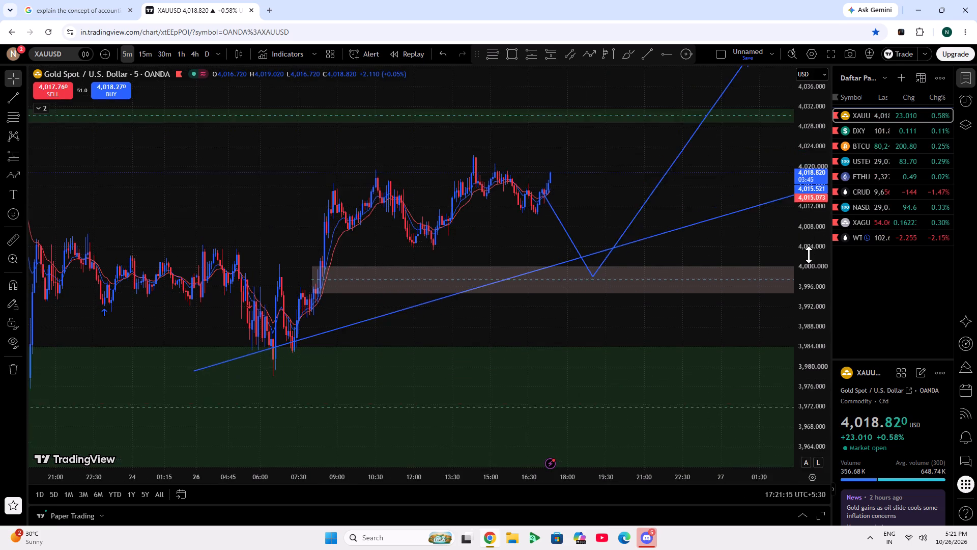
{"action": "scroll", "coordinate": [809, 255], "scroll_direction": "down", "scroll_amount": 1}
{"action": "left_click_drag", "start_coordinate": [735, 311], "coordinate": [566, 407]}
{"action": "left_click", "coordinate": [505, 290]}
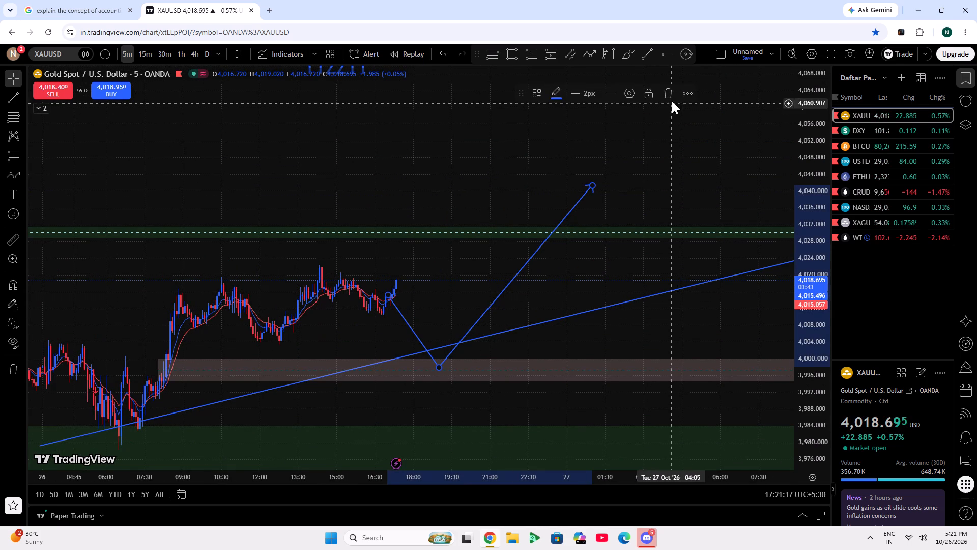
{"action": "left_click", "coordinate": [672, 100]}
Delete the rising trend line beneath the gold price.
{"action": "scroll", "coordinate": [573, 263], "scroll_direction": "down", "scroll_amount": 3}
{"action": "left_click", "coordinate": [582, 330]}
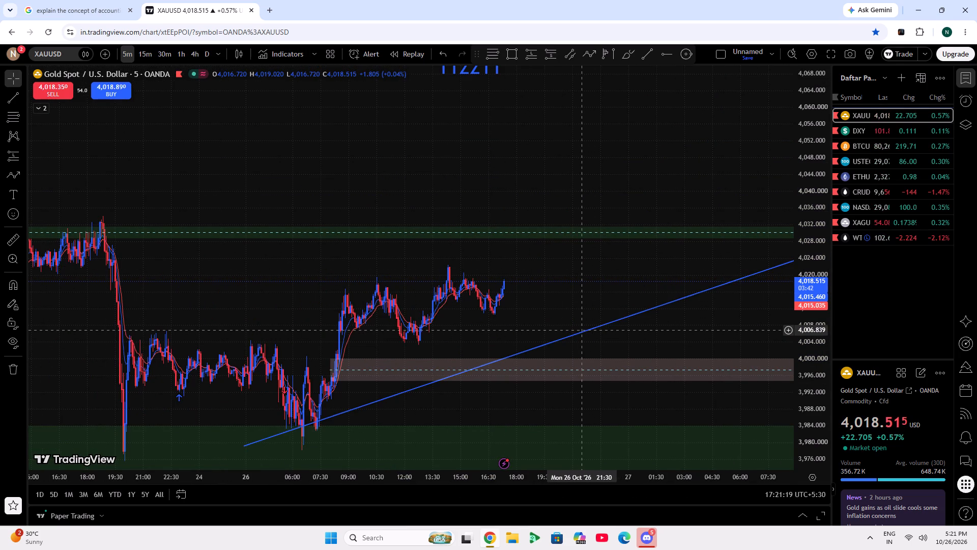
{"action": "left_click", "coordinate": [590, 333]}
{"action": "left_click", "coordinate": [592, 327]}
{"action": "left_click_drag", "start_coordinate": [596, 328], "coordinate": [584, 323]}
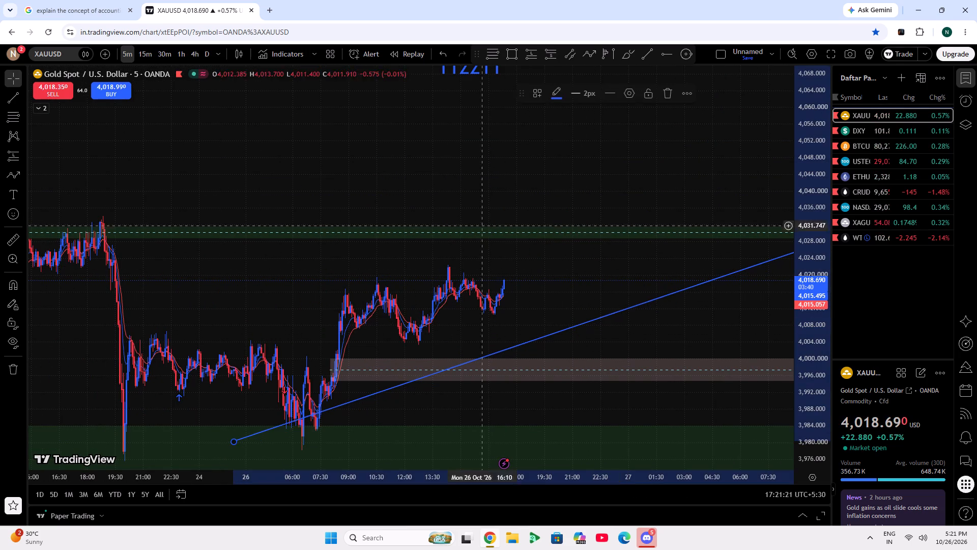
{"action": "left_click", "coordinate": [664, 97]}
Draw a narrow rising parallel channel on gold from the 06:30 low at about 3,978.29 up to about 4,016.
{"action": "left_click_drag", "start_coordinate": [699, 156], "coordinate": [653, 142]}
{"action": "left_click", "coordinate": [516, 427]}
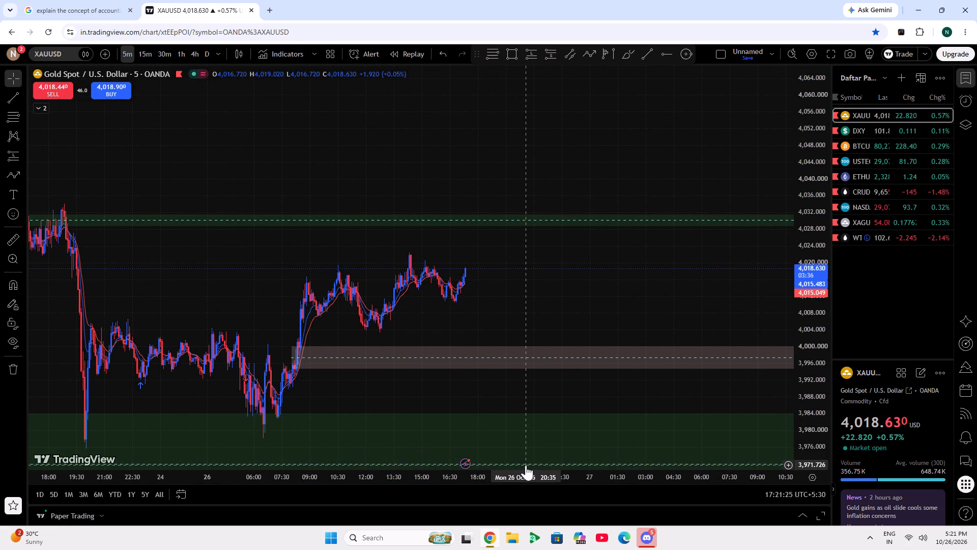
{"action": "left_click", "coordinate": [526, 465]}
{"action": "left_click_drag", "start_coordinate": [526, 465], "coordinate": [523, 384]}
{"action": "left_click_drag", "start_coordinate": [523, 384], "coordinate": [512, 360]}
{"action": "left_click_drag", "start_coordinate": [480, 198], "coordinate": [482, 237]}
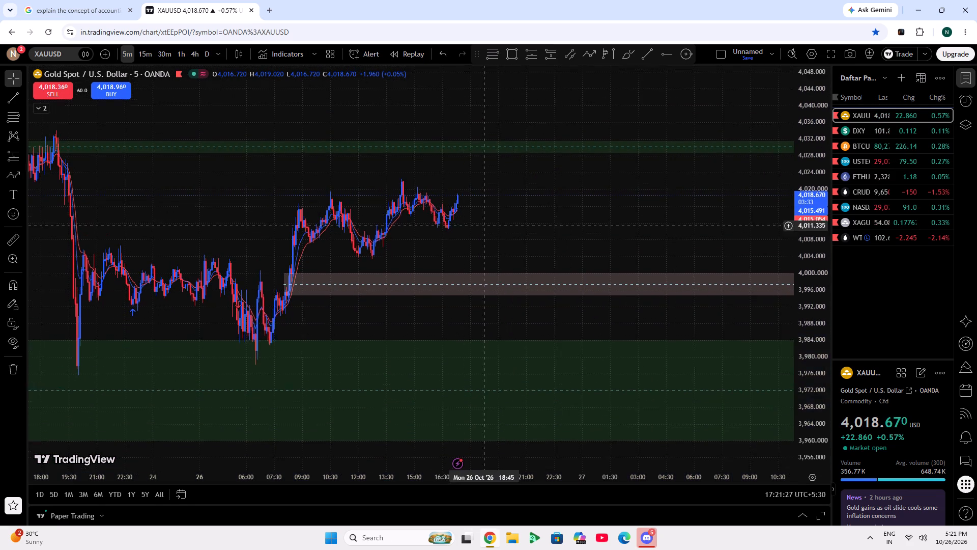
{"action": "left_click_drag", "start_coordinate": [482, 237], "coordinate": [482, 315]}
{"action": "left_click", "coordinate": [527, 54]}
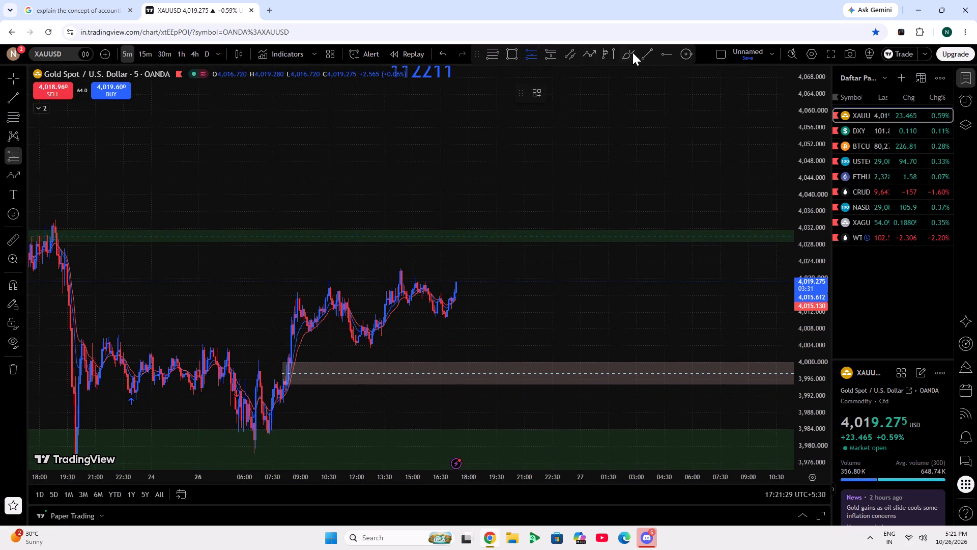
{"action": "left_click", "coordinate": [573, 48]}
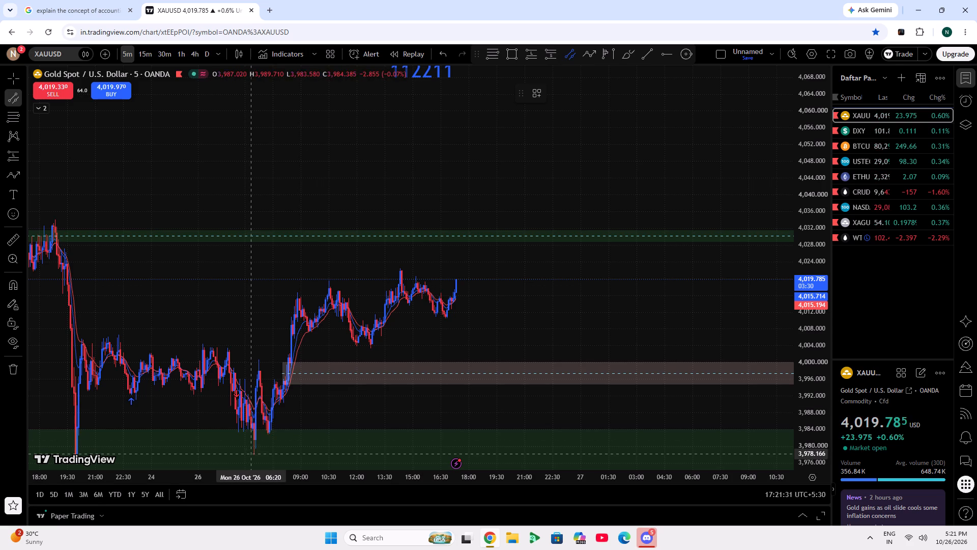
{"action": "left_click", "coordinate": [254, 453]}
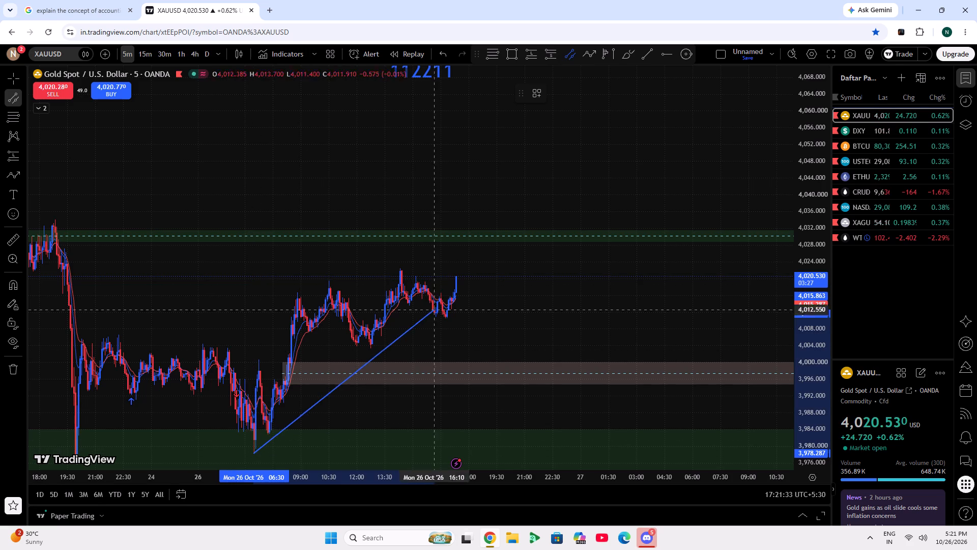
{"action": "left_click", "coordinate": [480, 295]}
{"action": "left_click", "coordinate": [475, 294]}
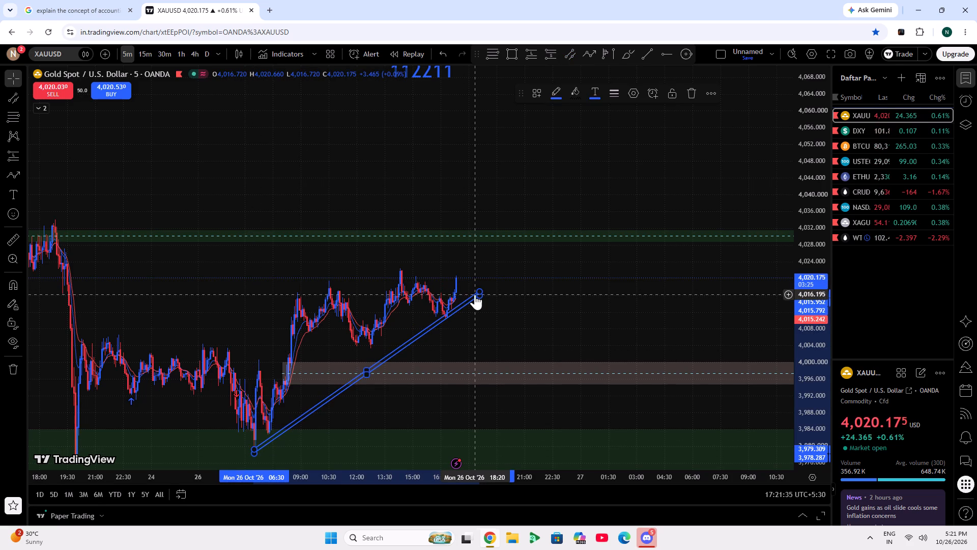
{"action": "left_click", "coordinate": [486, 321]}
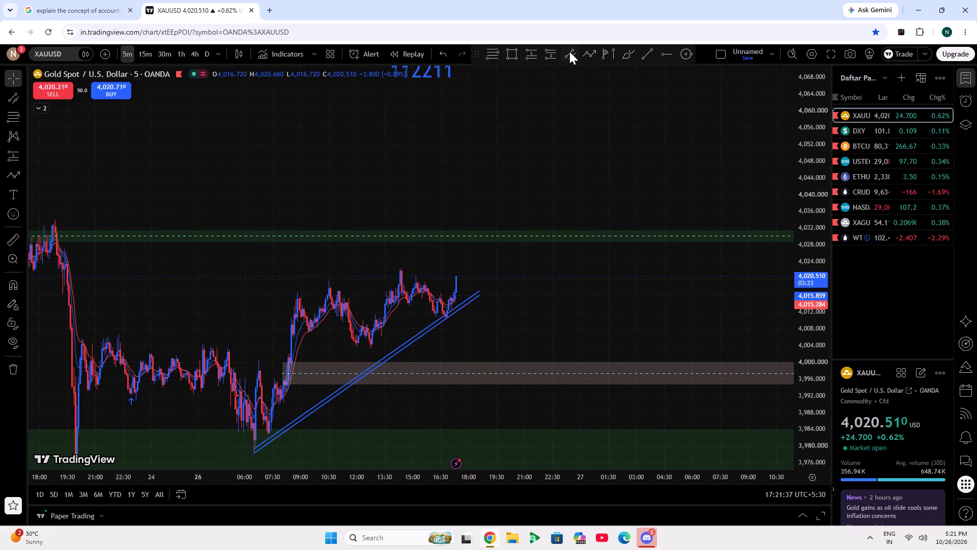
Draw a narrow falling parallel channel from the 14:10 high at about 4,022.39 down to the end of the rising channel.
{"action": "left_click", "coordinate": [569, 51]}
{"action": "left_click", "coordinate": [397, 268]}
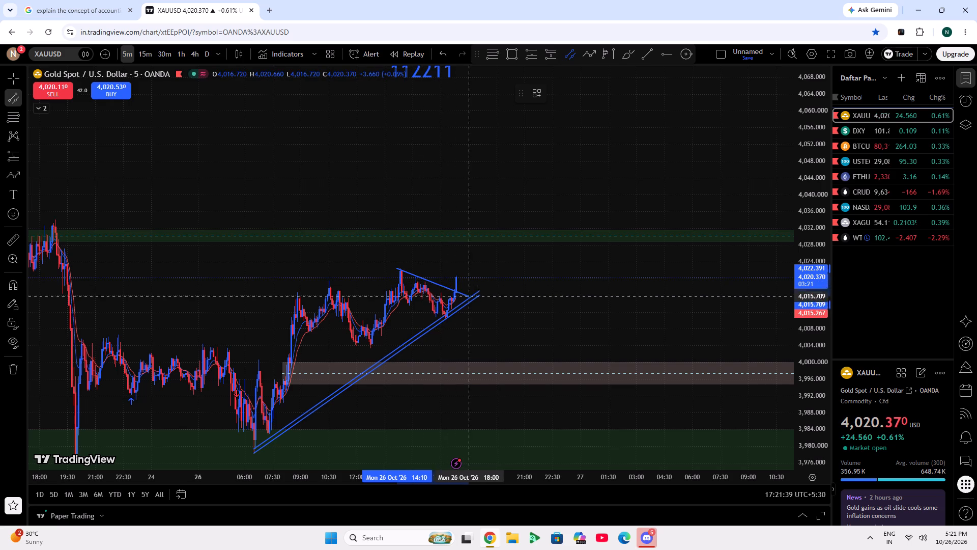
{"action": "left_click", "coordinate": [480, 301]}
{"action": "left_click", "coordinate": [480, 297]}
{"action": "left_click", "coordinate": [503, 283]}
Place a paper-trading market buy order for 400 units of XAUUSD.
{"action": "scroll", "coordinate": [504, 287], "scroll_direction": "up", "scroll_amount": 4}
{"action": "left_click_drag", "start_coordinate": [499, 300], "coordinate": [513, 304]}
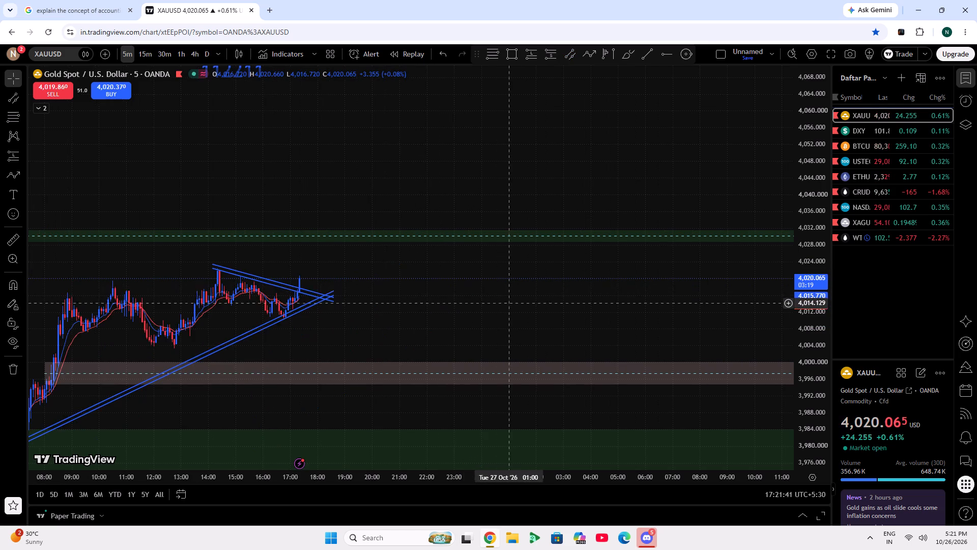
{"action": "left_click_drag", "start_coordinate": [513, 304], "coordinate": [710, 319]}
{"action": "left_click", "coordinate": [106, 94]}
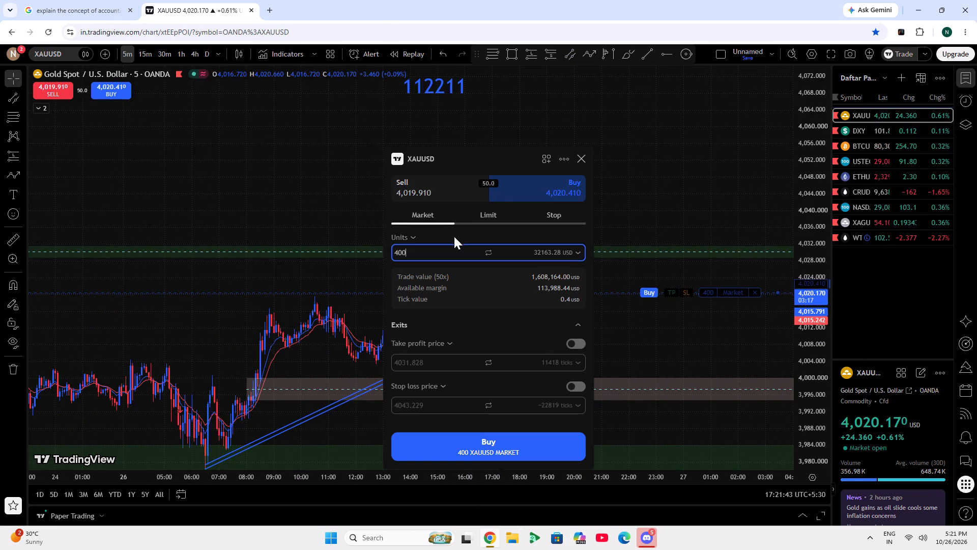
{"action": "left_click", "coordinate": [555, 437]}
Place the gold position's take profit above the upper green zone at about 4,034.77.
{"action": "left_click_drag", "start_coordinate": [676, 346], "coordinate": [660, 341]}
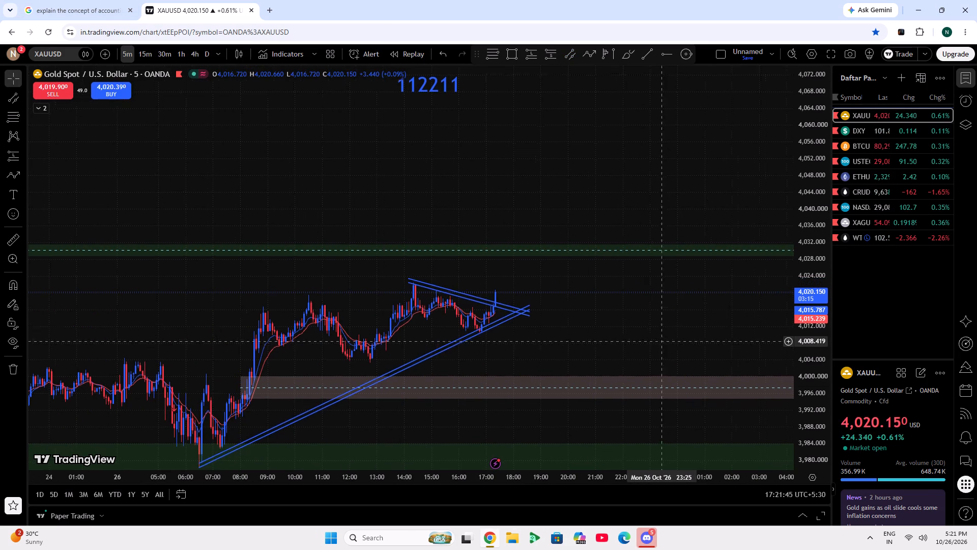
{"action": "left_click_drag", "start_coordinate": [660, 341], "coordinate": [654, 336]}
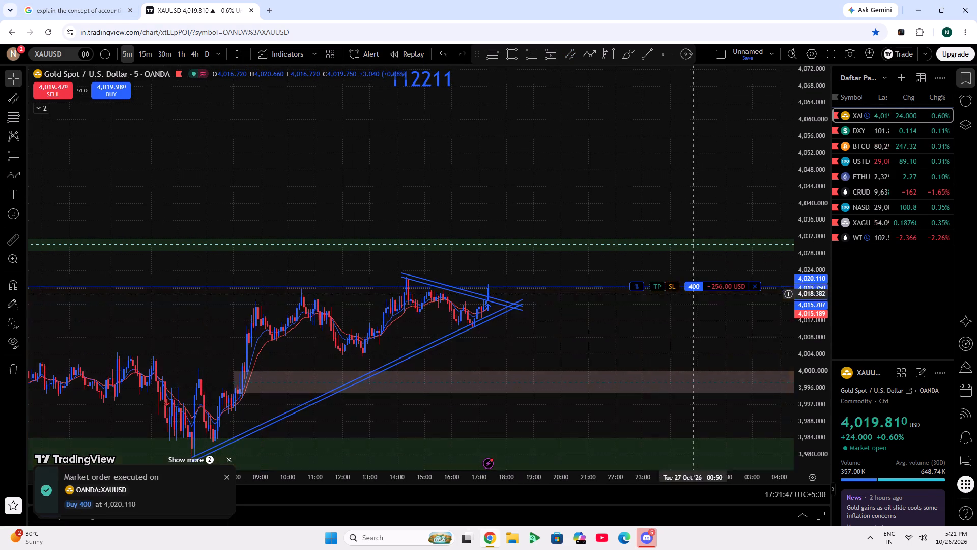
{"action": "scroll", "coordinate": [817, 327], "scroll_direction": "up", "scroll_amount": 5}
{"action": "left_click_drag", "start_coordinate": [656, 299], "coordinate": [642, 217]}
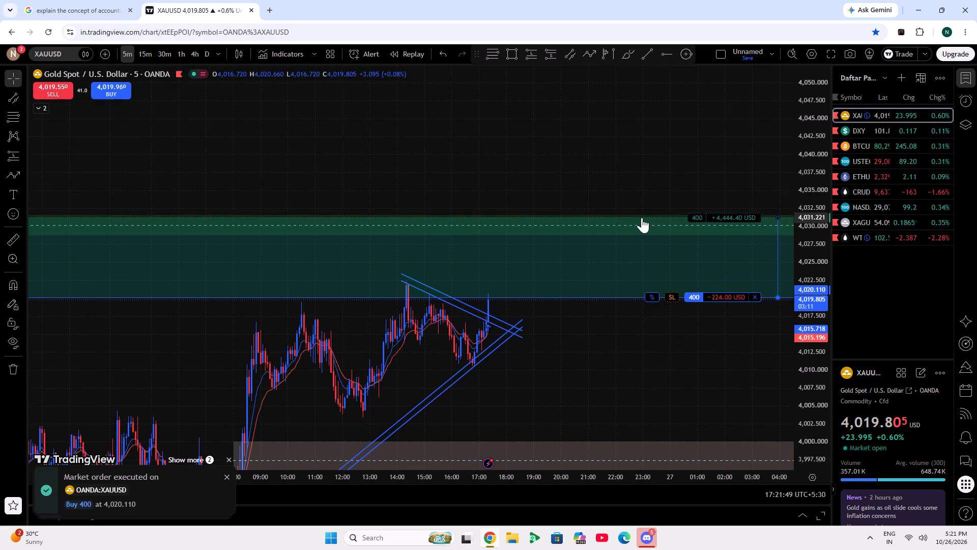
{"action": "left_click_drag", "start_coordinate": [642, 217], "coordinate": [617, 192]}
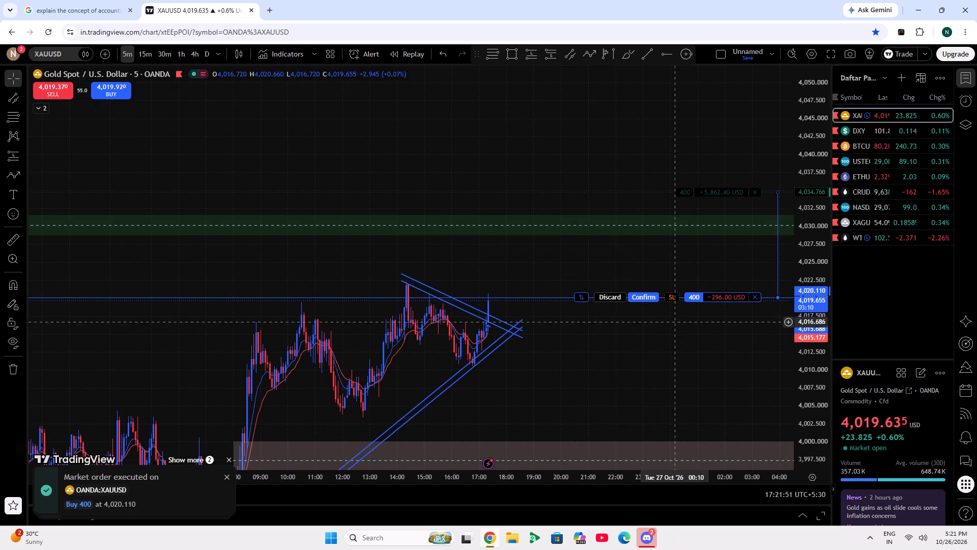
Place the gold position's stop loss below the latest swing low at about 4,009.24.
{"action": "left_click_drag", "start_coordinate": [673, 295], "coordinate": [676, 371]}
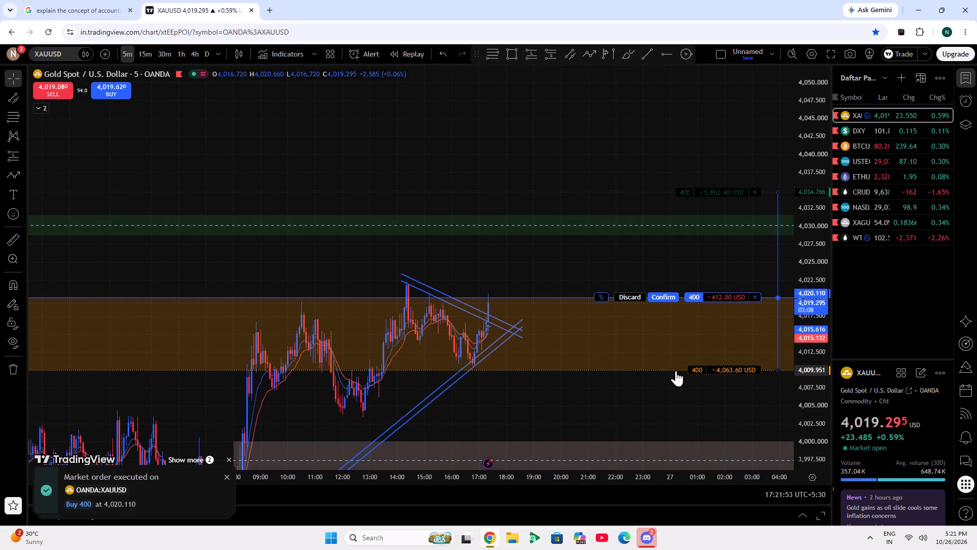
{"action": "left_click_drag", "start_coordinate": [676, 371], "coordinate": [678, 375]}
Delete the short falling parallel channel that starts at the 14:10 high on the gold chart.
{"action": "scroll", "coordinate": [812, 399], "scroll_direction": "up", "scroll_amount": 3}
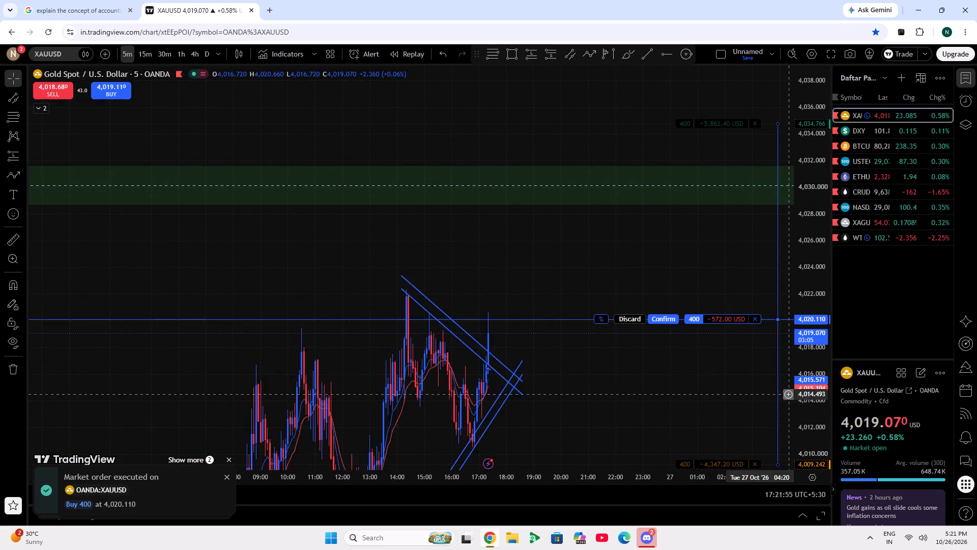
{"action": "scroll", "coordinate": [682, 392], "scroll_direction": "up", "scroll_amount": 5}
{"action": "left_click_drag", "start_coordinate": [481, 383], "coordinate": [623, 206]}
{"action": "scroll", "coordinate": [617, 220], "scroll_direction": "up", "scroll_amount": 4}
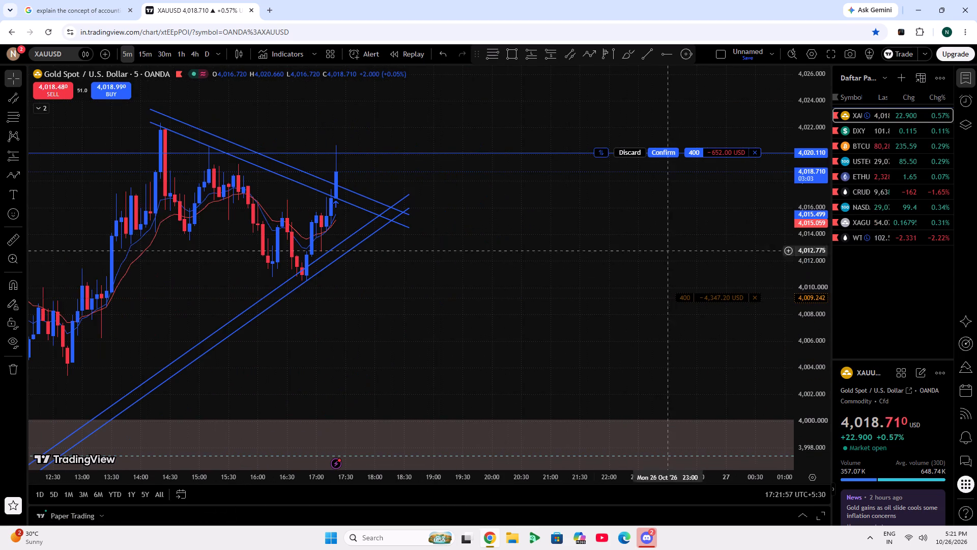
{"action": "double_click", "coordinate": [806, 289]}
{"action": "scroll", "coordinate": [635, 330], "scroll_direction": "down", "scroll_amount": 10}
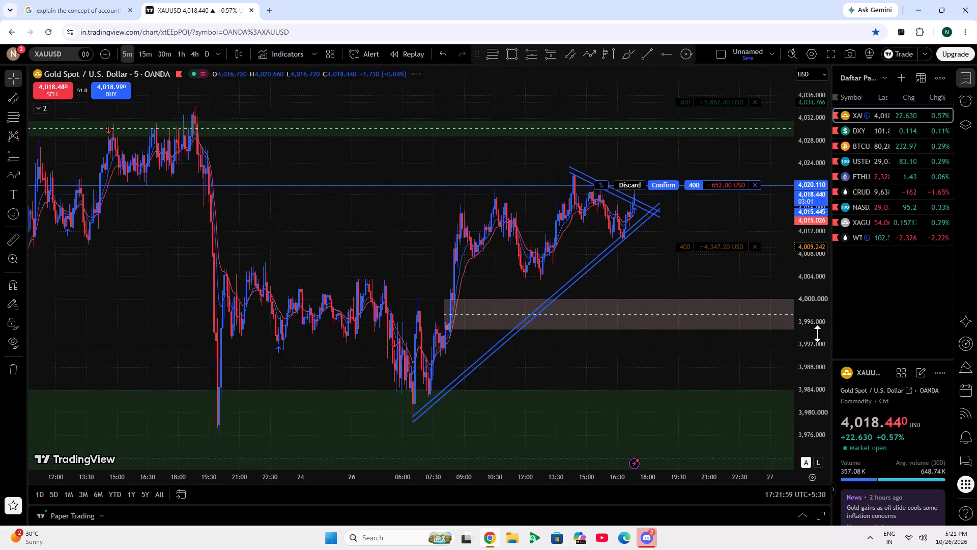
{"action": "scroll", "coordinate": [817, 334], "scroll_direction": "down", "scroll_amount": 2}
{"action": "scroll", "coordinate": [626, 397], "scroll_direction": "up", "scroll_amount": 4}
{"action": "scroll", "coordinate": [612, 366], "scroll_direction": "down", "scroll_amount": 4}
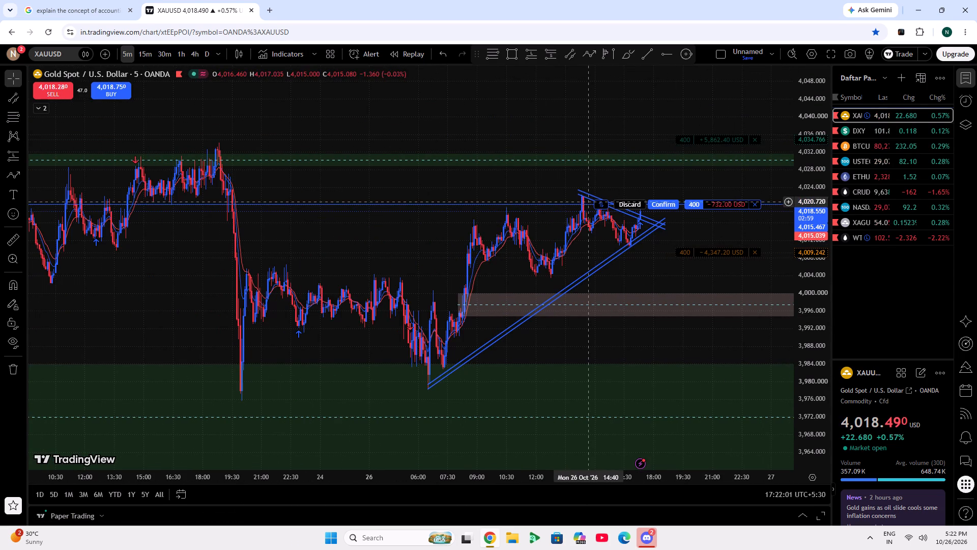
{"action": "left_click", "coordinate": [585, 194]}
{"action": "left_click", "coordinate": [694, 99]}
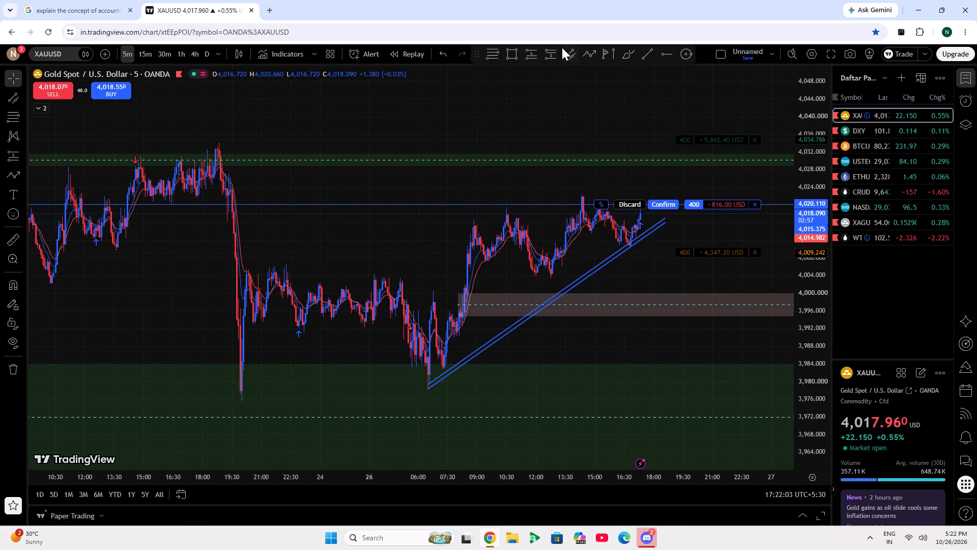
Draw a narrow falling parallel channel from the 23 October swing high at about 4,034.45 down to the end of the rising channel.
{"action": "left_click", "coordinate": [562, 48]}
{"action": "left_click", "coordinate": [220, 142]}
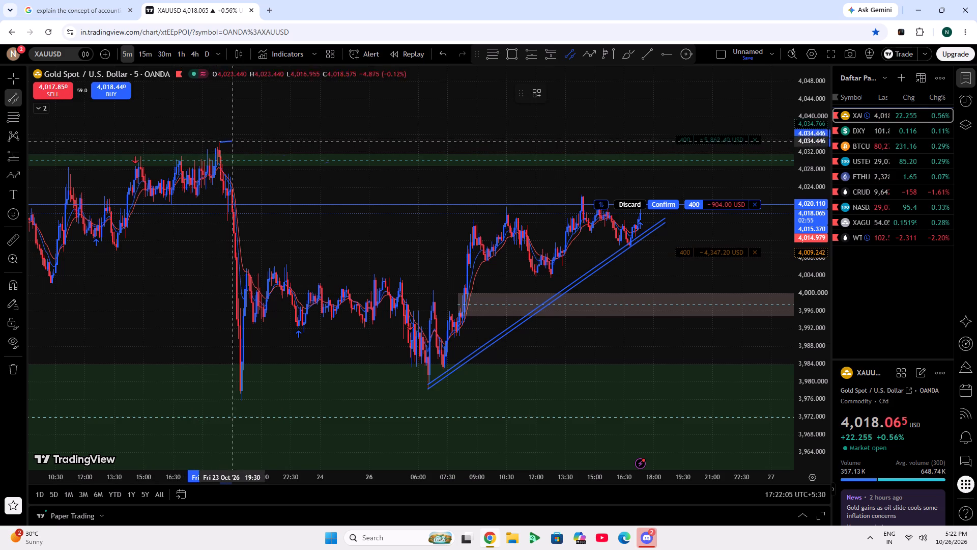
{"action": "left_click", "coordinate": [665, 222]}
{"action": "left_click", "coordinate": [666, 216]}
{"action": "left_click", "coordinate": [501, 119]}
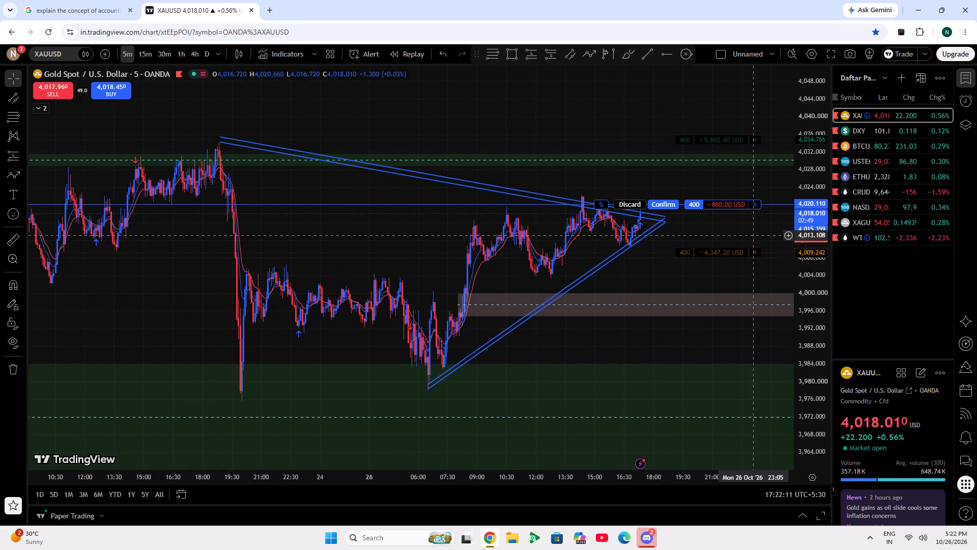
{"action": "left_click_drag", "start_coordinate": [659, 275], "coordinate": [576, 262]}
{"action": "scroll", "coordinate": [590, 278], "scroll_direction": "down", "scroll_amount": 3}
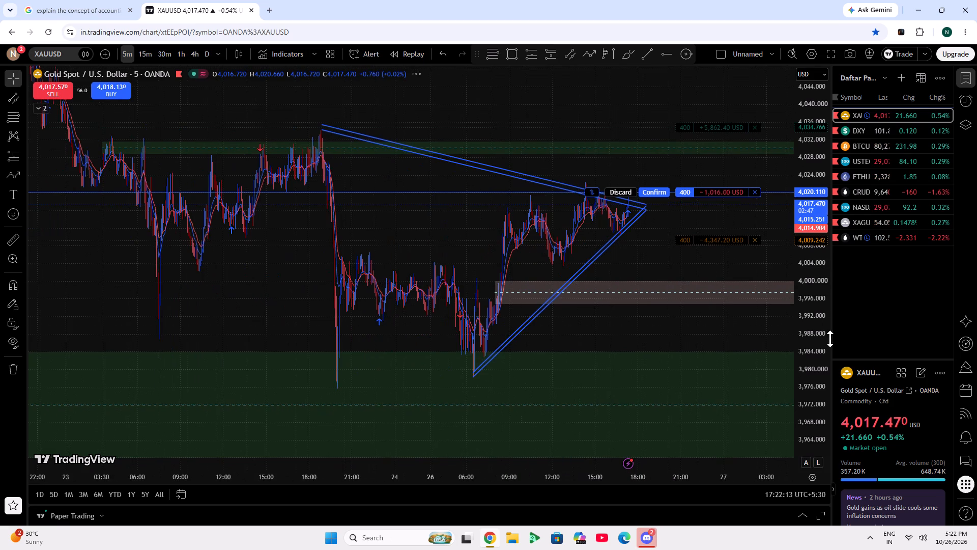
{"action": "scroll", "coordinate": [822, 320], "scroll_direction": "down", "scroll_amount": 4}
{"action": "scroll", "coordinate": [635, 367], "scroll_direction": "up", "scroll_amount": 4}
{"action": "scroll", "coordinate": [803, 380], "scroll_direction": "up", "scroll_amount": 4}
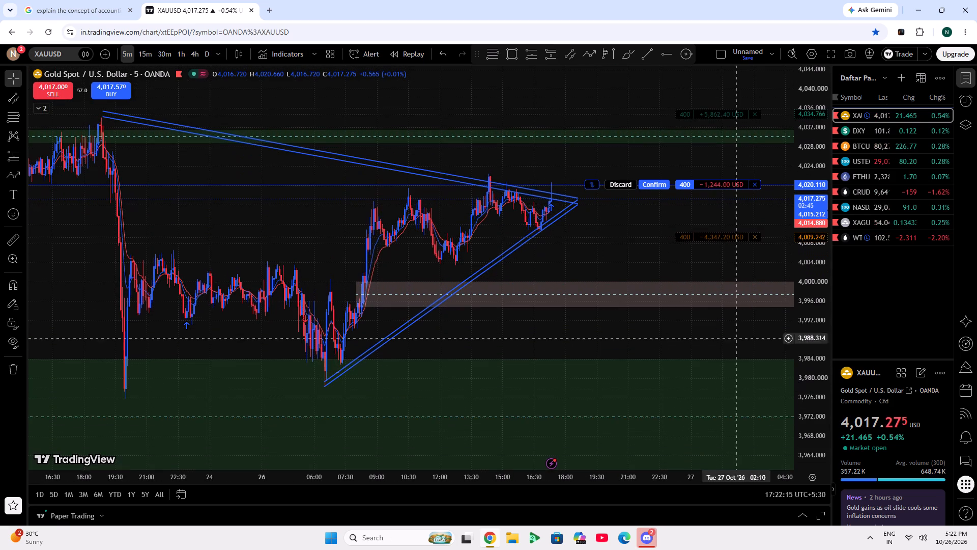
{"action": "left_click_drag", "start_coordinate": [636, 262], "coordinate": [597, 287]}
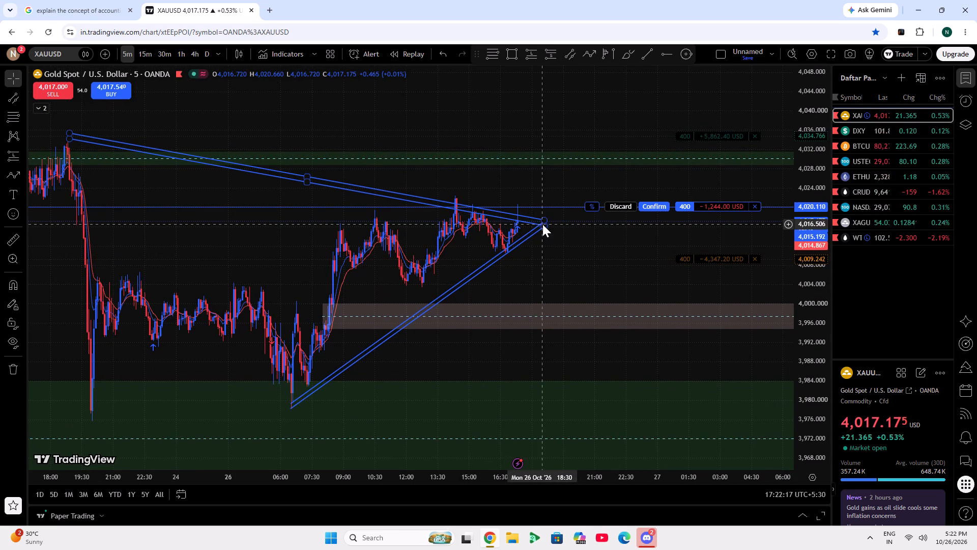
Dismiss the incoming Discord call notification.
{"action": "left_click_drag", "start_coordinate": [779, 478], "coordinate": [781, 478]}
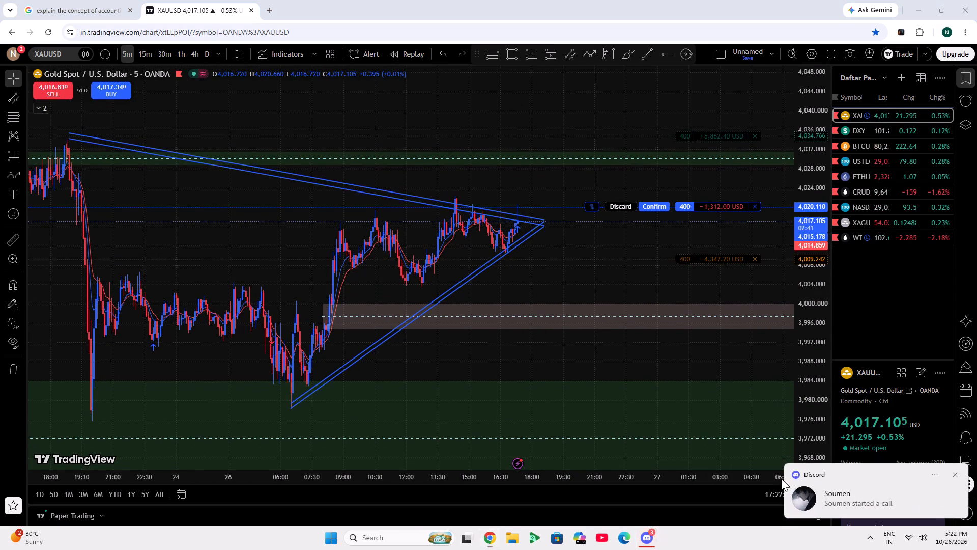
{"action": "left_click_drag", "start_coordinate": [781, 478], "coordinate": [931, 509]}
{"action": "left_click_drag", "start_coordinate": [838, 490], "coordinate": [976, 495]}
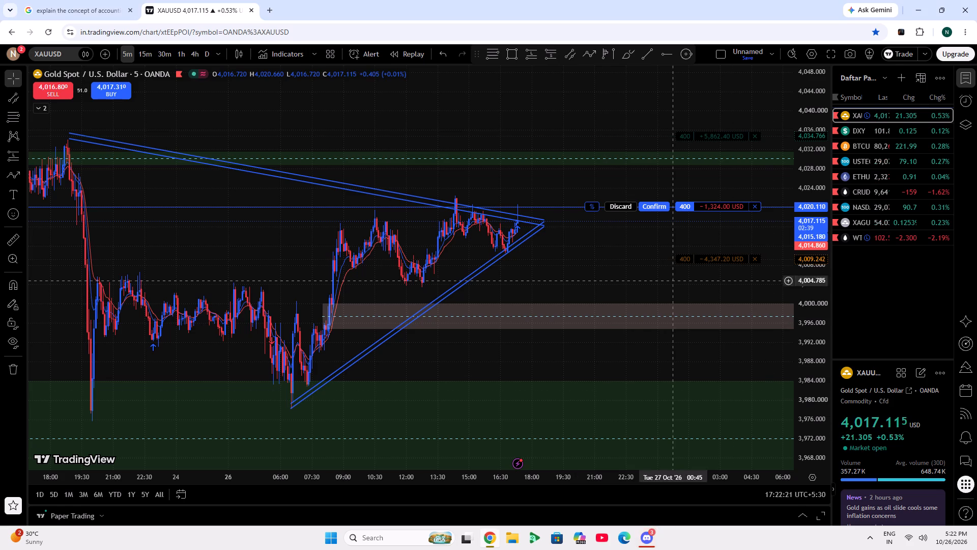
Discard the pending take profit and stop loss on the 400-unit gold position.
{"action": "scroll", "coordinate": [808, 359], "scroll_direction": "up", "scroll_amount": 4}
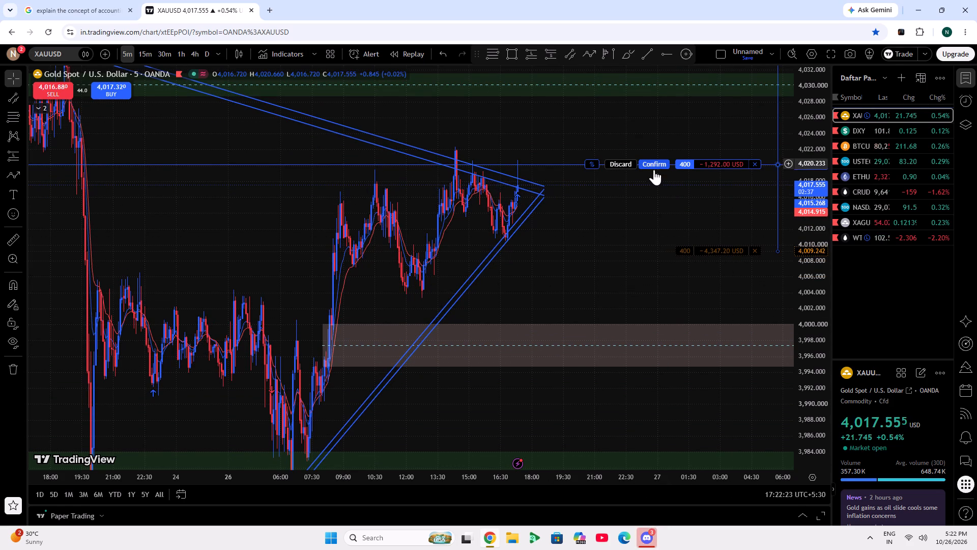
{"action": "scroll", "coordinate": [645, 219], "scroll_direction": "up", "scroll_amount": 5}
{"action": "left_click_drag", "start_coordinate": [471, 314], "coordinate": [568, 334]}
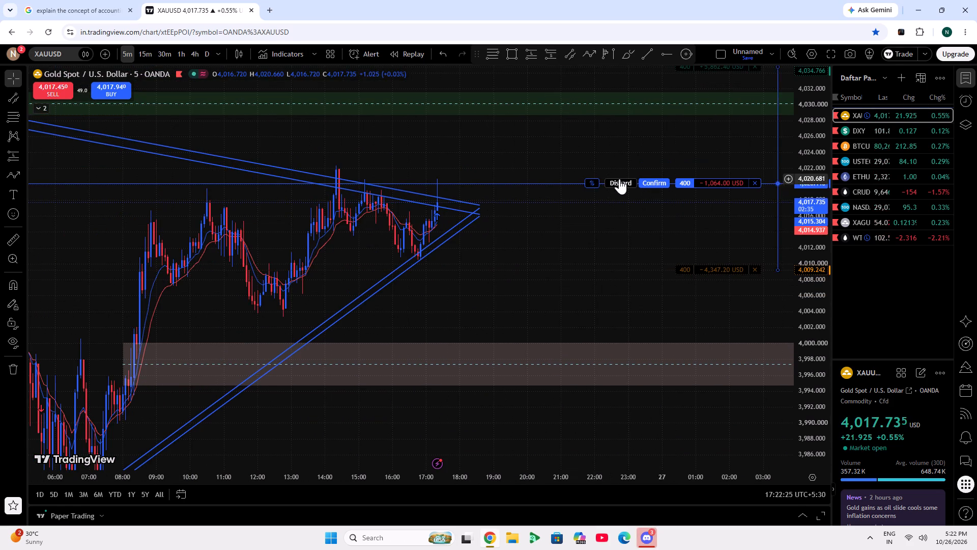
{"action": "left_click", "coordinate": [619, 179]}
Draw a short position projection from the 17:20 candle with entry at about 4,020.02 and its stop in the green zone at about 4,030.18.
{"action": "left_click_drag", "start_coordinate": [572, 225], "coordinate": [712, 296]}
{"action": "scroll", "coordinate": [659, 379], "scroll_direction": "up", "scroll_amount": 5}
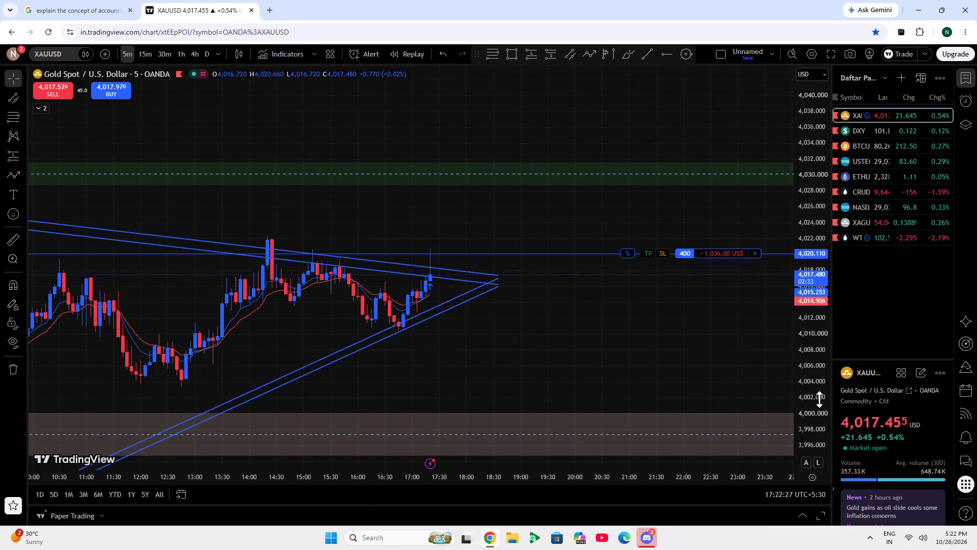
{"action": "scroll", "coordinate": [821, 398], "scroll_direction": "up", "scroll_amount": 2}
{"action": "left_click_drag", "start_coordinate": [675, 365], "coordinate": [699, 337]}
{"action": "left_click", "coordinate": [557, 56]}
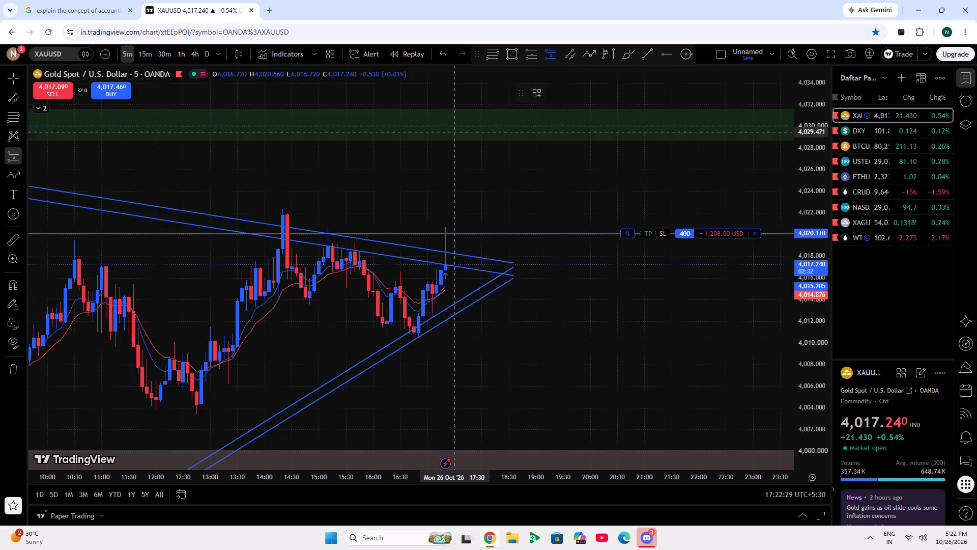
{"action": "left_click", "coordinate": [445, 234]}
{"action": "left_click_drag", "start_coordinate": [448, 192], "coordinate": [452, 125]}
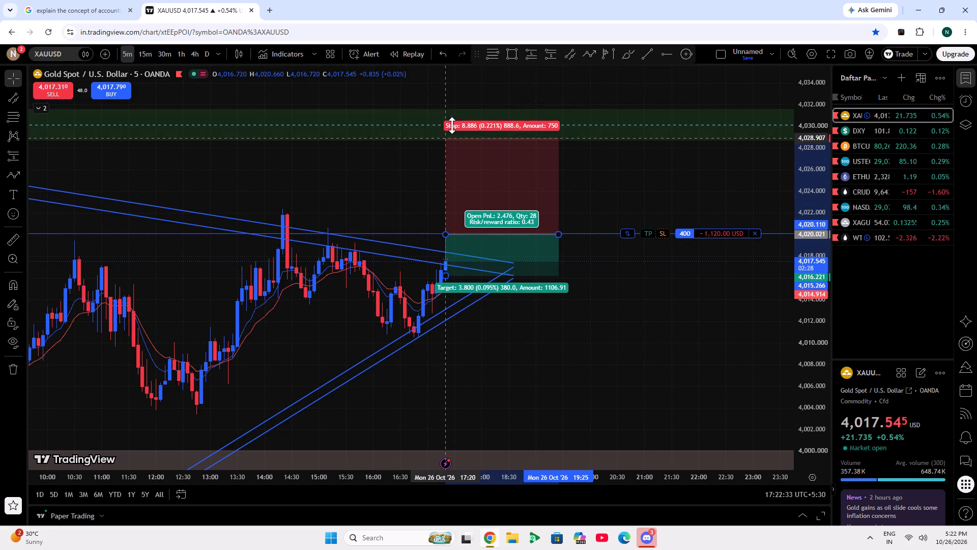
{"action": "left_click_drag", "start_coordinate": [452, 125], "coordinate": [452, 123]}
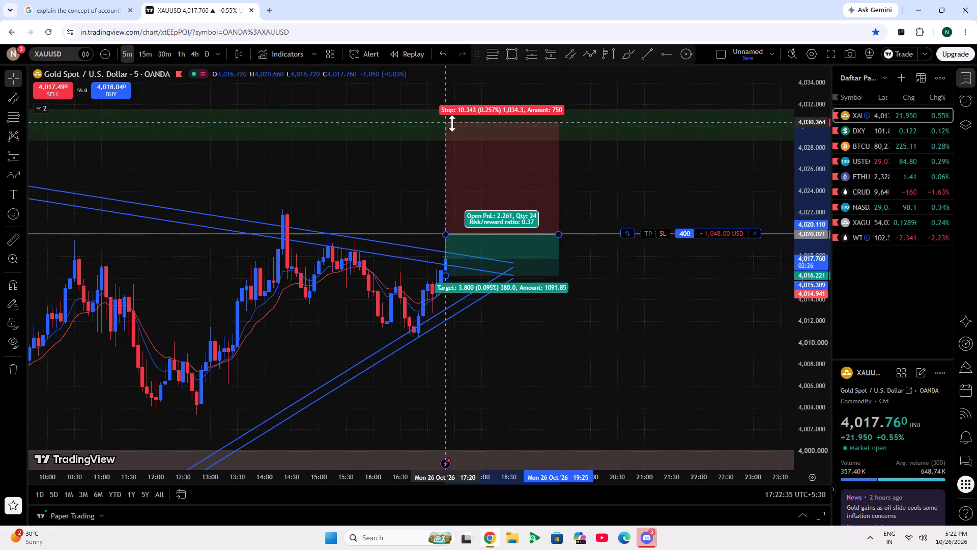
{"action": "left_click_drag", "start_coordinate": [452, 123], "coordinate": [454, 124]}
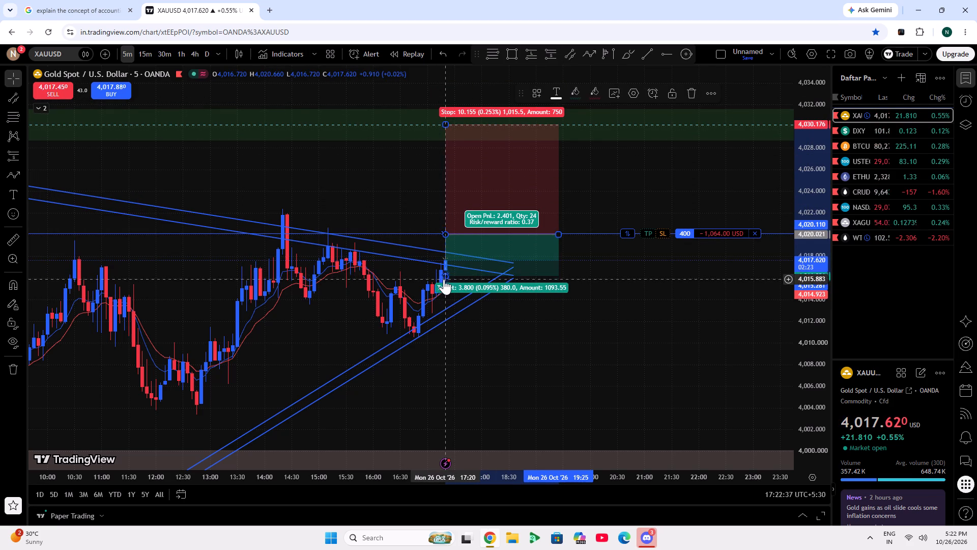
Extend the projection's target to about 5.5 points below entry and align it with the 17:20 candle at an entry of about 4,020.12.
{"action": "left_click", "coordinate": [453, 272]}
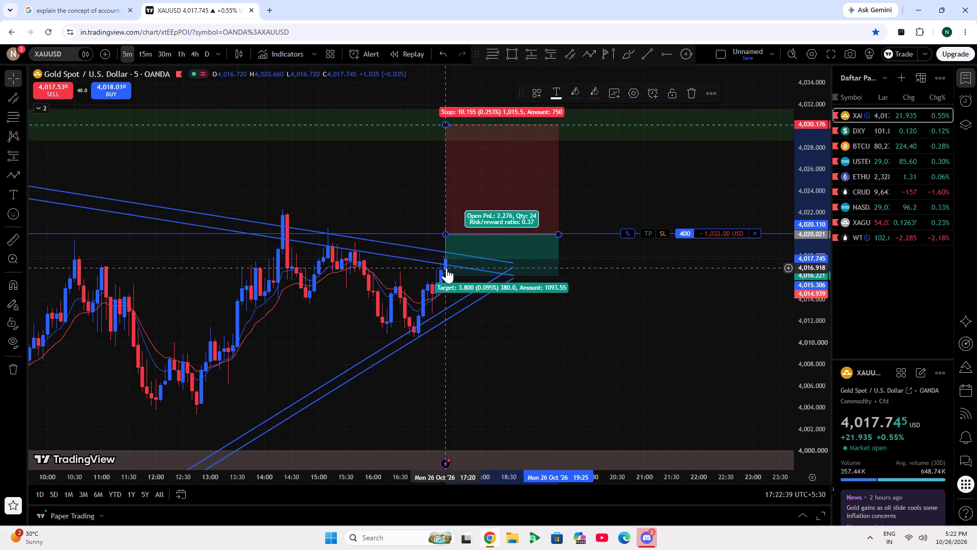
{"action": "left_click_drag", "start_coordinate": [473, 247], "coordinate": [478, 246]}
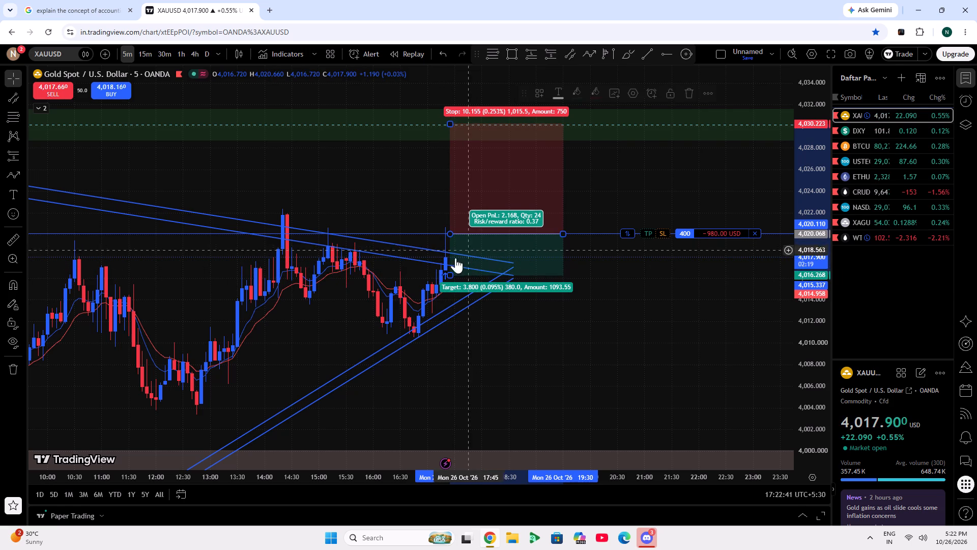
{"action": "left_click_drag", "start_coordinate": [451, 273], "coordinate": [444, 289]}
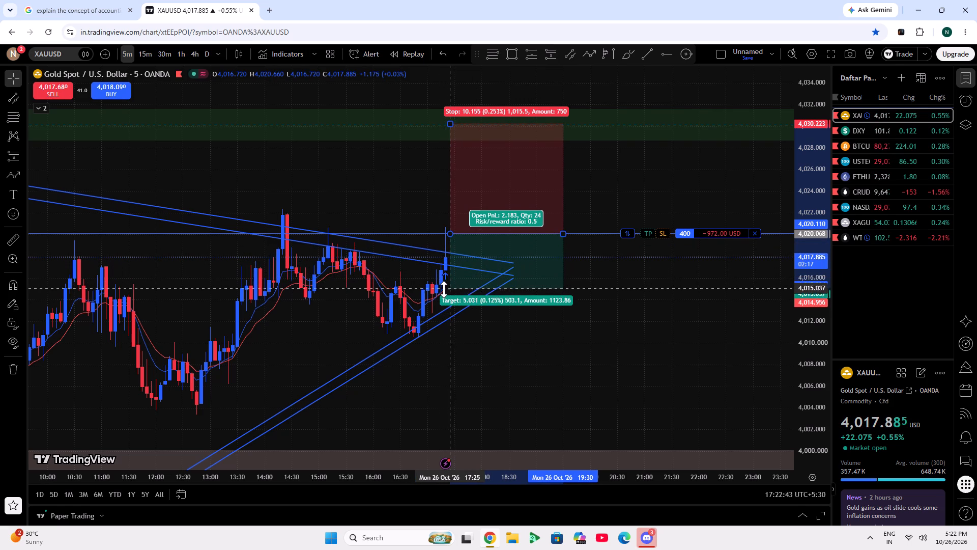
{"action": "left_click_drag", "start_coordinate": [444, 289], "coordinate": [444, 293]}
{"action": "left_click_drag", "start_coordinate": [499, 256], "coordinate": [496, 257]}
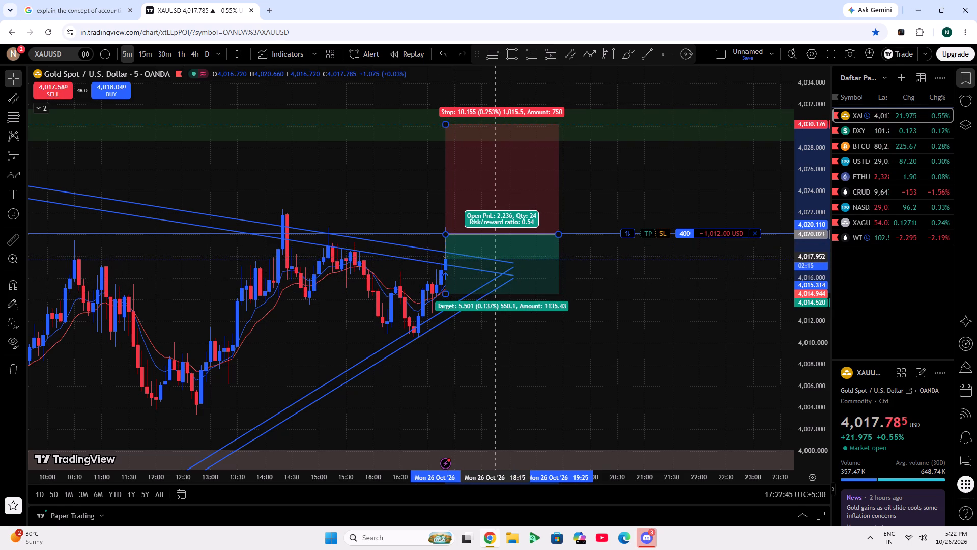
{"action": "left_click_drag", "start_coordinate": [496, 257], "coordinate": [494, 256]}
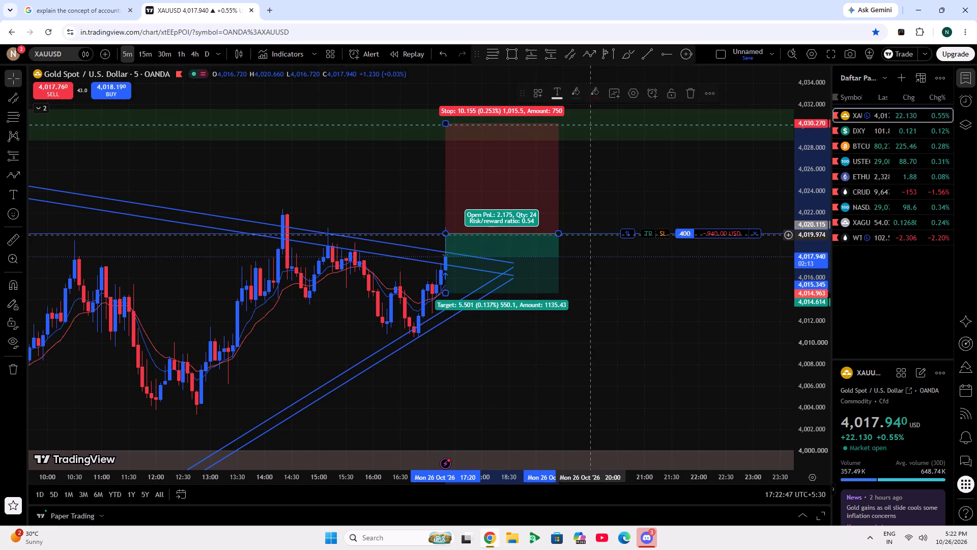
Place the gold position's stop loss at the projection's lower edge, at about 4,014.66.
{"action": "left_click_drag", "start_coordinate": [666, 237], "coordinate": [671, 292]}
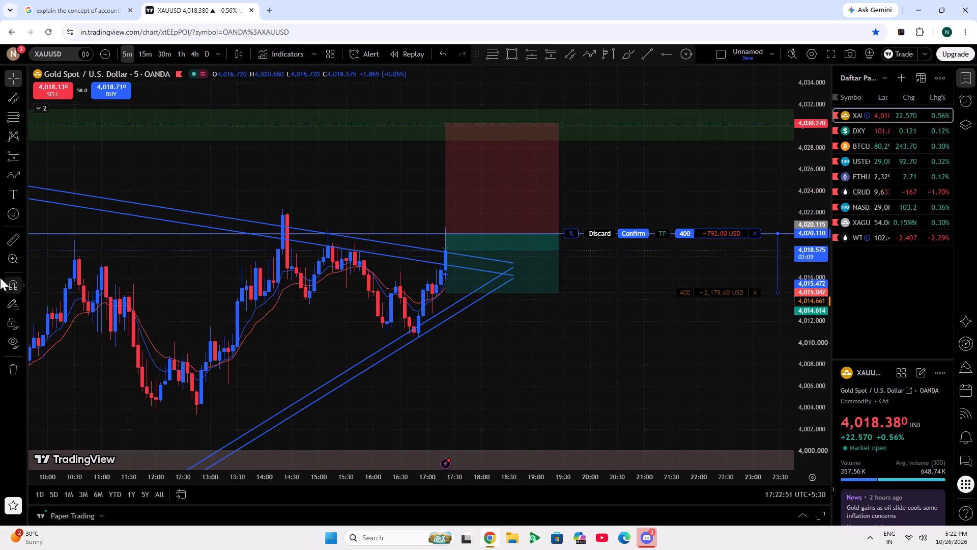
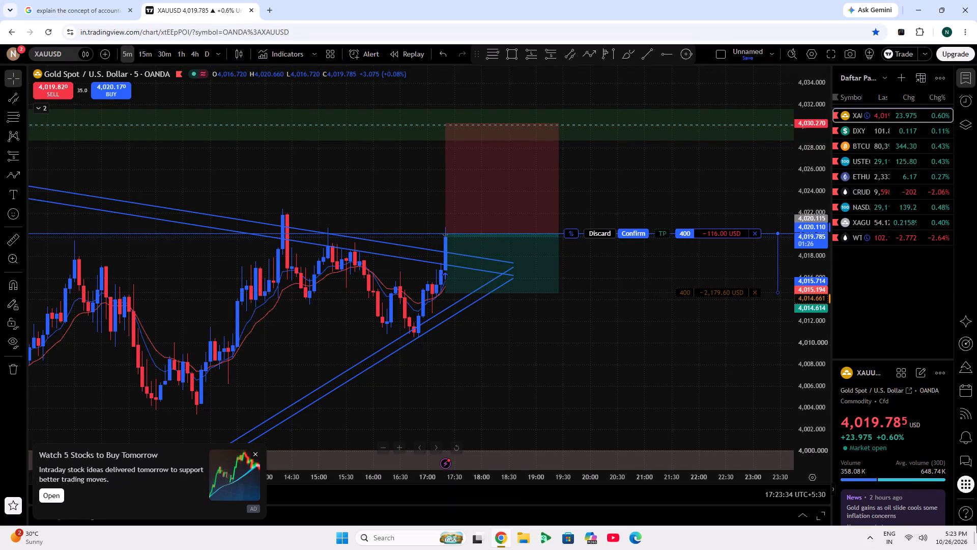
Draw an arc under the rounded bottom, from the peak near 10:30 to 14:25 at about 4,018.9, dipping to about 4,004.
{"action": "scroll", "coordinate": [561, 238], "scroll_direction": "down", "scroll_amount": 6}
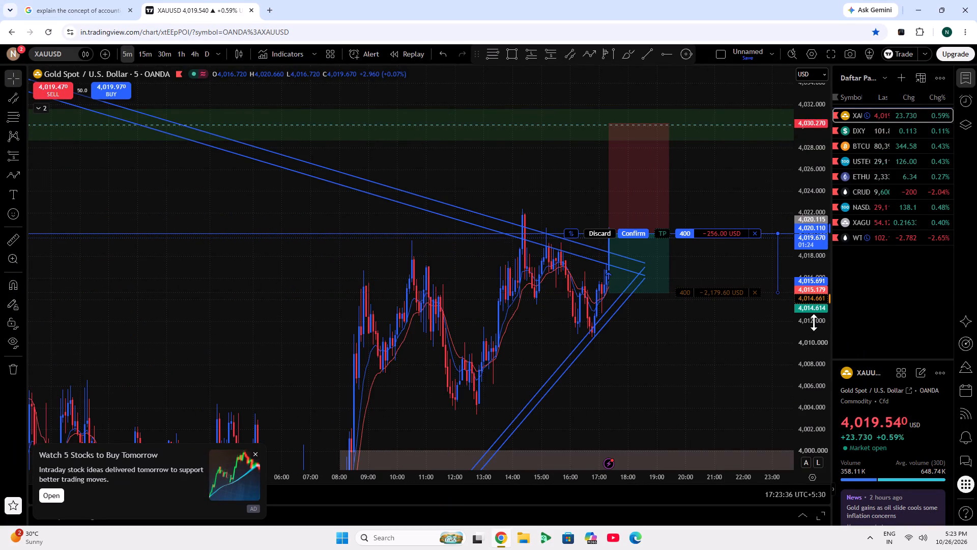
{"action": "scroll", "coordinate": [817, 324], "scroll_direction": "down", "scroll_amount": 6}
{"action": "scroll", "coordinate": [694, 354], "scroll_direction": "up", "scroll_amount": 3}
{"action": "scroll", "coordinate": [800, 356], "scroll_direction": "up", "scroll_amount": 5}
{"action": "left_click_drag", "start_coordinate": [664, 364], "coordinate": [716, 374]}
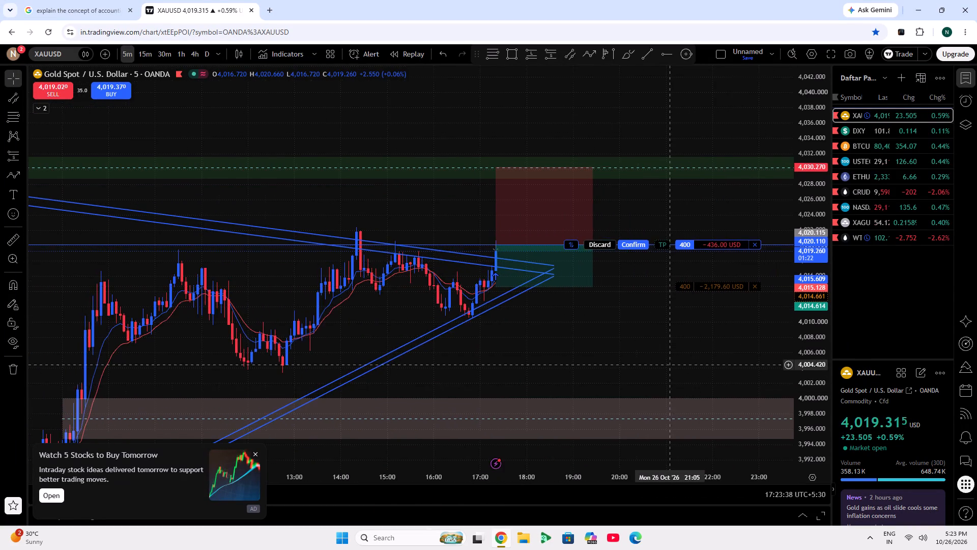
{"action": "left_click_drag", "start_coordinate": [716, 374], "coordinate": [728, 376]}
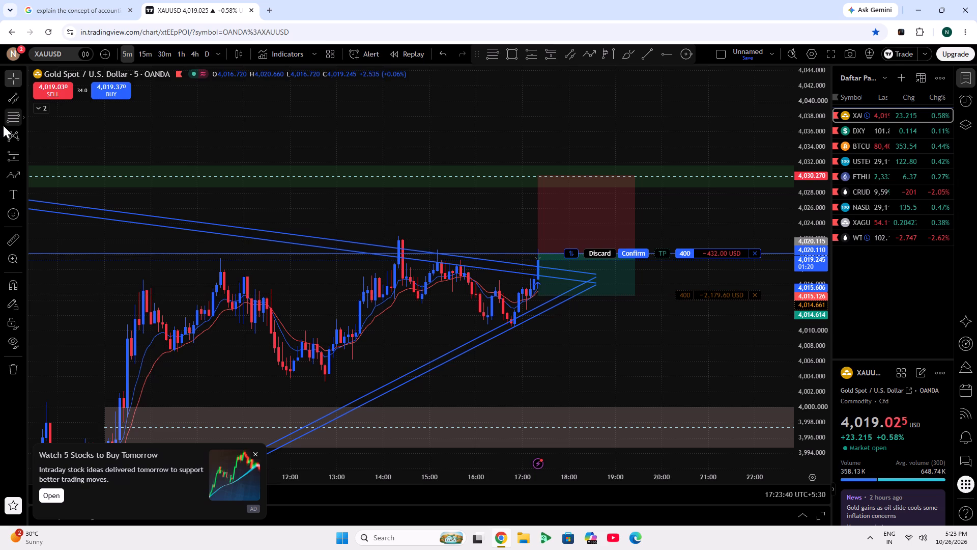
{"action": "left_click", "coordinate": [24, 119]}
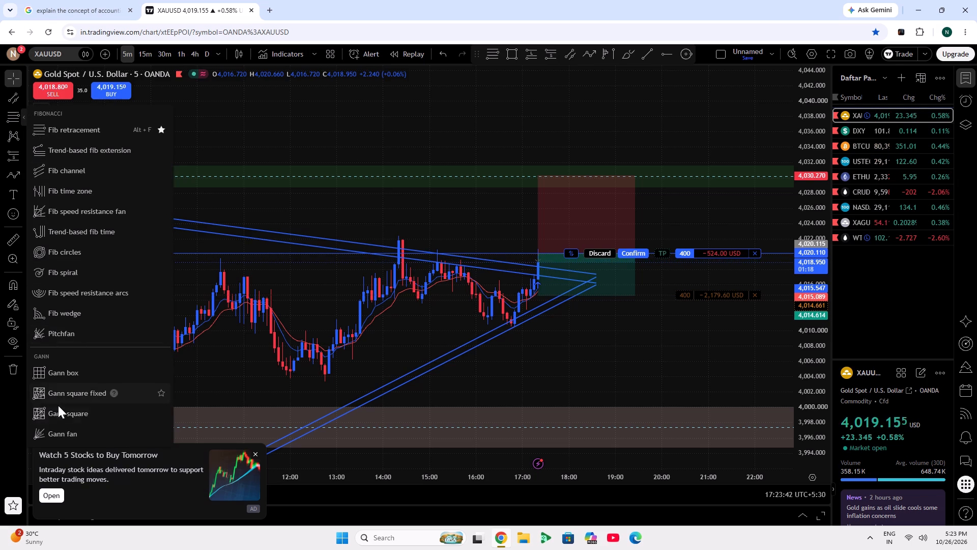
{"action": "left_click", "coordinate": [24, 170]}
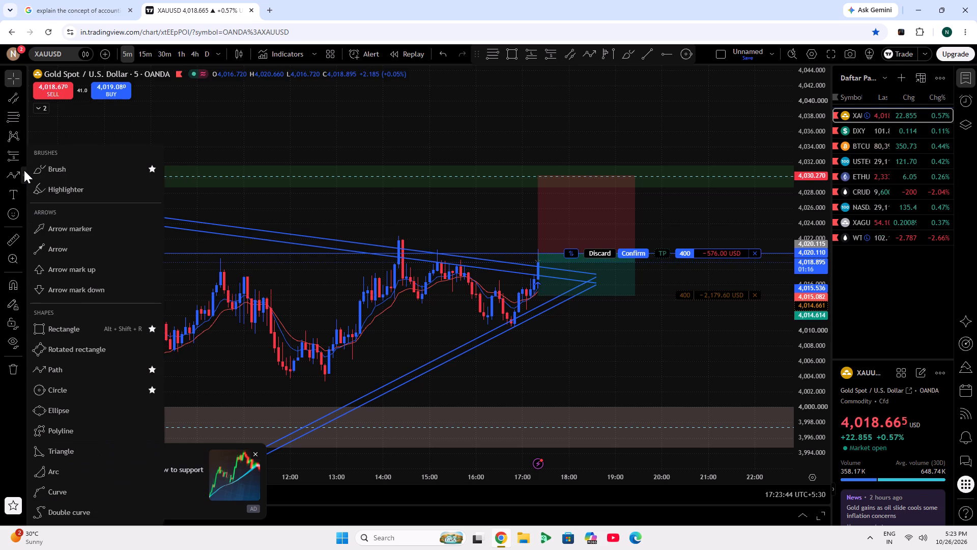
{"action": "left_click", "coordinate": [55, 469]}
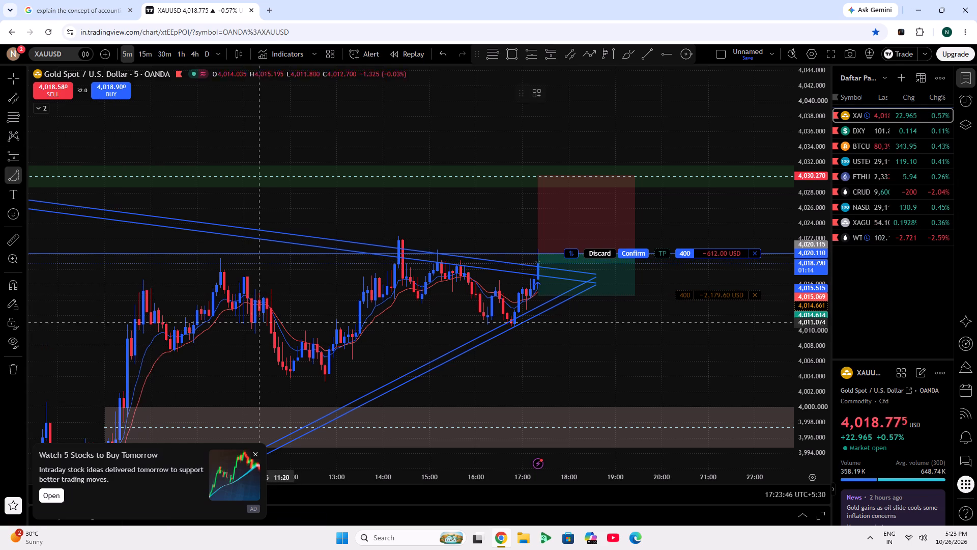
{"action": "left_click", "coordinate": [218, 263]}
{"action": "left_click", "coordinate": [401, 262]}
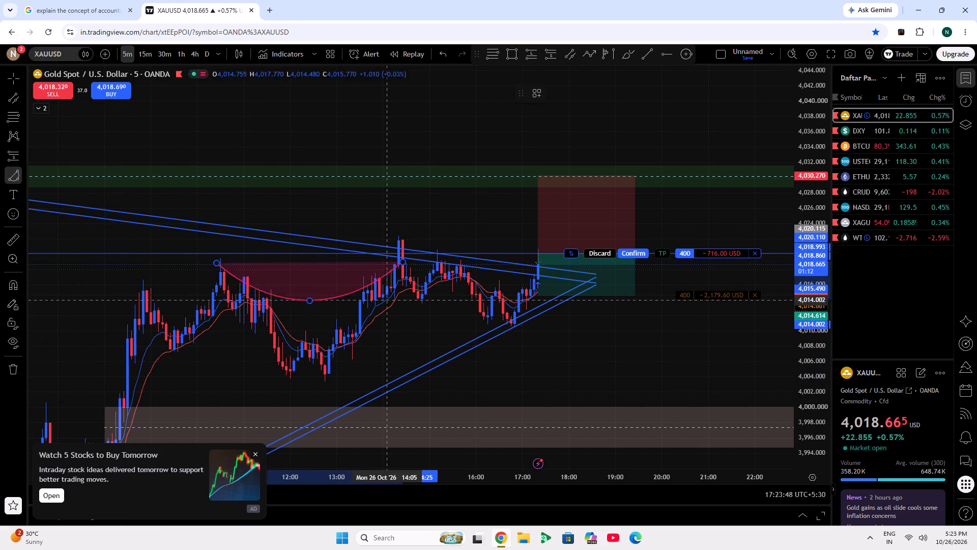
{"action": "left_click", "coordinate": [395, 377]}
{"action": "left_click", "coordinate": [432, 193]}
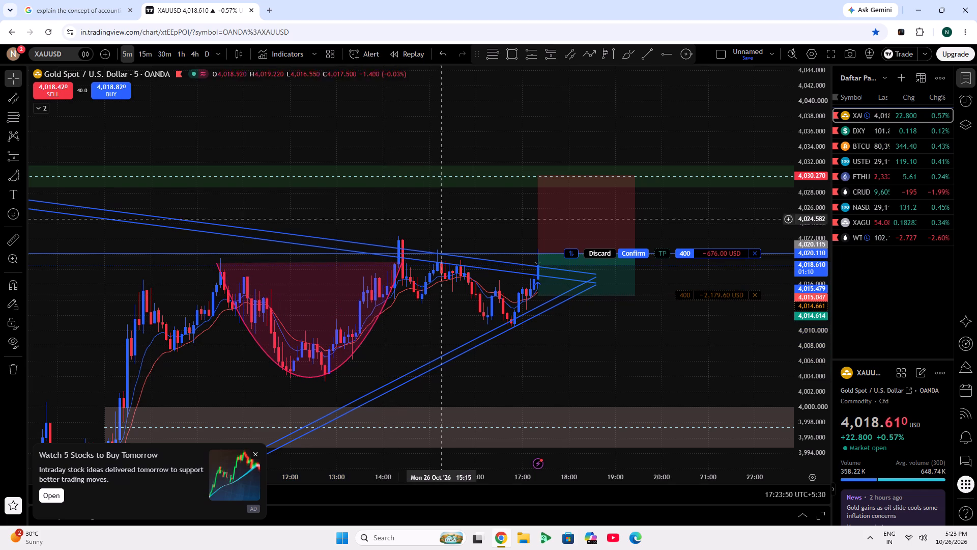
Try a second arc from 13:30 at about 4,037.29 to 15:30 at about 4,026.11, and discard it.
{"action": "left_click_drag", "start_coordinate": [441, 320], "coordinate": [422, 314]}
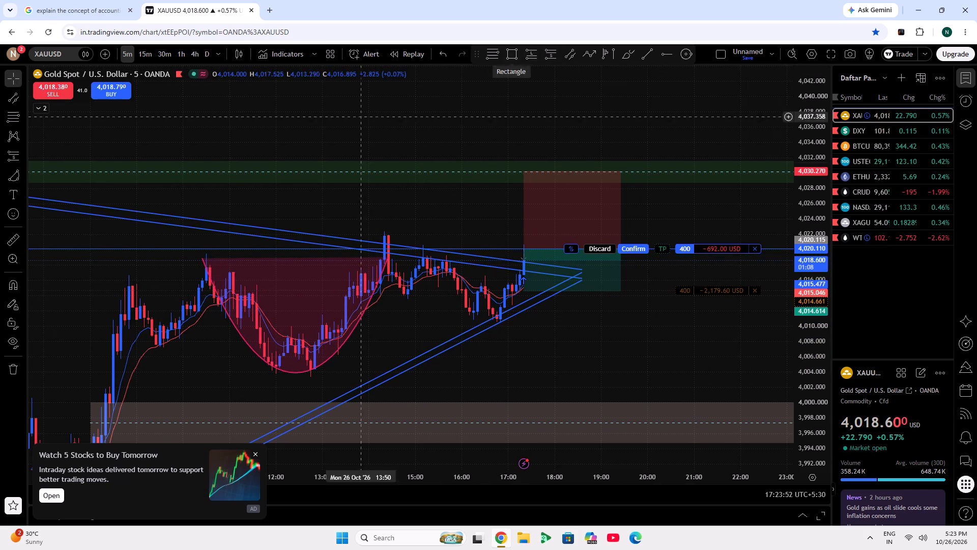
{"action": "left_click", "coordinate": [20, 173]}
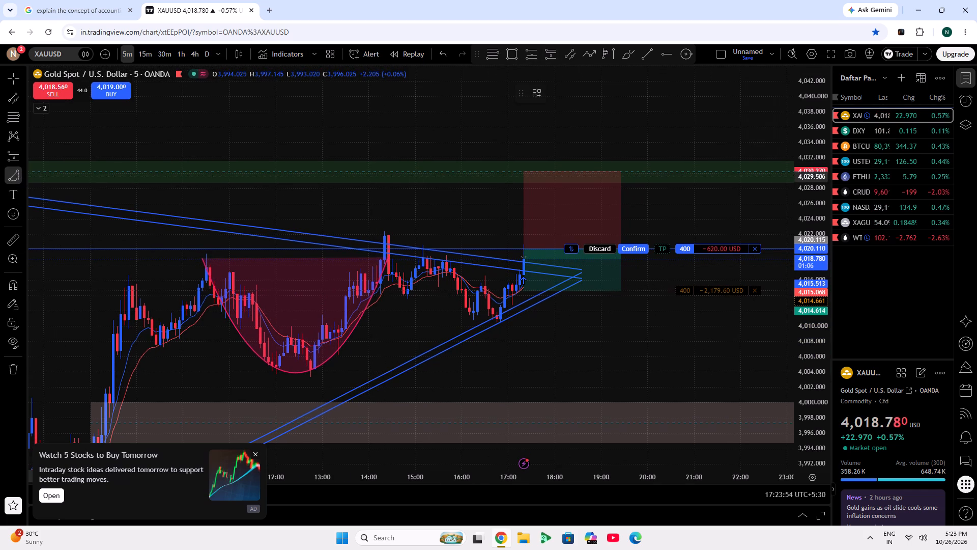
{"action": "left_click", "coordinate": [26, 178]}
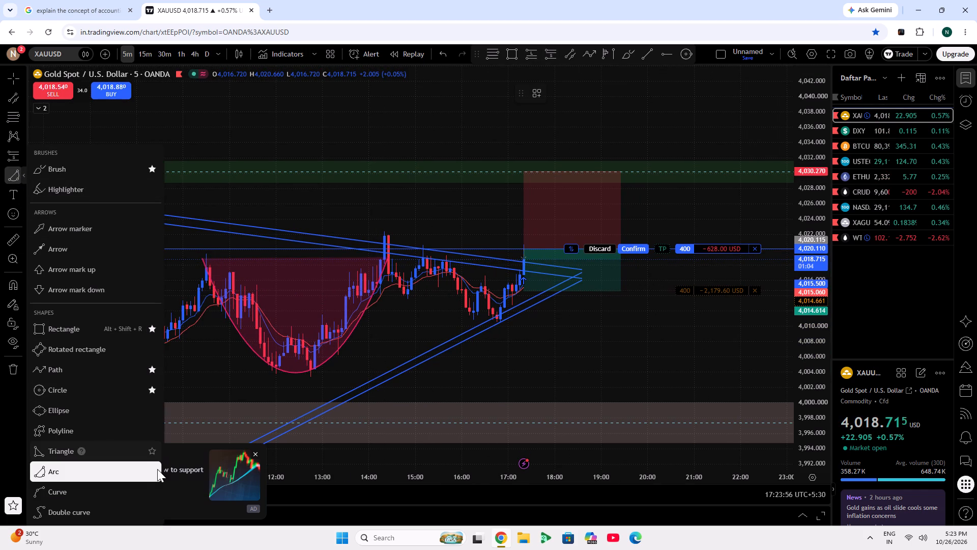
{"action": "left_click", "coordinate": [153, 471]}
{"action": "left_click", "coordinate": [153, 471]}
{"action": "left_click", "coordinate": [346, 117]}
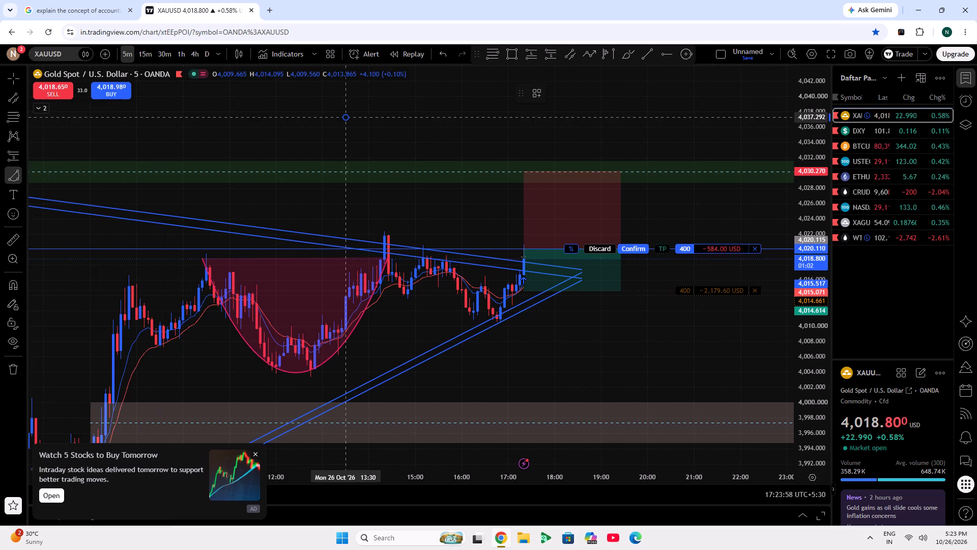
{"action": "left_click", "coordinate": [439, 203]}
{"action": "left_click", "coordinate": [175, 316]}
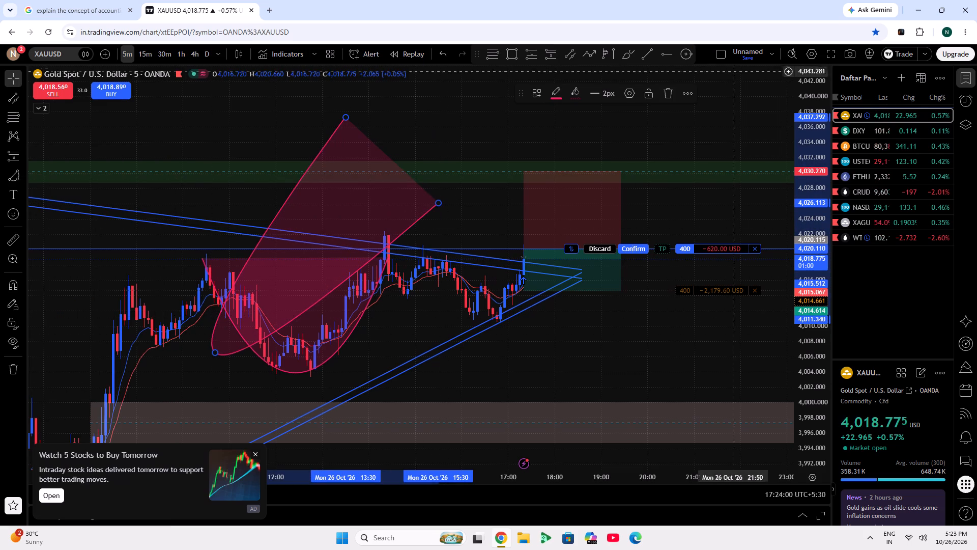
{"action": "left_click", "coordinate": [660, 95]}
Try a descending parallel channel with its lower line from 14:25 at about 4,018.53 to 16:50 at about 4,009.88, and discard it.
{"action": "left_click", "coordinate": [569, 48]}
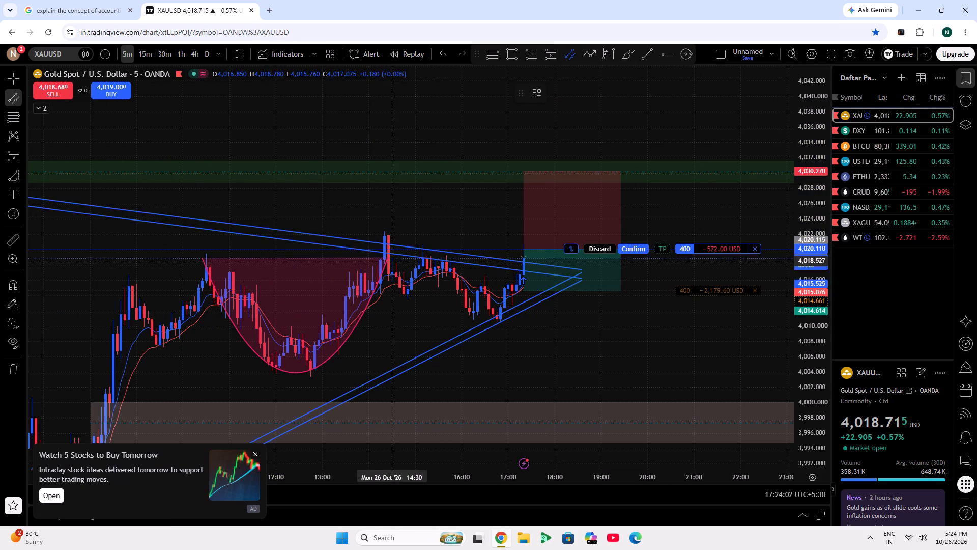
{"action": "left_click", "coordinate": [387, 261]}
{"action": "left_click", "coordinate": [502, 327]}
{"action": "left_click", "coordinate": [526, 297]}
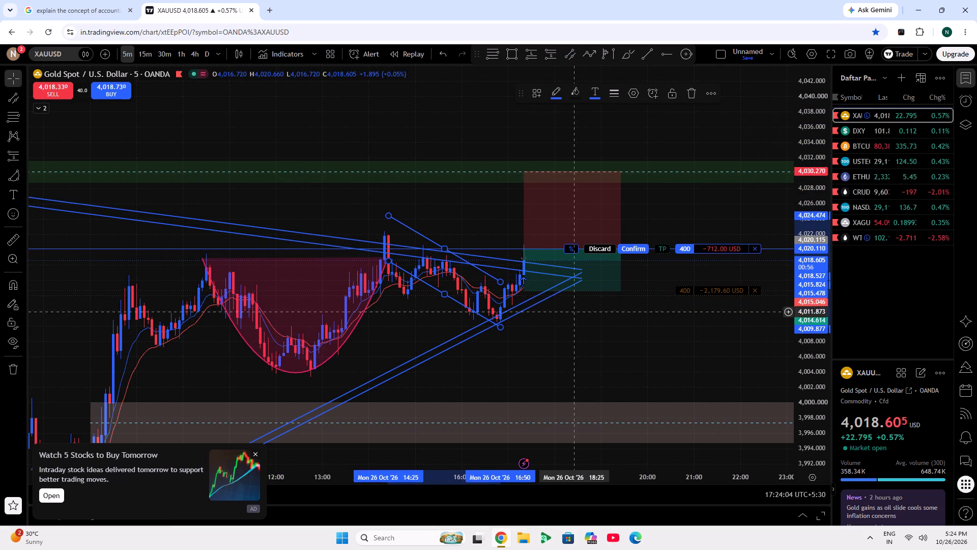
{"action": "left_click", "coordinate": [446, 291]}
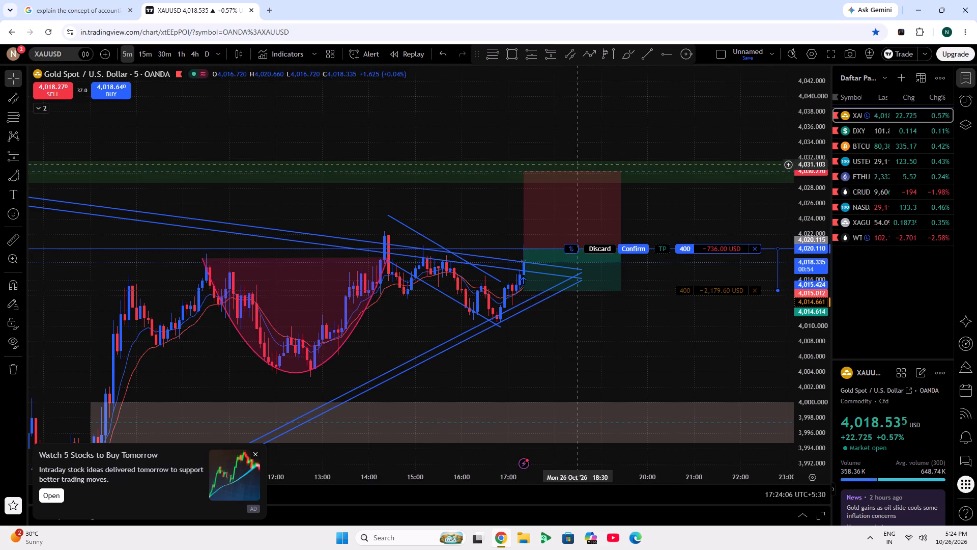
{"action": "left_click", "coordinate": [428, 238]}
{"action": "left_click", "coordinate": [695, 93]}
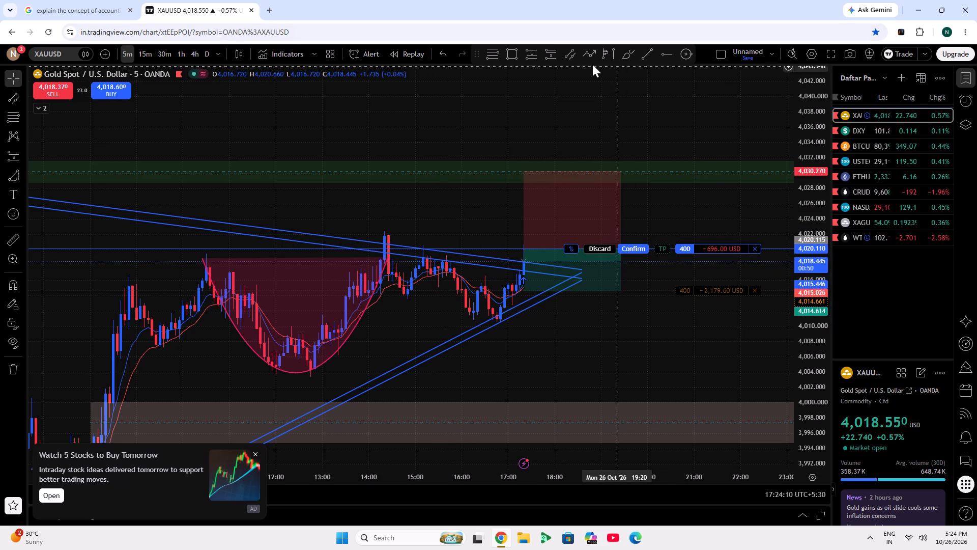
Draw a descending parallel channel from 14:20 to 17:10, its lower line from about 4,016.27 to 4,009.48 and upper from about 4,022.85.
{"action": "left_click", "coordinate": [569, 55]}
{"action": "left_click", "coordinate": [383, 278]}
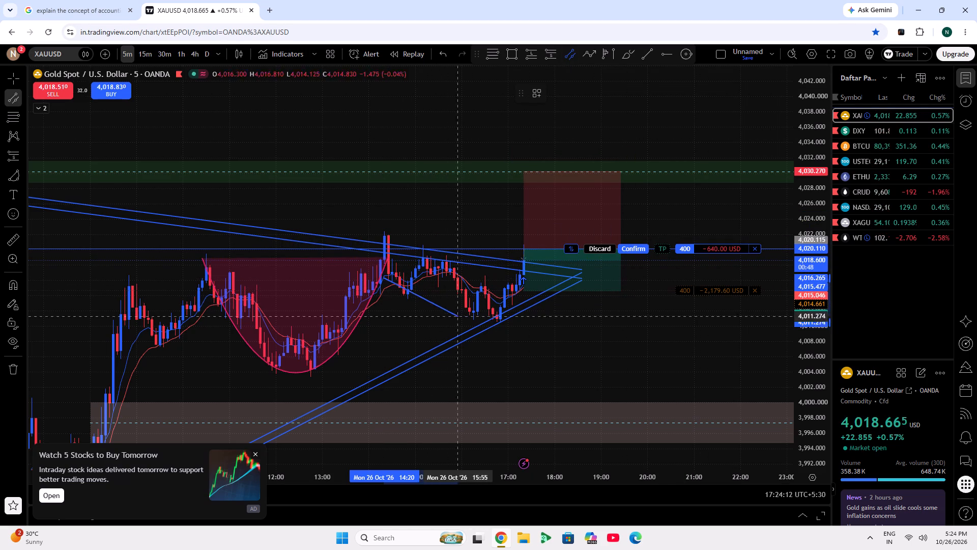
{"action": "left_click", "coordinate": [514, 330]}
{"action": "left_click", "coordinate": [539, 289]}
{"action": "left_click", "coordinate": [482, 214]}
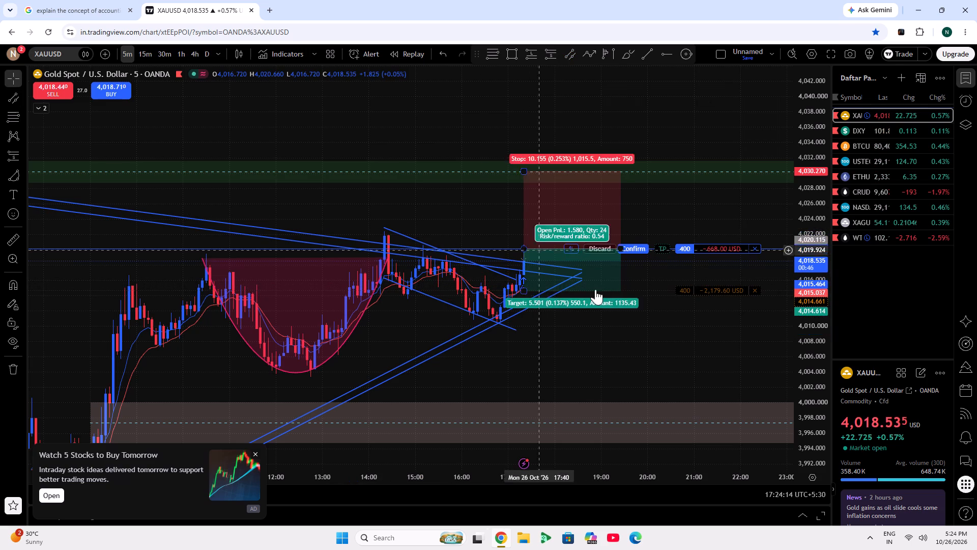
Place the 400-unit gold position's take profit inside the green zone, at about 4,029.97.
{"action": "left_click_drag", "start_coordinate": [646, 337], "coordinate": [607, 353]}
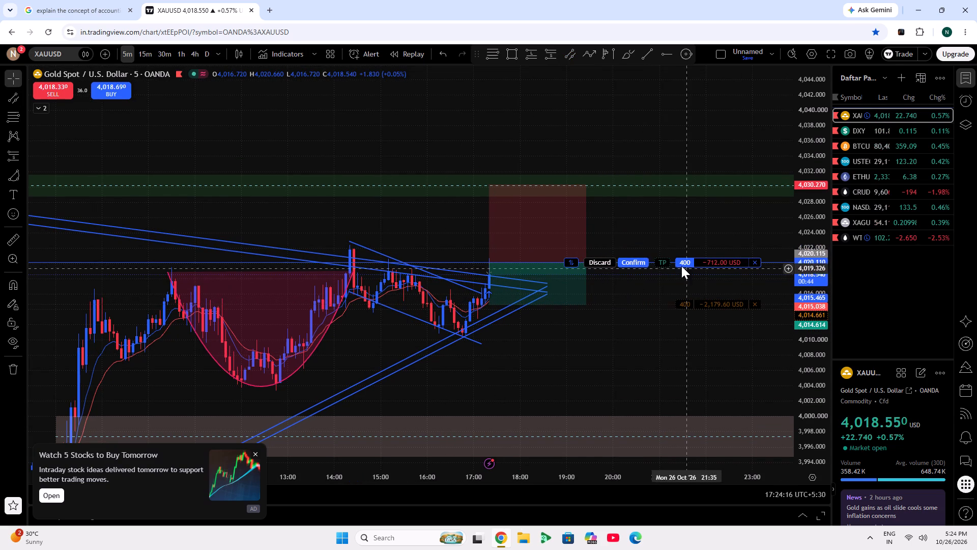
{"action": "left_click_drag", "start_coordinate": [665, 261], "coordinate": [659, 187]}
Delete the short position projection drawn from the 17:20 candle.
{"action": "left_click", "coordinate": [564, 218]}
{"action": "left_click", "coordinate": [687, 98]}
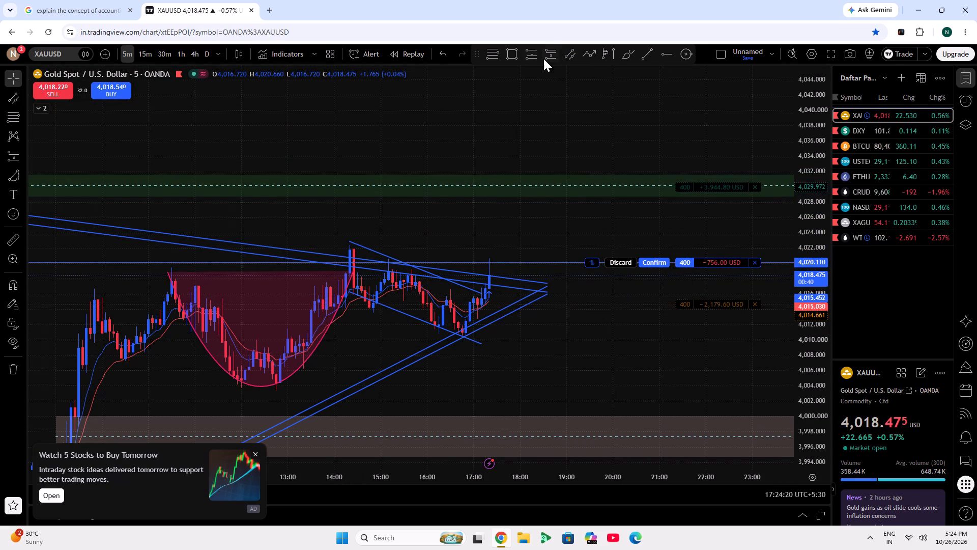
Draw a long position projection from the 17:20 candle with entry at about 4,020.19 and target at about 4,030.51.
{"action": "left_click", "coordinate": [537, 57]}
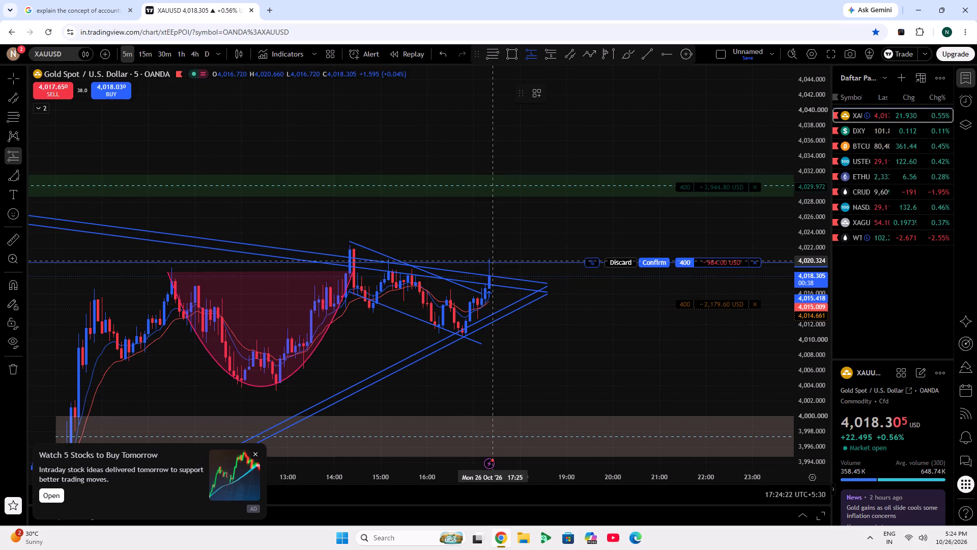
{"action": "left_click", "coordinate": [490, 262]}
{"action": "left_click_drag", "start_coordinate": [489, 204], "coordinate": [489, 188]}
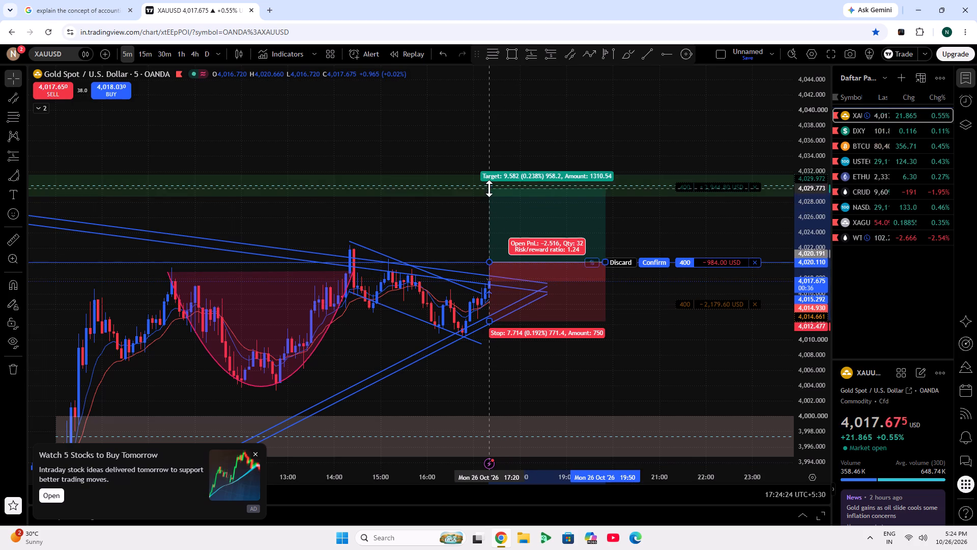
{"action": "left_click_drag", "start_coordinate": [489, 188], "coordinate": [495, 188]}
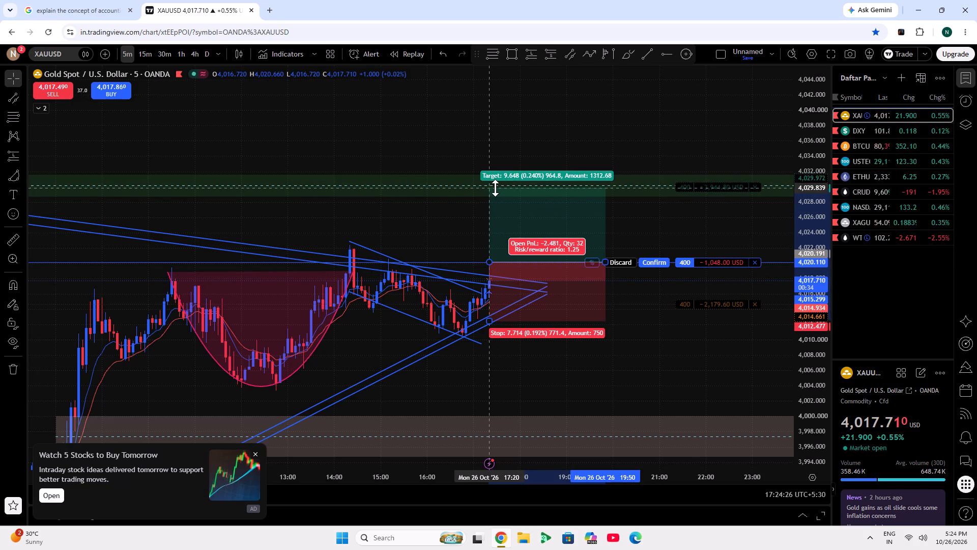
{"action": "left_click_drag", "start_coordinate": [495, 188], "coordinate": [489, 186]}
{"action": "left_click_drag", "start_coordinate": [491, 187], "coordinate": [484, 177]}
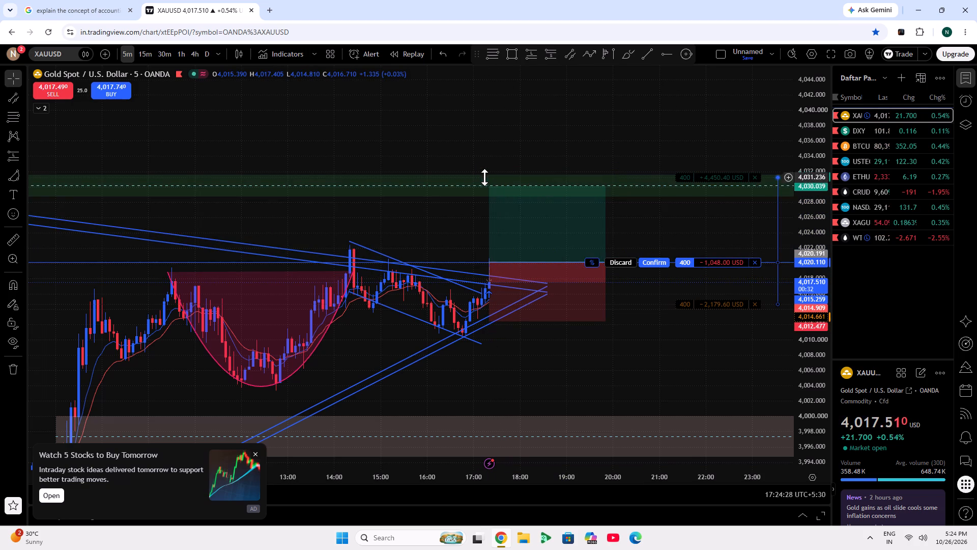
{"action": "left_click_drag", "start_coordinate": [487, 188], "coordinate": [490, 183]}
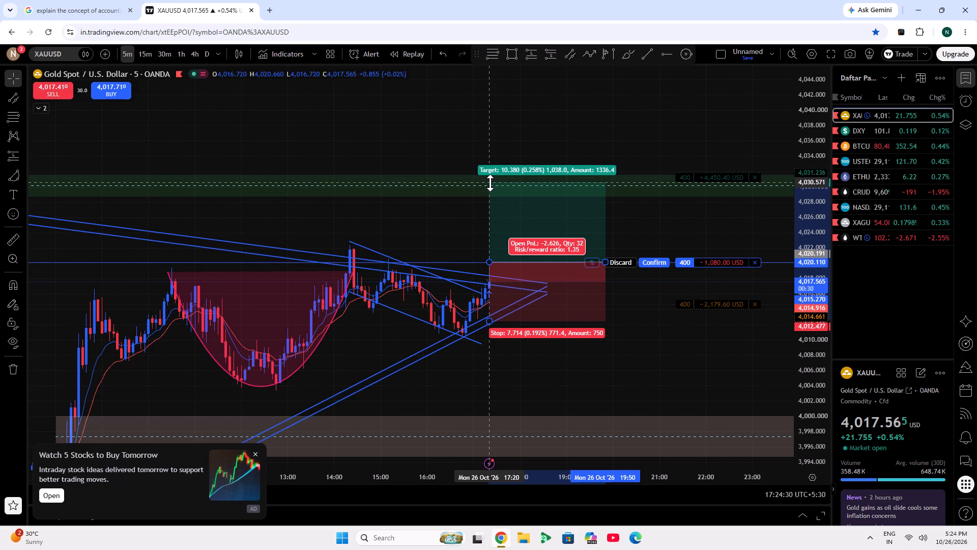
{"action": "left_click_drag", "start_coordinate": [490, 183], "coordinate": [491, 183]}
Align the gold position's take profit with the long projection's target, at about 4,030.44.
{"action": "left_click_drag", "start_coordinate": [725, 177], "coordinate": [736, 183]}
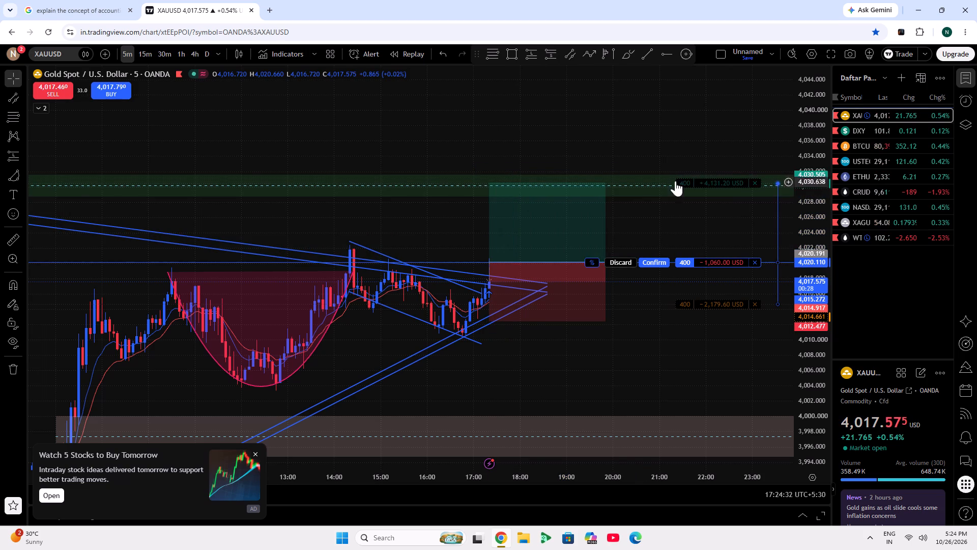
Tighten the long projection's stop to about 5.5 points below entry, at about 4,014.67.
{"action": "left_click", "coordinate": [508, 196]}
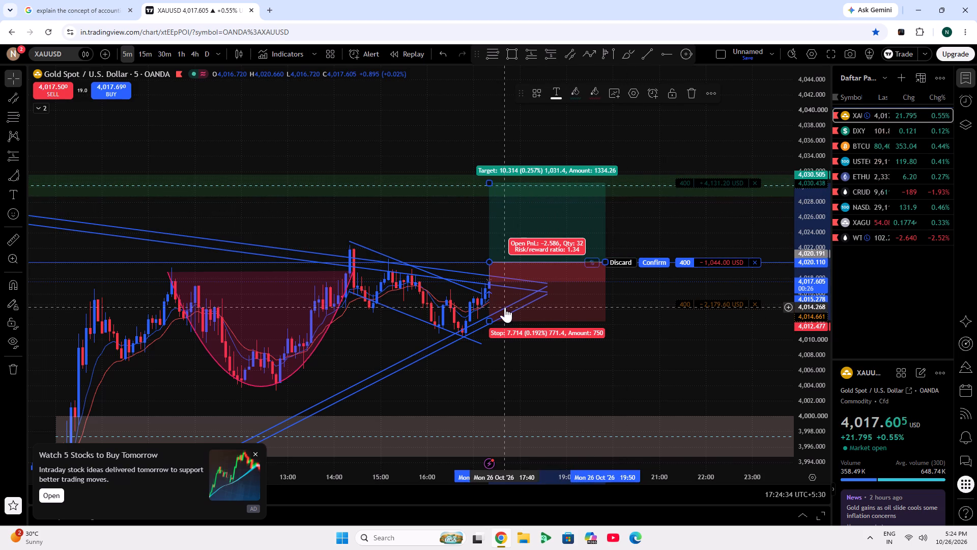
{"action": "left_click", "coordinate": [544, 298]}
{"action": "left_click_drag", "start_coordinate": [489, 321], "coordinate": [492, 304]}
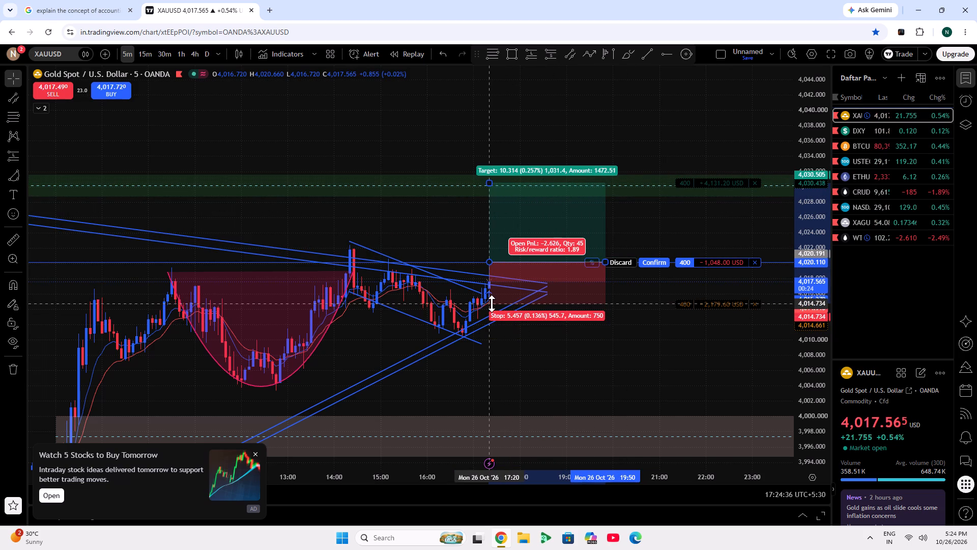
{"action": "left_click_drag", "start_coordinate": [492, 304], "coordinate": [496, 304]}
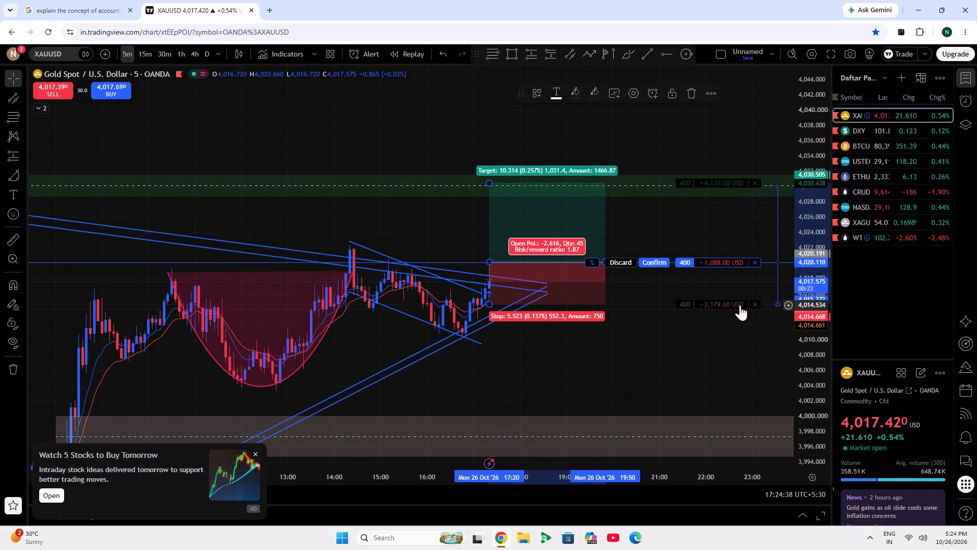
Move the gold position's stop loss to about 4,014.73 and confirm the pending take profit and stop loss.
{"action": "left_click", "coordinate": [698, 304]}
{"action": "left_click", "coordinate": [677, 315]}
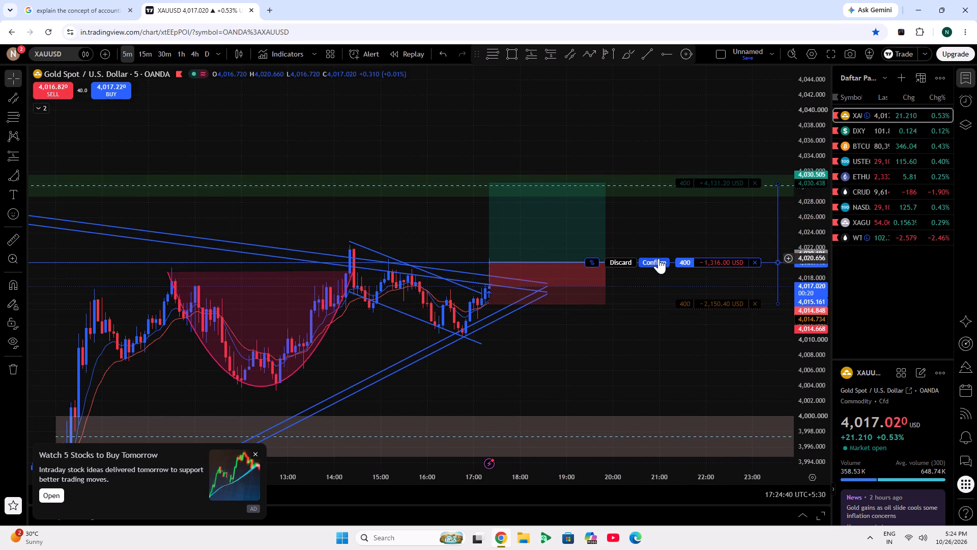
{"action": "left_click", "coordinate": [658, 258]}
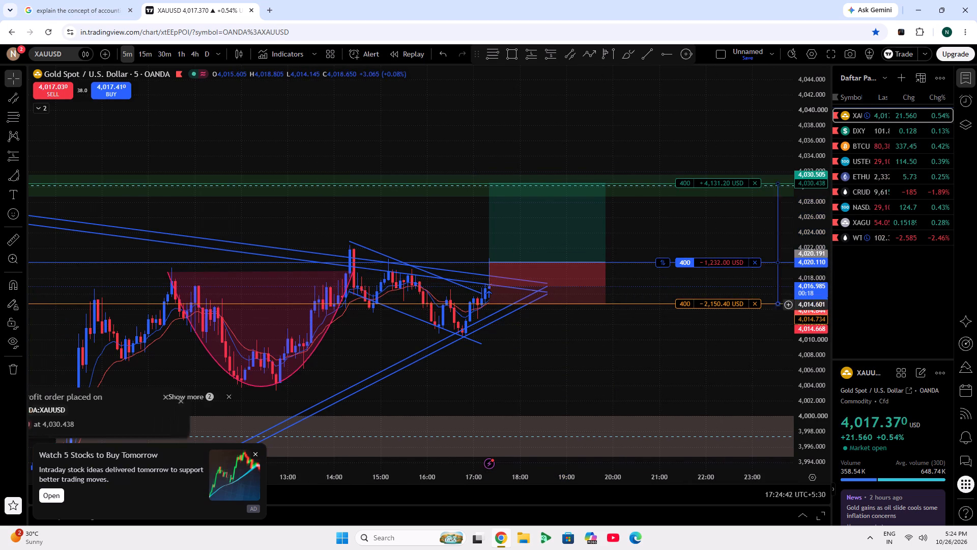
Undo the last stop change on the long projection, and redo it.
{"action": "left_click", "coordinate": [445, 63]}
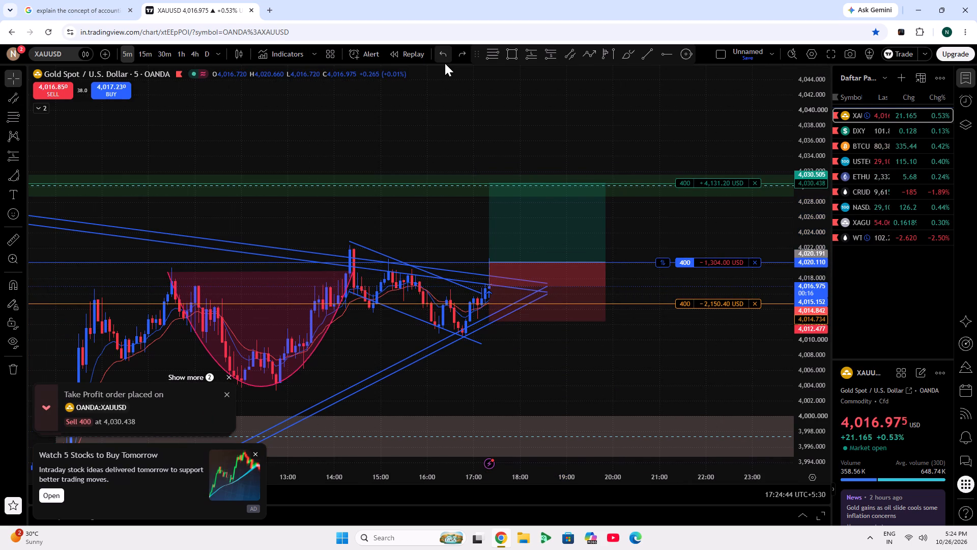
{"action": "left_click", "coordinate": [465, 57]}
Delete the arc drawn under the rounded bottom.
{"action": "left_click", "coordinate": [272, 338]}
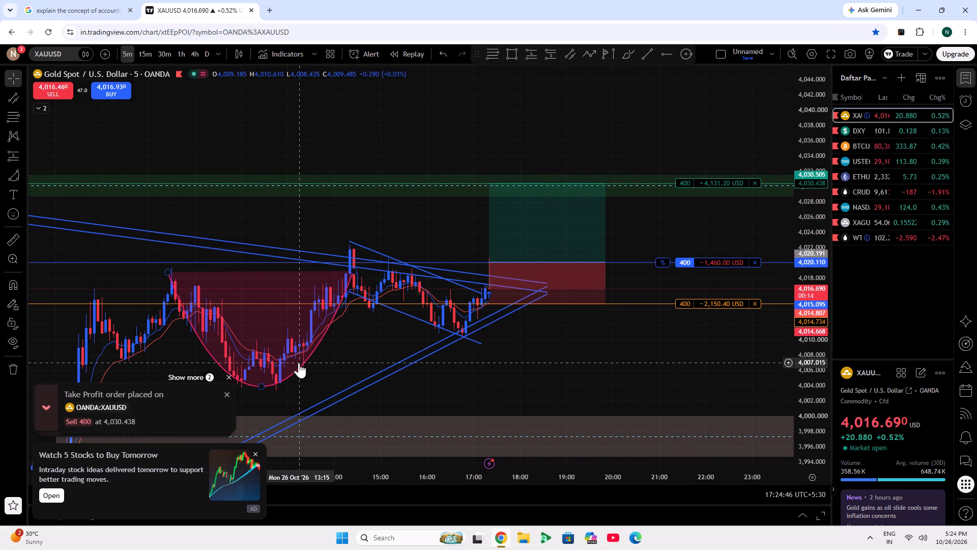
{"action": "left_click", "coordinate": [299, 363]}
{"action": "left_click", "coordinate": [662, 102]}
Delete the descending parallel channel drawn over the pullback from the 14:20 high.
{"action": "left_click", "coordinate": [408, 316]}
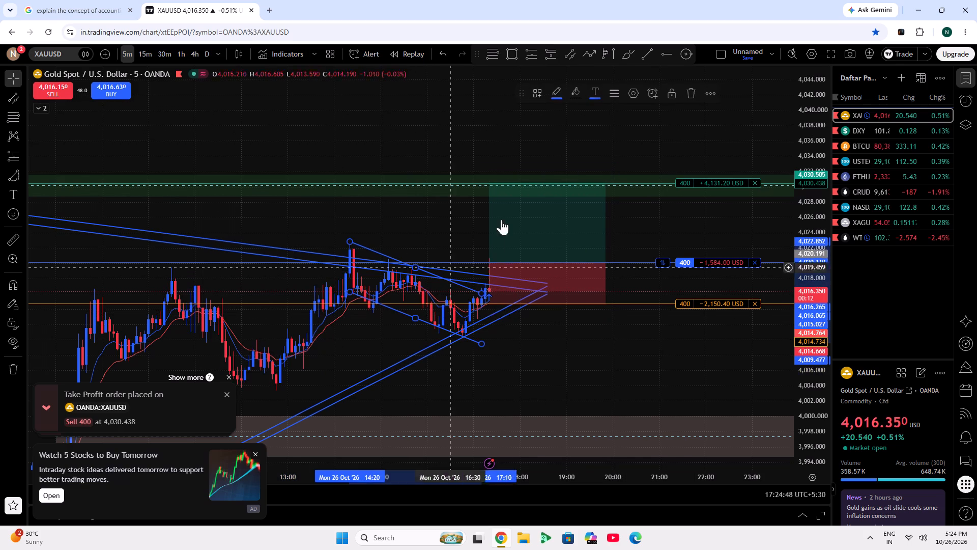
{"action": "left_click", "coordinate": [686, 96]}
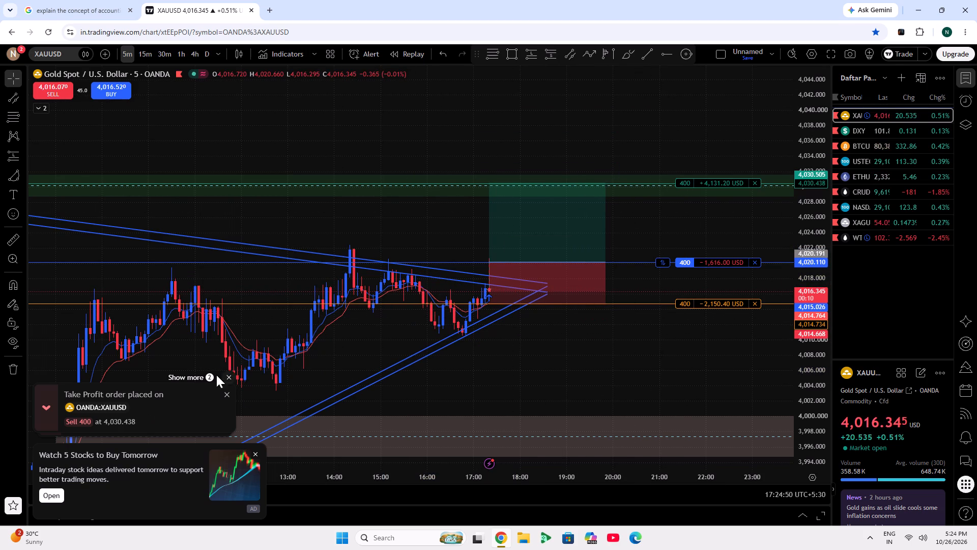
Dismiss the order notifications, the stocks advertisement and the ad-free upgrade offer.
{"action": "left_click", "coordinate": [226, 374]}
{"action": "left_click", "coordinate": [254, 453]}
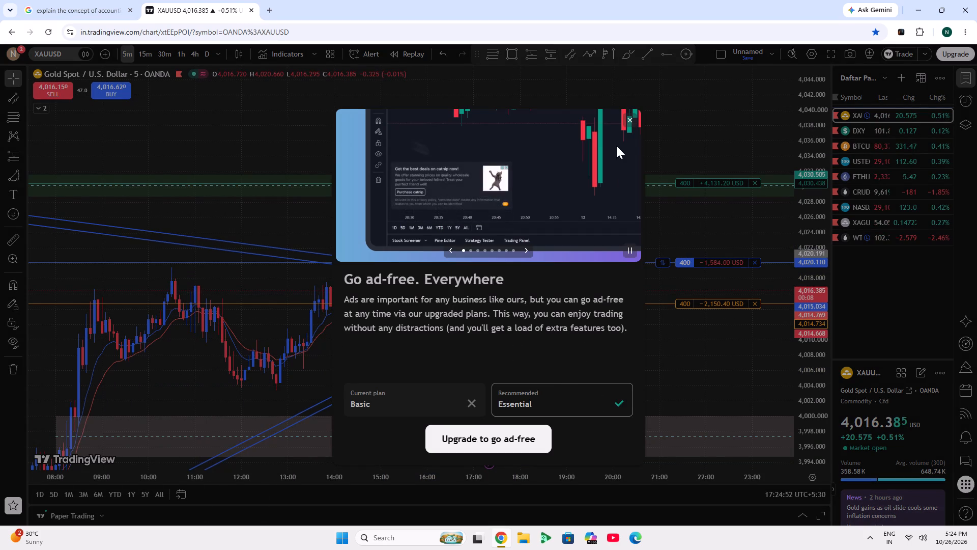
{"action": "left_click", "coordinate": [637, 124]}
Widen the long projection's stop to about 7.4 points below entry, and move the gold position's stop loss to about 4,012.78, confirming it.
{"action": "scroll", "coordinate": [678, 254], "scroll_direction": "down", "scroll_amount": 3}
{"action": "scroll", "coordinate": [792, 324], "scroll_direction": "down", "scroll_amount": 2}
{"action": "scroll", "coordinate": [556, 368], "scroll_direction": "up", "scroll_amount": 9}
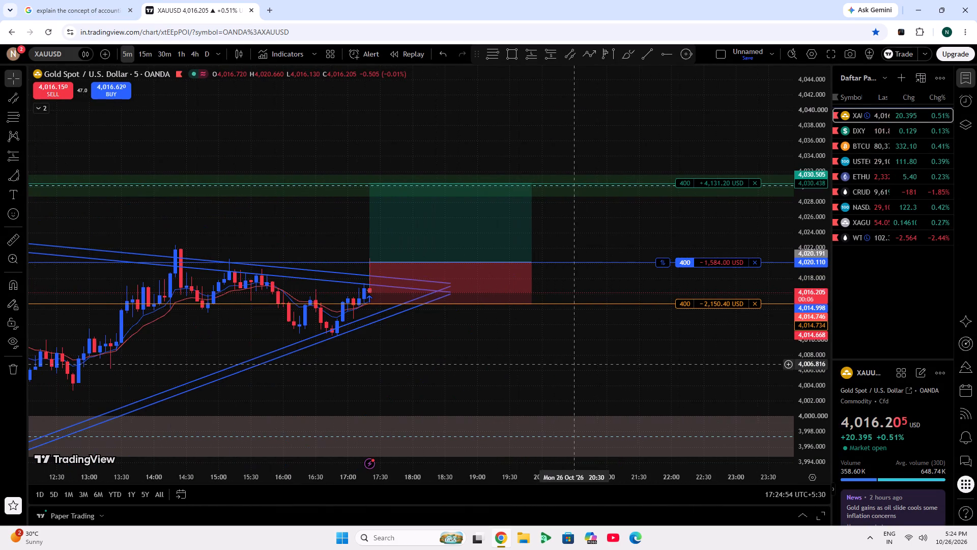
{"action": "scroll", "coordinate": [803, 378], "scroll_direction": "up", "scroll_amount": 10}
{"action": "left_click_drag", "start_coordinate": [414, 413], "coordinate": [459, 406]}
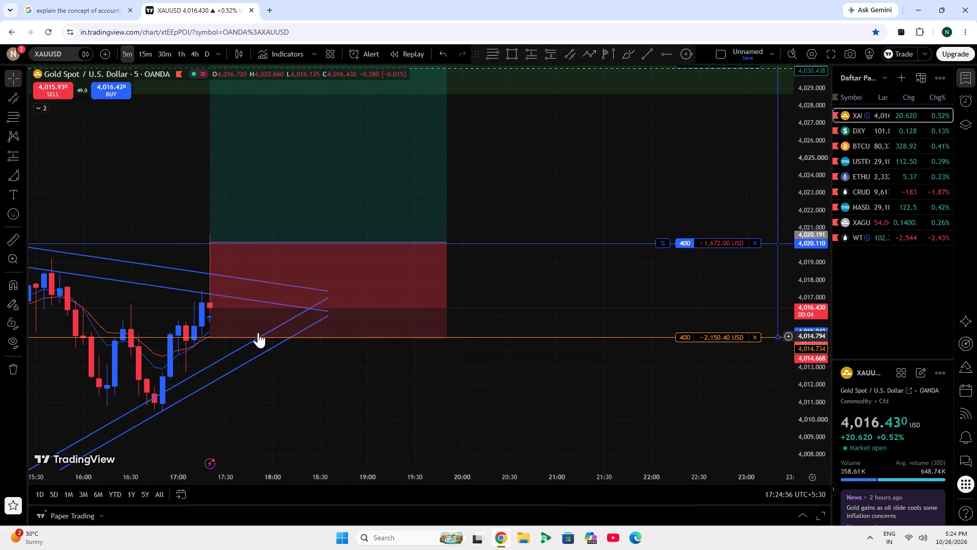
{"action": "left_click", "coordinate": [311, 296]}
{"action": "left_click_drag", "start_coordinate": [211, 340], "coordinate": [209, 363]}
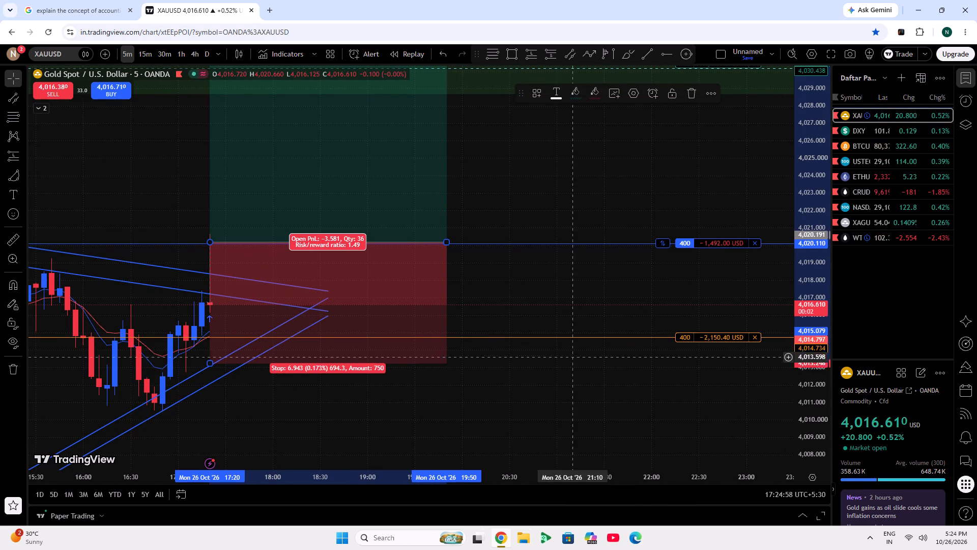
{"action": "left_click_drag", "start_coordinate": [710, 338], "coordinate": [705, 375]}
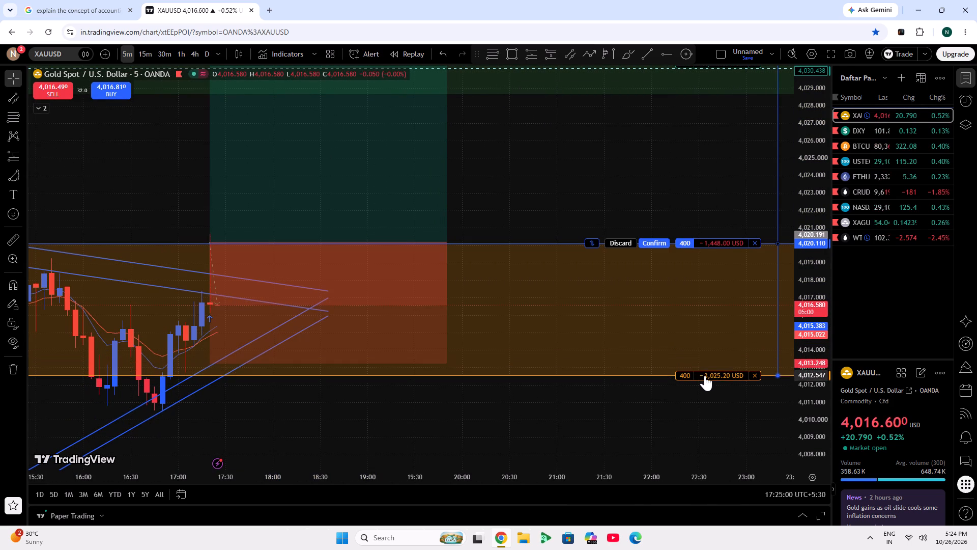
{"action": "left_click_drag", "start_coordinate": [705, 375], "coordinate": [703, 371]}
{"action": "left_click", "coordinate": [394, 305]}
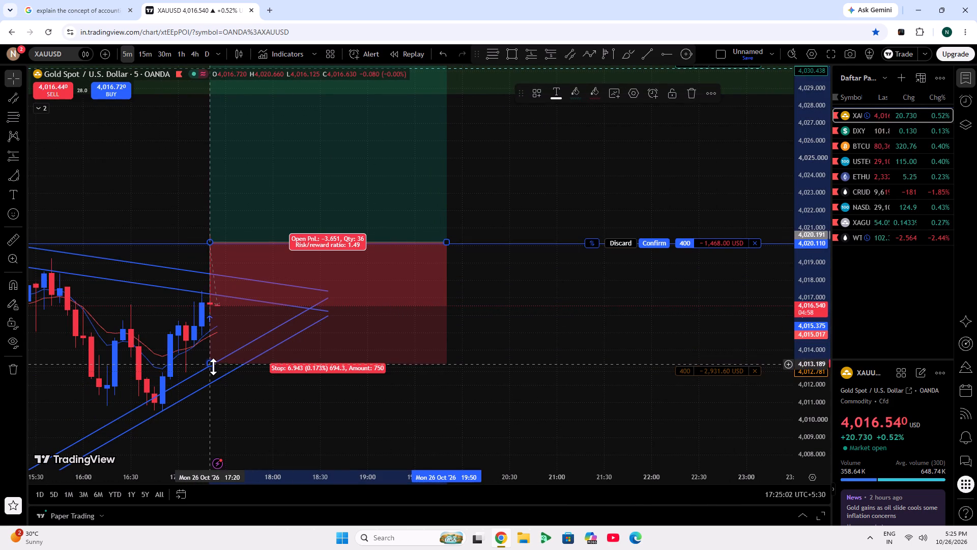
{"action": "left_click_drag", "start_coordinate": [213, 365], "coordinate": [223, 372]}
{"action": "left_click", "coordinate": [651, 242]}
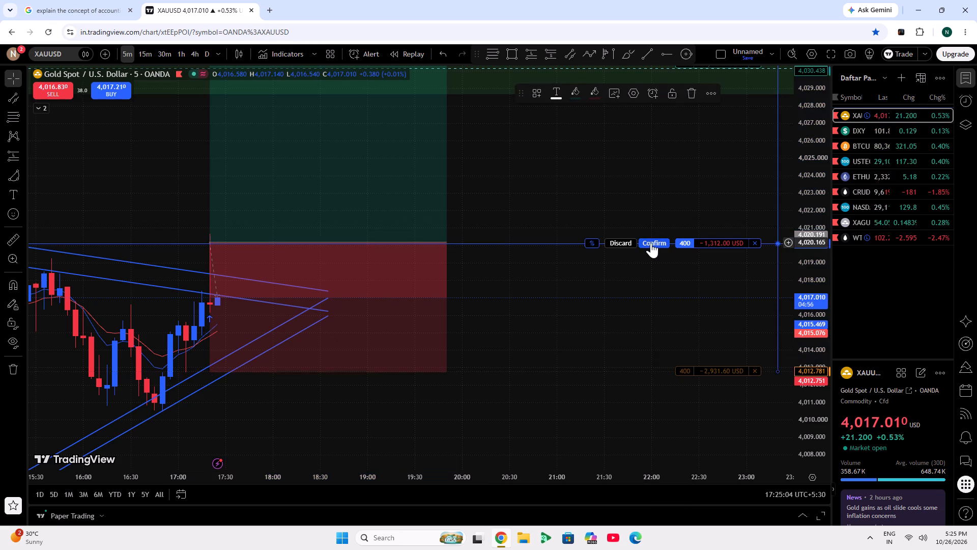
Raise the long projection's target to about 14.4 points above entry, at about 4,034.64.
{"action": "scroll", "coordinate": [651, 285], "scroll_direction": "down", "scroll_amount": 5}
{"action": "scroll", "coordinate": [815, 326], "scroll_direction": "down", "scroll_amount": 5}
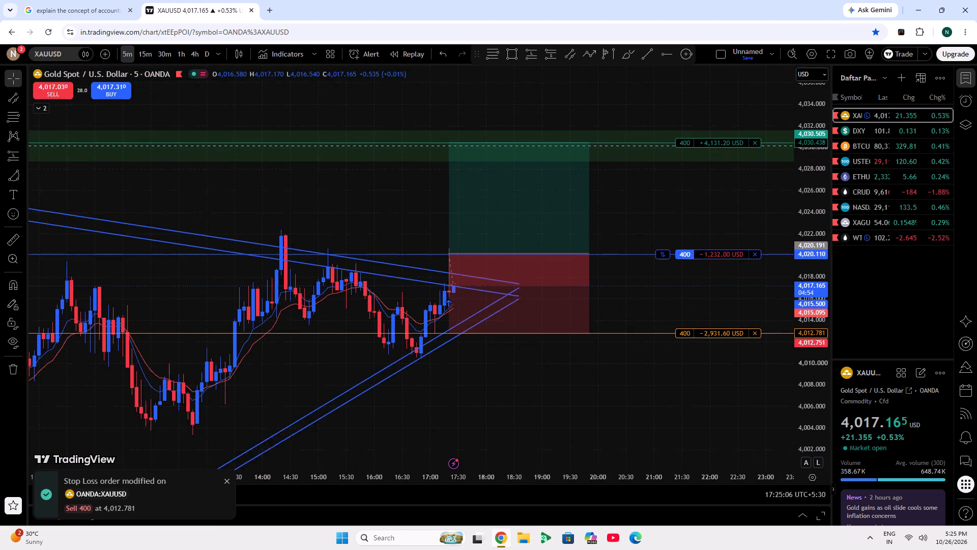
{"action": "left_click_drag", "start_coordinate": [705, 218], "coordinate": [651, 279]}
{"action": "left_click", "coordinate": [448, 231]}
{"action": "left_click_drag", "start_coordinate": [407, 209], "coordinate": [413, 188]}
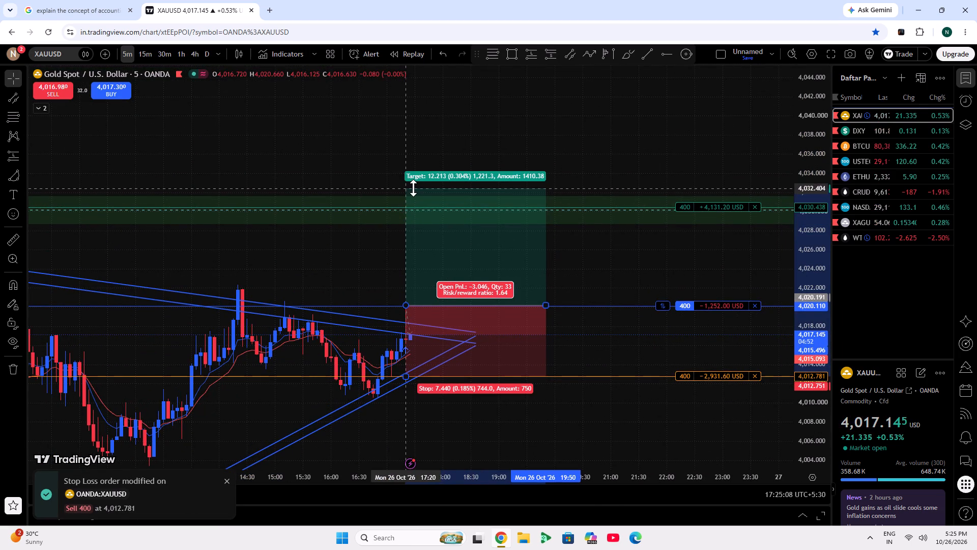
{"action": "left_click_drag", "start_coordinate": [413, 188], "coordinate": [396, 168]}
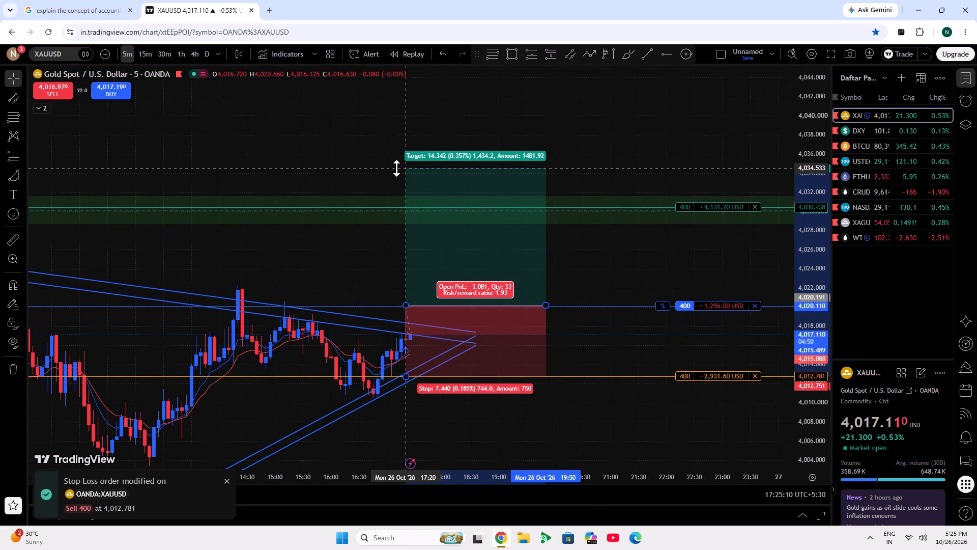
{"action": "left_click_drag", "start_coordinate": [396, 168], "coordinate": [402, 167]}
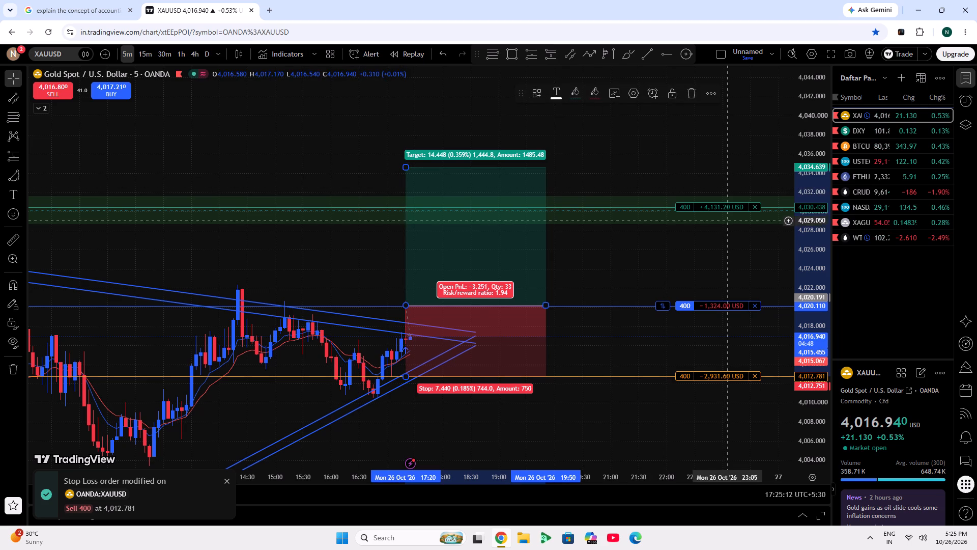
Move the gold position's take profit to about 4,034.69 and confirm the change.
{"action": "left_click_drag", "start_coordinate": [725, 207], "coordinate": [689, 167]}
{"action": "left_click", "coordinate": [653, 306]}
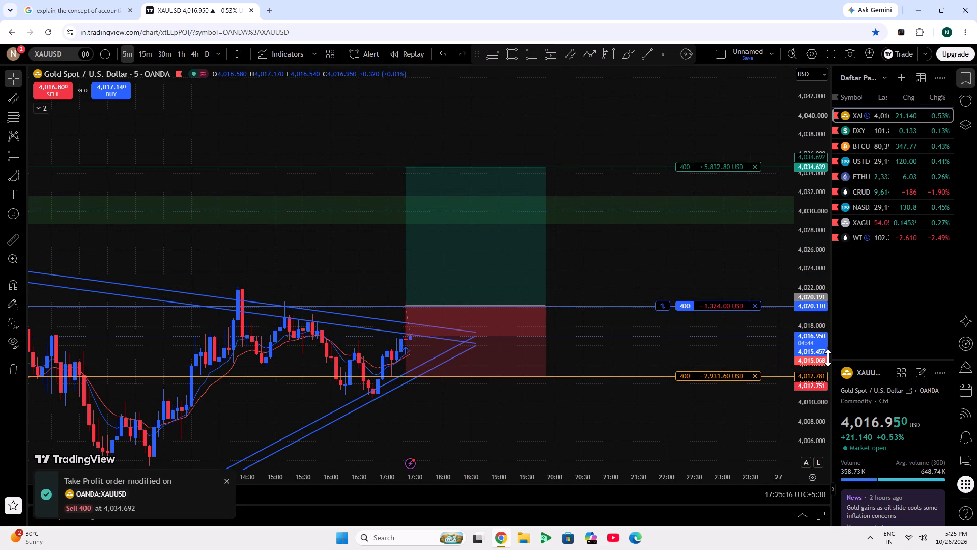
Fine-tune the gold position's stop loss to about 4,012.74 against the projection's stop and confirm the change.
{"action": "double_click", "coordinate": [828, 358]}
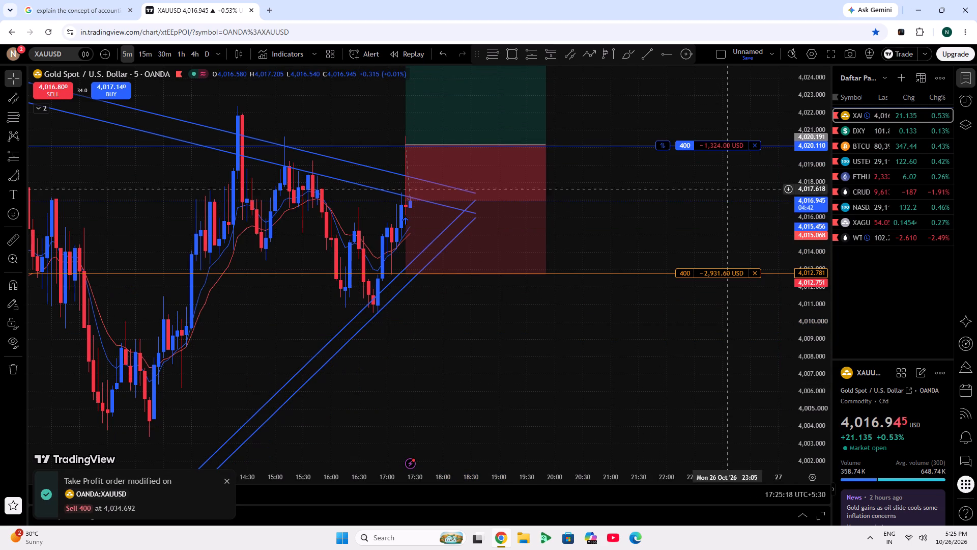
{"action": "left_click", "coordinate": [528, 244]}
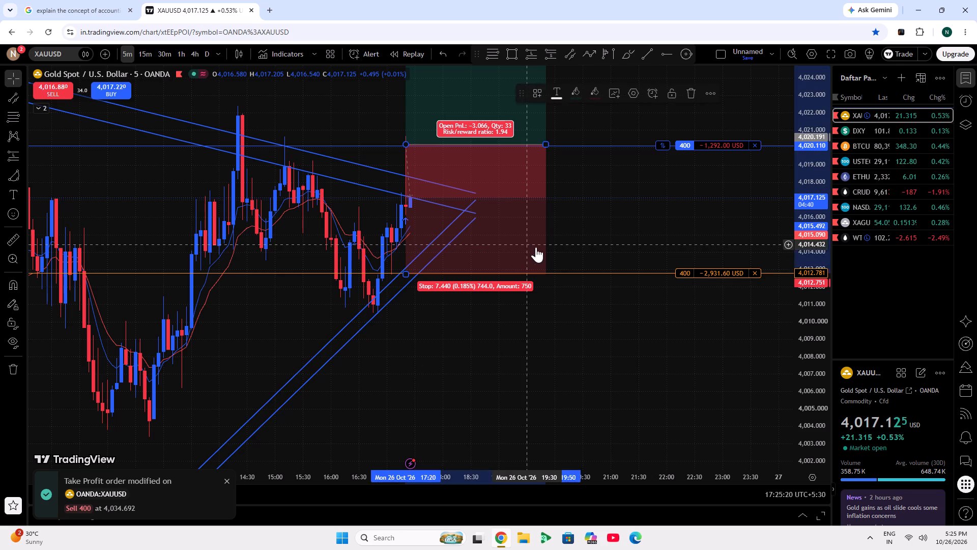
{"action": "left_click", "coordinate": [713, 276]}
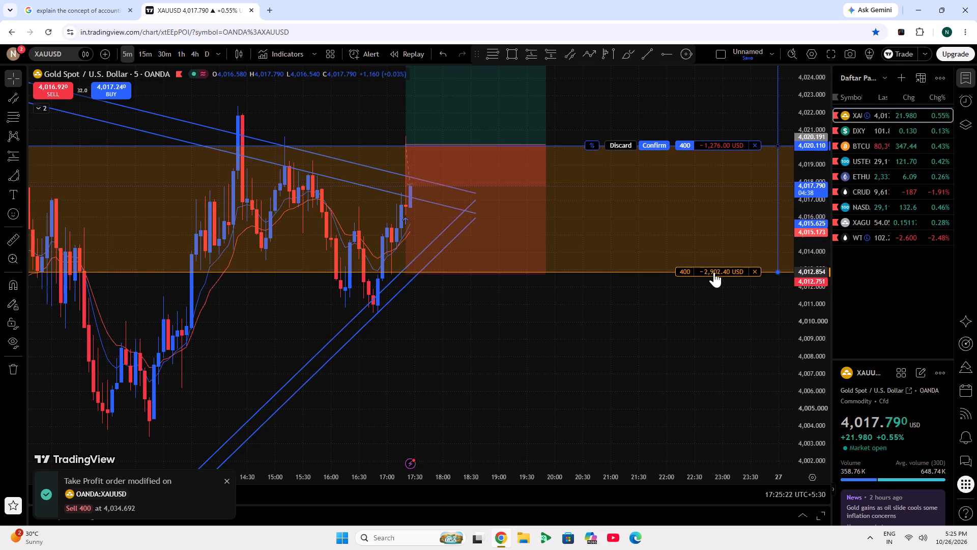
{"action": "left_click", "coordinate": [660, 291]}
{"action": "scroll", "coordinate": [804, 258], "scroll_direction": "down", "scroll_amount": 4}
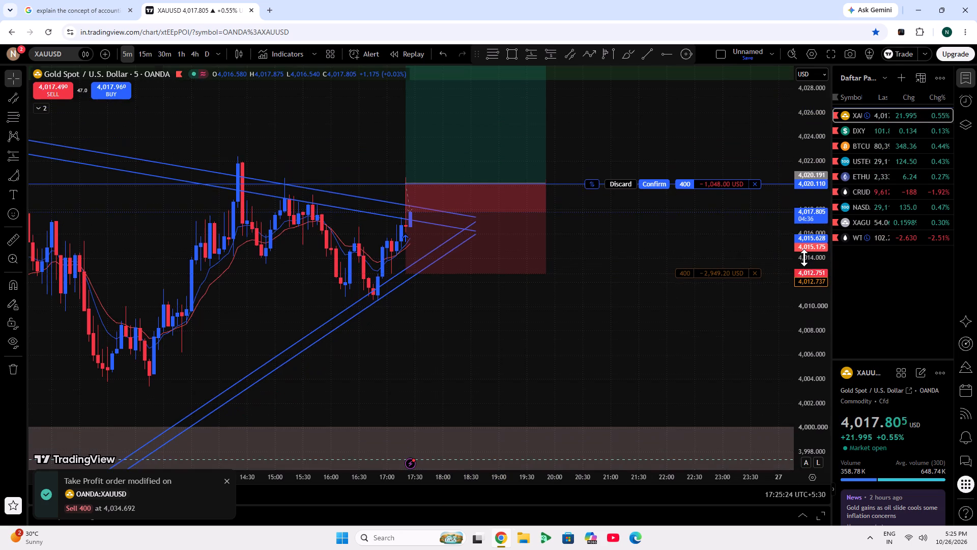
{"action": "left_click_drag", "start_coordinate": [684, 163], "coordinate": [642, 289]}
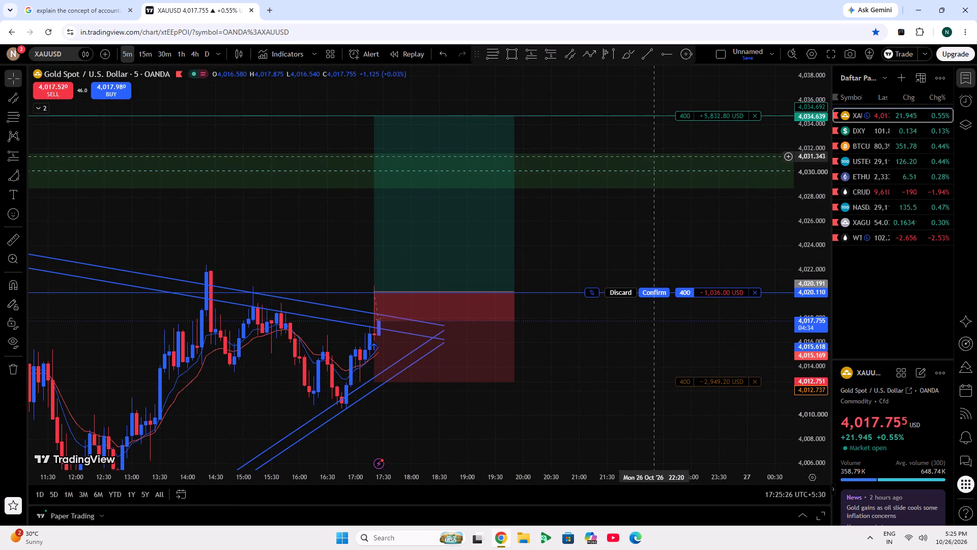
{"action": "left_click", "coordinate": [650, 295]}
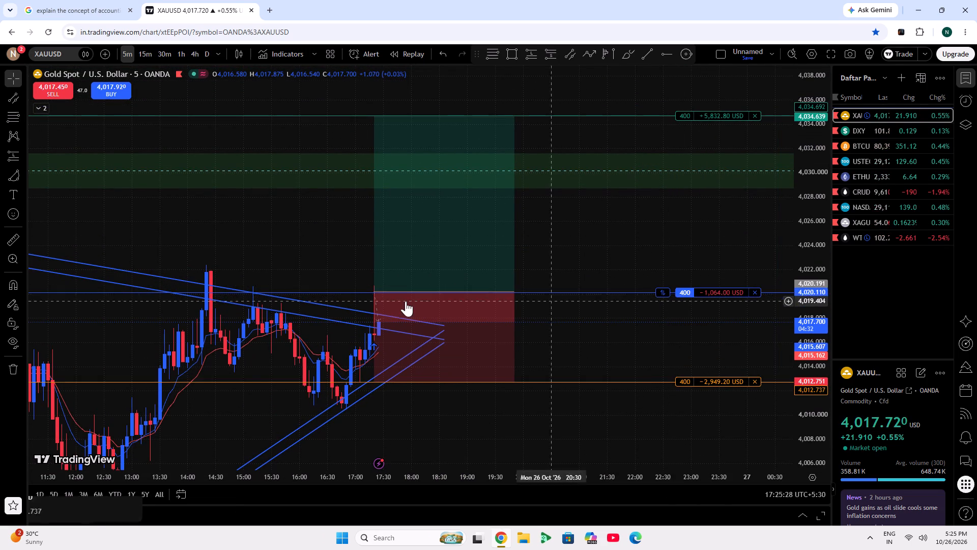
Align the long projection's target with the take profit line at about 4,034.69.
{"action": "scroll", "coordinate": [563, 226], "scroll_direction": "down", "scroll_amount": 5}
{"action": "scroll", "coordinate": [799, 256], "scroll_direction": "down", "scroll_amount": 3}
{"action": "left_click", "coordinate": [579, 234]}
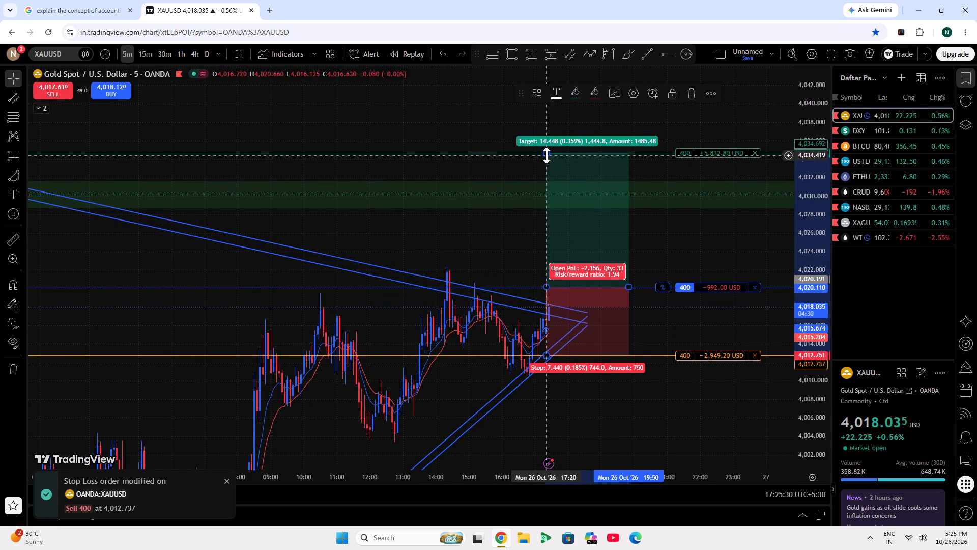
{"action": "left_click", "coordinate": [547, 155]}
{"action": "left_click", "coordinate": [516, 126]}
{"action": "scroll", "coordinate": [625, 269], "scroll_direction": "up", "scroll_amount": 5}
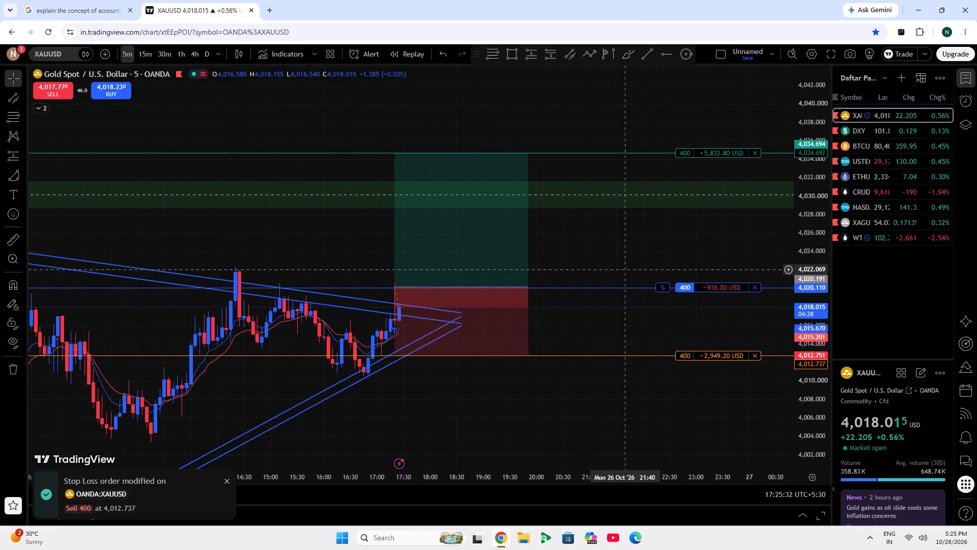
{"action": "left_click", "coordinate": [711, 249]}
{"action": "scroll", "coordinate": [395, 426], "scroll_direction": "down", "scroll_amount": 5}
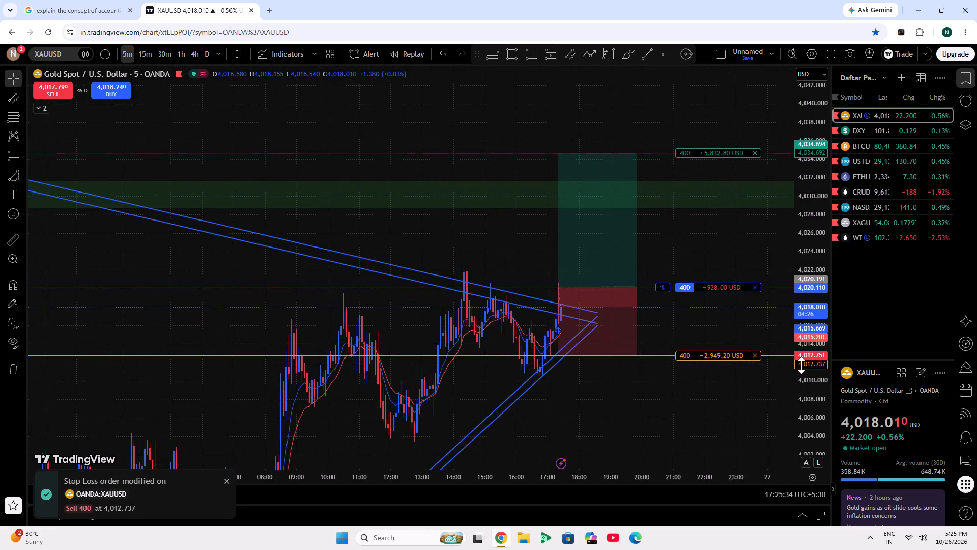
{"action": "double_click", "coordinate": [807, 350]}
Close the browser window and leave the chart site without saving the changes.
{"action": "left_click", "coordinate": [976, 0]}
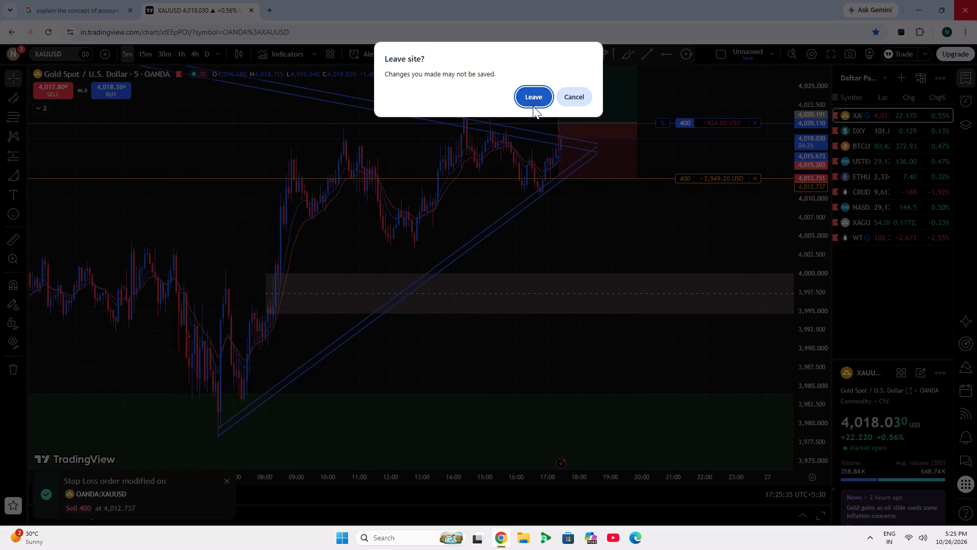
{"action": "left_click", "coordinate": [531, 92]}
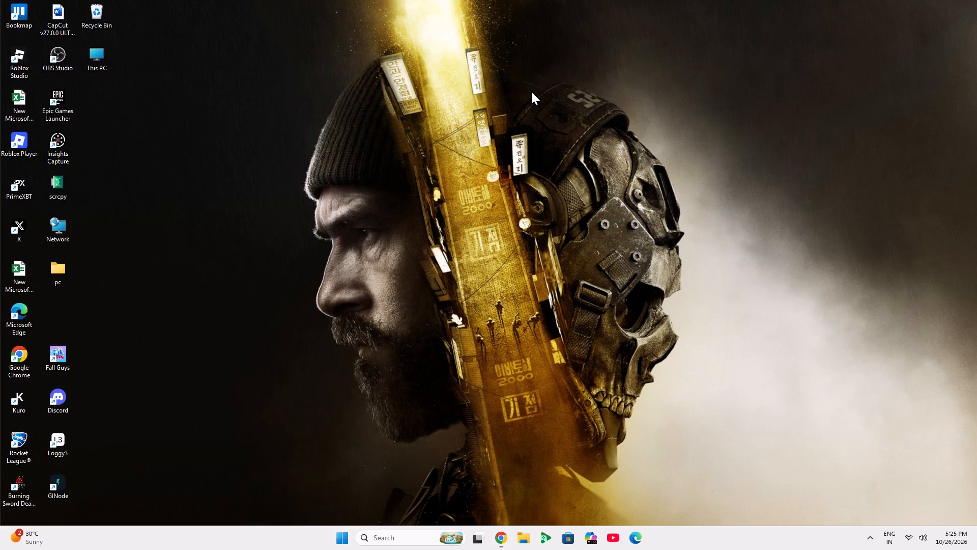
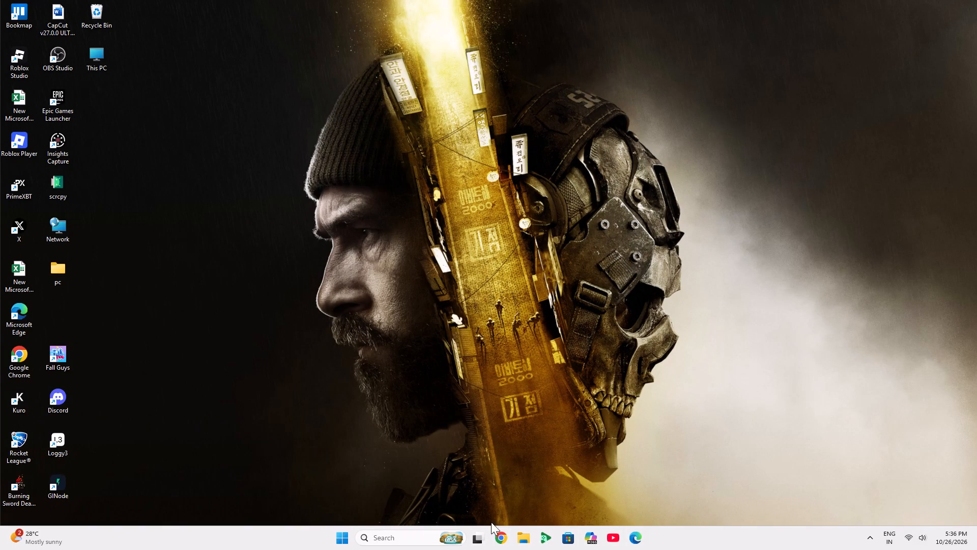
Reopen the TradingView India site in Google Chrome through a Google search for tradingview.
{"action": "left_click", "coordinate": [501, 533]}
{"action": "left_click", "coordinate": [444, 200]}
{"action": "left_click", "coordinate": [423, 216]}
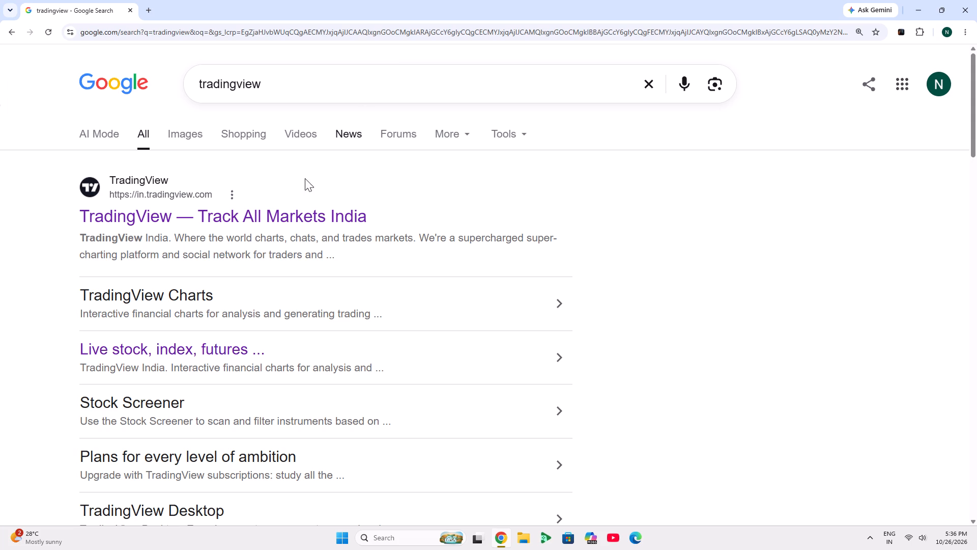
{"action": "left_click", "coordinate": [244, 204]}
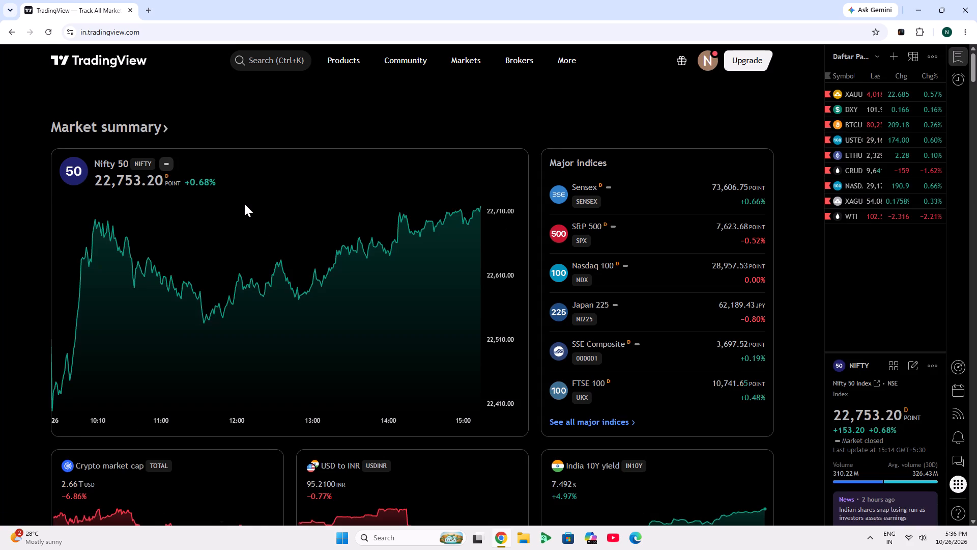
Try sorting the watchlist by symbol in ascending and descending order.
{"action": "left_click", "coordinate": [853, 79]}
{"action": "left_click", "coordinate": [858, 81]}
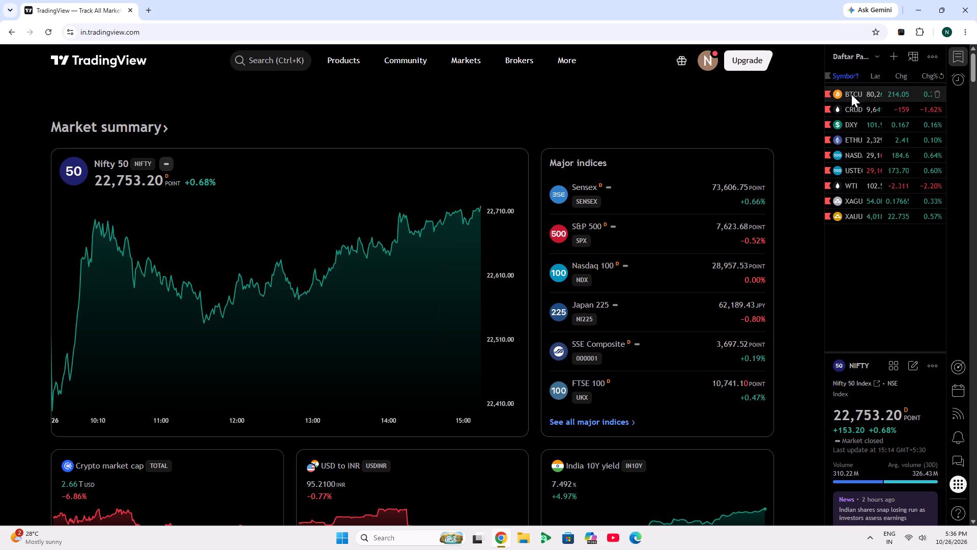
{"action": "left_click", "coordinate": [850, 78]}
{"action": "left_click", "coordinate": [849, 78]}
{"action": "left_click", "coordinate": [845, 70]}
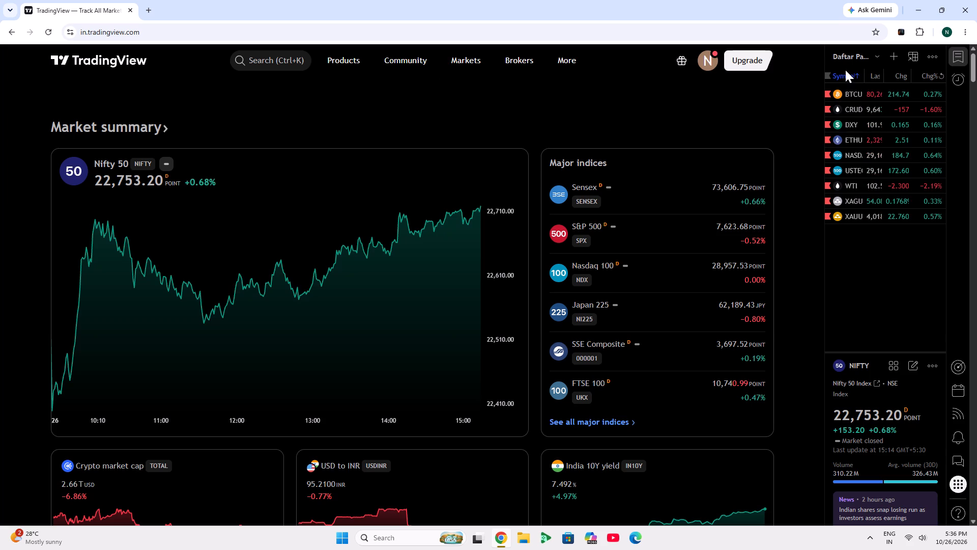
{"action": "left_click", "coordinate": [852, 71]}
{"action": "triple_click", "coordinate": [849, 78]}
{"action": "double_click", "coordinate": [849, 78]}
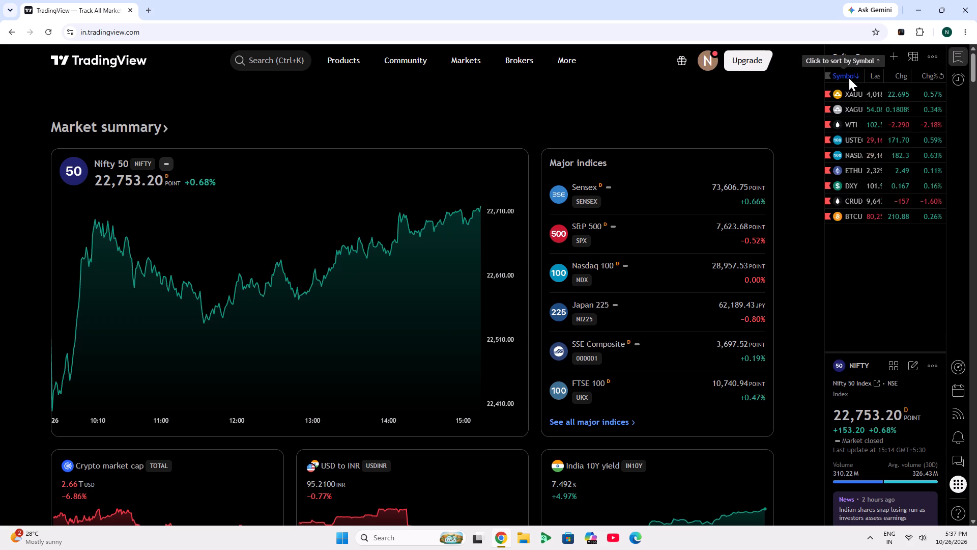
Open the BTCUSD overview page from the watchlist.
{"action": "left_click", "coordinate": [725, 94]}
{"action": "left_click", "coordinate": [871, 95]}
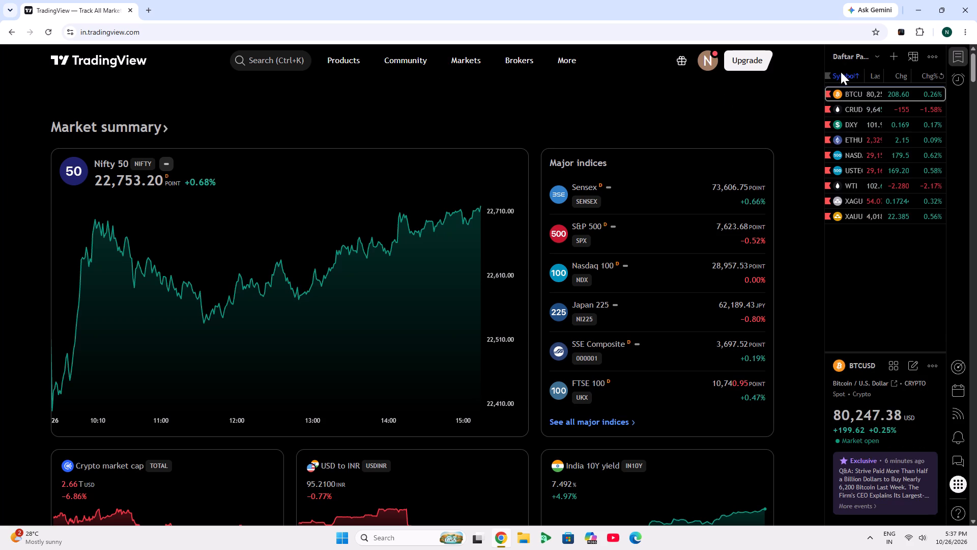
Sort the watchlist by symbol in descending order, with XAUUSD first.
{"action": "left_click", "coordinate": [857, 71]}
{"action": "left_click", "coordinate": [857, 71]}
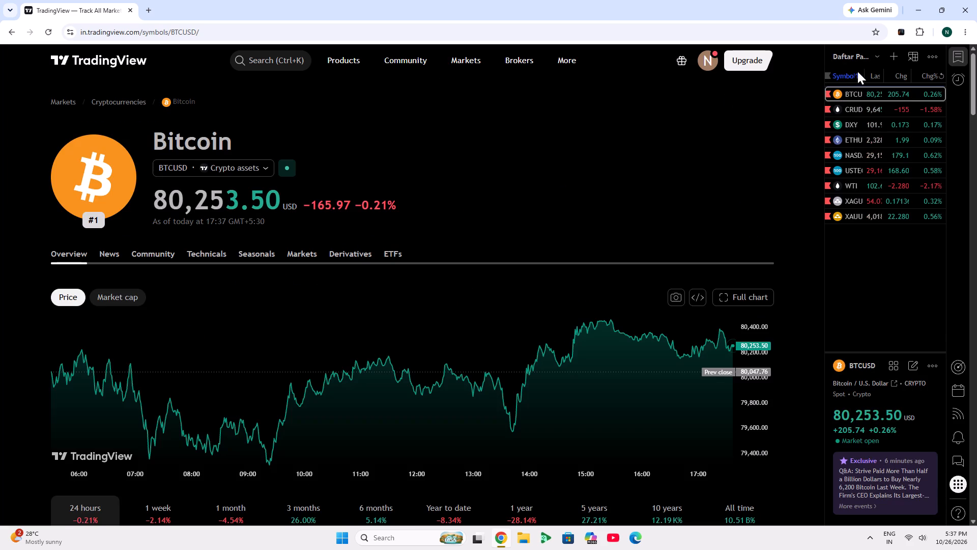
{"action": "left_click", "coordinate": [847, 71]}
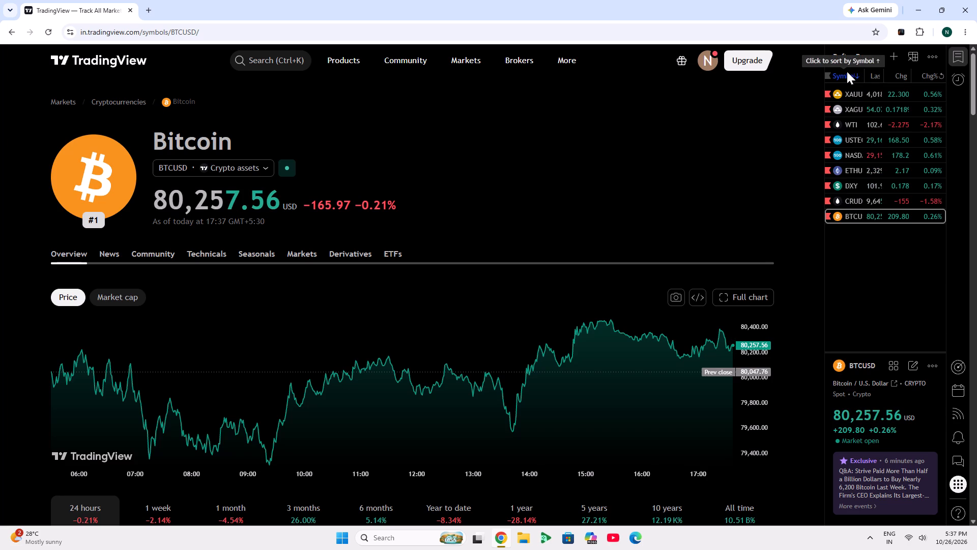
{"action": "left_click_drag", "start_coordinate": [847, 71], "coordinate": [825, 87]}
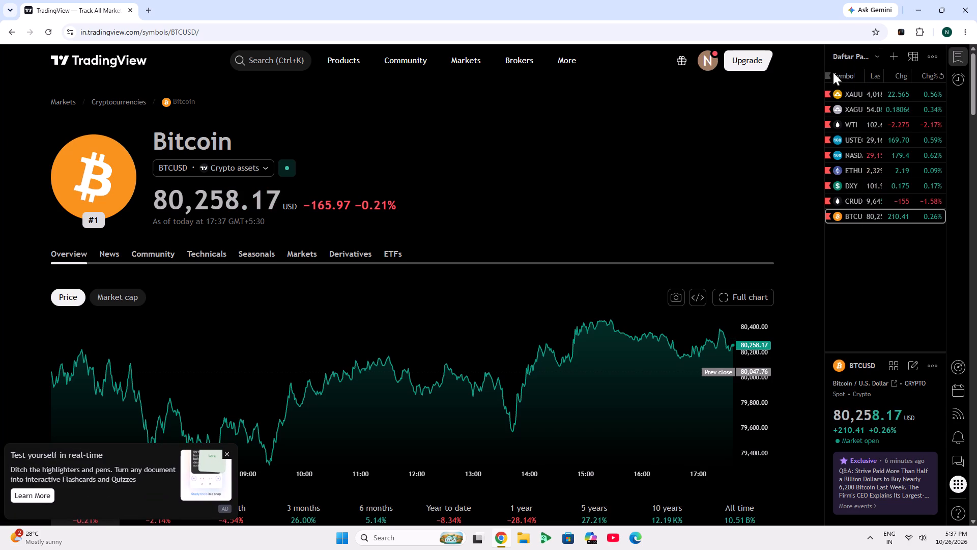
{"action": "left_click", "coordinate": [826, 78]}
{"action": "left_click", "coordinate": [850, 72]}
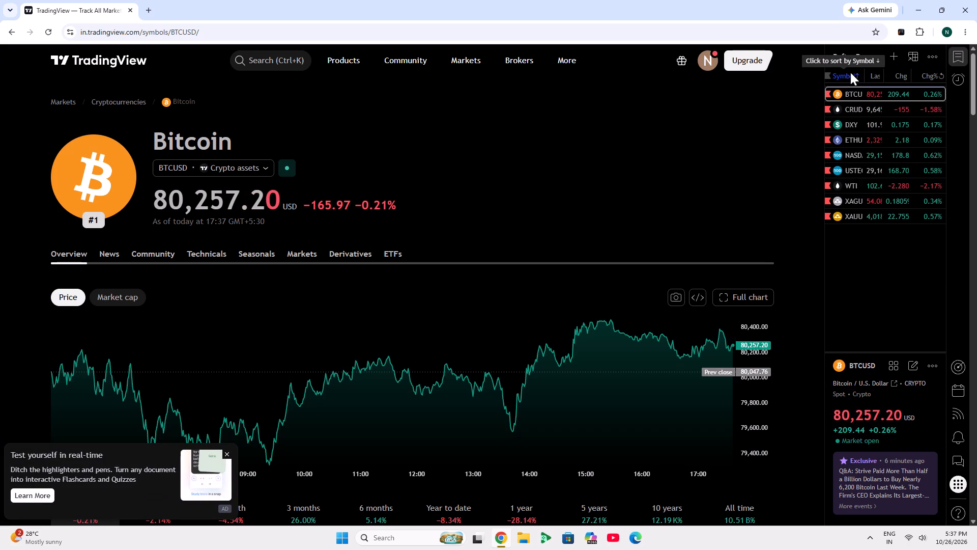
{"action": "left_click", "coordinate": [850, 79]}
{"action": "left_click", "coordinate": [850, 79]}
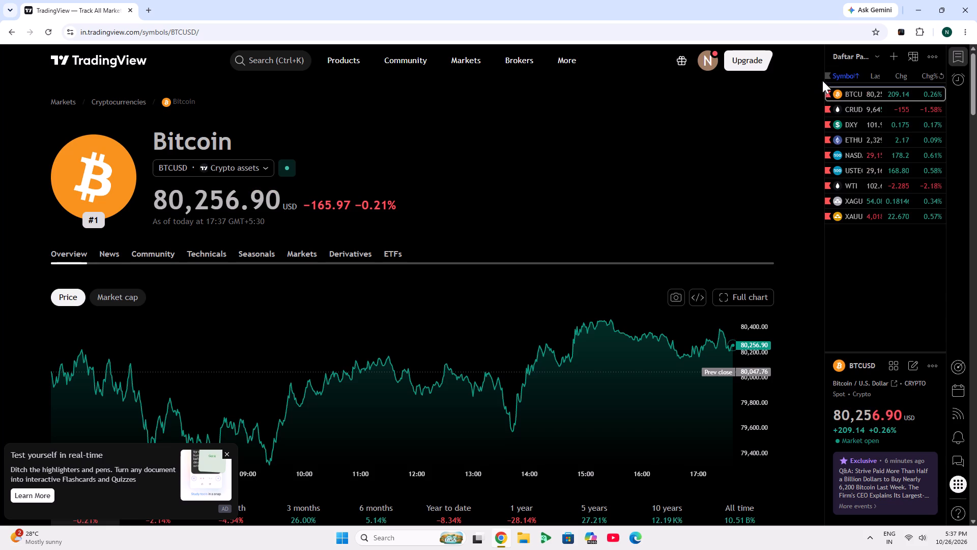
{"action": "left_click", "coordinate": [826, 71]}
{"action": "left_click", "coordinate": [828, 79]}
{"action": "left_click", "coordinate": [838, 74]}
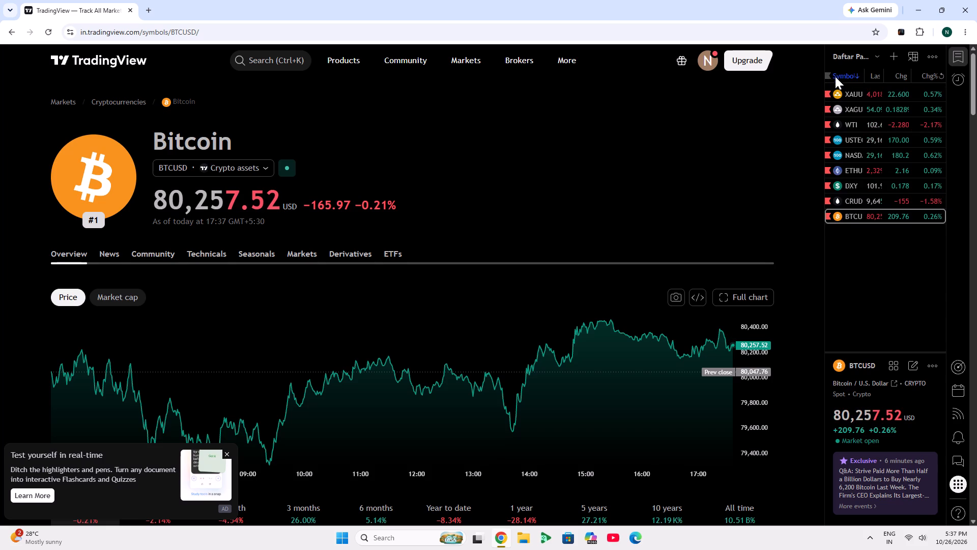
{"action": "double_click", "coordinate": [834, 78]}
Rearrange the watchlist manually in the order XAUUSD, DXY, USTEC, Bitcoin, Ethereum, crude, WTI, Nasdaq and silver.
{"action": "left_click_drag", "start_coordinate": [852, 181], "coordinate": [854, 103]}
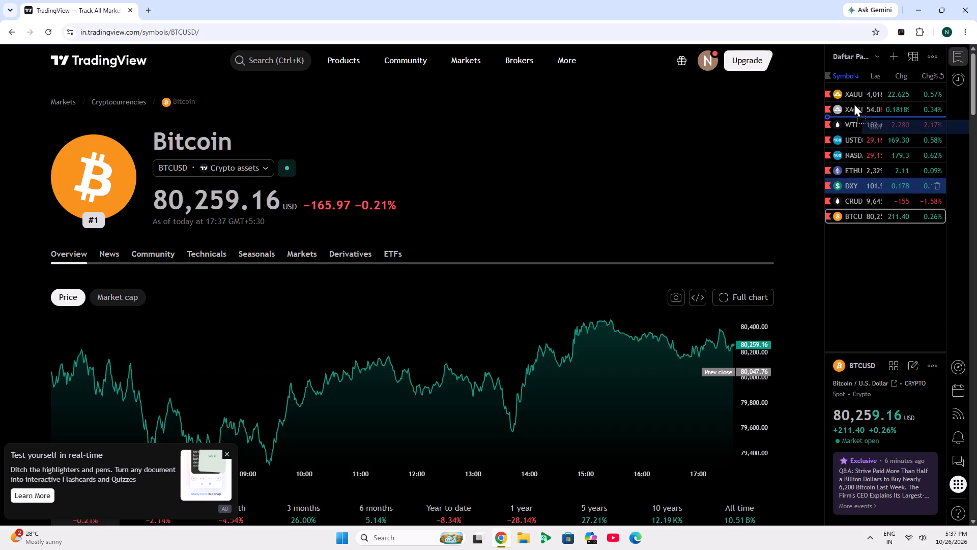
{"action": "left_click_drag", "start_coordinate": [854, 103], "coordinate": [846, 99]}
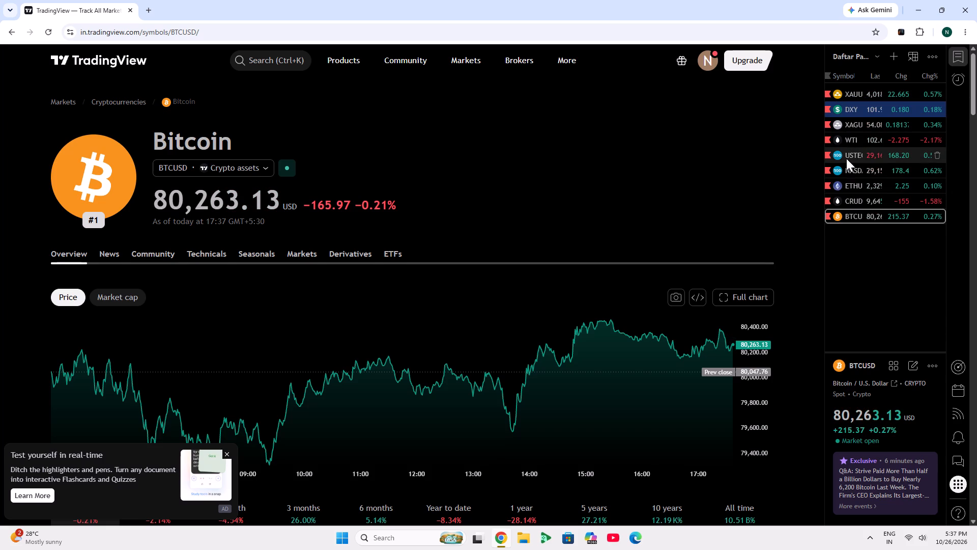
{"action": "left_click_drag", "start_coordinate": [846, 158], "coordinate": [840, 120]}
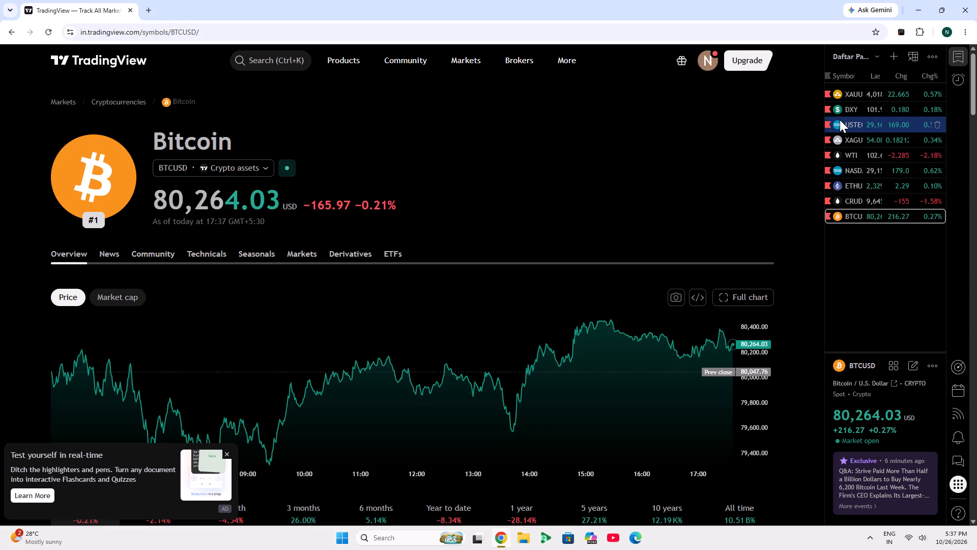
{"action": "left_click_drag", "start_coordinate": [846, 213], "coordinate": [835, 136]}
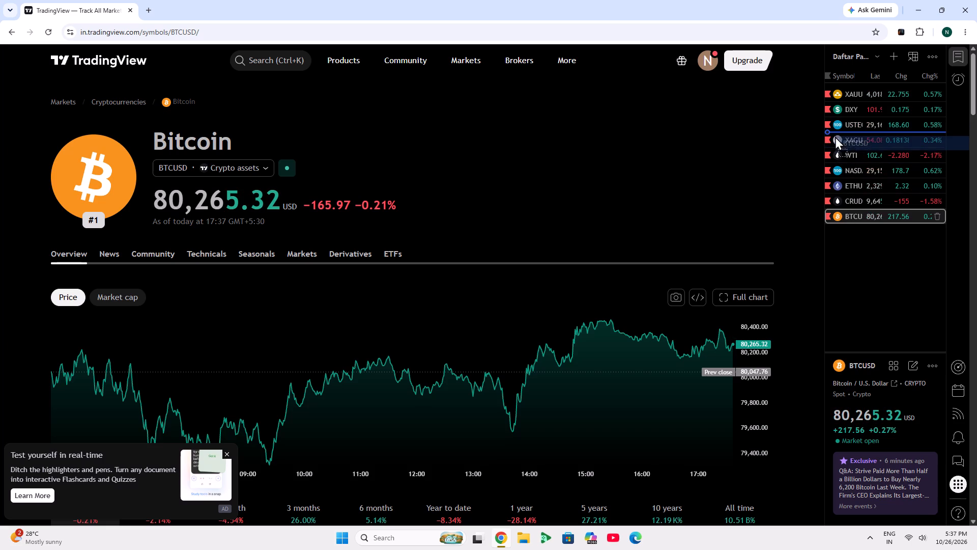
{"action": "left_click_drag", "start_coordinate": [835, 136], "coordinate": [837, 133]}
{"action": "left_click_drag", "start_coordinate": [848, 205], "coordinate": [842, 148]}
{"action": "left_click_drag", "start_coordinate": [850, 215], "coordinate": [847, 167]}
{"action": "left_click_drag", "start_coordinate": [848, 184], "coordinate": [850, 254]}
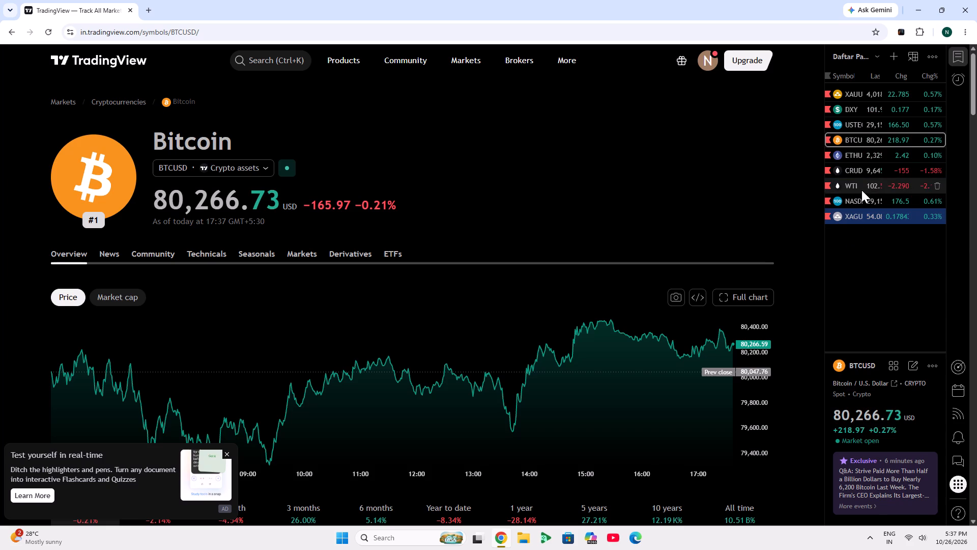
Open XAUUSD from the watchlist and bring up its full chart.
{"action": "left_click", "coordinate": [832, 94]}
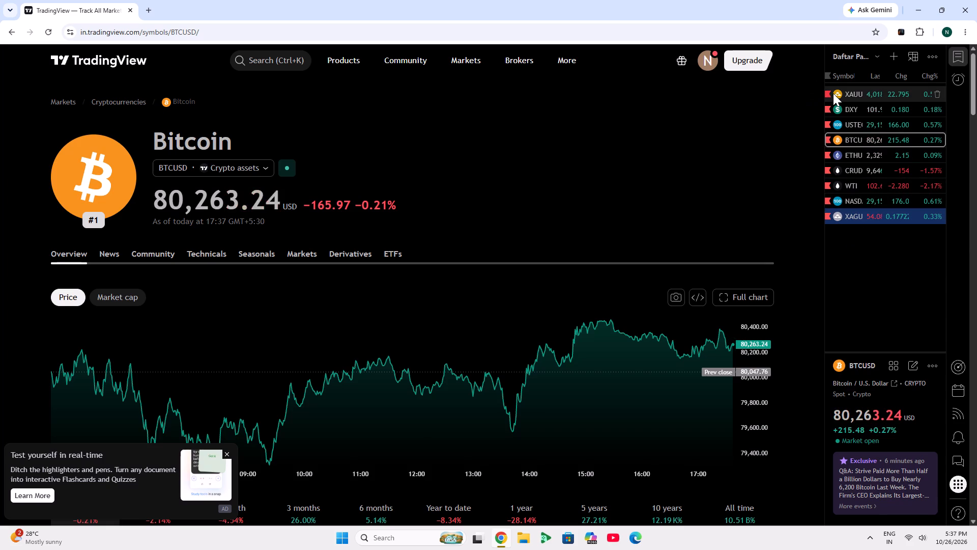
{"action": "left_click", "coordinate": [763, 298]}
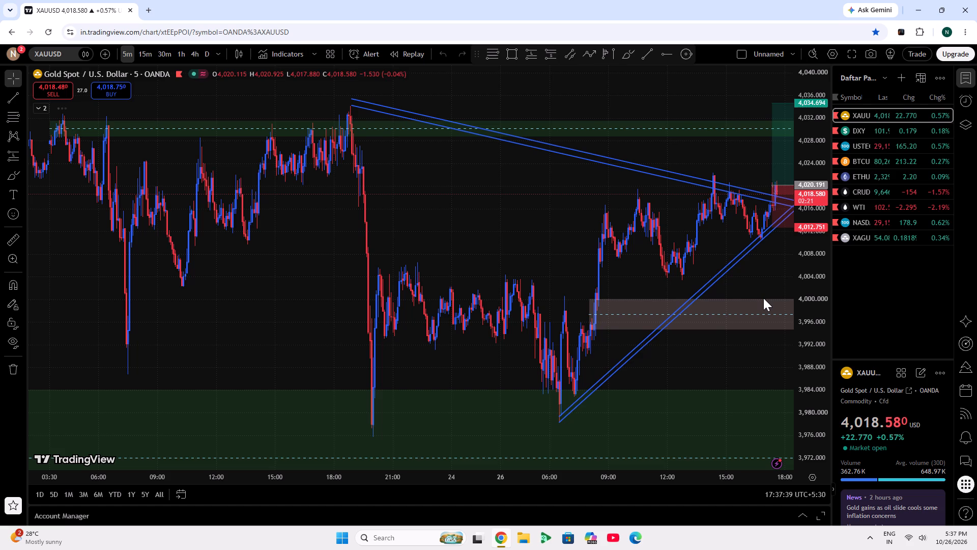
Examine the gold position's entry, take profit and stop loss against the long projection and converging trendlines, both close up and across earlier price history.
{"action": "scroll", "coordinate": [240, 267], "scroll_direction": "up", "scroll_amount": 2}
{"action": "scroll", "coordinate": [434, 205], "scroll_direction": "up", "scroll_amount": 13}
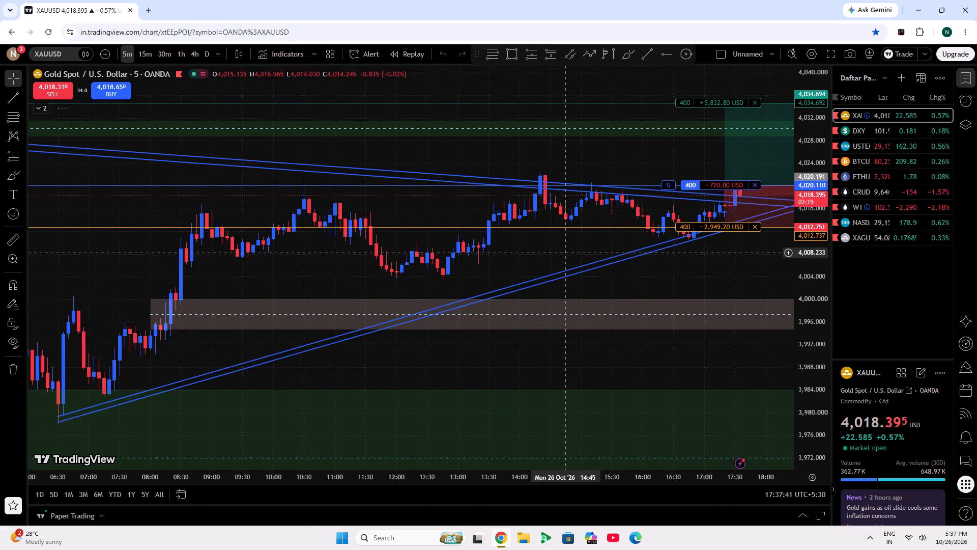
{"action": "scroll", "coordinate": [568, 253], "scroll_direction": "up", "scroll_amount": 3}
{"action": "left_click_drag", "start_coordinate": [639, 263], "coordinate": [408, 315]}
{"action": "scroll", "coordinate": [556, 0], "scroll_direction": "down", "scroll_amount": 5}
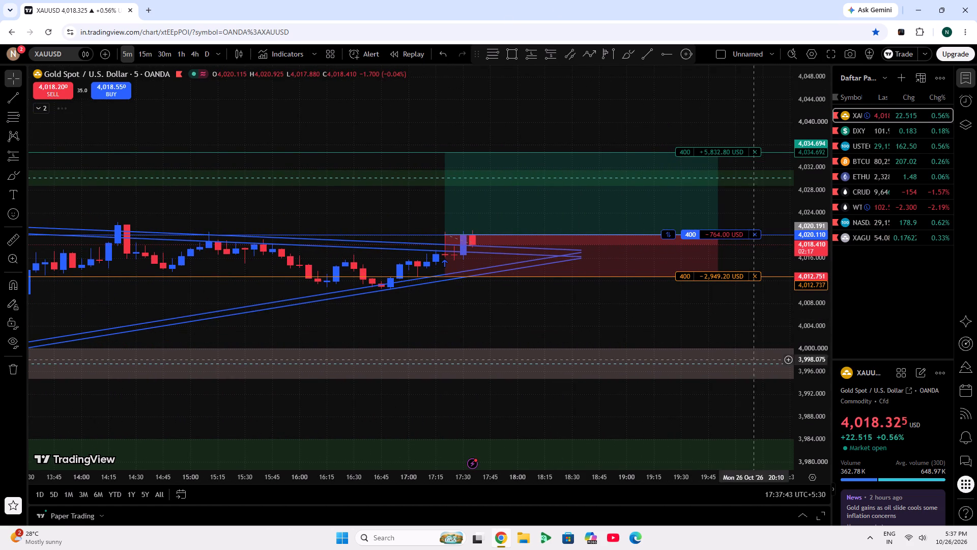
{"action": "scroll", "coordinate": [803, 308], "scroll_direction": "up", "scroll_amount": 5}
{"action": "scroll", "coordinate": [757, 324], "scroll_direction": "down", "scroll_amount": 5}
{"action": "left_click_drag", "start_coordinate": [753, 327], "coordinate": [608, 424]}
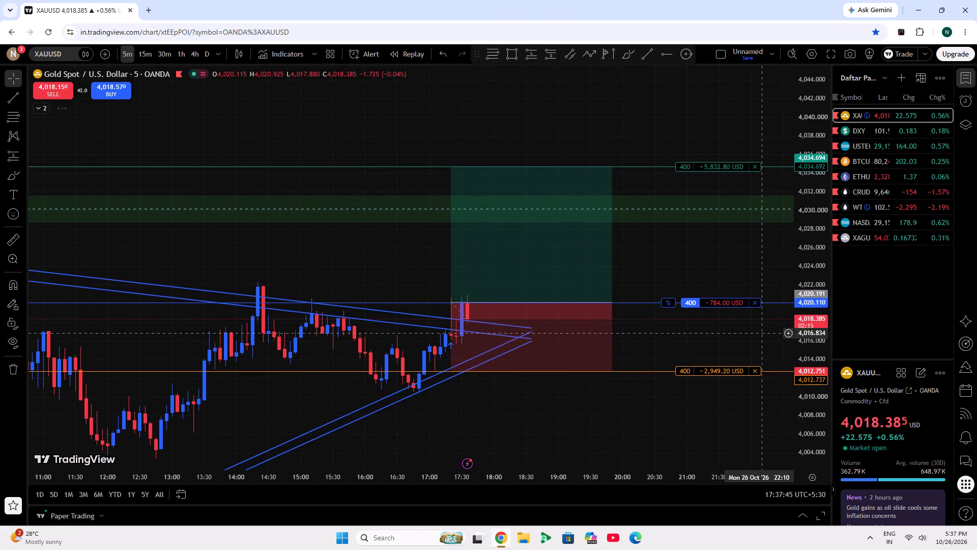
{"action": "scroll", "coordinate": [724, 263], "scroll_direction": "down", "scroll_amount": 2}
{"action": "scroll", "coordinate": [794, 284], "scroll_direction": "down", "scroll_amount": 1}
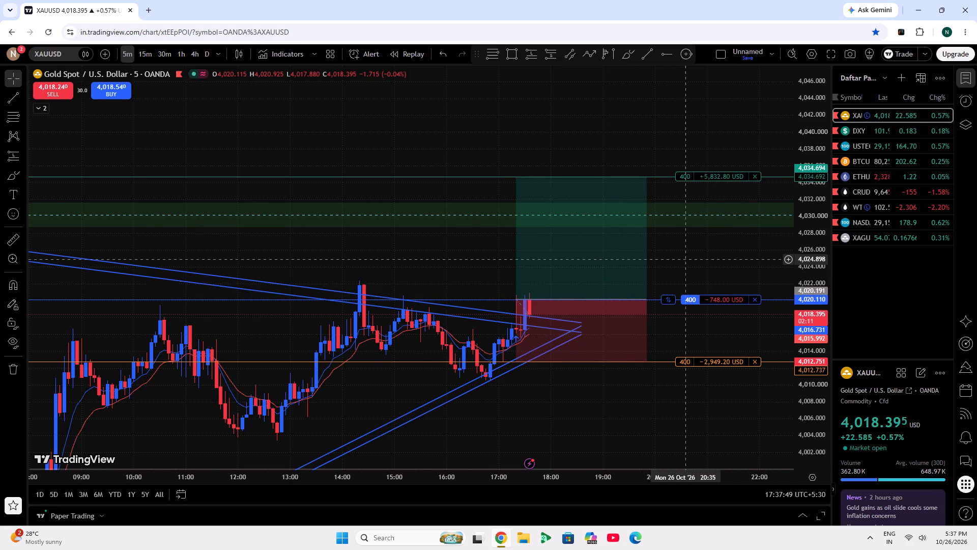
{"action": "scroll", "coordinate": [686, 259], "scroll_direction": "down", "scroll_amount": 6}
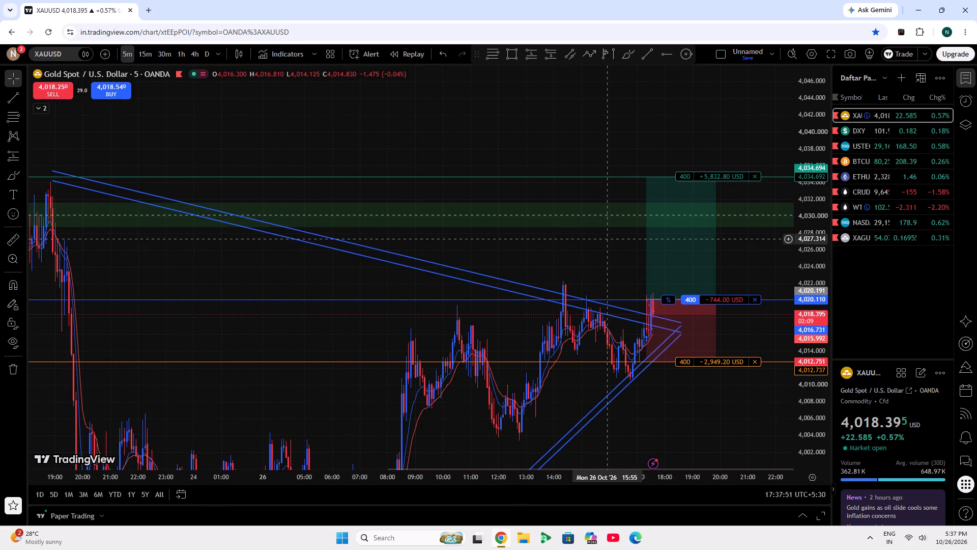
{"action": "scroll", "coordinate": [585, 241], "scroll_direction": "down", "scroll_amount": 7}
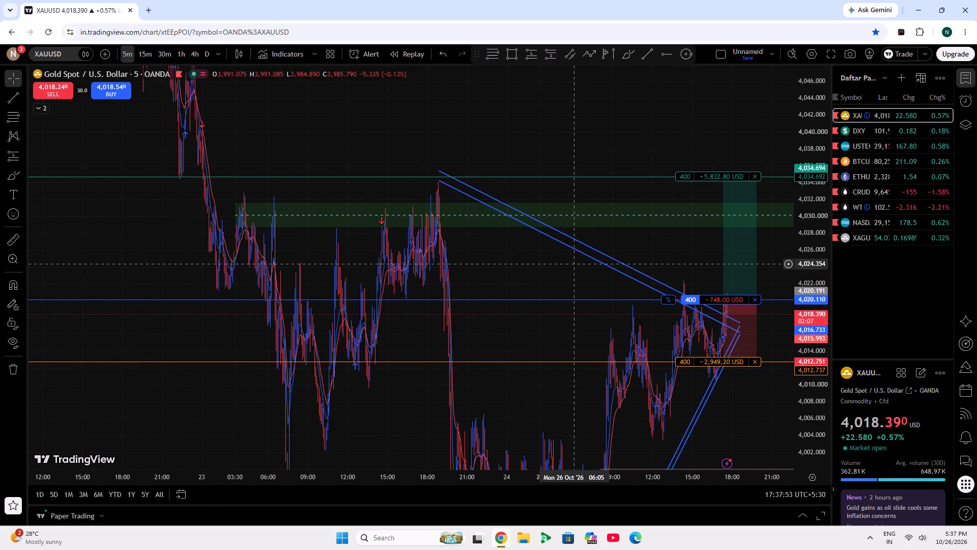
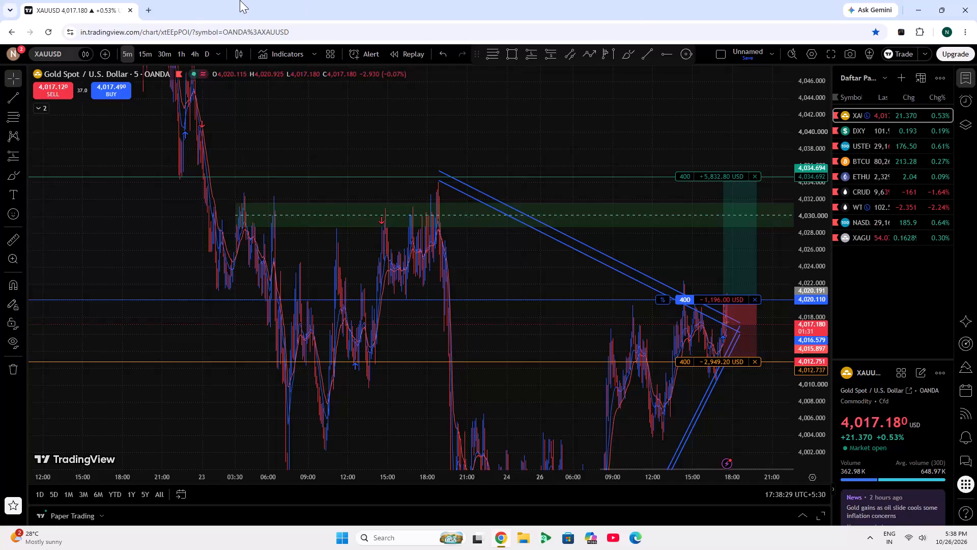
Examine the latest gold candles at the tip of the converging trendlines against the buy entry, take profit and stop loss.
{"action": "left_click_drag", "start_coordinate": [618, 148], "coordinate": [409, 106]}
{"action": "scroll", "coordinate": [823, 251], "scroll_direction": "up", "scroll_amount": 1}
{"action": "scroll", "coordinate": [554, 295], "scroll_direction": "up", "scroll_amount": 6}
{"action": "scroll", "coordinate": [600, 297], "scroll_direction": "up", "scroll_amount": 2}
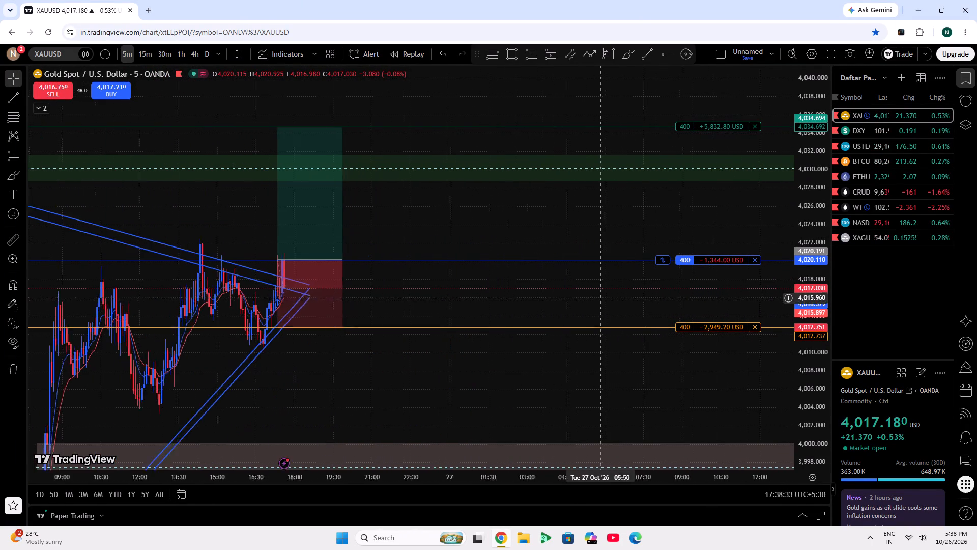
{"action": "scroll", "coordinate": [602, 298], "scroll_direction": "up", "scroll_amount": 4}
{"action": "left_click_drag", "start_coordinate": [465, 229], "coordinate": [799, 279]}
{"action": "scroll", "coordinate": [812, 278], "scroll_direction": "down", "scroll_amount": 12}
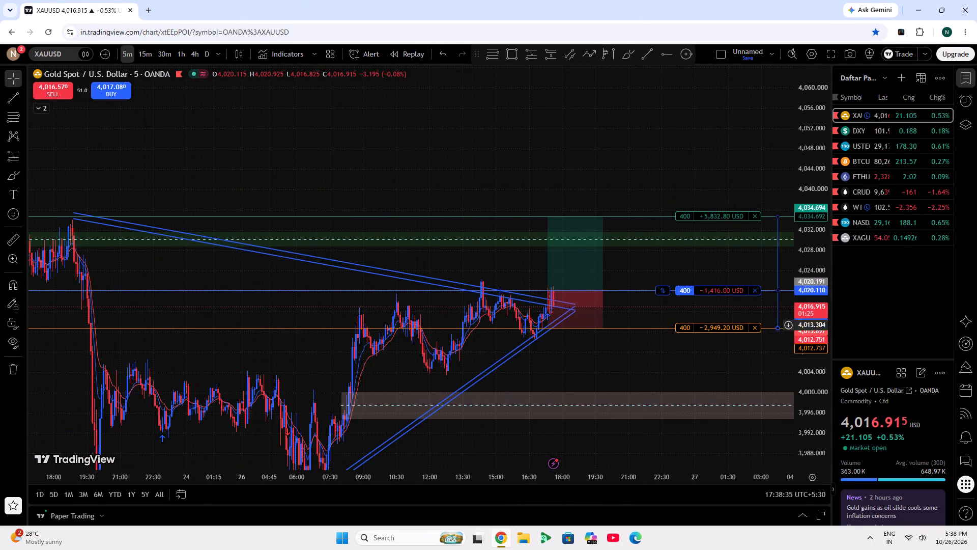
{"action": "left_click_drag", "start_coordinate": [728, 365], "coordinate": [692, 361]}
{"action": "scroll", "coordinate": [734, 373], "scroll_direction": "up", "scroll_amount": 5}
{"action": "scroll", "coordinate": [829, 379], "scroll_direction": "up", "scroll_amount": 5}
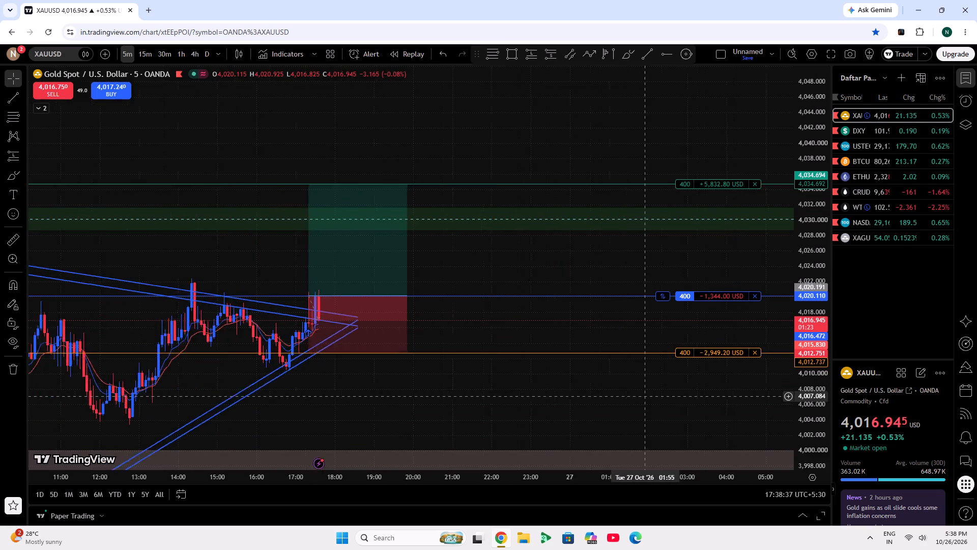
{"action": "scroll", "coordinate": [645, 396], "scroll_direction": "up", "scroll_amount": 2}
{"action": "left_click_drag", "start_coordinate": [534, 293], "coordinate": [595, 304]}
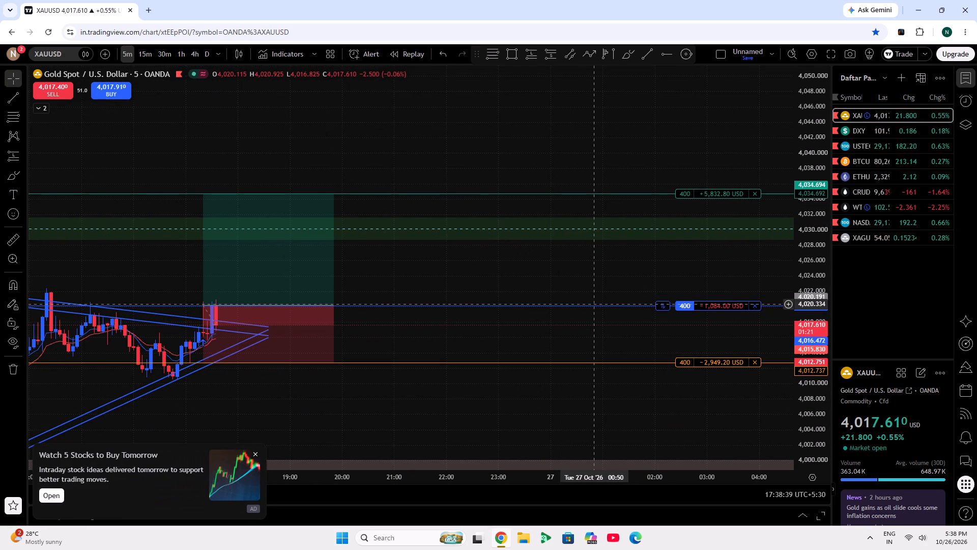
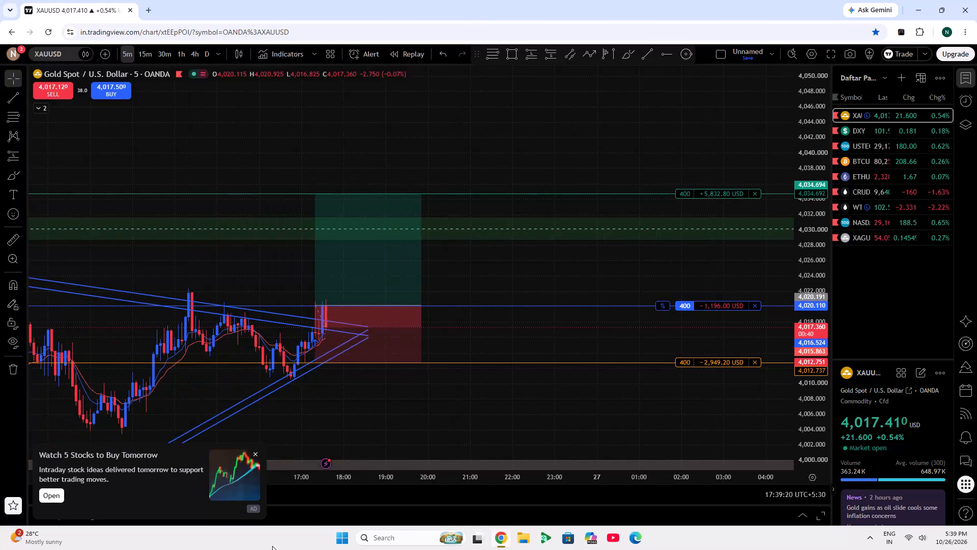
Dismiss the stock ideas advertisement covering the lower part of the gold chart.
{"action": "left_click", "coordinate": [256, 451]}
Examine the five-minute gold chart around the long projection and across the previous days' converging trendlines and support and resistance zones.
{"action": "scroll", "coordinate": [277, 448], "scroll_direction": "down", "scroll_amount": 7}
{"action": "scroll", "coordinate": [822, 317], "scroll_direction": "down", "scroll_amount": 5}
{"action": "scroll", "coordinate": [773, 352], "scroll_direction": "up", "scroll_amount": 4}
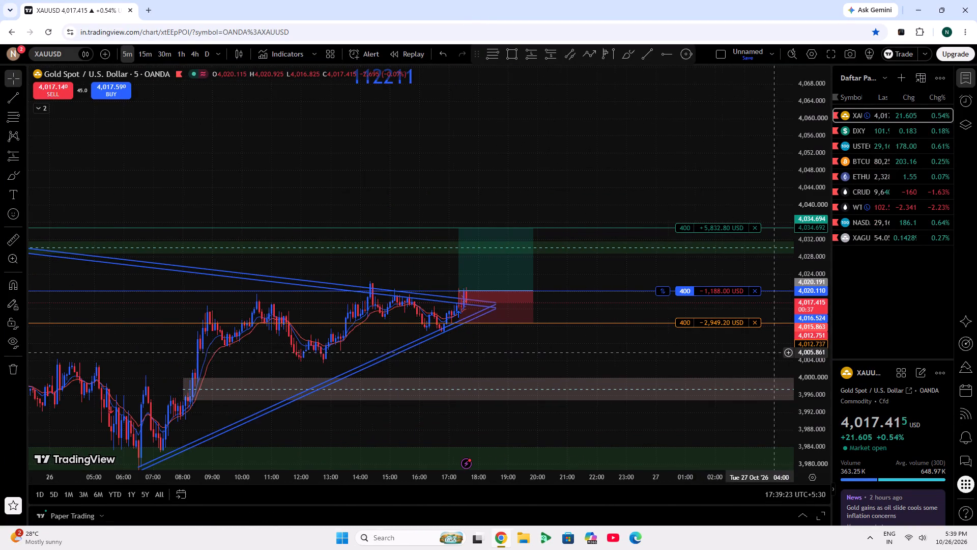
{"action": "left_click_drag", "start_coordinate": [676, 354], "coordinate": [726, 351]}
{"action": "scroll", "coordinate": [802, 372], "scroll_direction": "up", "scroll_amount": 14}
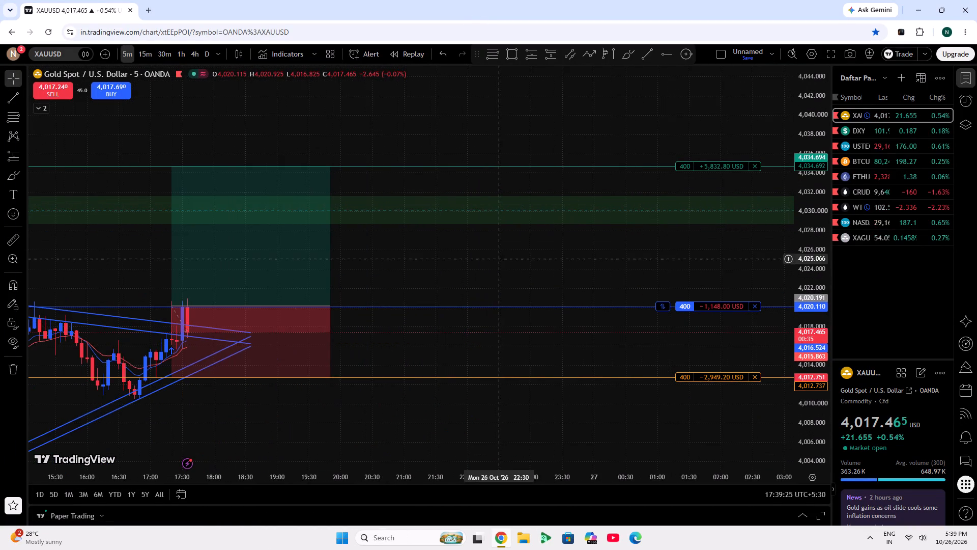
{"action": "left_click_drag", "start_coordinate": [501, 259], "coordinate": [672, 219]}
{"action": "scroll", "coordinate": [600, 0], "scroll_direction": "down", "scroll_amount": 13}
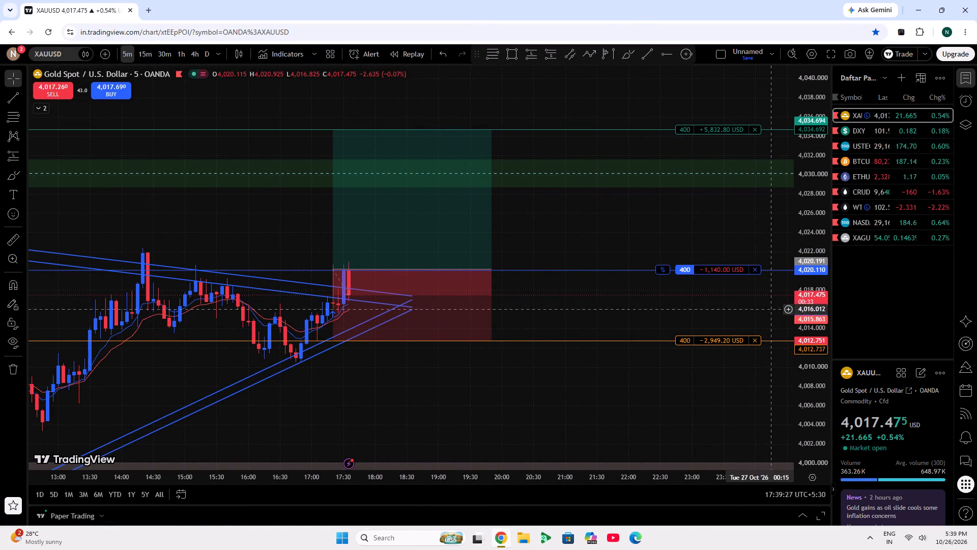
{"action": "scroll", "coordinate": [588, 390], "scroll_direction": "down", "scroll_amount": 7}
{"action": "scroll", "coordinate": [824, 351], "scroll_direction": "down", "scroll_amount": 13}
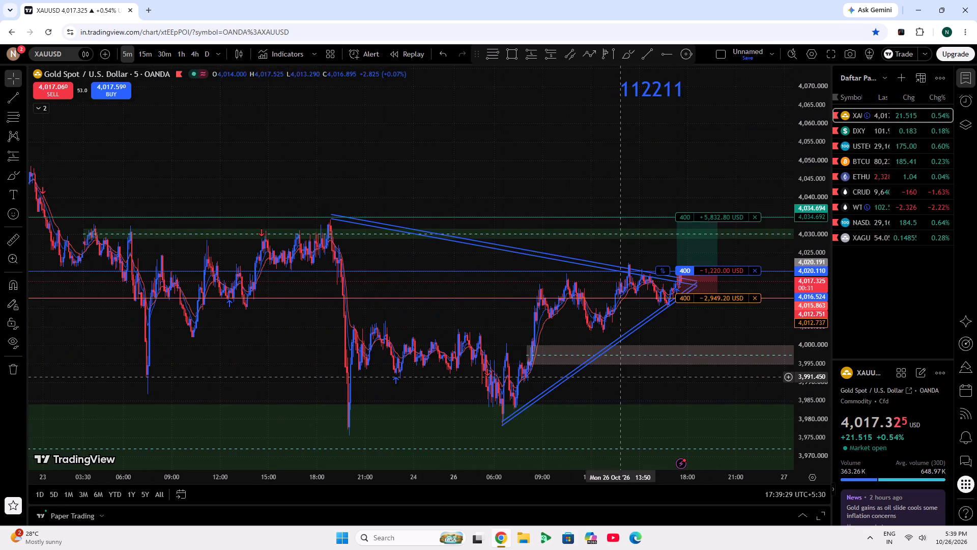
{"action": "left_click_drag", "start_coordinate": [655, 376], "coordinate": [601, 364]}
{"action": "scroll", "coordinate": [570, 258], "scroll_direction": "down", "scroll_amount": 7}
{"action": "scroll", "coordinate": [827, 278], "scroll_direction": "down", "scroll_amount": 5}
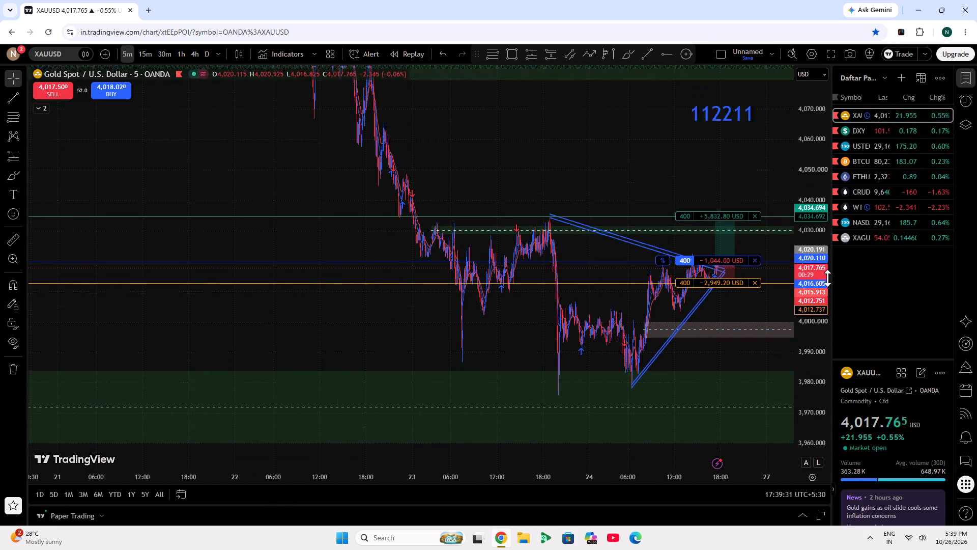
{"action": "scroll", "coordinate": [827, 278], "scroll_direction": "down", "scroll_amount": 1}
{"action": "left_click_drag", "start_coordinate": [595, 170], "coordinate": [393, 91]}
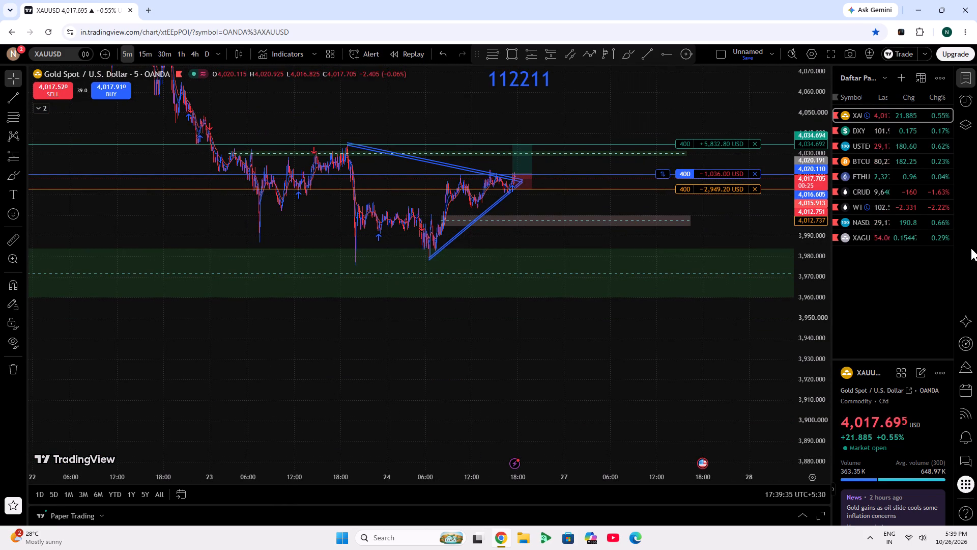
{"action": "scroll", "coordinate": [828, 304], "scroll_direction": "up", "scroll_amount": 11}
{"action": "left_click_drag", "start_coordinate": [356, 217], "coordinate": [454, 290]}
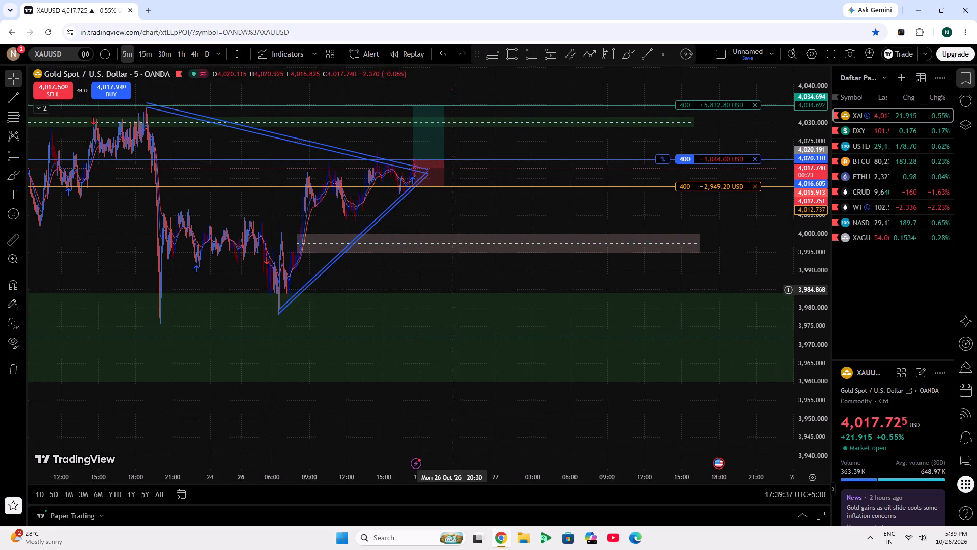
Measure the price move from the upper edge of the lower green zone up to the buy entry line, and clear the measurement.
{"action": "left_click", "coordinate": [12, 254]}
{"action": "left_click", "coordinate": [7, 238]}
{"action": "left_click", "coordinate": [328, 293]}
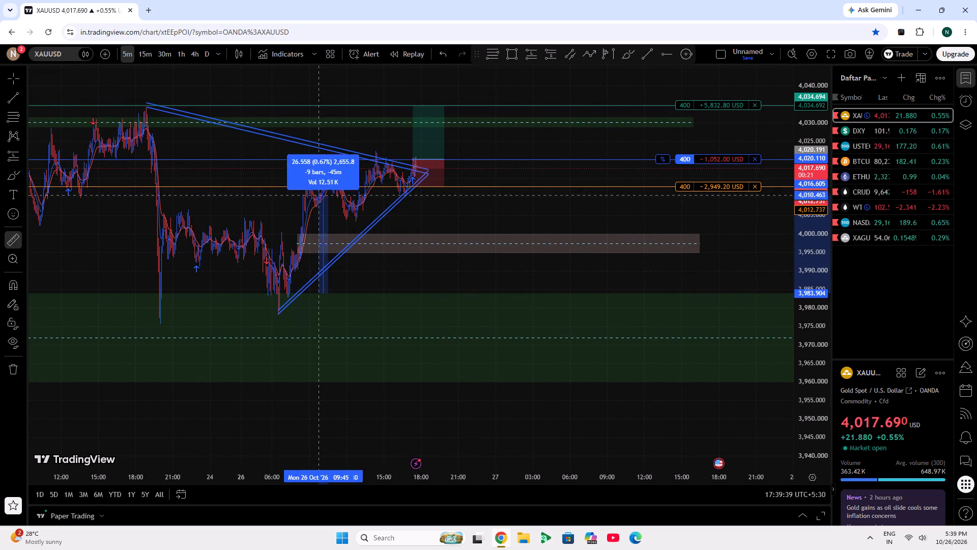
{"action": "left_click", "coordinate": [335, 159]}
{"action": "left_click", "coordinate": [458, 214]}
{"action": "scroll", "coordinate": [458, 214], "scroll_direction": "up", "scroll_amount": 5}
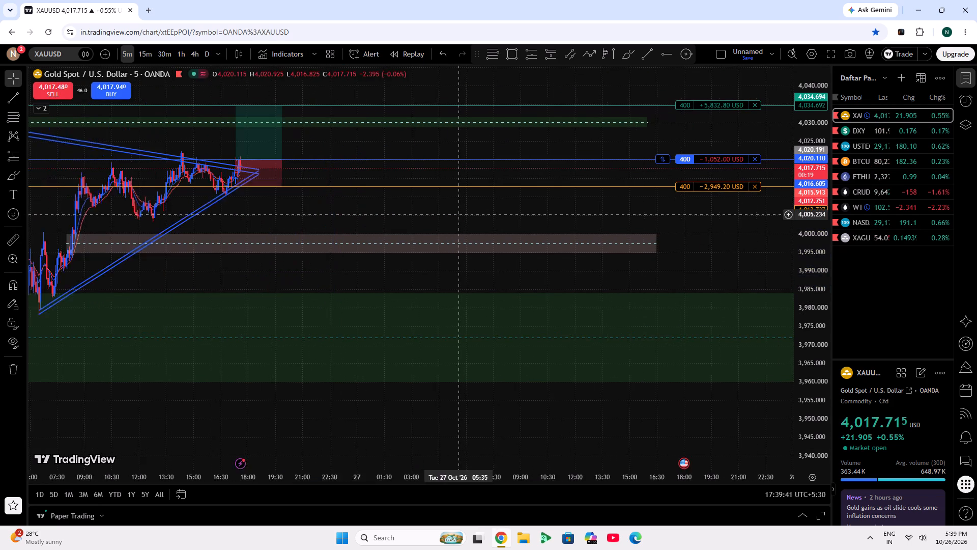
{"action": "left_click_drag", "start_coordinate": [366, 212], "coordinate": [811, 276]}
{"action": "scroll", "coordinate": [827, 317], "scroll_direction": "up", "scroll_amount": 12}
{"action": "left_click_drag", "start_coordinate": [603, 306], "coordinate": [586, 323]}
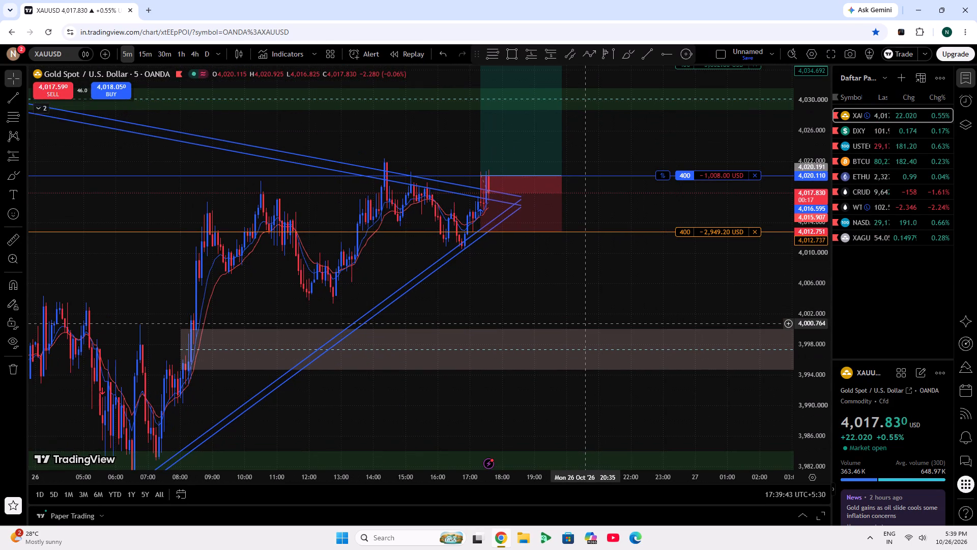
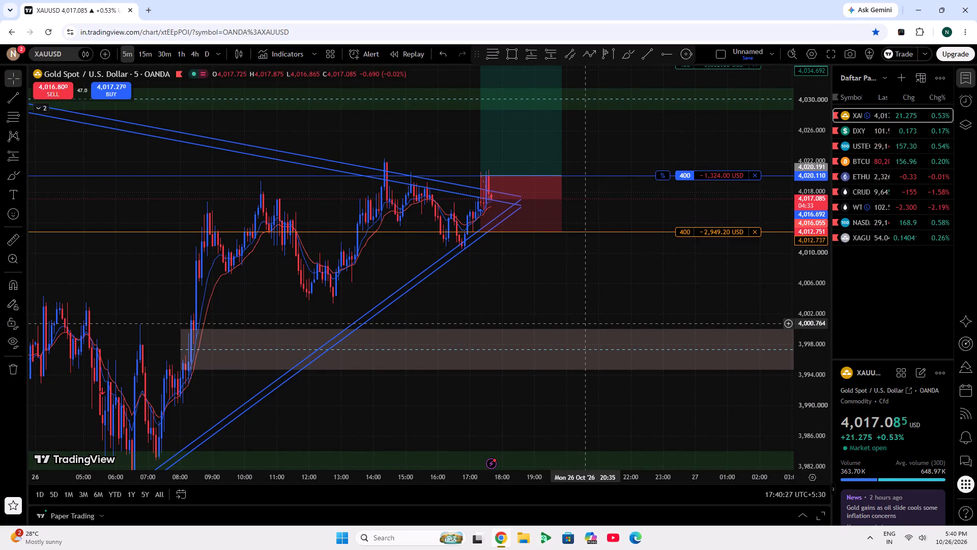
Examine the five-minute gold chart around the buy entry, take profit and stop loss lines and the tip of the converging trendlines.
{"action": "scroll", "coordinate": [571, 311], "scroll_direction": "up", "scroll_amount": 6}
{"action": "left_click_drag", "start_coordinate": [530, 294], "coordinate": [686, 435]}
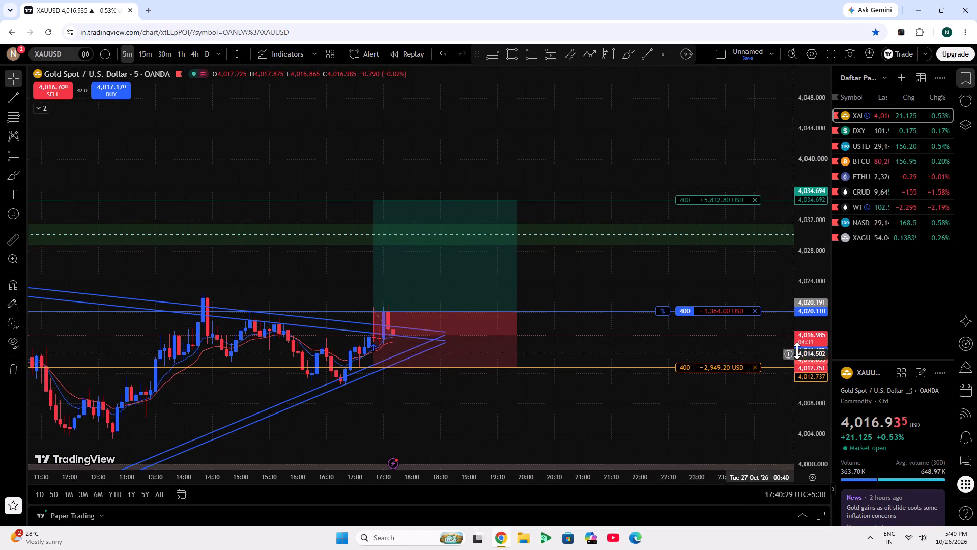
{"action": "scroll", "coordinate": [802, 351], "scroll_direction": "up", "scroll_amount": 4}
{"action": "scroll", "coordinate": [622, 0], "scroll_direction": "down", "scroll_amount": 7}
{"action": "scroll", "coordinate": [656, 240], "scroll_direction": "down", "scroll_amount": 3}
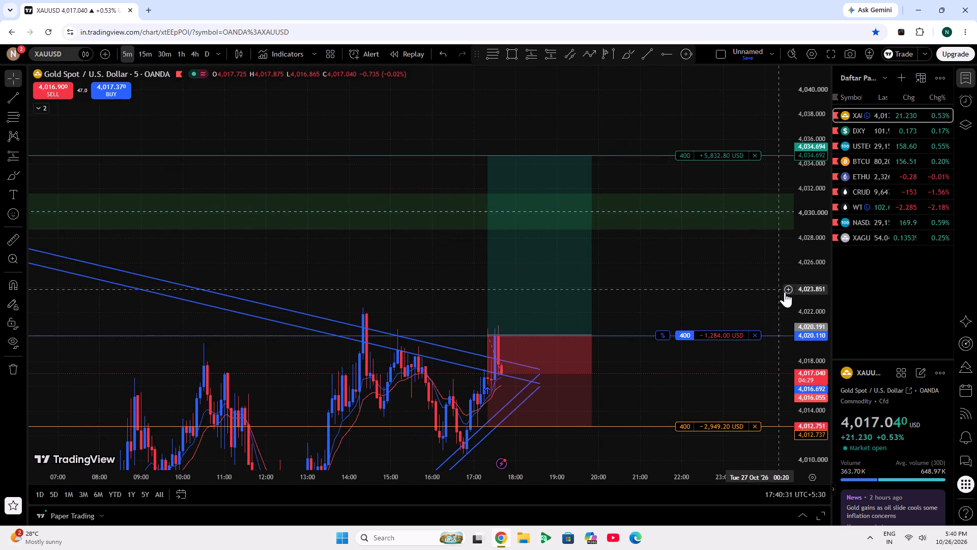
{"action": "scroll", "coordinate": [803, 288], "scroll_direction": "down", "scroll_amount": 3}
{"action": "scroll", "coordinate": [678, 304], "scroll_direction": "up", "scroll_amount": 5}
{"action": "left_click_drag", "start_coordinate": [630, 283], "coordinate": [662, 242]}
{"action": "scroll", "coordinate": [662, 242], "scroll_direction": "down", "scroll_amount": 3}
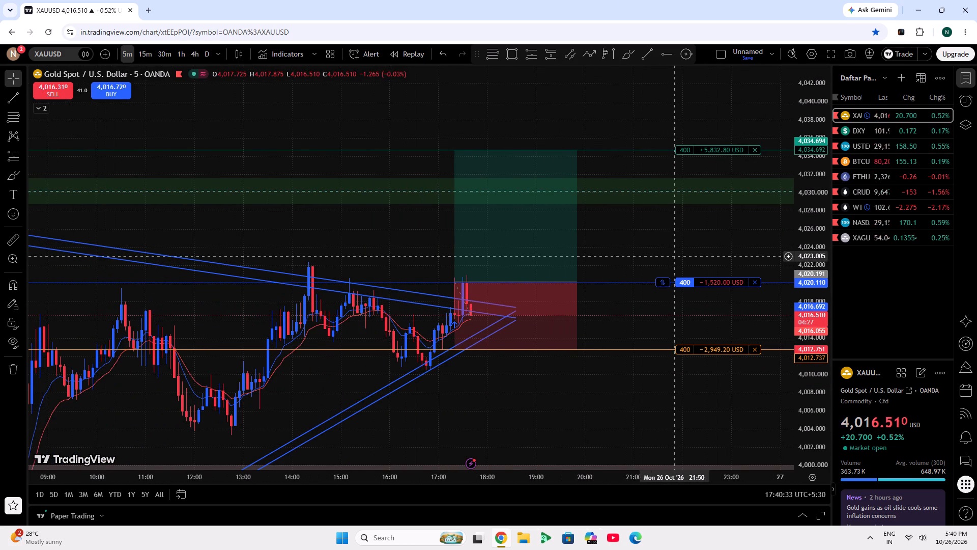
{"action": "left_click_drag", "start_coordinate": [666, 253], "coordinate": [637, 292]}
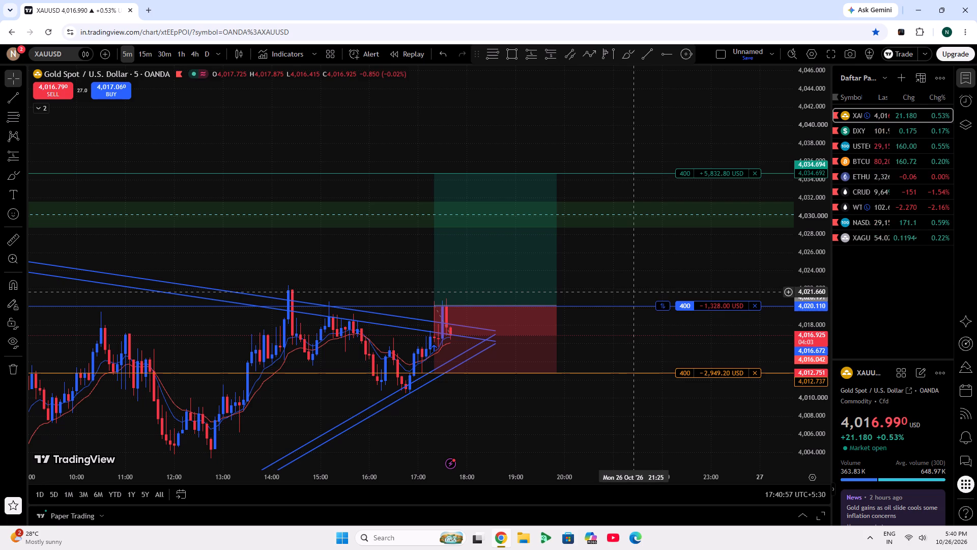
{"action": "scroll", "coordinate": [511, 0], "scroll_direction": "down", "scroll_amount": 8}
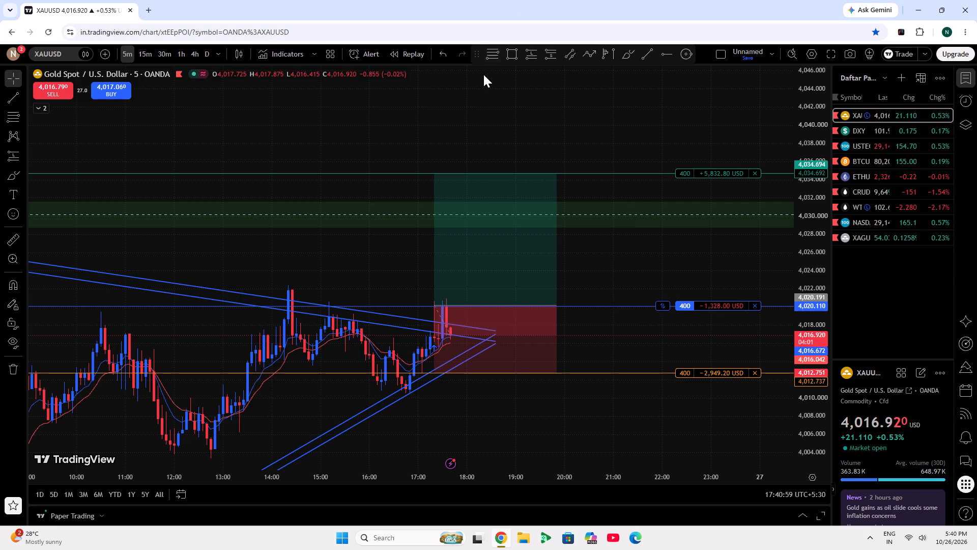
Align the long projection with the buy's order lines, setting entry to 4,020.023, target to 4,034.653 and stop to 4,012.756.
{"action": "left_click", "coordinate": [487, 268]}
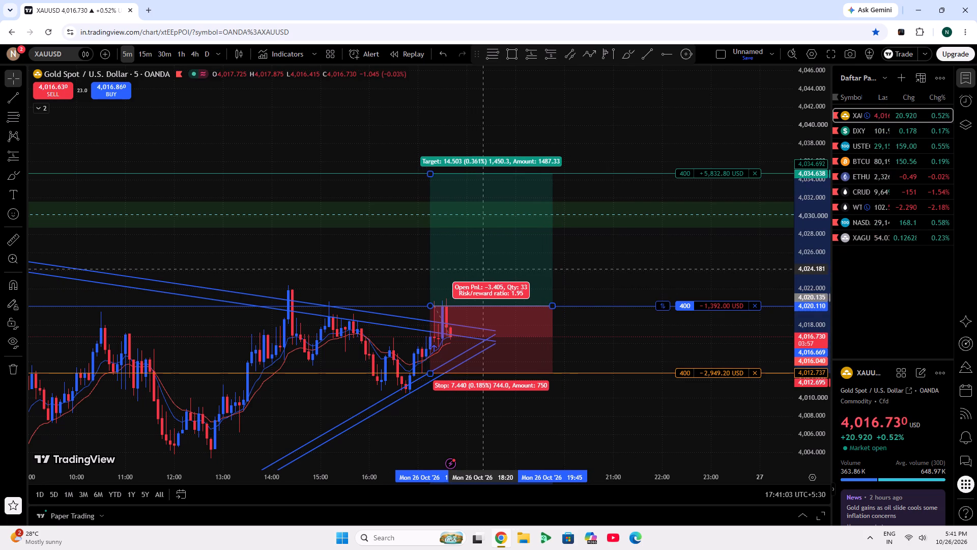
{"action": "left_click", "coordinate": [629, 273]}
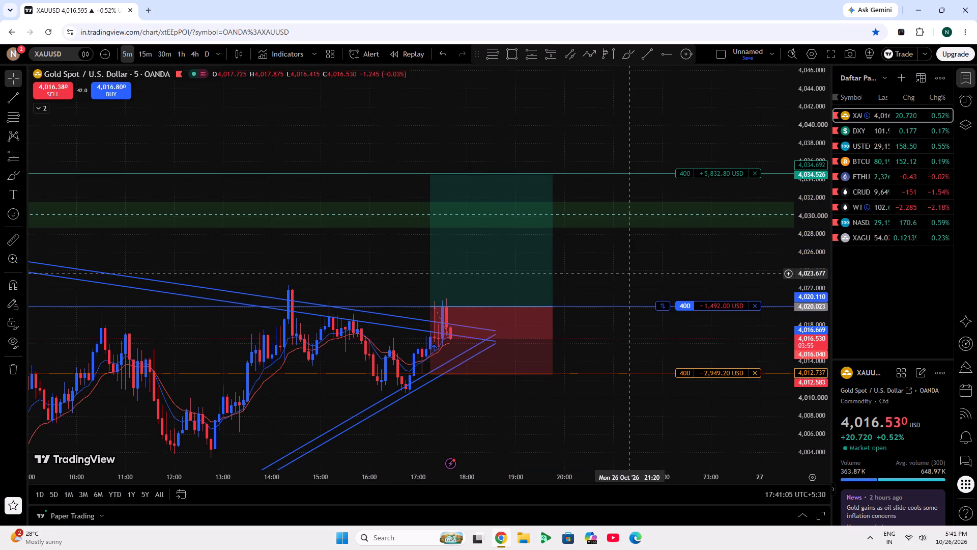
{"action": "left_click", "coordinate": [443, 187]}
{"action": "left_click", "coordinate": [429, 177]}
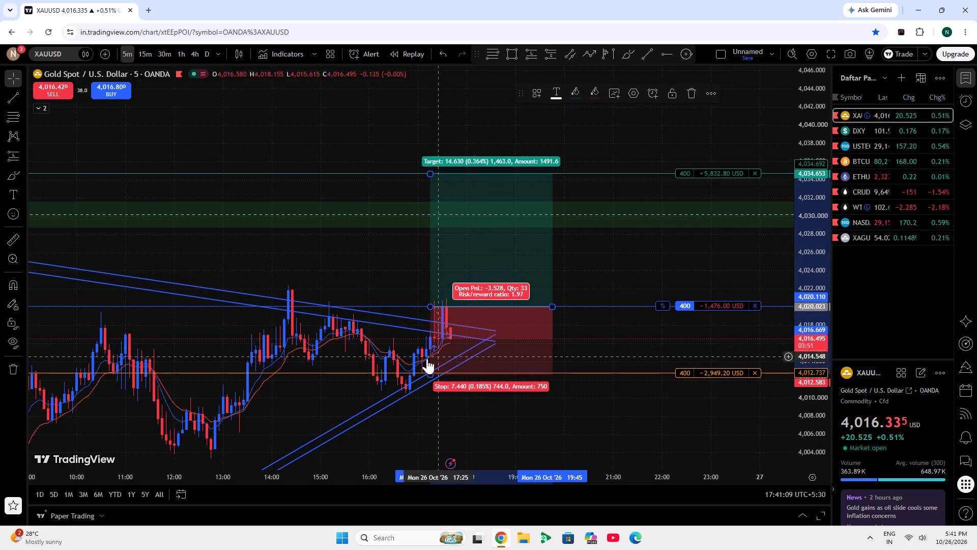
{"action": "left_click", "coordinate": [429, 376]}
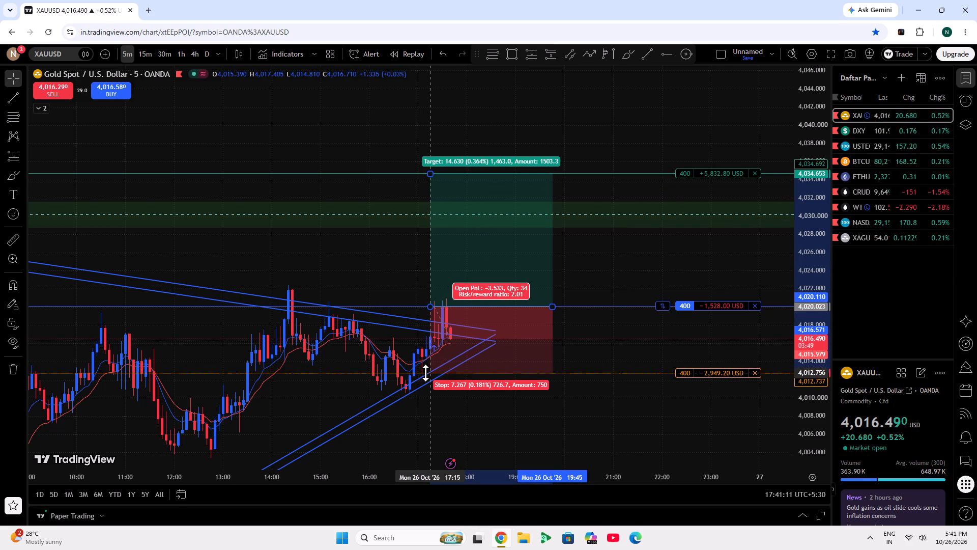
{"action": "left_click", "coordinate": [547, 396]}
Examine the gold chart around the adjusted long projection and across the full converging trendlines and support and resistance zones.
{"action": "scroll", "coordinate": [485, 277], "scroll_direction": "up", "scroll_amount": 5}
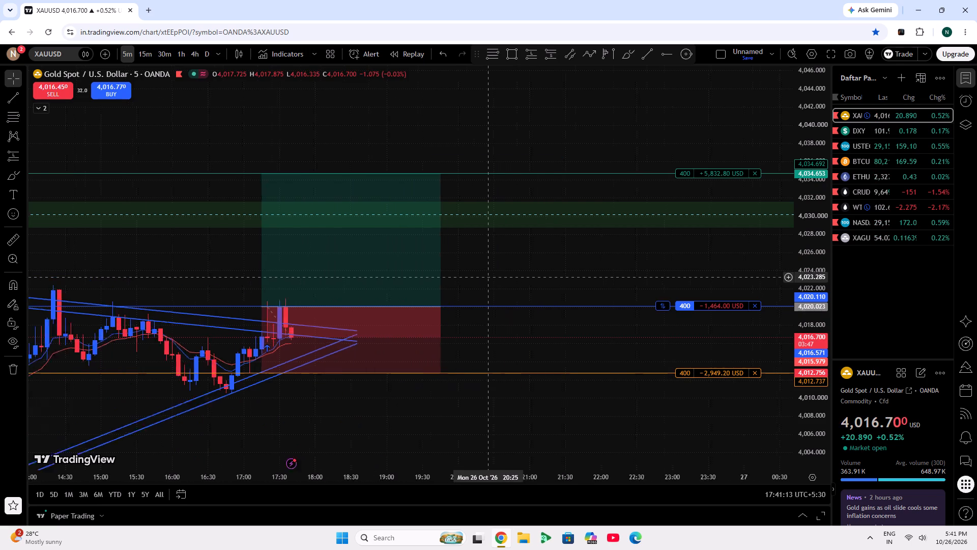
{"action": "scroll", "coordinate": [485, 277], "scroll_direction": "up", "scroll_amount": 1}
{"action": "left_click_drag", "start_coordinate": [479, 257], "coordinate": [724, 279]}
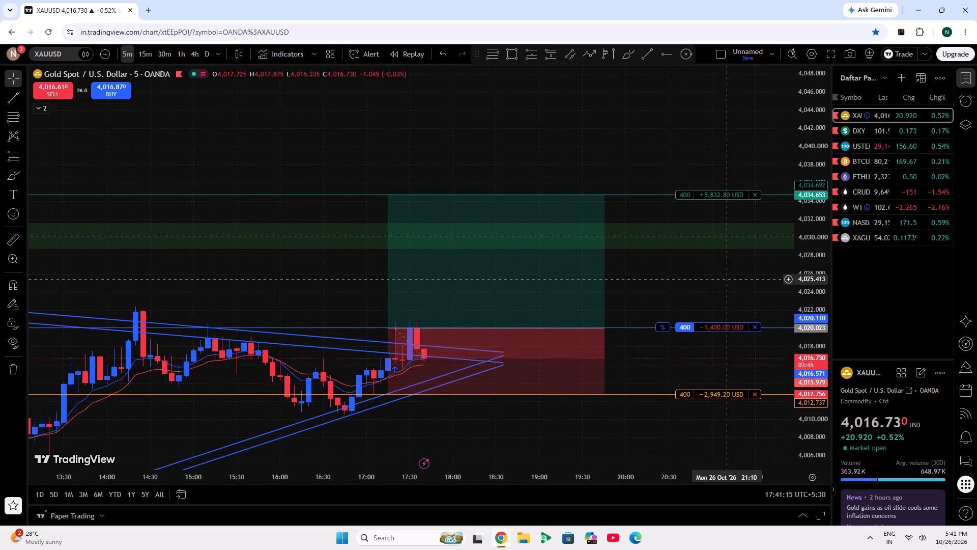
{"action": "scroll", "coordinate": [457, 0], "scroll_direction": "down", "scroll_amount": 5}
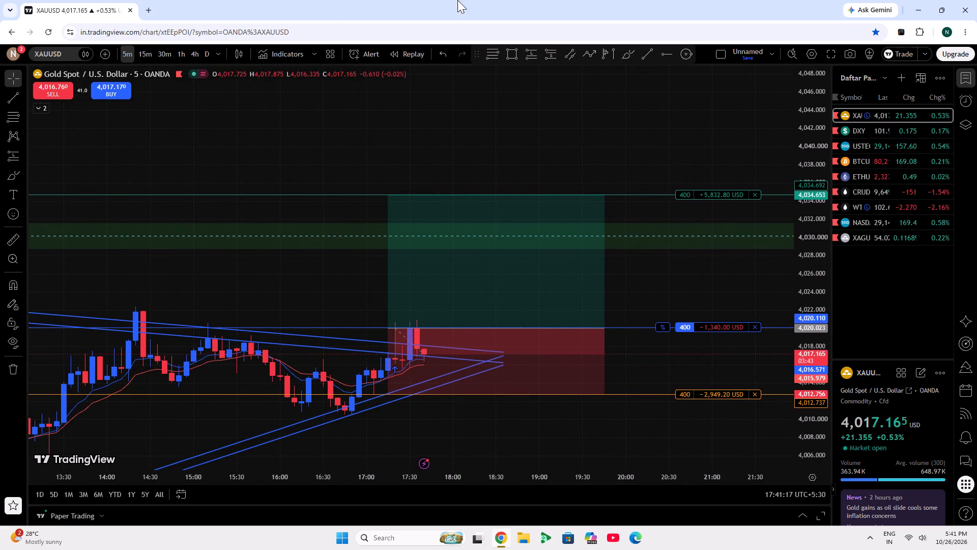
{"action": "scroll", "coordinate": [457, 0], "scroll_direction": "down", "scroll_amount": 1}
{"action": "left_click_drag", "start_coordinate": [696, 261], "coordinate": [667, 206]}
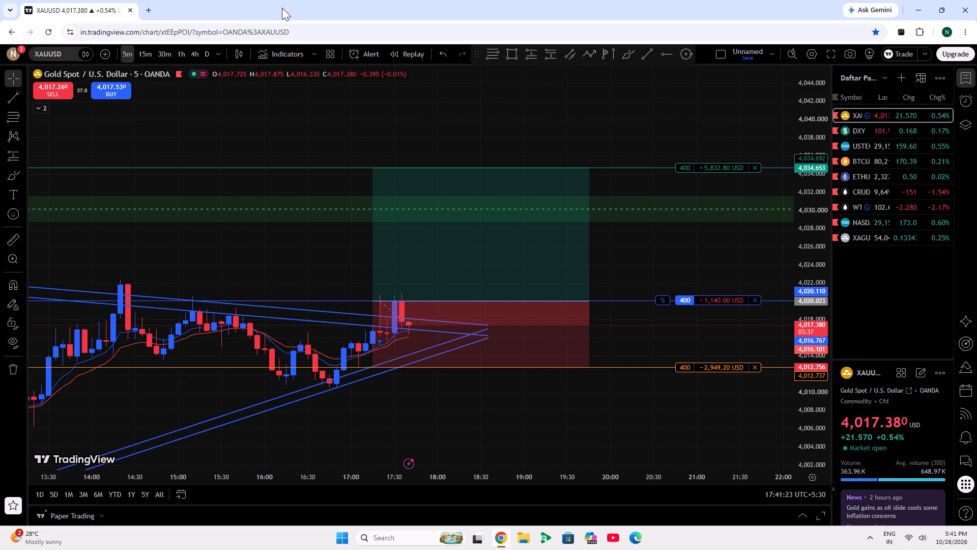
{"action": "scroll", "coordinate": [433, 370], "scroll_direction": "down", "scroll_amount": 6}
{"action": "left_click_drag", "start_coordinate": [653, 402], "coordinate": [638, 181]}
{"action": "scroll", "coordinate": [575, 284], "scroll_direction": "down", "scroll_amount": 5}
{"action": "scroll", "coordinate": [820, 276], "scroll_direction": "down", "scroll_amount": 4}
{"action": "scroll", "coordinate": [774, 294], "scroll_direction": "down", "scroll_amount": 4}
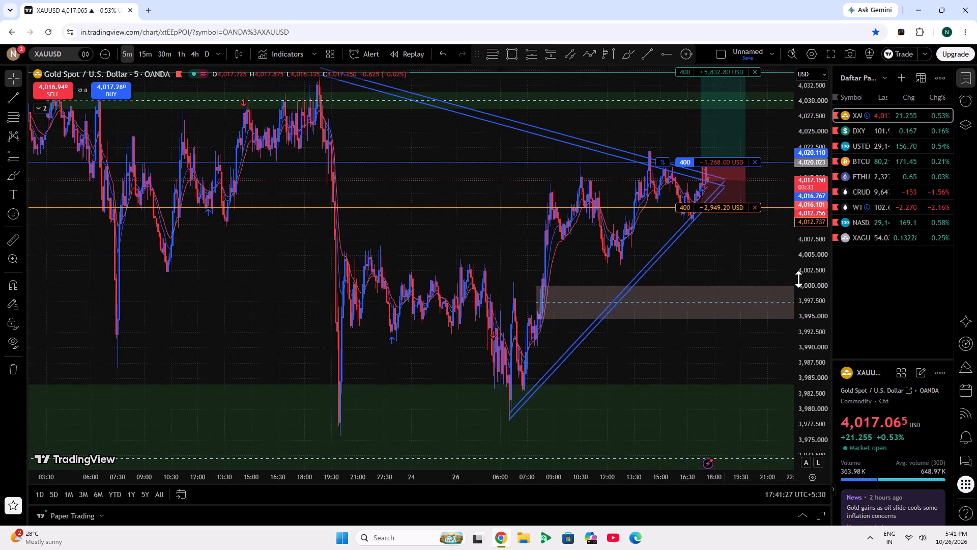
{"action": "scroll", "coordinate": [820, 268], "scroll_direction": "down", "scroll_amount": 5}
{"action": "scroll", "coordinate": [730, 379], "scroll_direction": "up", "scroll_amount": 4}
{"action": "left_click_drag", "start_coordinate": [712, 329], "coordinate": [678, 353]}
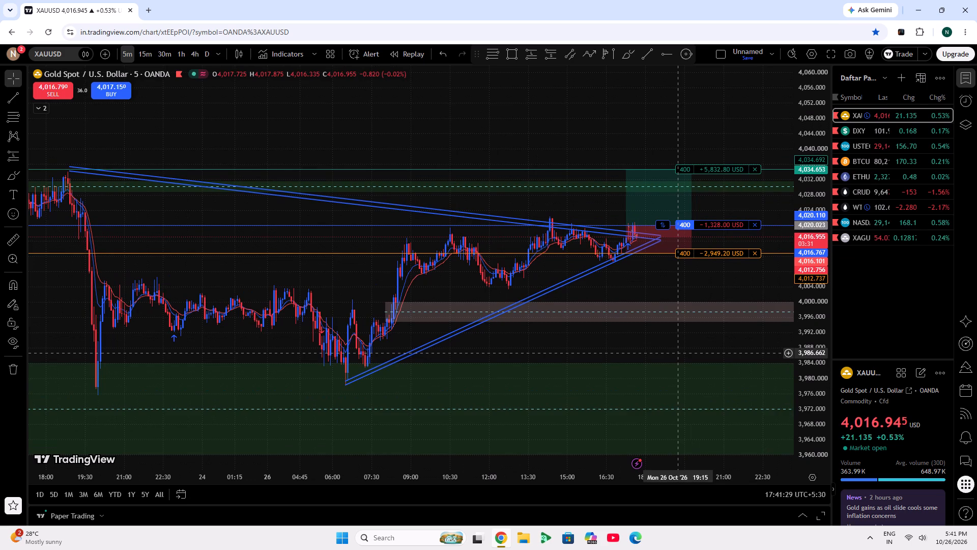
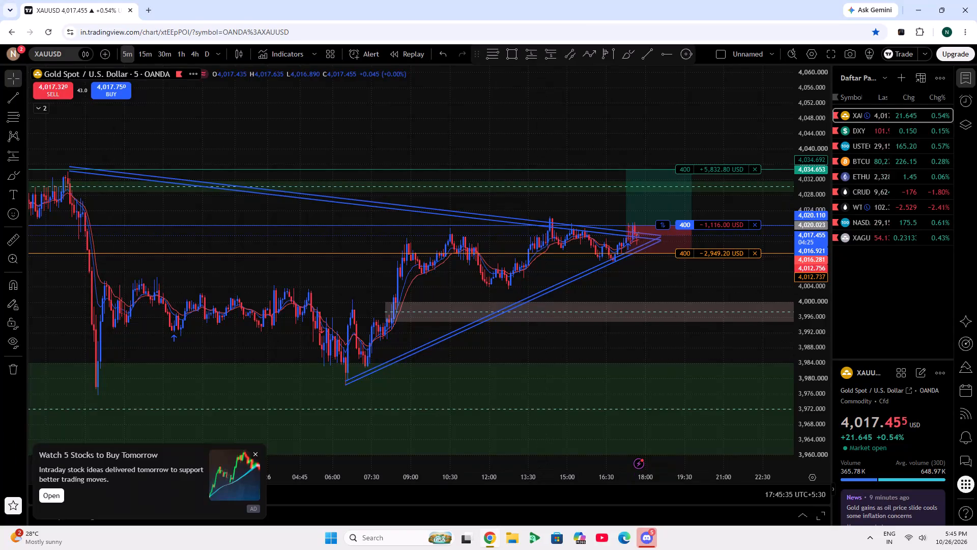
Examine the gold chart on the 30-minute timeframe around the converging trendlines, long projection, order lines and price zones.
{"action": "left_click", "coordinate": [166, 50]}
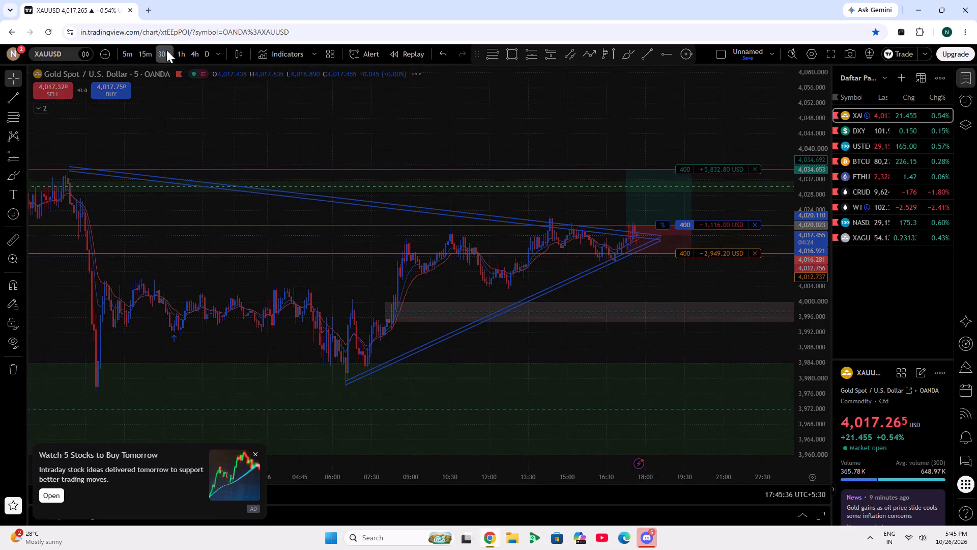
{"action": "double_click", "coordinate": [821, 200]}
{"action": "scroll", "coordinate": [681, 319], "scroll_direction": "up", "scroll_amount": 5}
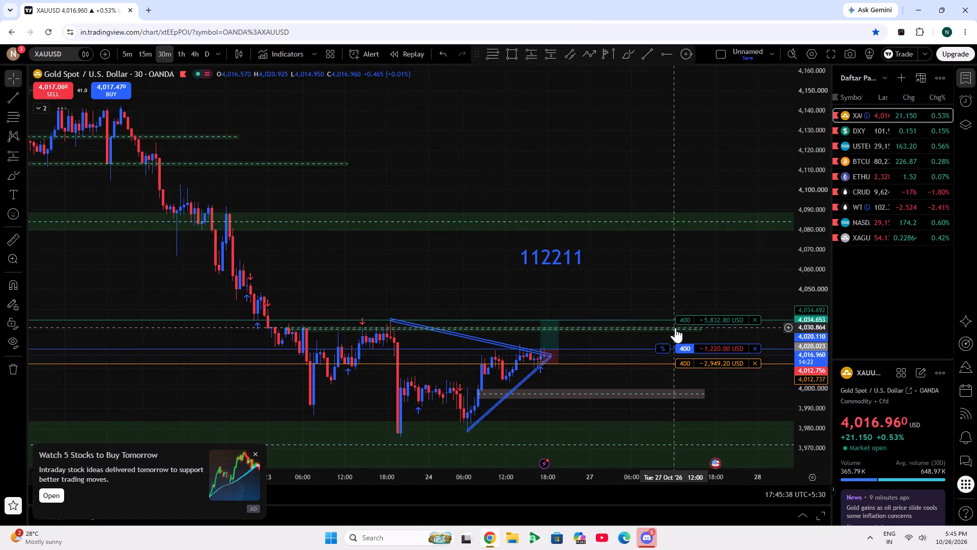
{"action": "scroll", "coordinate": [669, 337], "scroll_direction": "up", "scroll_amount": 5}
{"action": "left_click_drag", "start_coordinate": [531, 266], "coordinate": [698, 298]}
{"action": "left_click_drag", "start_coordinate": [823, 330], "coordinate": [807, 308]}
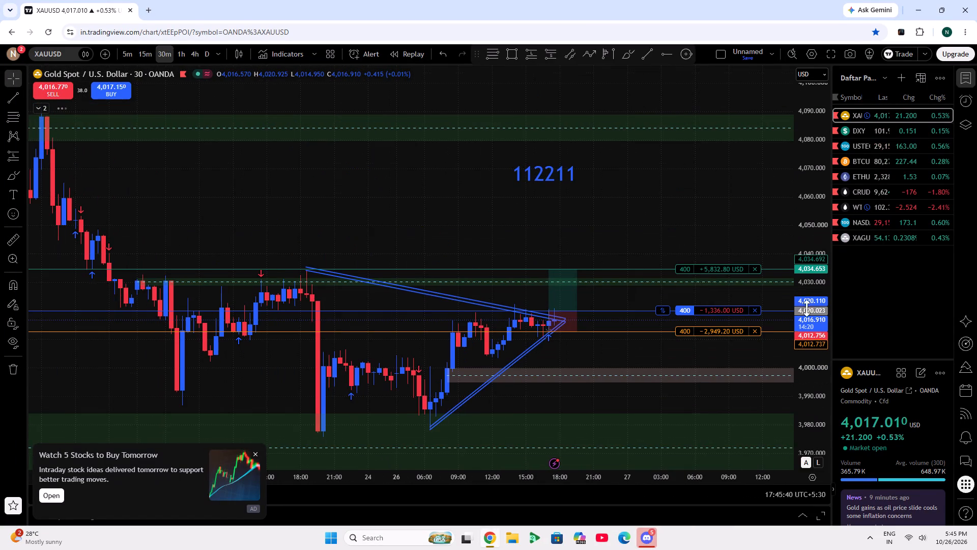
{"action": "left_click_drag", "start_coordinate": [807, 308], "coordinate": [796, 269]}
{"action": "scroll", "coordinate": [723, 356], "scroll_direction": "up", "scroll_amount": 2}
{"action": "left_click_drag", "start_coordinate": [657, 372], "coordinate": [566, 295]}
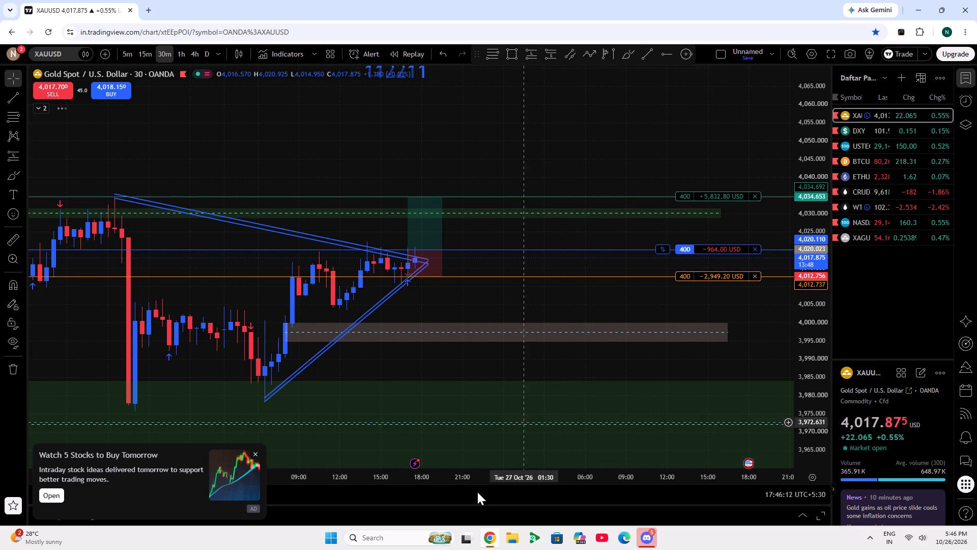
Minimise the browser window to show the desktop.
{"action": "left_click", "coordinate": [489, 537]}
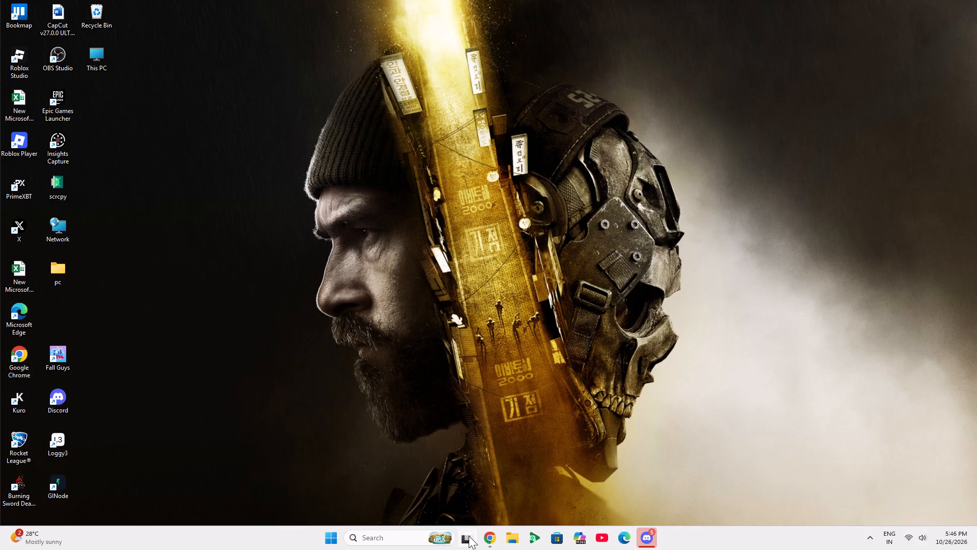
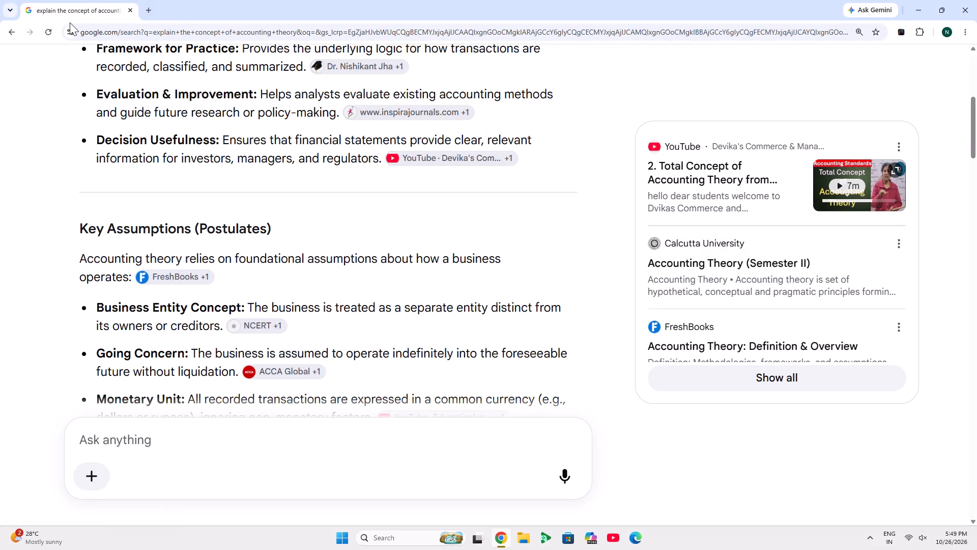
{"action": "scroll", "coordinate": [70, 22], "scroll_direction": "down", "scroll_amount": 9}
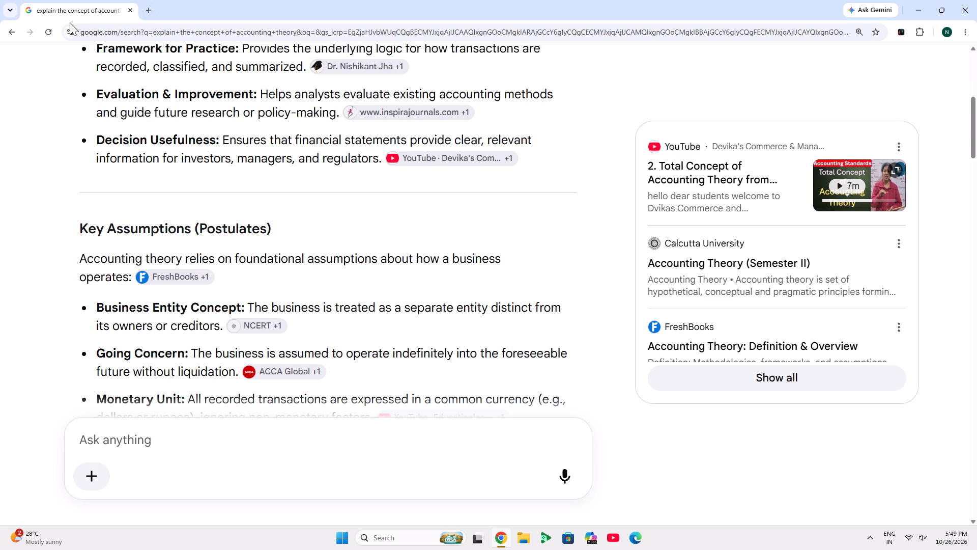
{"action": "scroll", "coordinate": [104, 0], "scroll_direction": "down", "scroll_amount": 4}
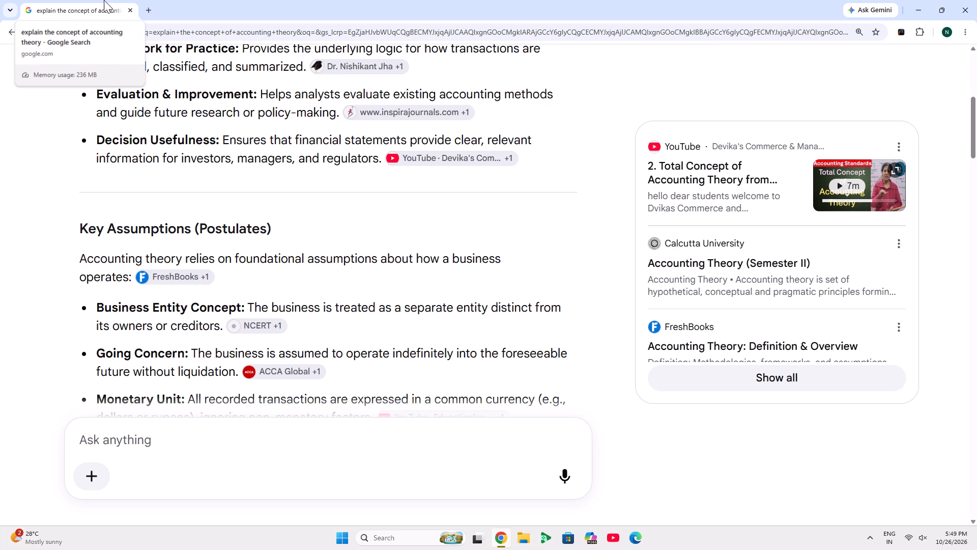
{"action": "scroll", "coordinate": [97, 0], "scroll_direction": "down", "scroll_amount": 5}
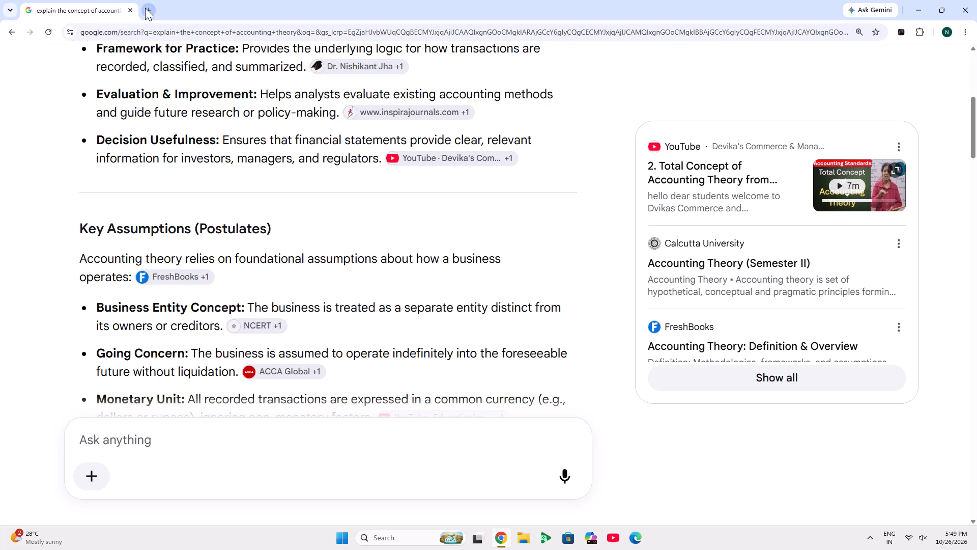
In a new browser tab, search Google for tradingview and open the TradingView India home page from the results.
{"action": "left_click", "coordinate": [145, 8]}
{"action": "left_click", "coordinate": [350, 193]}
{"action": "left_click", "coordinate": [347, 207]}
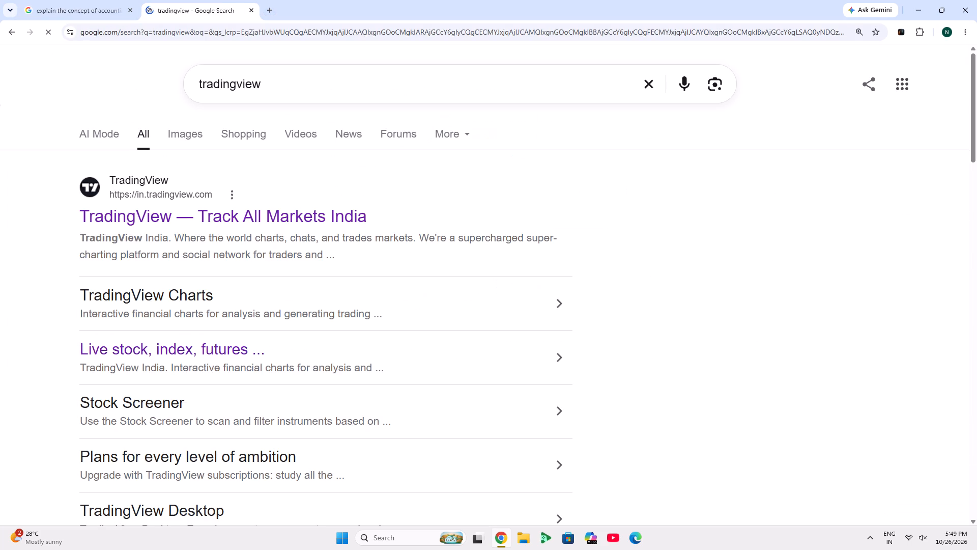
{"action": "double_click", "coordinate": [122, 232]}
{"action": "left_click", "coordinate": [125, 227]}
{"action": "left_click", "coordinate": [122, 193]}
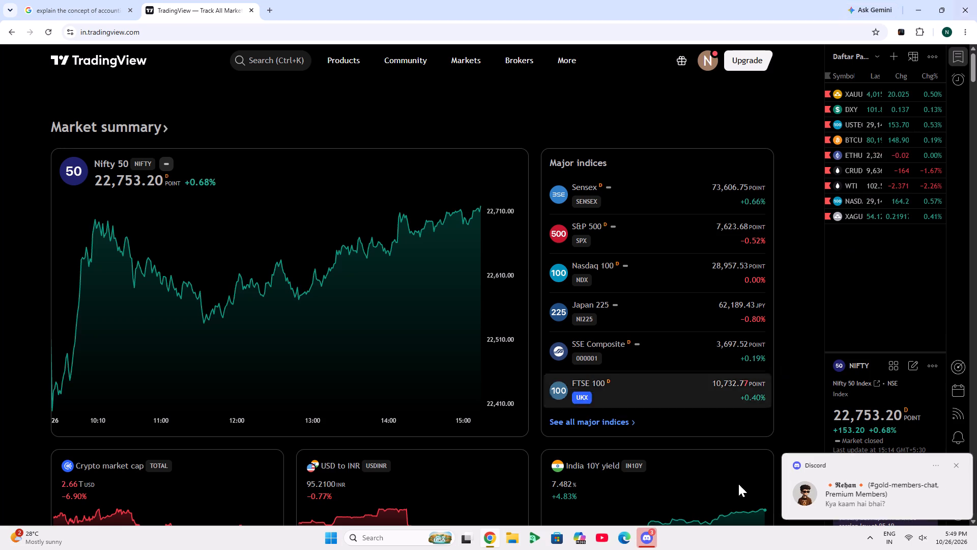
Open the XAUUSD gold spot overview page from the watchlist.
{"action": "left_click", "coordinate": [852, 96]}
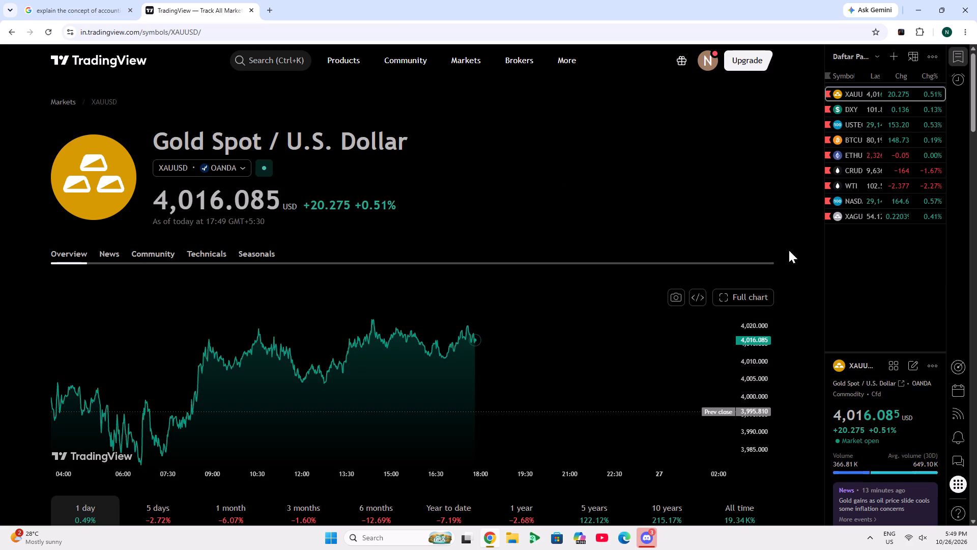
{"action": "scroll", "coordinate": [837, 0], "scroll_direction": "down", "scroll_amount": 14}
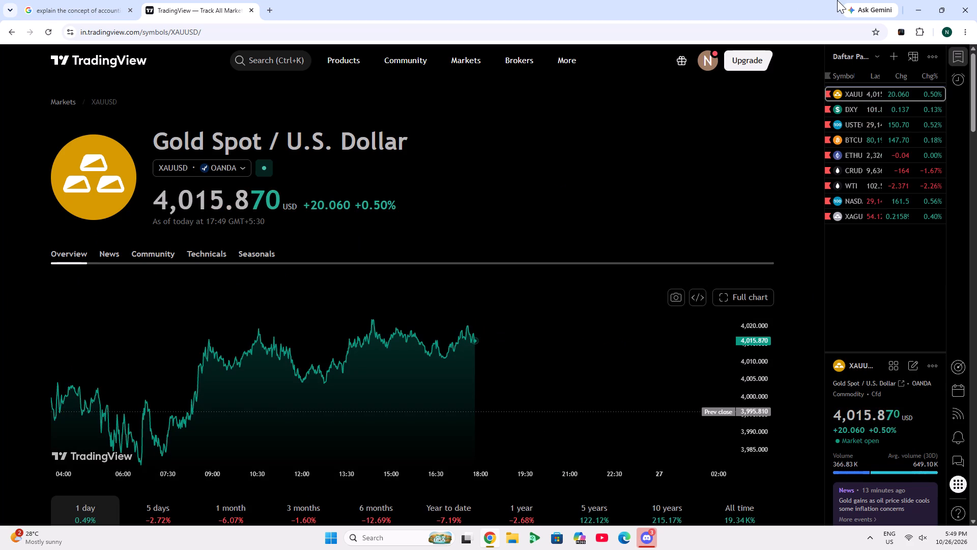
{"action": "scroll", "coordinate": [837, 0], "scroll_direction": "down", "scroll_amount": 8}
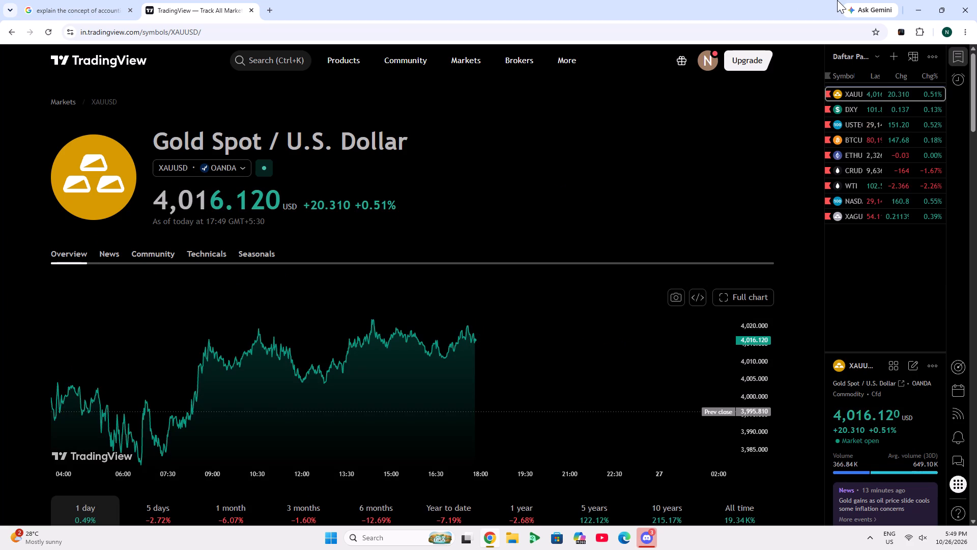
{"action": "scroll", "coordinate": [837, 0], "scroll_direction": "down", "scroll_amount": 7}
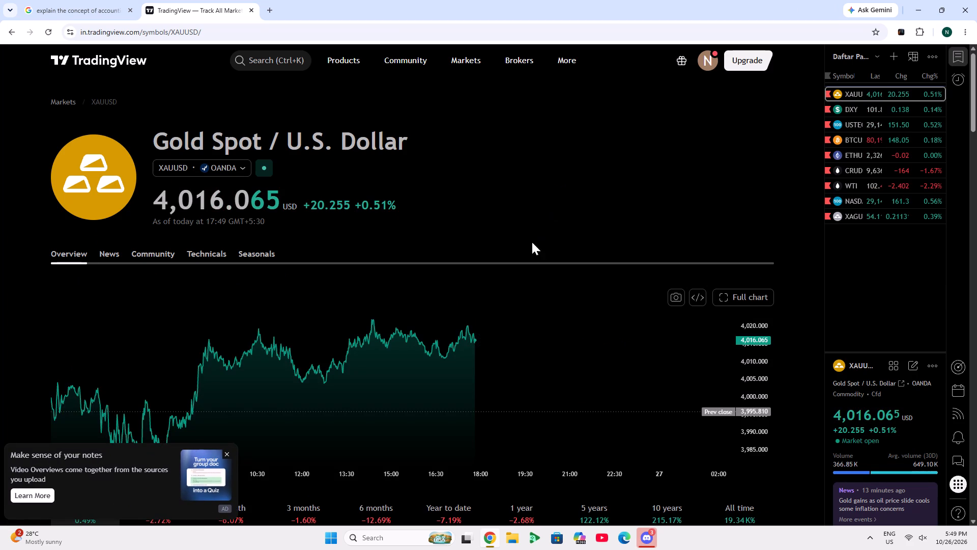
Dismiss the video overviews advertisement and the Discord notification covering the gold overview page.
{"action": "left_click", "coordinate": [227, 455]}
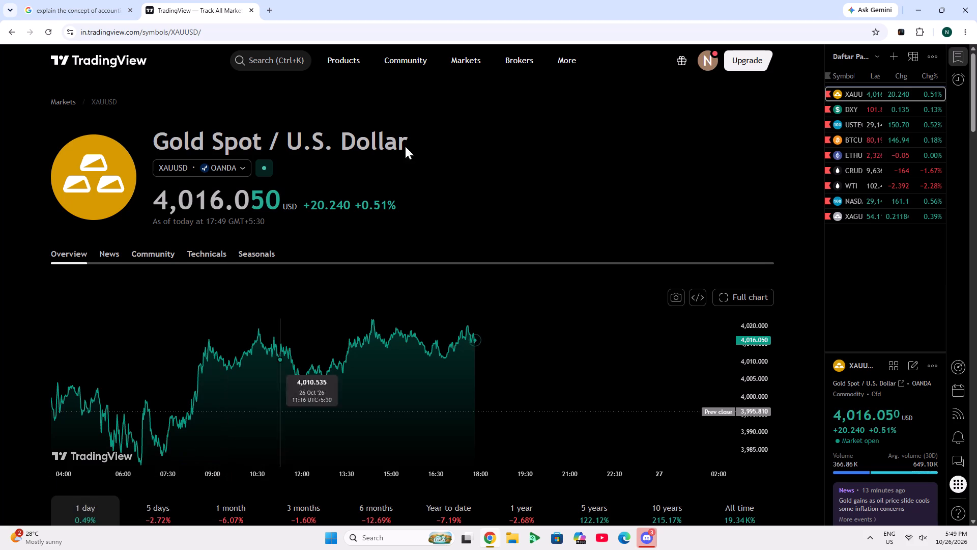
{"action": "scroll", "coordinate": [545, 0], "scroll_direction": "down", "scroll_amount": 13}
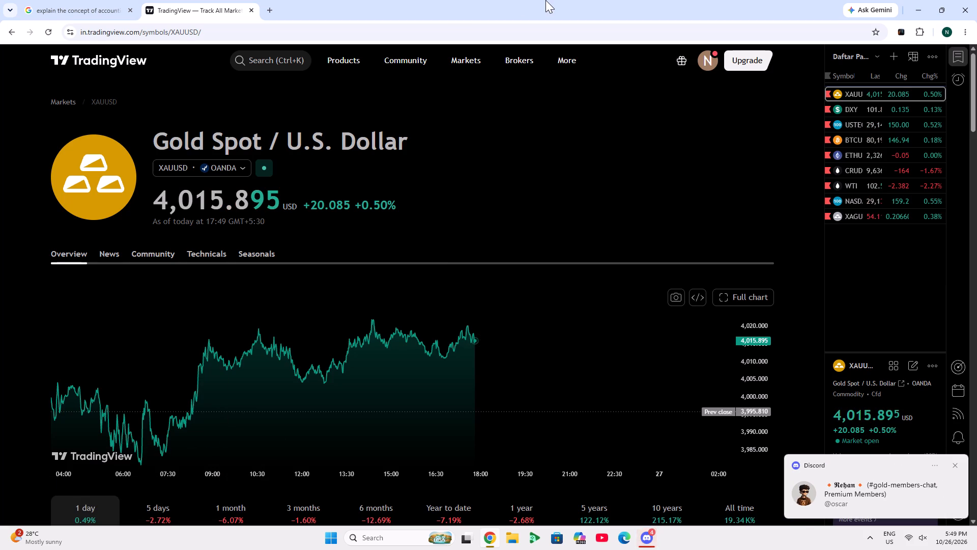
{"action": "left_click_drag", "start_coordinate": [834, 499], "coordinate": [892, 487]}
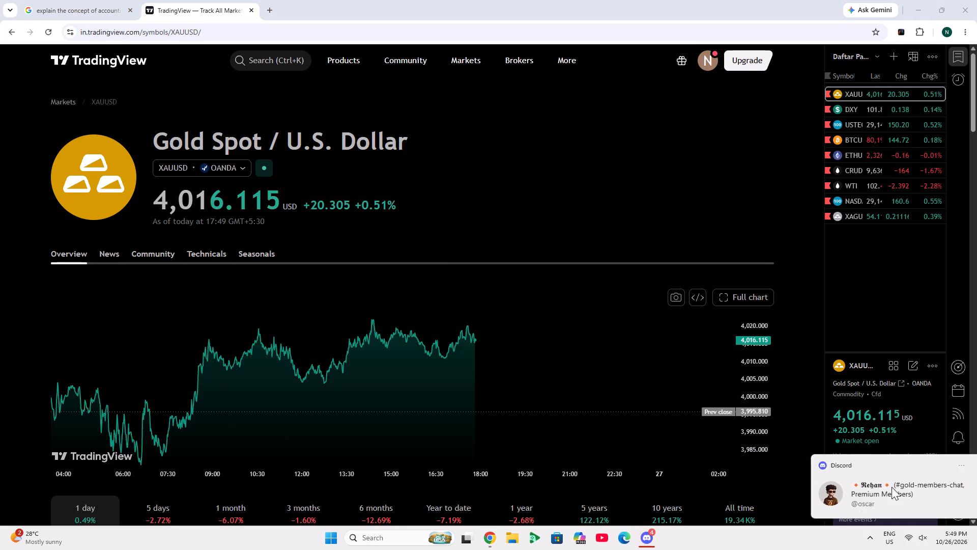
{"action": "left_click_drag", "start_coordinate": [892, 487], "coordinate": [976, 475]}
Open the full chart for XAUUSD from its overview page.
{"action": "left_click", "coordinate": [734, 300]}
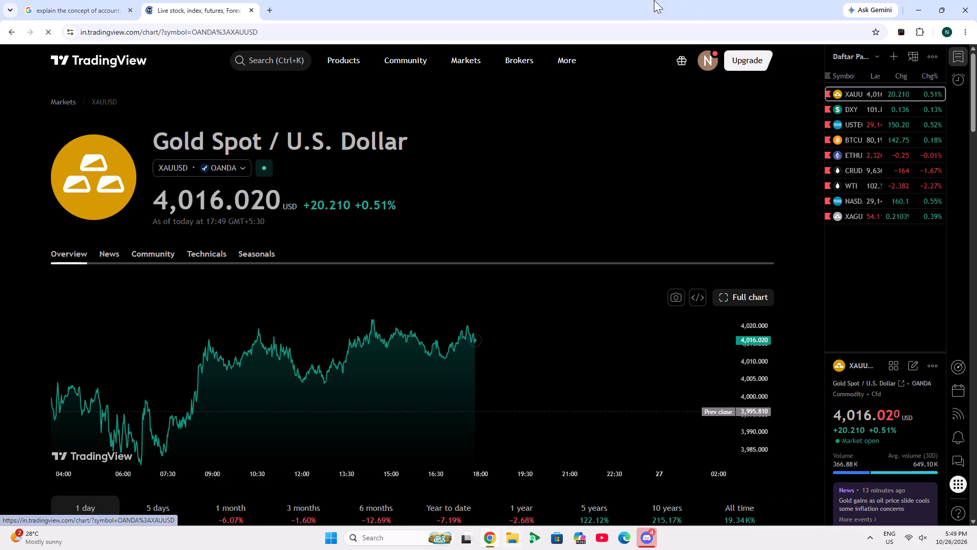
Examine the gold chart on the 5-minute timeframe around the converging trendlines, long projection, order lines and price zones.
{"action": "scroll", "coordinate": [592, 0], "scroll_direction": "down", "scroll_amount": 13}
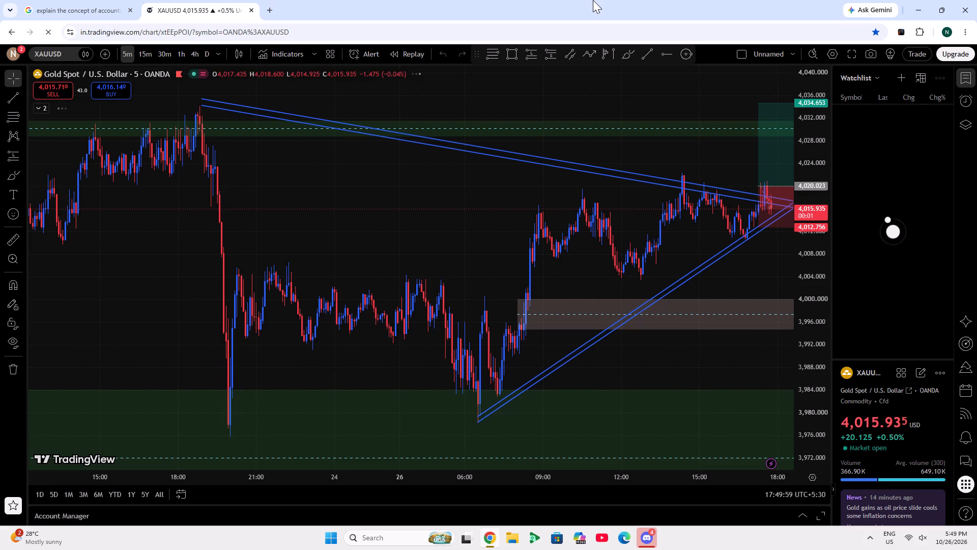
{"action": "scroll", "coordinate": [593, 0], "scroll_direction": "down", "scroll_amount": 15}
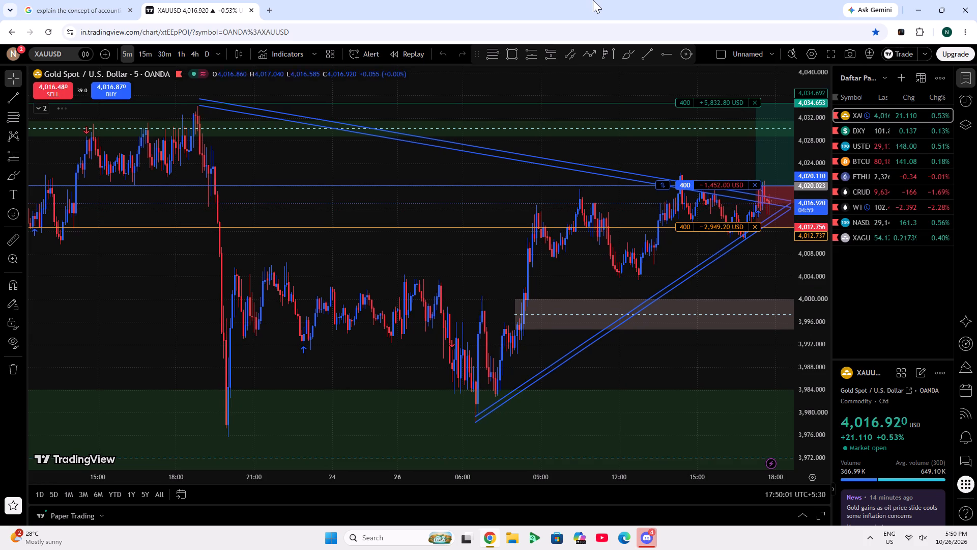
{"action": "scroll", "coordinate": [593, 0], "scroll_direction": "down", "scroll_amount": 8}
{"action": "scroll", "coordinate": [593, 0], "scroll_direction": "up", "scroll_amount": 1}
{"action": "scroll", "coordinate": [593, 0], "scroll_direction": "down", "scroll_amount": 3}
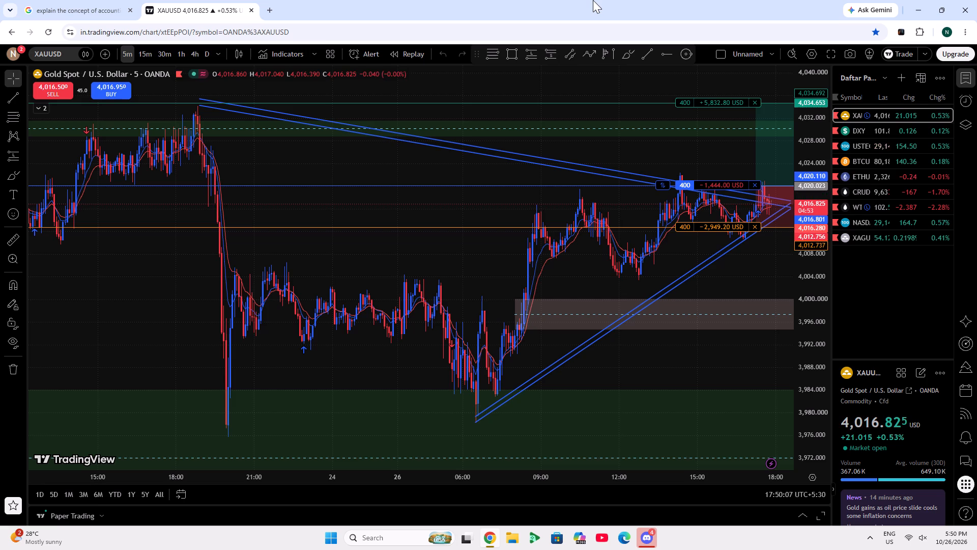
{"action": "left_click_drag", "start_coordinate": [617, 271], "coordinate": [368, 311]}
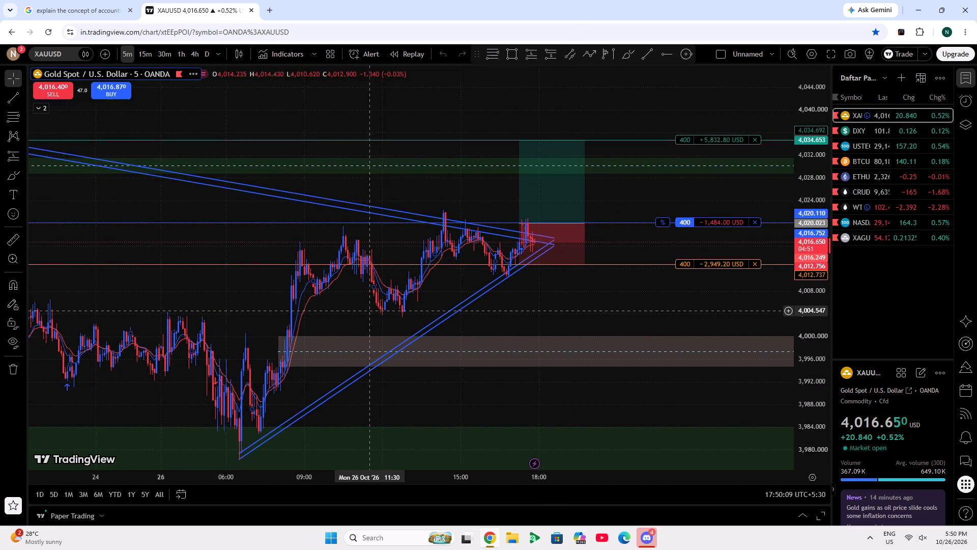
{"action": "left_click_drag", "start_coordinate": [368, 311], "coordinate": [367, 311]}
{"action": "scroll", "coordinate": [367, 311], "scroll_direction": "up", "scroll_amount": 6}
{"action": "scroll", "coordinate": [419, 0], "scroll_direction": "down", "scroll_amount": 8}
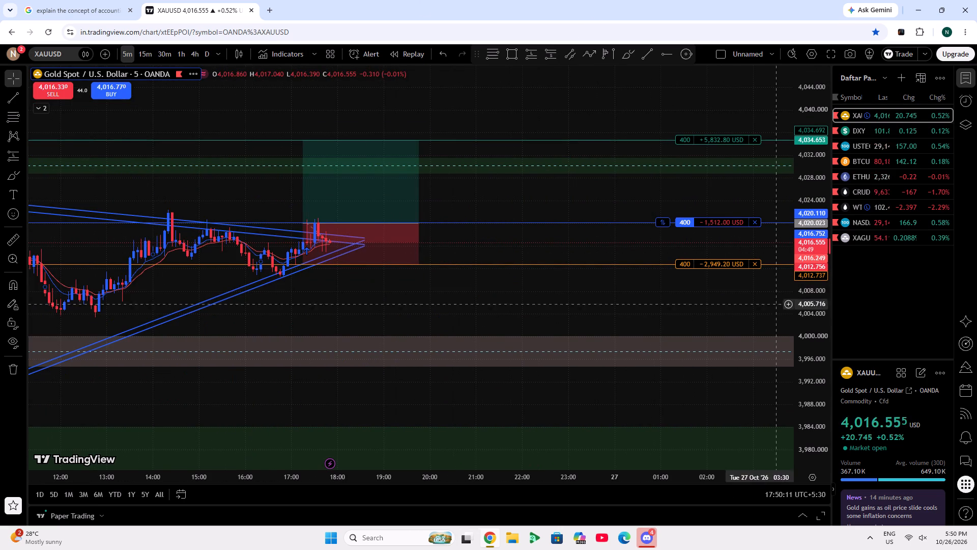
{"action": "scroll", "coordinate": [814, 362], "scroll_direction": "up", "scroll_amount": 7}
{"action": "left_click_drag", "start_coordinate": [416, 154], "coordinate": [547, 326]}
{"action": "scroll", "coordinate": [422, 0], "scroll_direction": "down", "scroll_amount": 15}
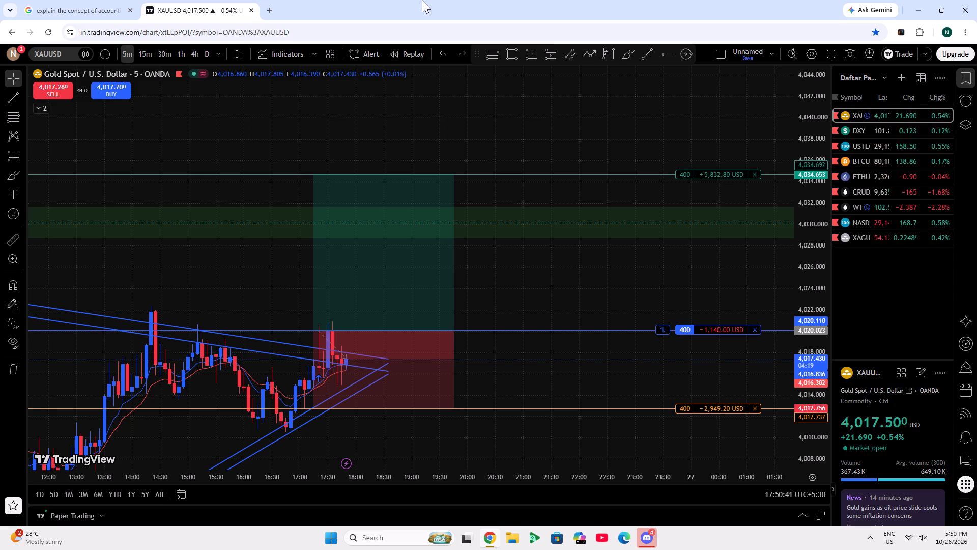
{"action": "left_click_drag", "start_coordinate": [536, 272], "coordinate": [557, 277]}
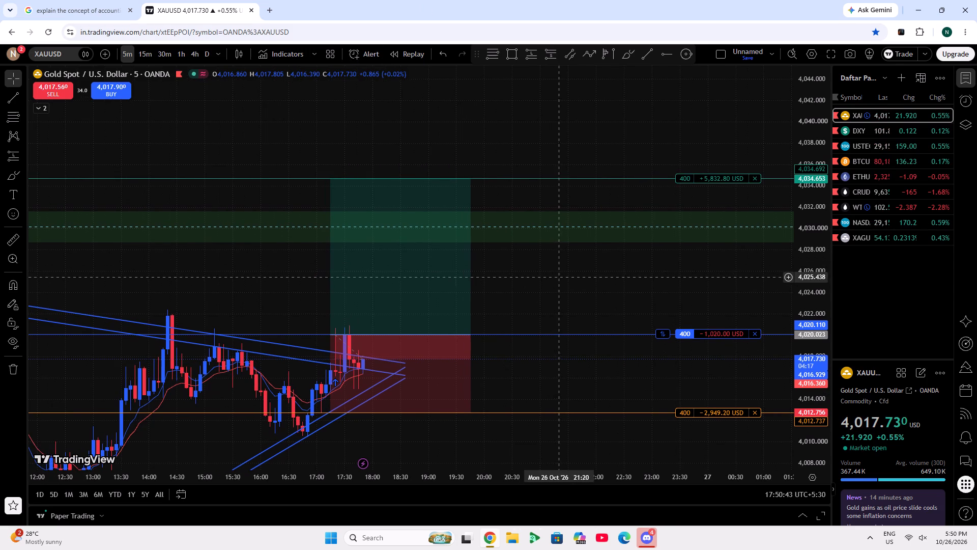
{"action": "scroll", "coordinate": [296, 0], "scroll_direction": "down", "scroll_amount": 5}
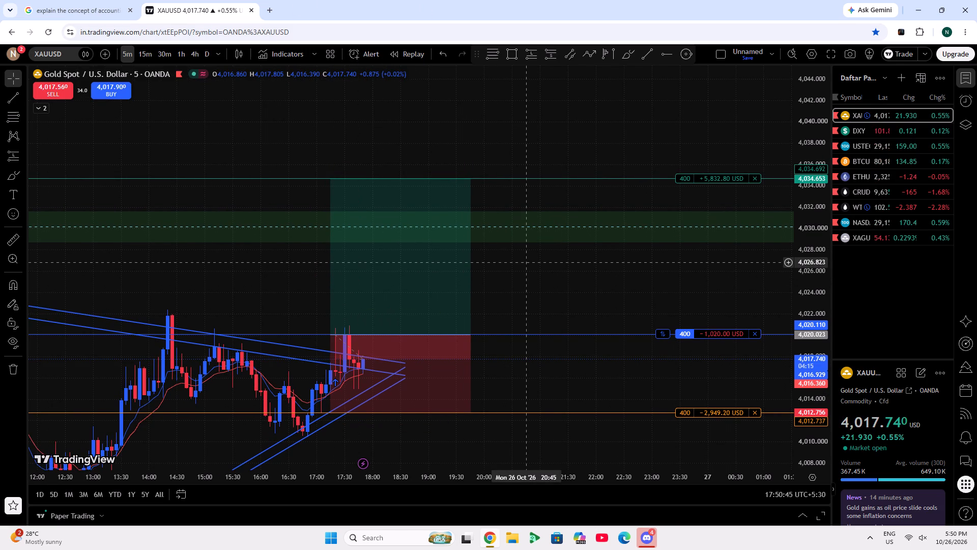
{"action": "left_click_drag", "start_coordinate": [524, 262], "coordinate": [793, 0]}
{"action": "scroll", "coordinate": [671, 328], "scroll_direction": "down", "scroll_amount": 6}
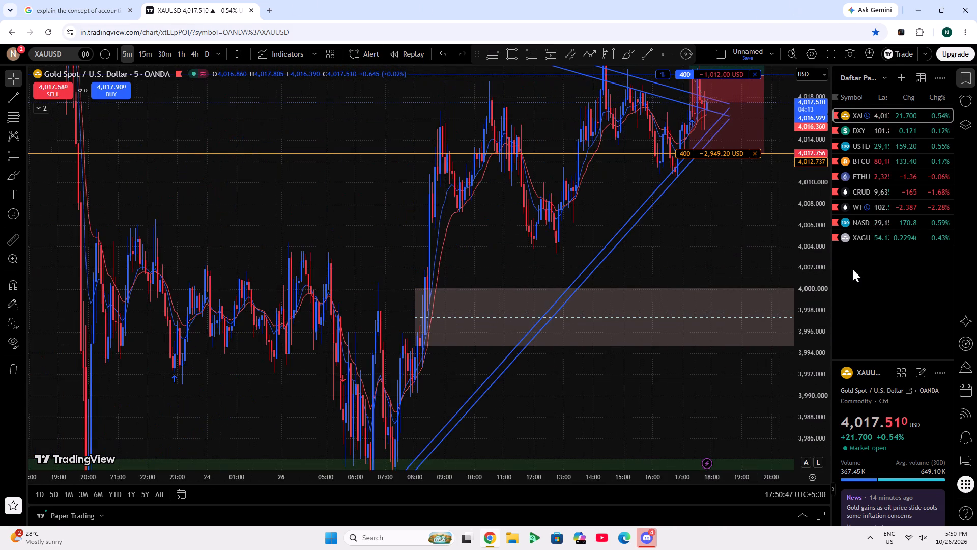
{"action": "scroll", "coordinate": [852, 269], "scroll_direction": "down", "scroll_amount": 5}
{"action": "scroll", "coordinate": [802, 273], "scroll_direction": "down", "scroll_amount": 11}
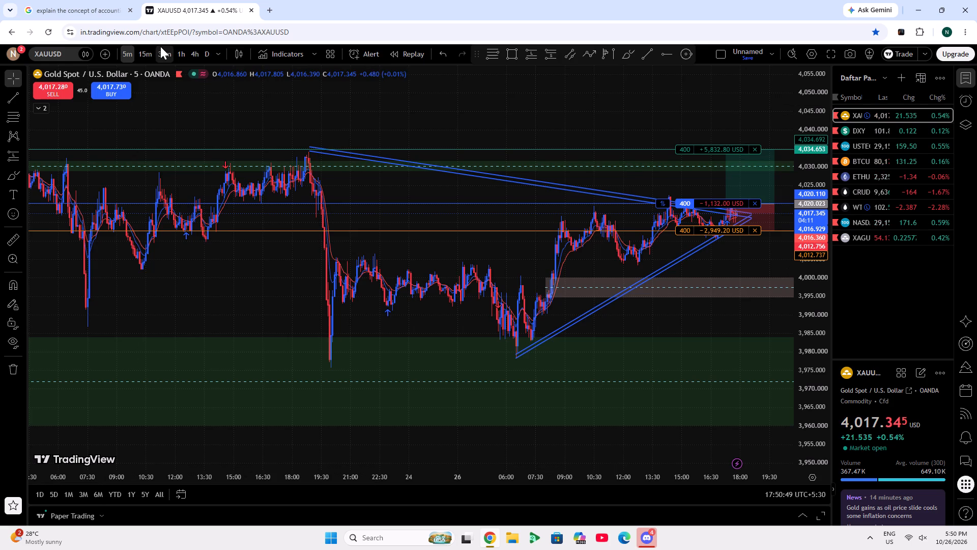
View the gold chart on the 30-minute timeframe.
{"action": "left_click", "coordinate": [160, 46]}
{"action": "scroll", "coordinate": [639, 322], "scroll_direction": "up", "scroll_amount": 13}
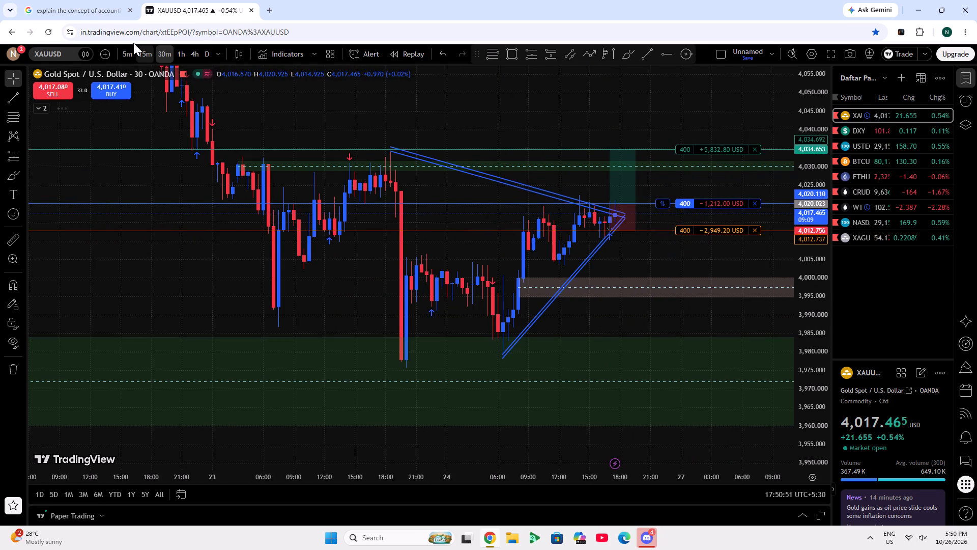
Switch the gold chart to the 15-minute timeframe, auto-fit its price scale, and examine the triangle, long projection and order lines.
{"action": "left_click", "coordinate": [133, 42]}
{"action": "left_click", "coordinate": [142, 56]}
{"action": "double_click", "coordinate": [810, 300]}
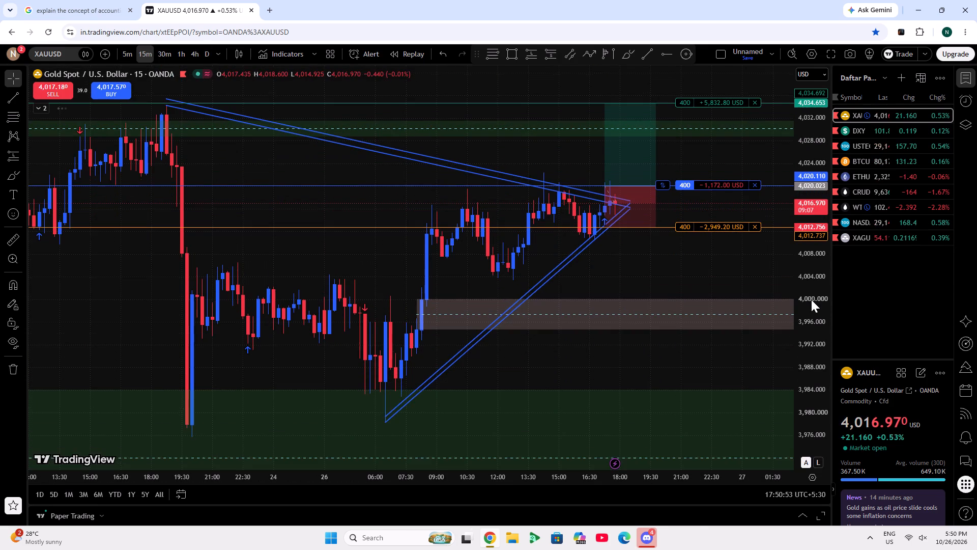
{"action": "scroll", "coordinate": [824, 306], "scroll_direction": "down", "scroll_amount": 7}
{"action": "left_click_drag", "start_coordinate": [727, 329], "coordinate": [567, 348]}
{"action": "scroll", "coordinate": [398, 0], "scroll_direction": "down", "scroll_amount": 3}
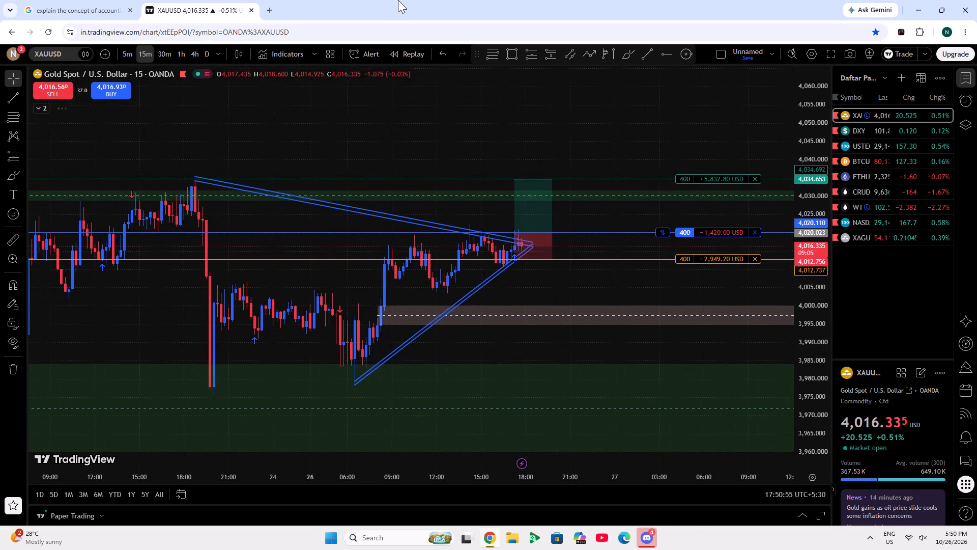
{"action": "scroll", "coordinate": [398, 0], "scroll_direction": "down", "scroll_amount": 4}
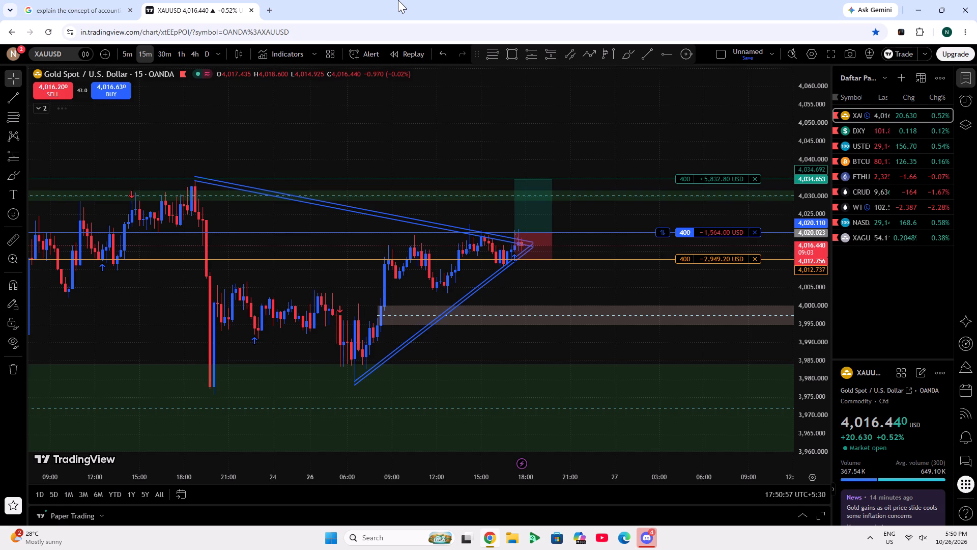
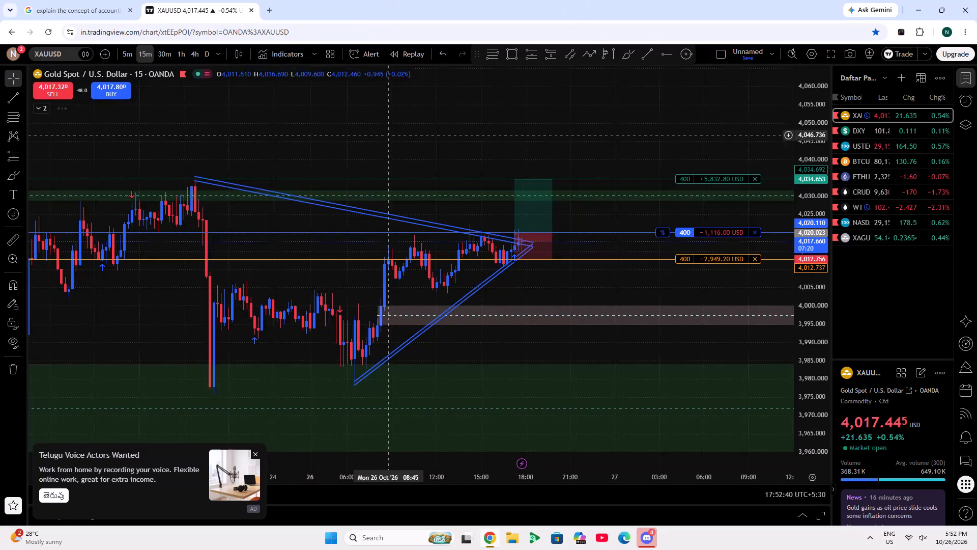
Examine the earlier 15-minute gold price history back to mid-October around the marked horizontal price zones.
{"action": "scroll", "coordinate": [147, 203], "scroll_direction": "down", "scroll_amount": 4}
{"action": "scroll", "coordinate": [327, 354], "scroll_direction": "up", "scroll_amount": 4}
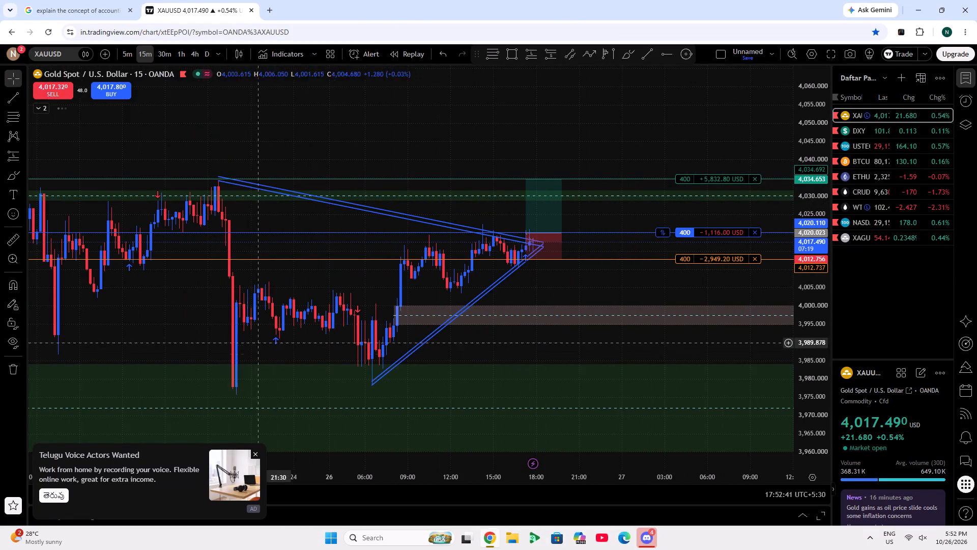
{"action": "left_click_drag", "start_coordinate": [109, 348], "coordinate": [469, 380]}
{"action": "scroll", "coordinate": [441, 366], "scroll_direction": "up", "scroll_amount": 1}
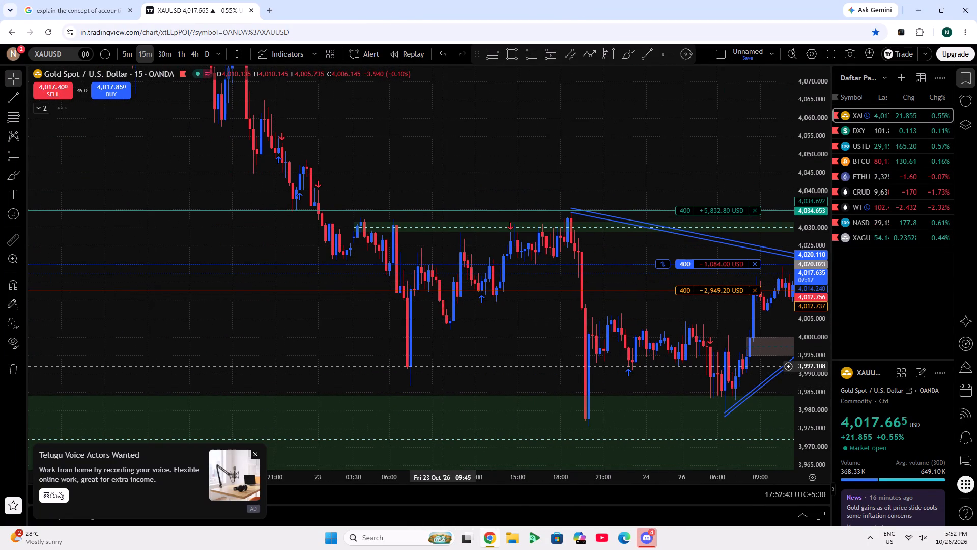
{"action": "scroll", "coordinate": [633, 146], "scroll_direction": "down", "scroll_amount": 3}
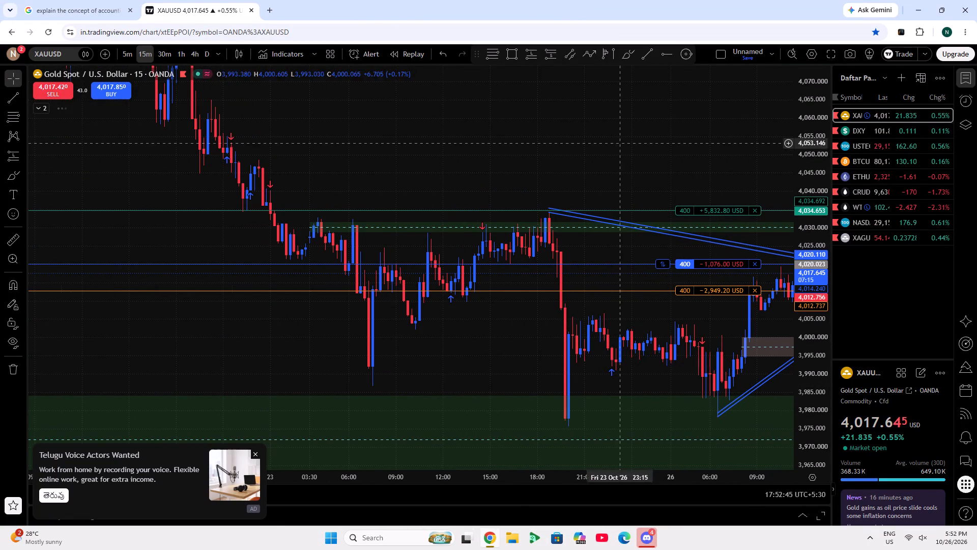
{"action": "scroll", "coordinate": [654, 172], "scroll_direction": "down", "scroll_amount": 2}
{"action": "scroll", "coordinate": [794, 238], "scroll_direction": "down", "scroll_amount": 6}
{"action": "left_click_drag", "start_coordinate": [629, 201], "coordinate": [773, 549]}
{"action": "left_click_drag", "start_coordinate": [579, 312], "coordinate": [726, 202]}
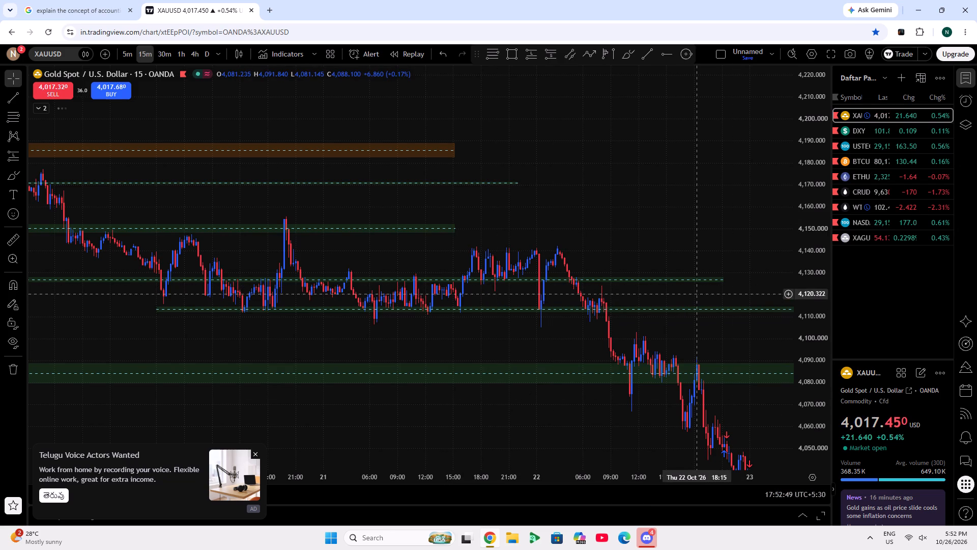
{"action": "left_click_drag", "start_coordinate": [319, 339], "coordinate": [841, 518]}
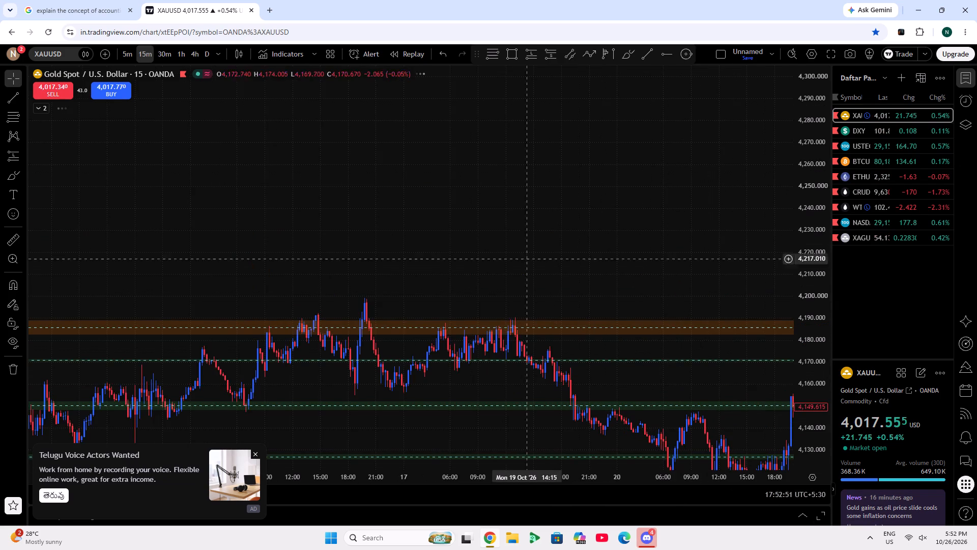
{"action": "left_click_drag", "start_coordinate": [505, 215], "coordinate": [530, 76]}
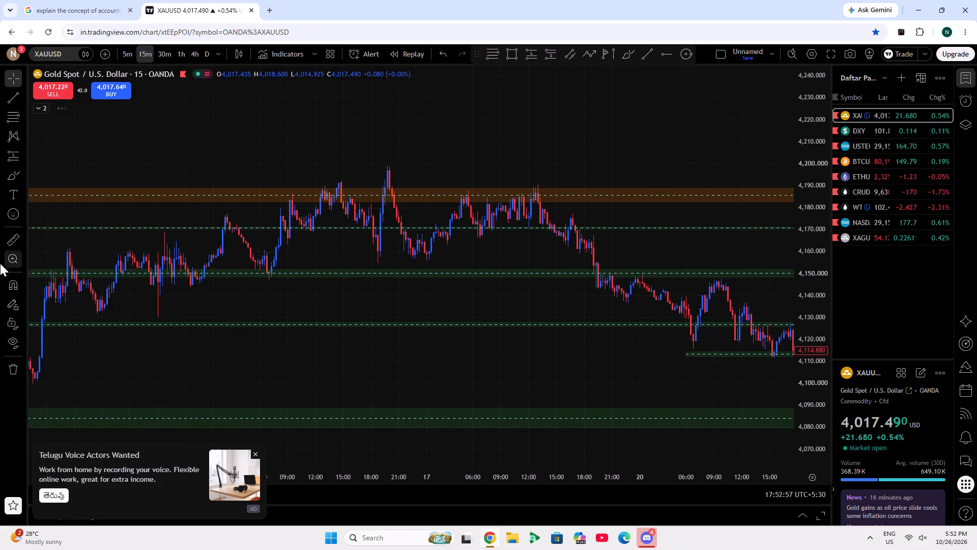
Measure the gold price decline from the evening of 19 October to the 20 October low.
{"action": "left_click", "coordinate": [4, 234]}
{"action": "left_click", "coordinate": [589, 281]}
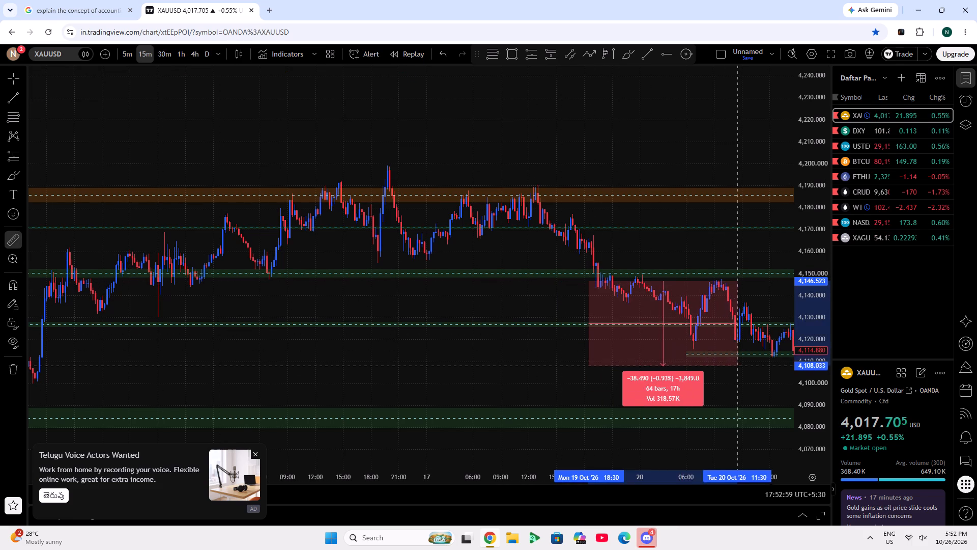
{"action": "left_click", "coordinate": [699, 345]}
{"action": "left_click", "coordinate": [512, 367]}
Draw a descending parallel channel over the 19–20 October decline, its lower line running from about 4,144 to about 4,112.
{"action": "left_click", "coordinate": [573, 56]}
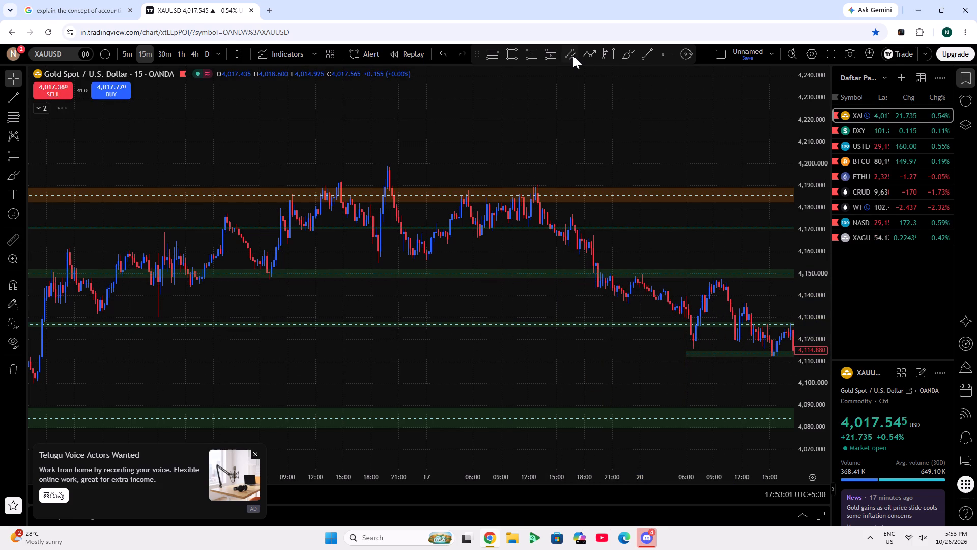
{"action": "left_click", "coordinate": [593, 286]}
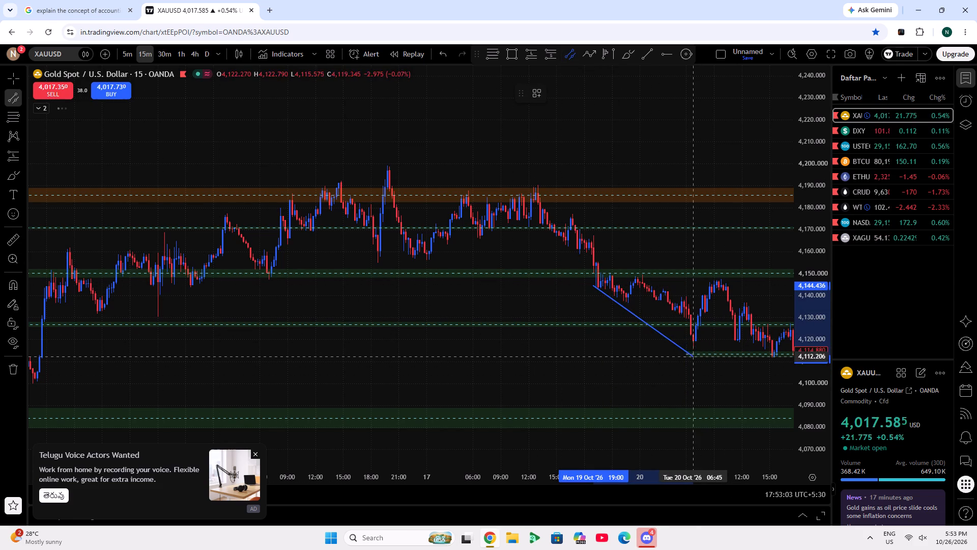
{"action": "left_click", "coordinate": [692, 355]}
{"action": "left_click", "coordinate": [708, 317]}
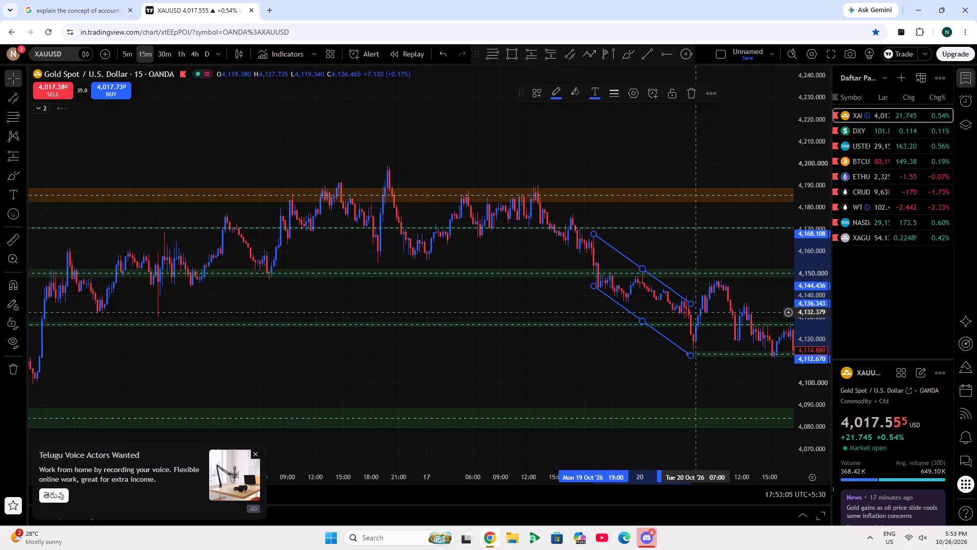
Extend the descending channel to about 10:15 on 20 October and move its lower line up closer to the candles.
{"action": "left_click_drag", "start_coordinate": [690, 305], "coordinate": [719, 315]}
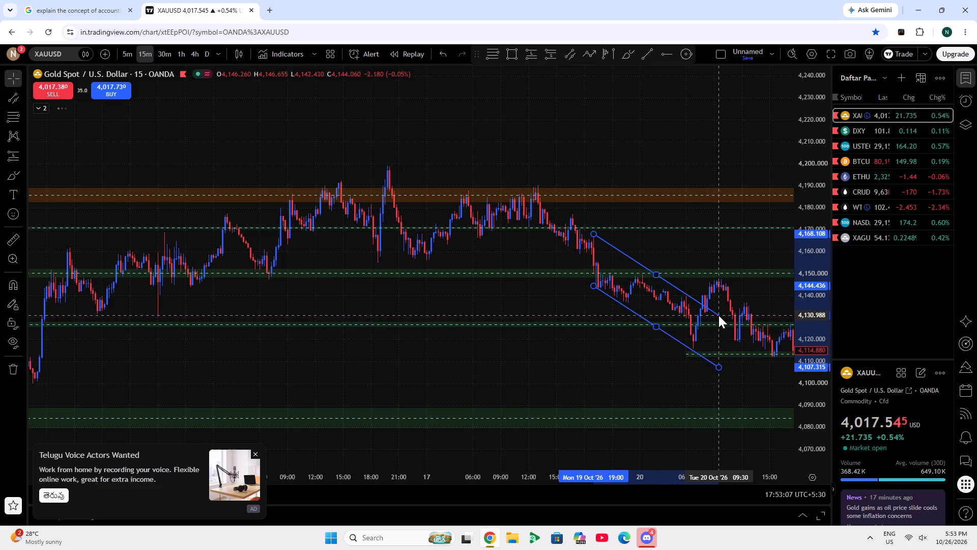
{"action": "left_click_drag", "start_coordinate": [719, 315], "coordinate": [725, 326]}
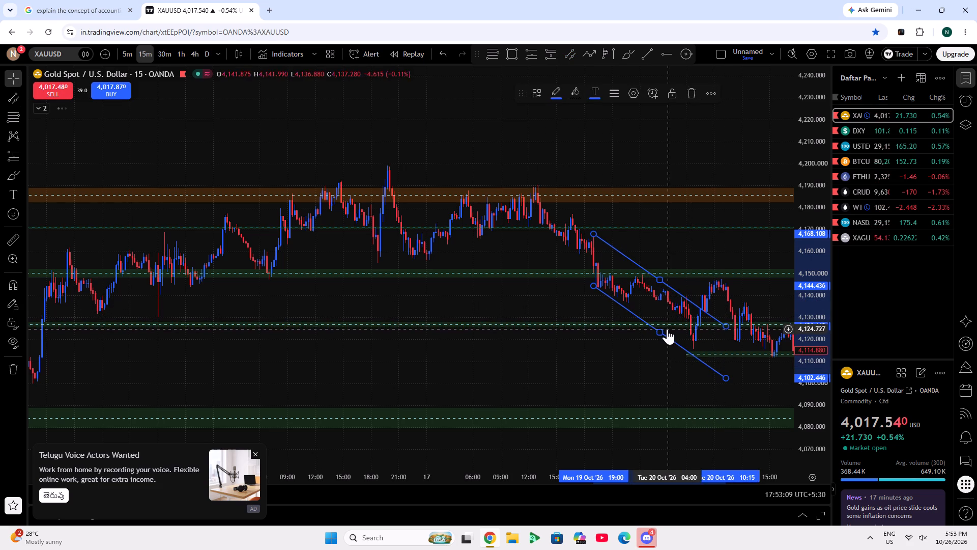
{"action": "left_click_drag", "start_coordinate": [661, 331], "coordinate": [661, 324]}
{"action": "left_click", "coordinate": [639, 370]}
Measure the price distance from about 4,134 up to about 4,144 around the channel's upper line on 20 October.
{"action": "left_click_drag", "start_coordinate": [639, 371], "coordinate": [558, 370]}
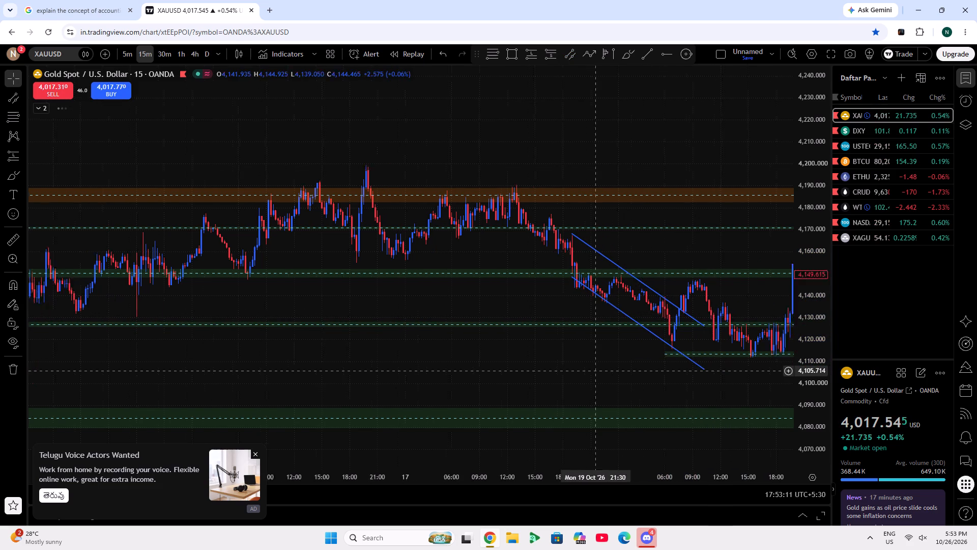
{"action": "left_click_drag", "start_coordinate": [558, 370], "coordinate": [547, 370]}
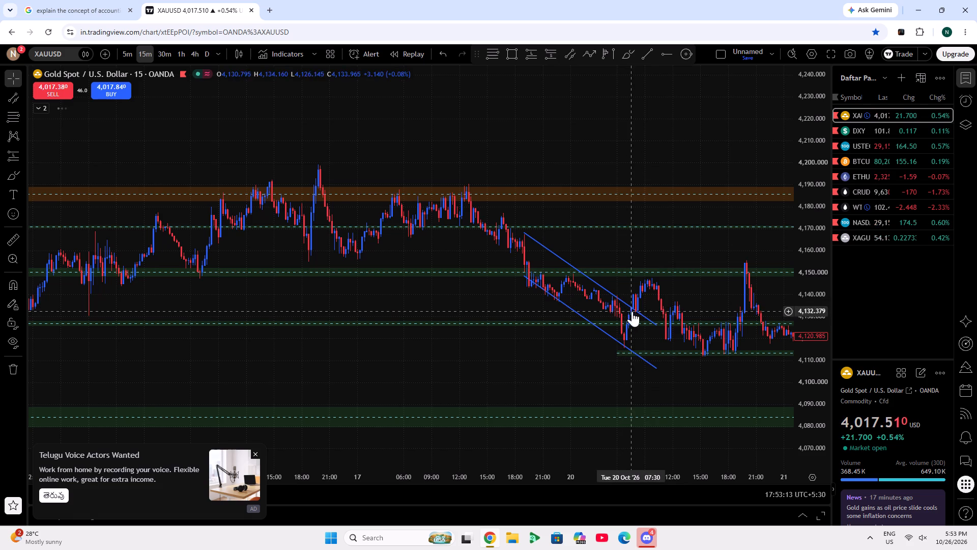
{"action": "left_click", "coordinate": [7, 243]}
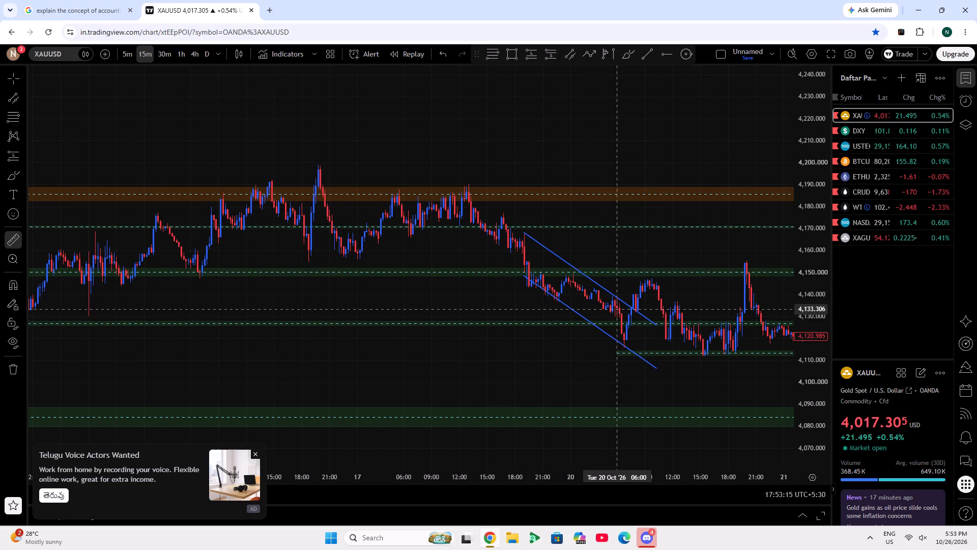
{"action": "left_click", "coordinate": [615, 308]}
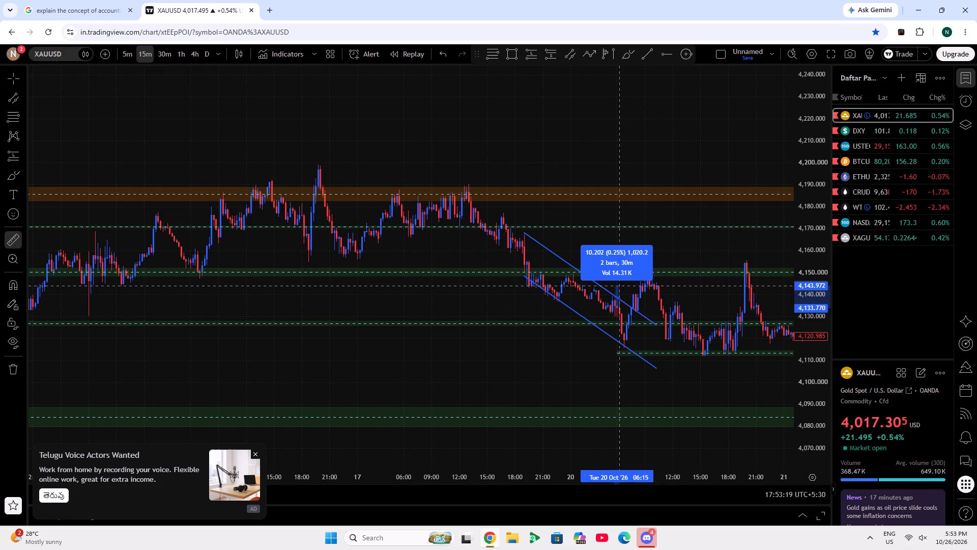
{"action": "left_click", "coordinate": [619, 286]}
{"action": "left_click", "coordinate": [624, 284]}
Measure the rebound above the channel from about 4,134 at 11:00 back to 07:30 on 20 October.
{"action": "left_click", "coordinate": [22, 232]}
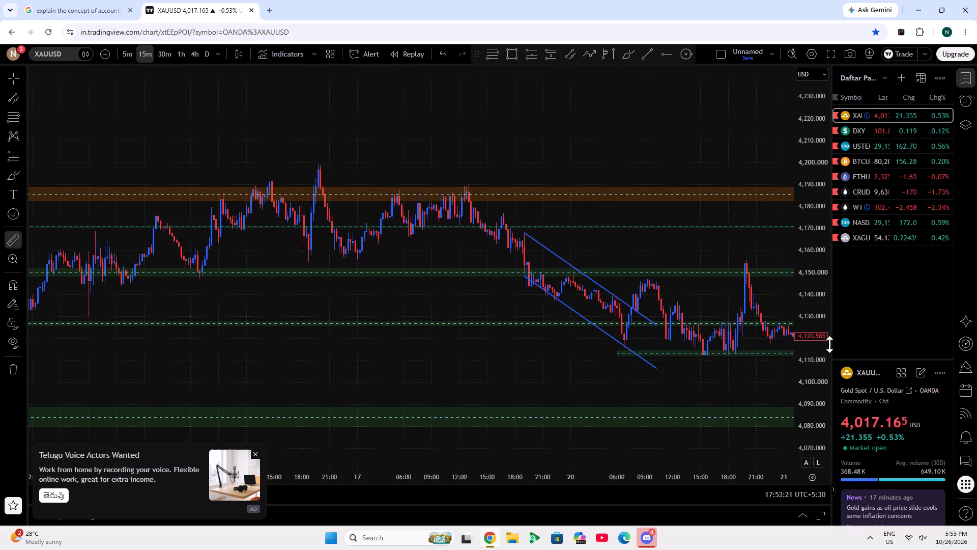
{"action": "scroll", "coordinate": [820, 356], "scroll_direction": "up", "scroll_amount": 12}
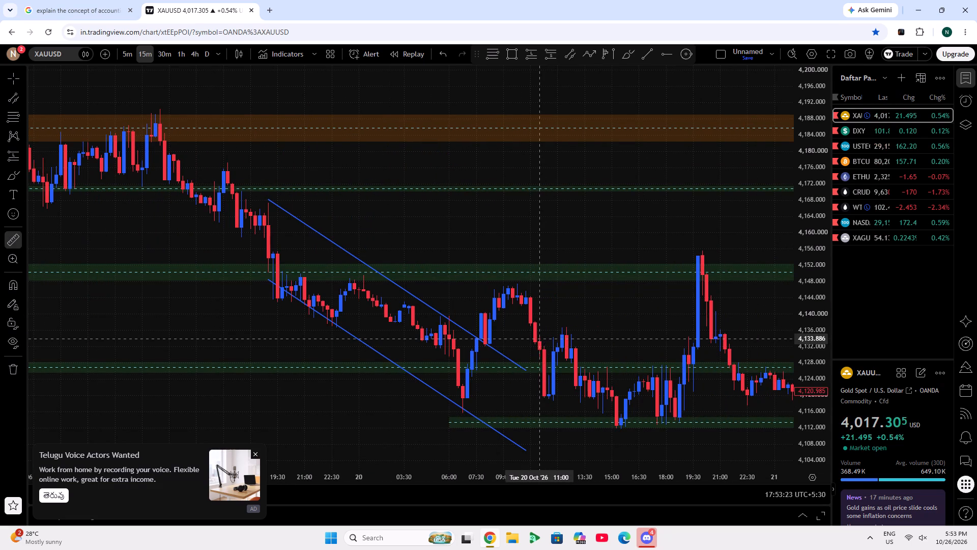
{"action": "left_click", "coordinate": [541, 339]}
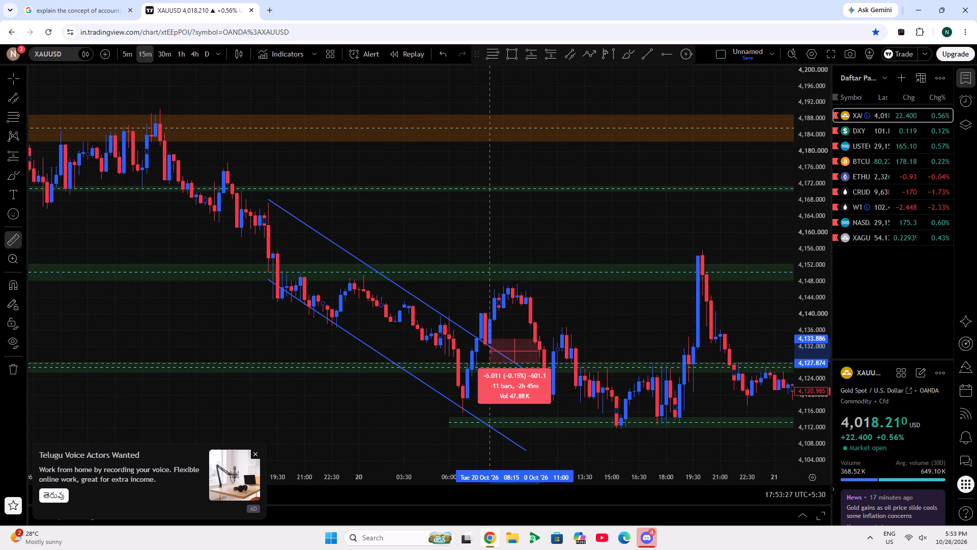
{"action": "left_click", "coordinate": [477, 298]}
{"action": "left_click", "coordinate": [486, 202]}
Examine the gold price swings before the descending channel, back to the sharp mid-October drop.
{"action": "scroll", "coordinate": [489, 212], "scroll_direction": "down", "scroll_amount": 5}
{"action": "scroll", "coordinate": [788, 360], "scroll_direction": "up", "scroll_amount": 2}
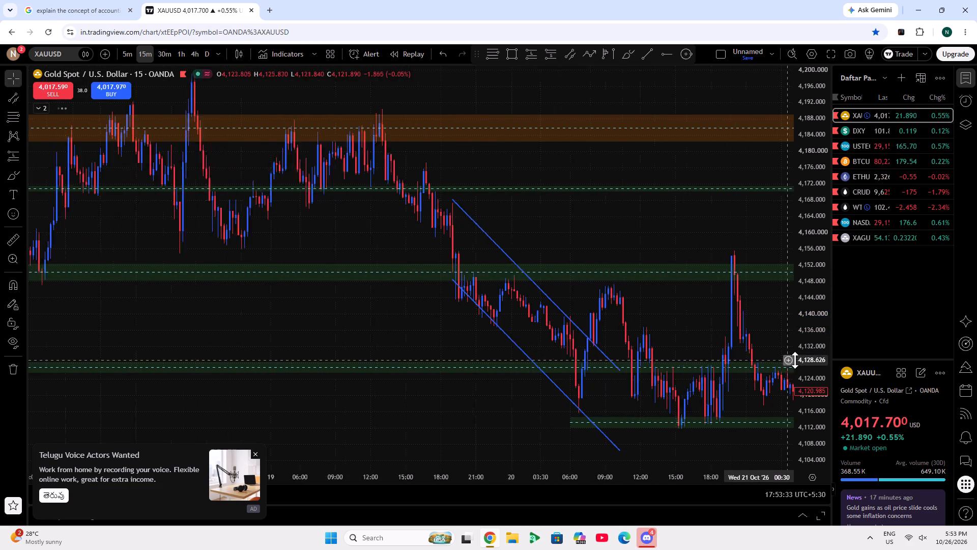
{"action": "scroll", "coordinate": [795, 360], "scroll_direction": "up", "scroll_amount": 3}
{"action": "scroll", "coordinate": [806, 360], "scroll_direction": "down", "scroll_amount": 13}
{"action": "left_click_drag", "start_coordinate": [413, 356], "coordinate": [547, 356]}
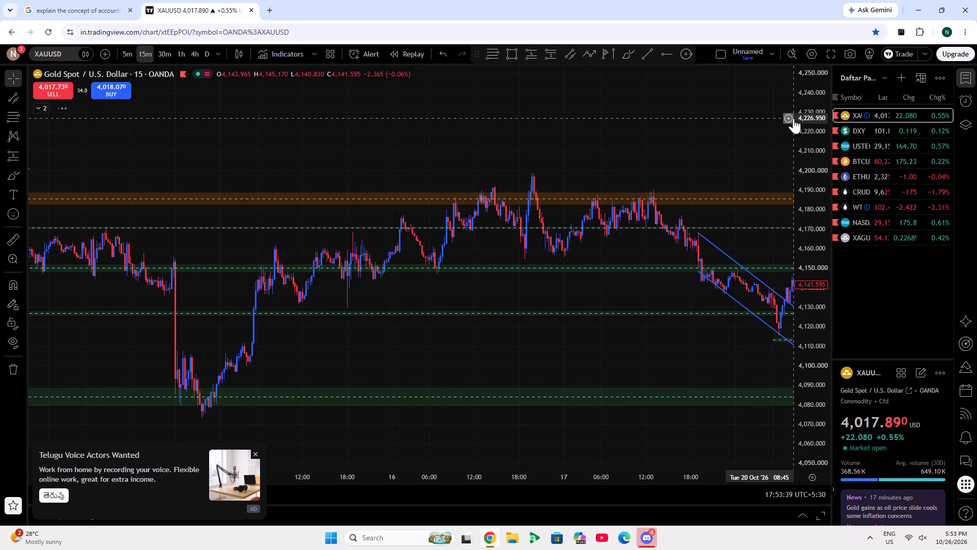
{"action": "scroll", "coordinate": [647, 335], "scroll_direction": "up", "scroll_amount": 3}
{"action": "scroll", "coordinate": [647, 355], "scroll_direction": "down", "scroll_amount": 3}
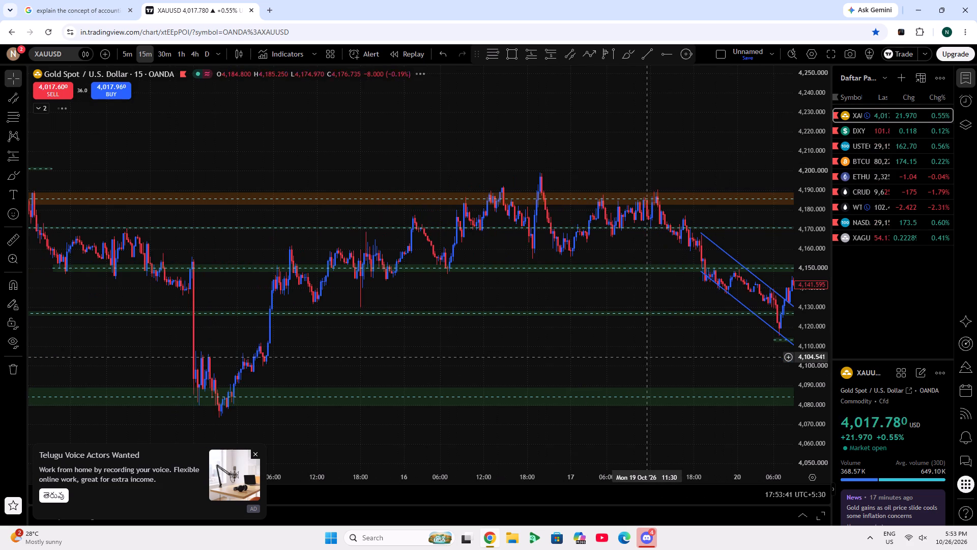
{"action": "left_click", "coordinate": [41, 321]}
{"action": "left_click", "coordinate": [87, 363]}
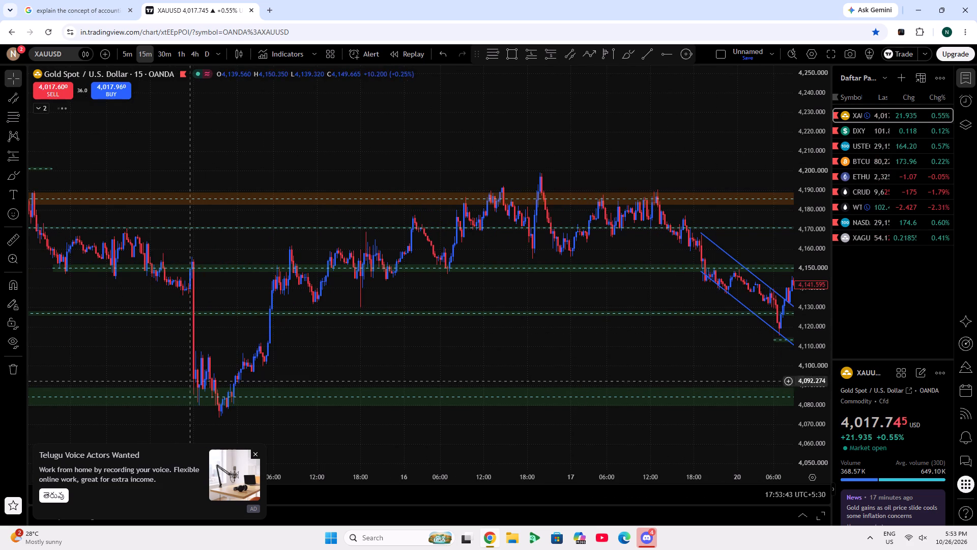
Open the paper trading account's positions and dismiss the advertisement covering them.
{"action": "left_click", "coordinate": [800, 521]}
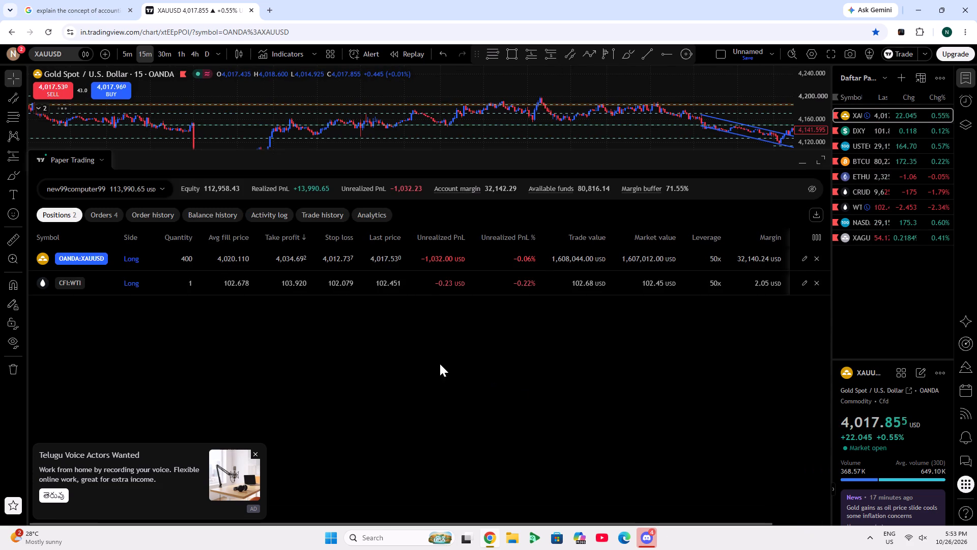
{"action": "left_click", "coordinate": [256, 451]}
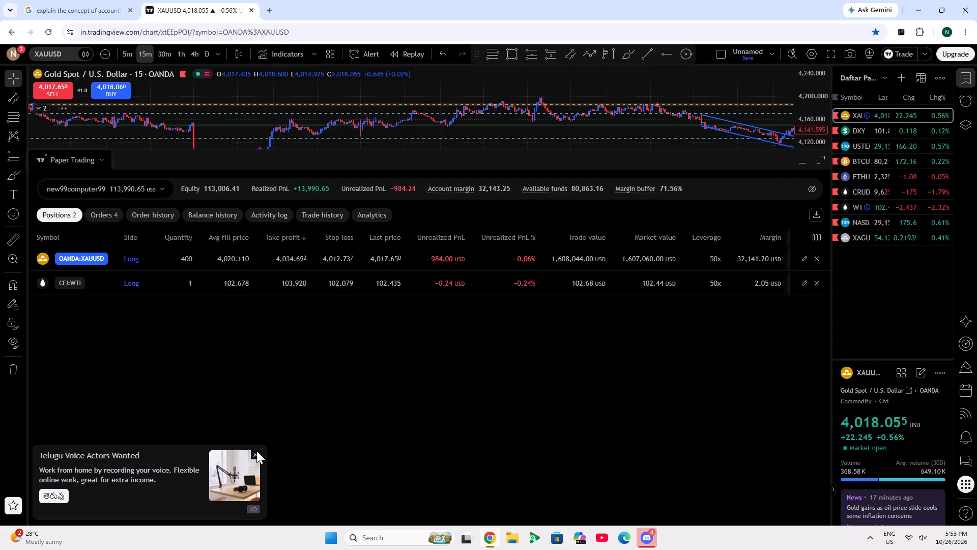
{"action": "left_click", "coordinate": [298, 254]}
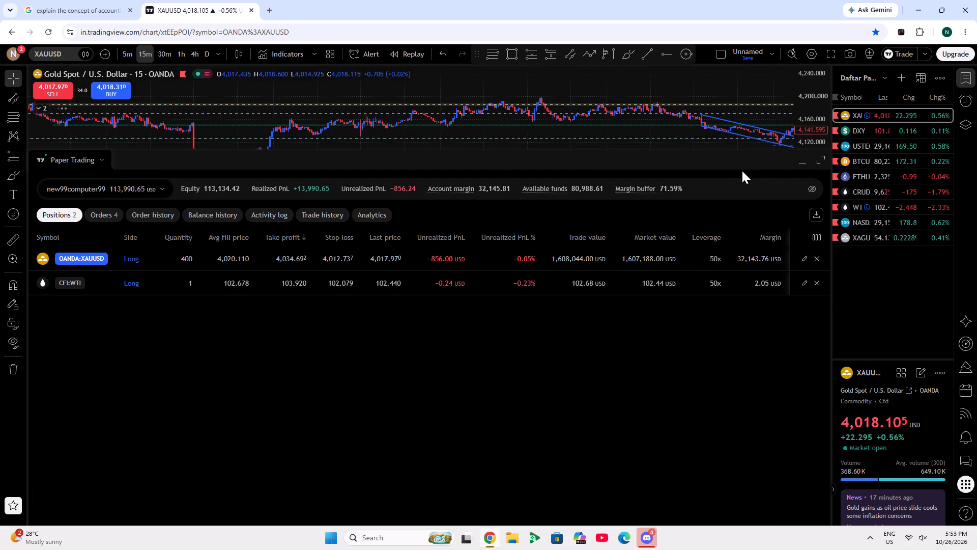
Reduce the height of the paper trading area to give the chart more room.
{"action": "left_click_drag", "start_coordinate": [732, 148], "coordinate": [704, 379]}
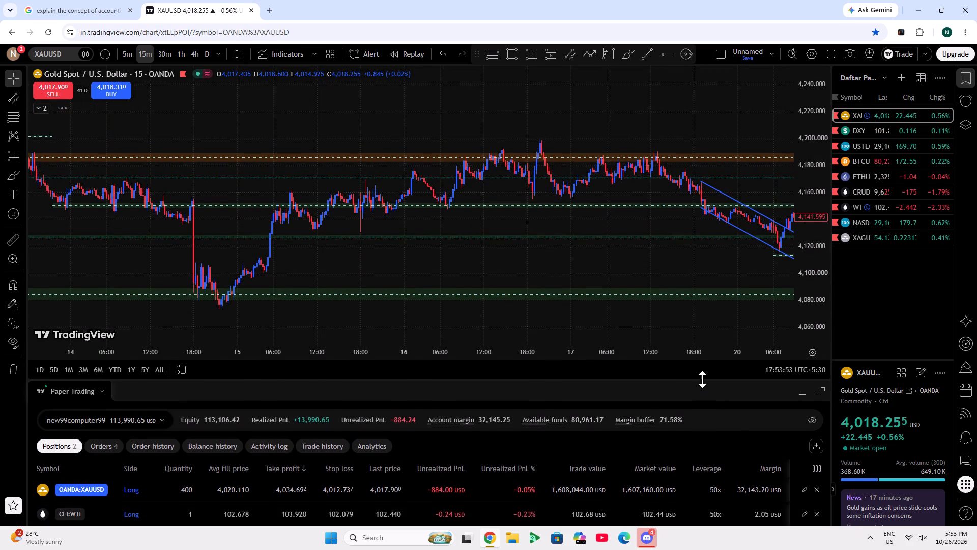
Examine the 15-minute gold chart between mid-October and 24 October, comparing the descending channel, price zones and order lines.
{"action": "left_click_drag", "start_coordinate": [661, 293], "coordinate": [0, 117]}
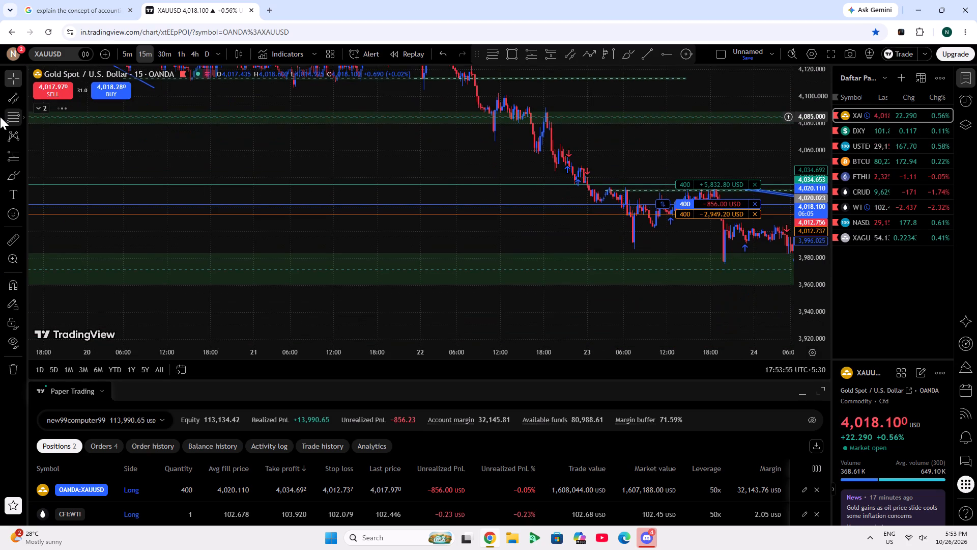
{"action": "left_click_drag", "start_coordinate": [0, 117], "coordinate": [0, 118]}
{"action": "left_click_drag", "start_coordinate": [125, 148], "coordinate": [770, 235]}
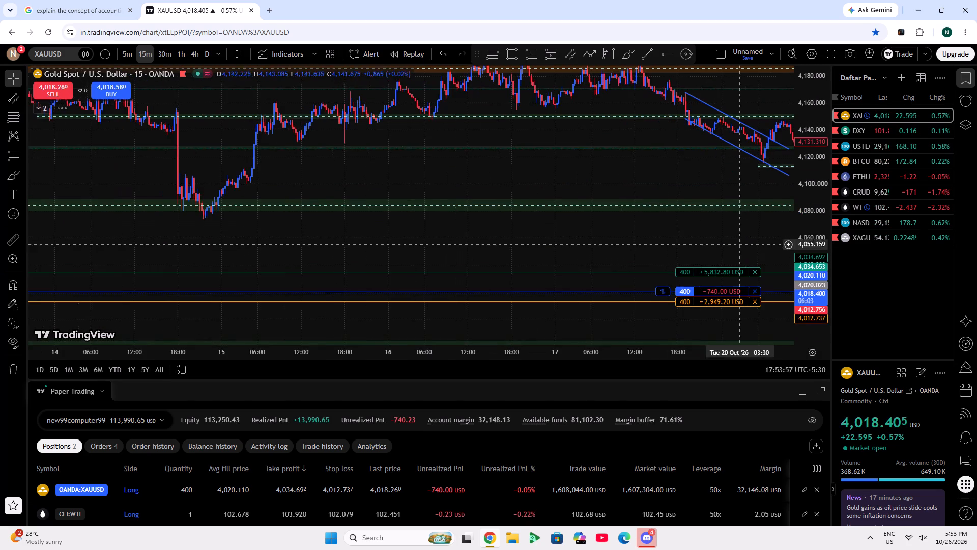
{"action": "left_click_drag", "start_coordinate": [227, 241], "coordinate": [315, 337]}
{"action": "scroll", "coordinate": [392, 257], "scroll_direction": "up", "scroll_amount": 4}
{"action": "left_click_drag", "start_coordinate": [392, 257], "coordinate": [554, 260]}
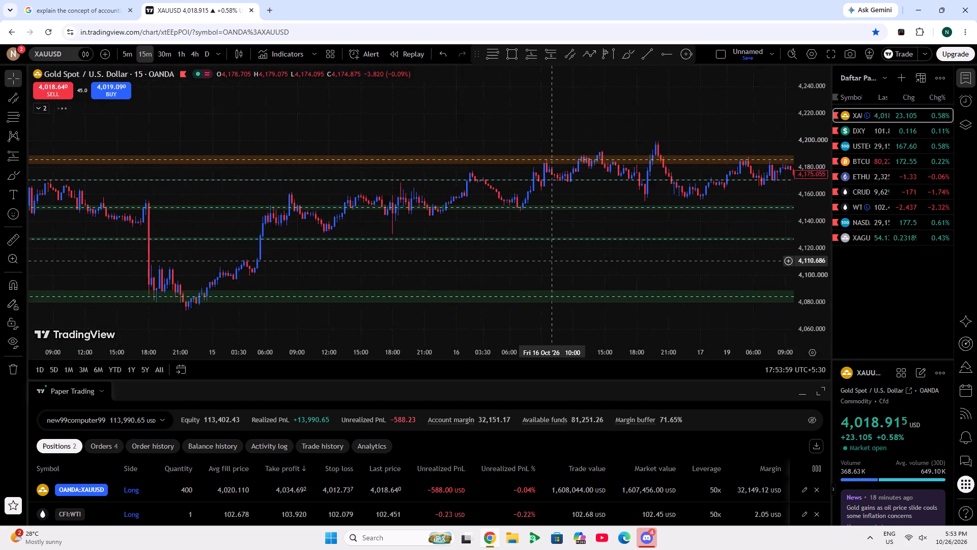
{"action": "left_click_drag", "start_coordinate": [554, 260], "coordinate": [588, 255]}
{"action": "left_click_drag", "start_coordinate": [595, 255], "coordinate": [451, 288]}
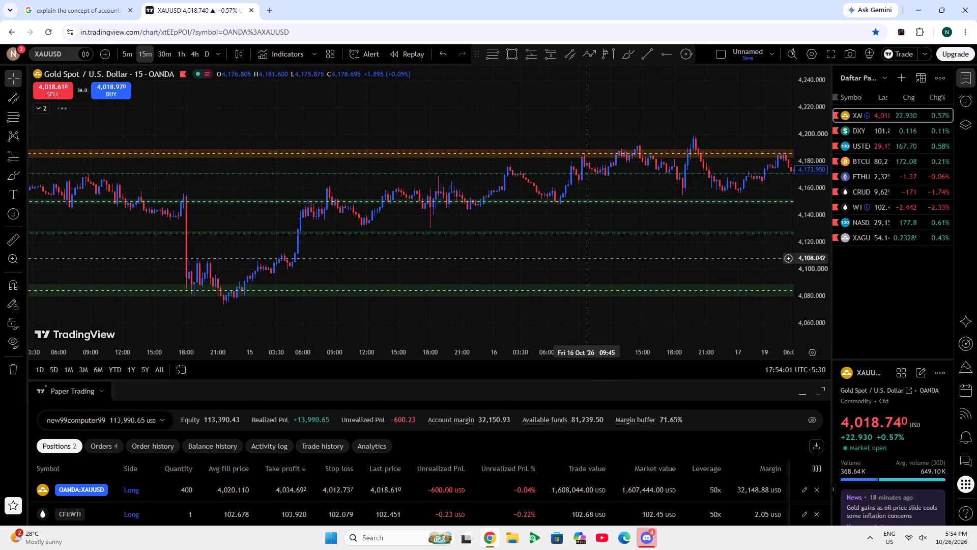
{"action": "left_click_drag", "start_coordinate": [451, 288], "coordinate": [54, 150]}
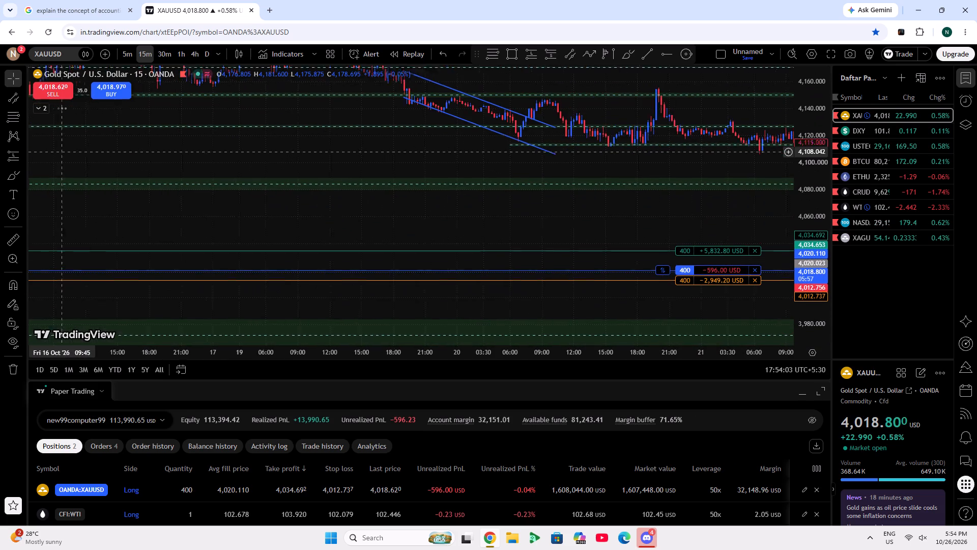
{"action": "left_click_drag", "start_coordinate": [54, 150], "coordinate": [47, 206]}
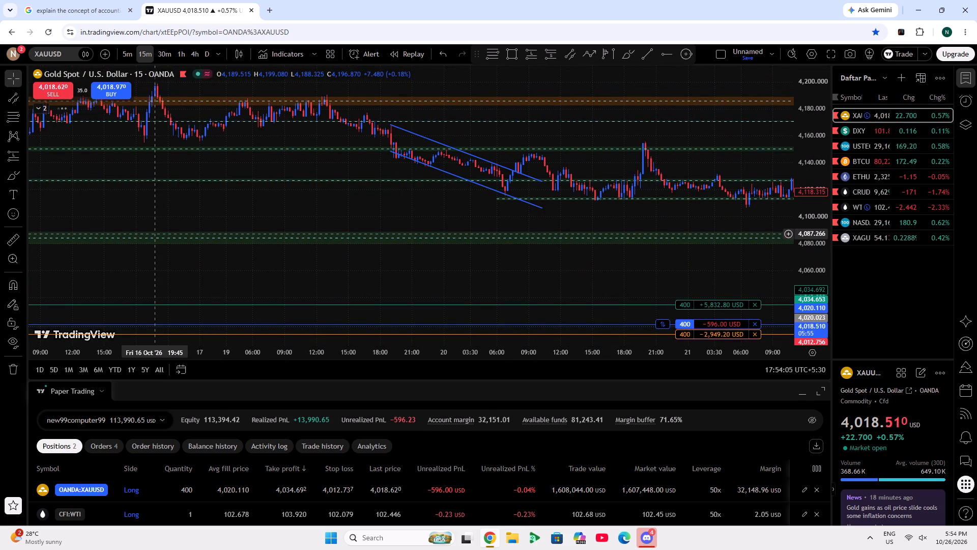
{"action": "left_click_drag", "start_coordinate": [255, 203], "coordinate": [389, 235]}
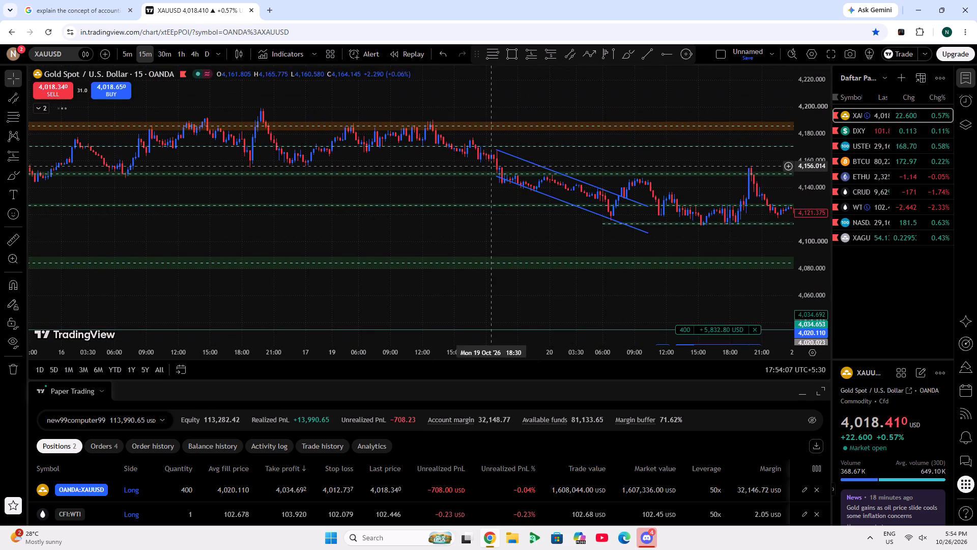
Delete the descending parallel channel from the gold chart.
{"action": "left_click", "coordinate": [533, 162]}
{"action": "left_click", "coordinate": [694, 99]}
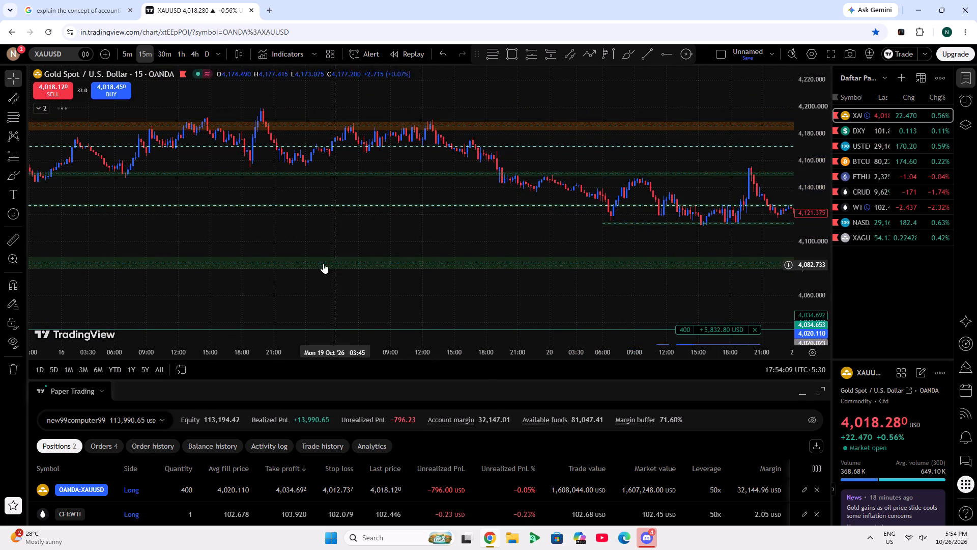
Draw a rising parallel channel around the 13 October rally, with its base line from about 4,150.7 at 07:15 to 4,204.3 at 12:00.
{"action": "left_click_drag", "start_coordinate": [232, 234], "coordinate": [807, 210]}
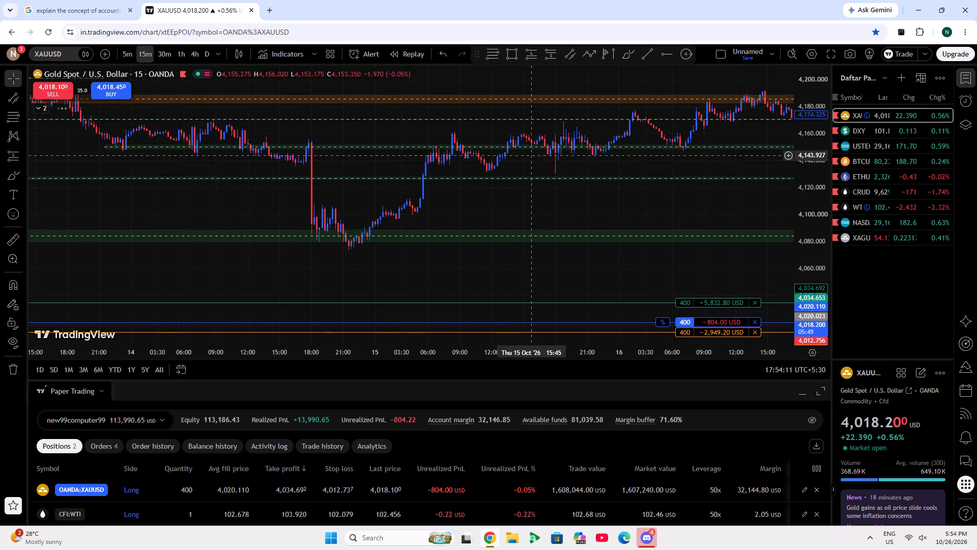
{"action": "left_click_drag", "start_coordinate": [509, 208], "coordinate": [855, 259]}
{"action": "left_click_drag", "start_coordinate": [336, 206], "coordinate": [432, 315]}
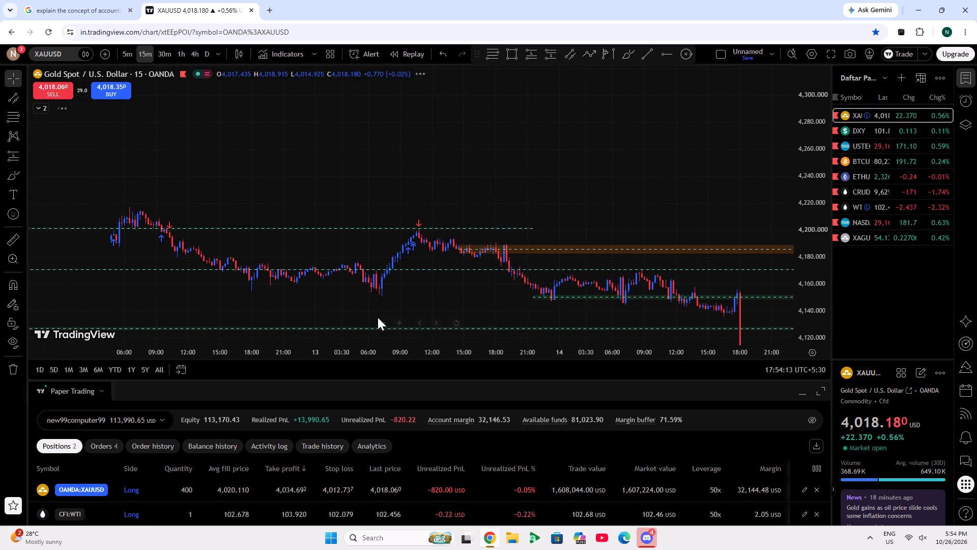
{"action": "scroll", "coordinate": [811, 288], "scroll_direction": "up", "scroll_amount": 3}
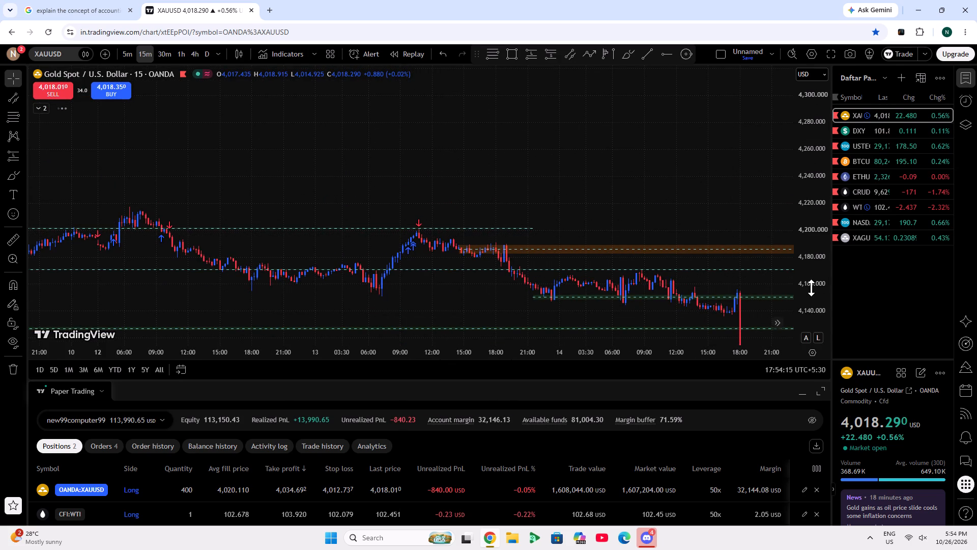
{"action": "scroll", "coordinate": [811, 288], "scroll_direction": "up", "scroll_amount": 1}
{"action": "scroll", "coordinate": [457, 295], "scroll_direction": "up", "scroll_amount": 5}
{"action": "left_click_drag", "start_coordinate": [495, 250], "coordinate": [591, 123]}
{"action": "left_click_drag", "start_coordinate": [592, 123], "coordinate": [623, 131]}
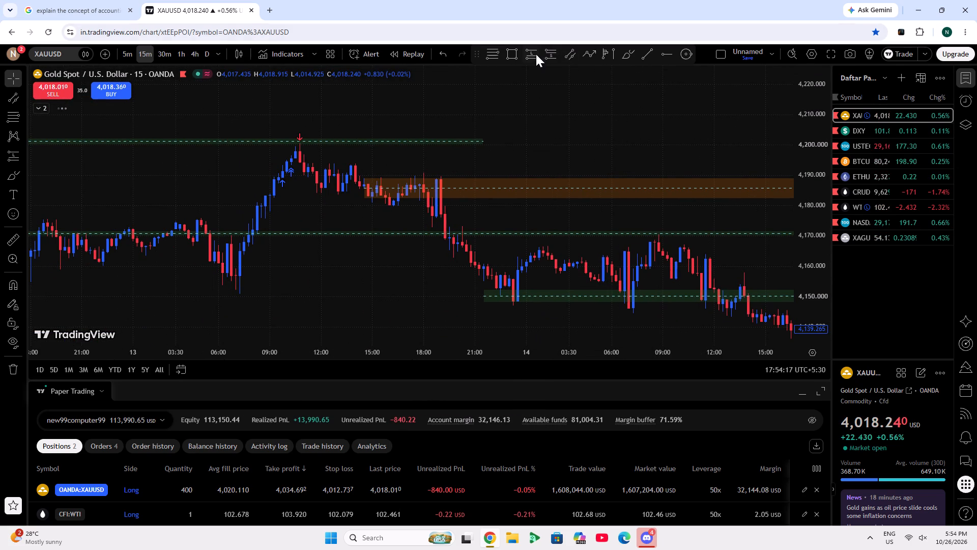
{"action": "left_click", "coordinate": [580, 54]}
{"action": "left_click", "coordinate": [574, 56]}
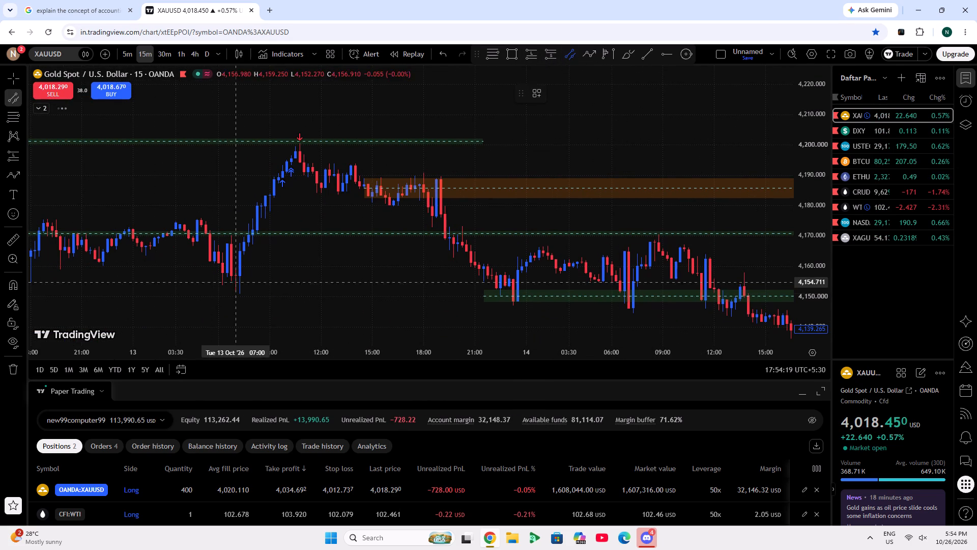
{"action": "left_click", "coordinate": [240, 294]}
{"action": "left_click", "coordinate": [321, 132]}
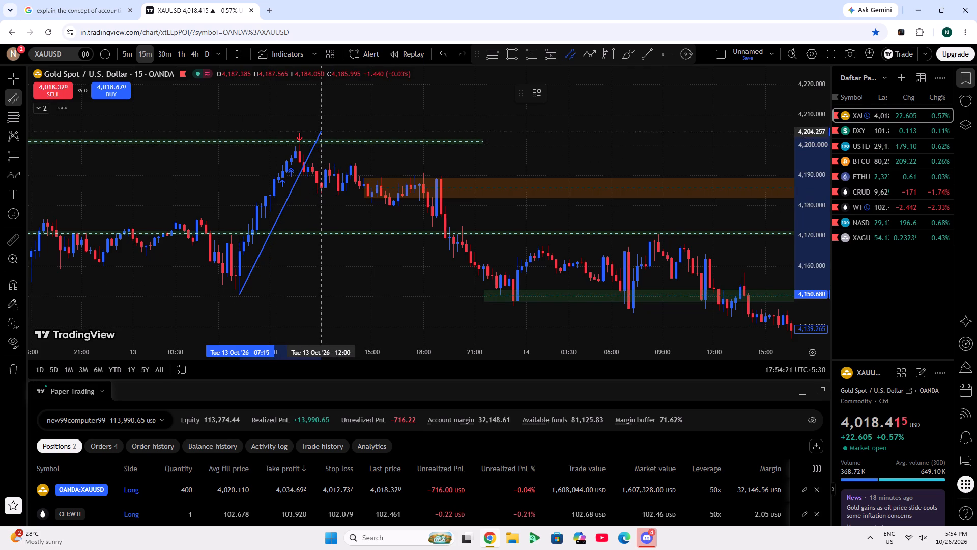
{"action": "left_click", "coordinate": [278, 169]}
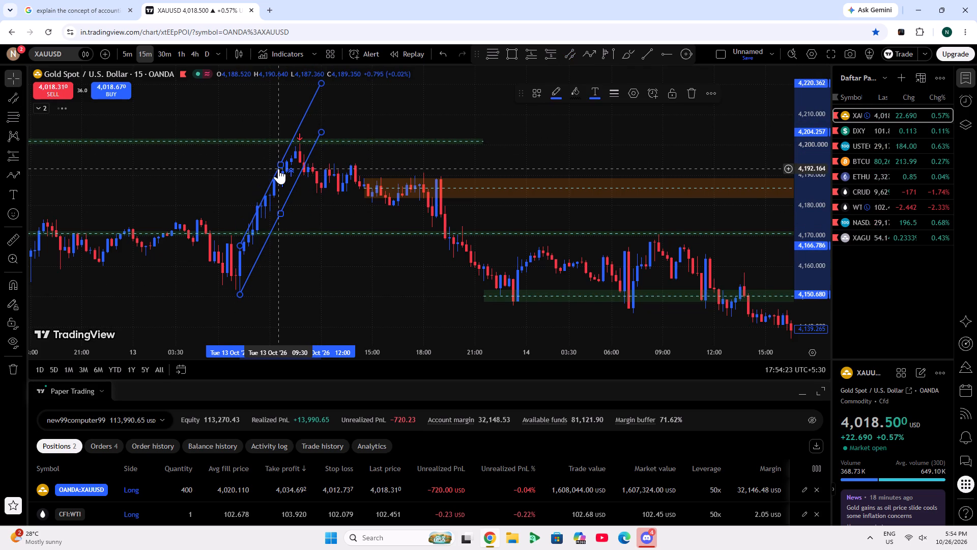
Reshape the rising channel to start at about 05:00 on 13 October and tighten its upper line to the rally's candles.
{"action": "left_click_drag", "start_coordinate": [279, 167], "coordinate": [250, 190]}
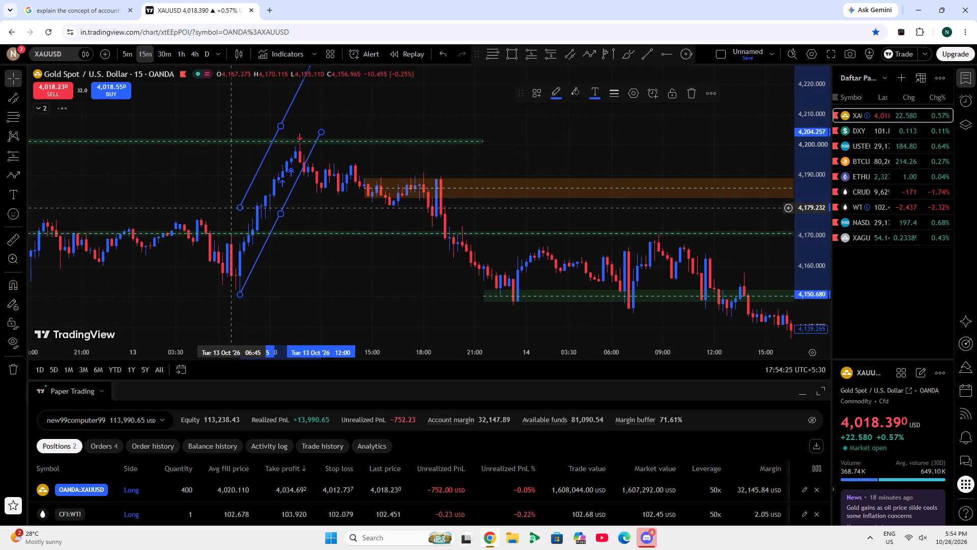
{"action": "left_click_drag", "start_coordinate": [242, 208], "coordinate": [220, 249]}
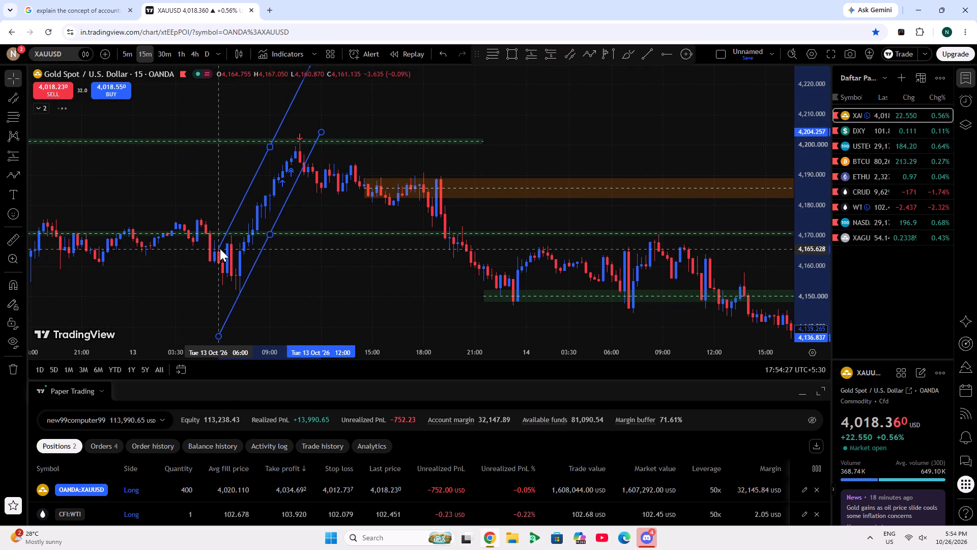
{"action": "left_click_drag", "start_coordinate": [220, 249], "coordinate": [203, 275]}
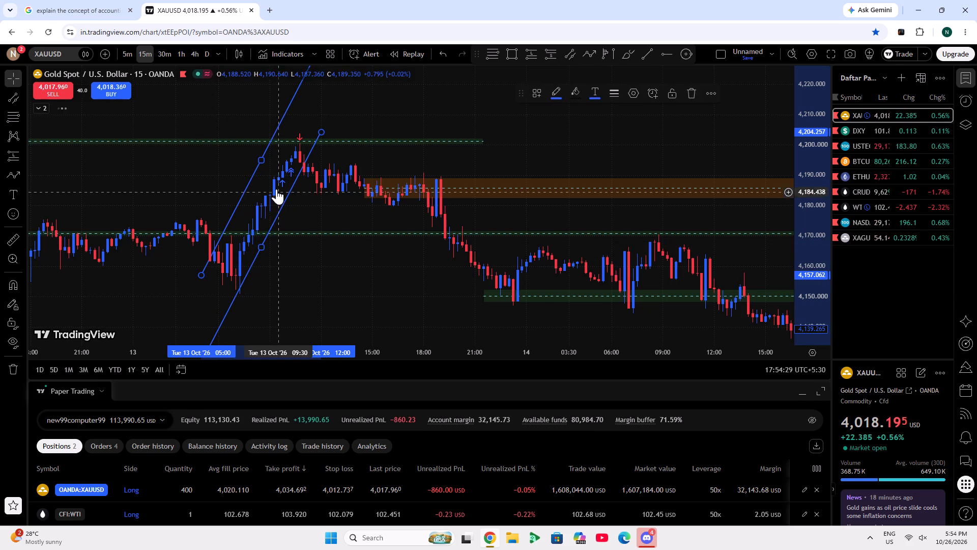
{"action": "left_click_drag", "start_coordinate": [261, 161], "coordinate": [275, 173]}
{"action": "left_click", "coordinate": [481, 132]}
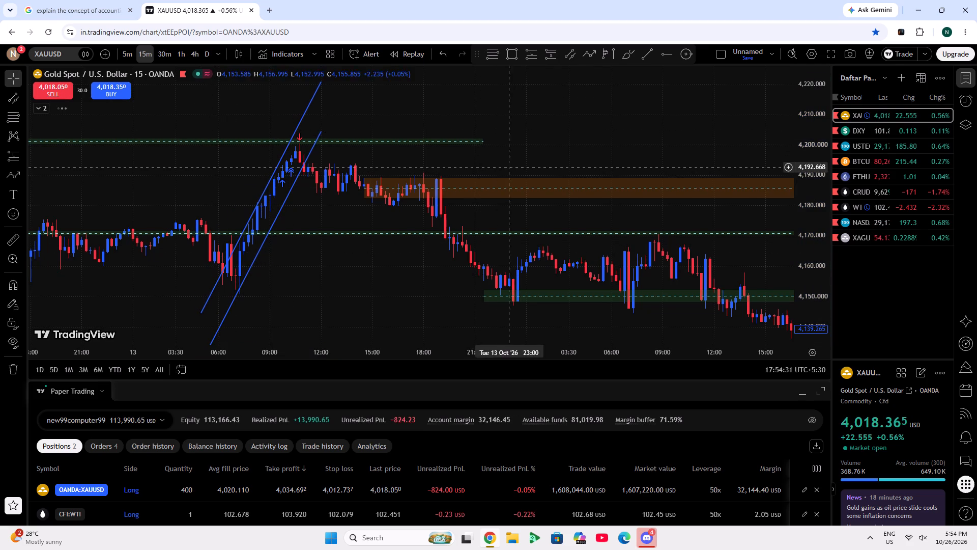
Measure the 13 October evening drop from the orange zone down to the green zone near 4,150.
{"action": "scroll", "coordinate": [521, 168], "scroll_direction": "up", "scroll_amount": 2}
{"action": "scroll", "coordinate": [805, 233], "scroll_direction": "down", "scroll_amount": 6}
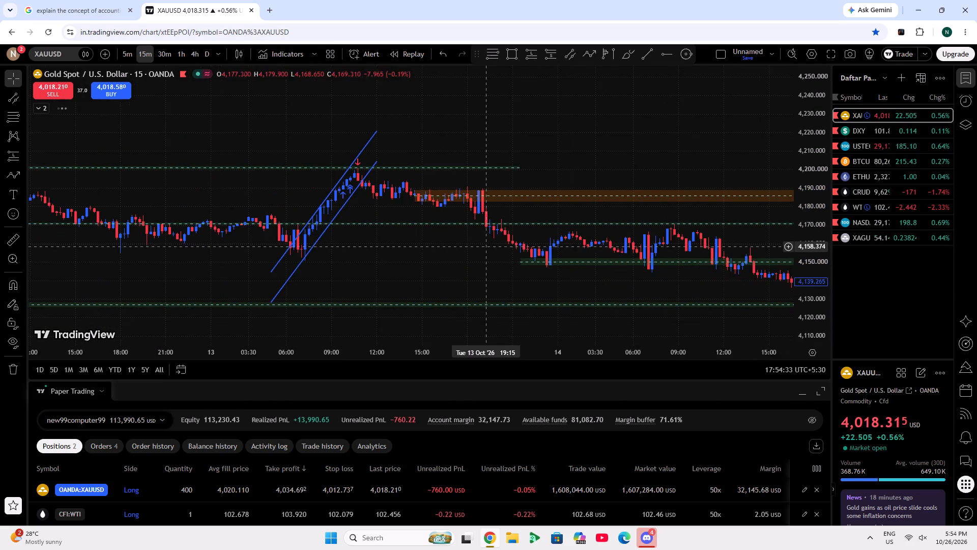
{"action": "left_click_drag", "start_coordinate": [488, 255], "coordinate": [416, 237]}
{"action": "scroll", "coordinate": [800, 251], "scroll_direction": "up", "scroll_amount": 4}
{"action": "left_click_drag", "start_coordinate": [520, 121], "coordinate": [520, 139]}
{"action": "left_click", "coordinate": [4, 234]}
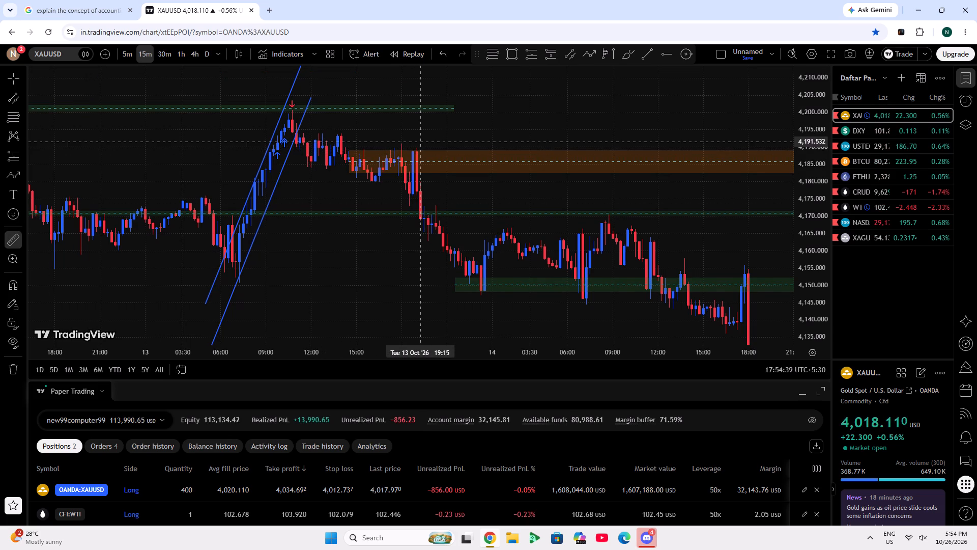
{"action": "left_click", "coordinate": [420, 156]}
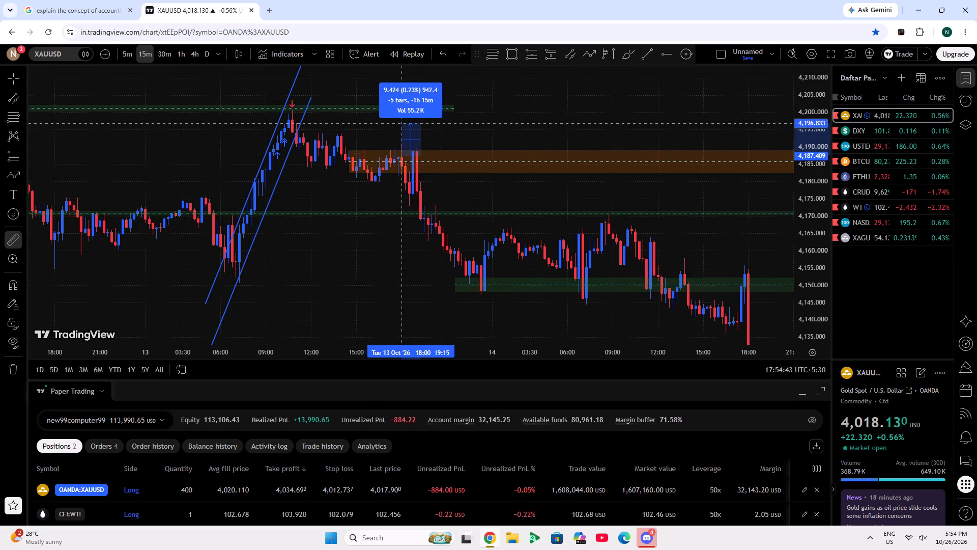
{"action": "left_click", "coordinate": [453, 289]}
Collapse the paper trading area to give the gold chart the full height.
{"action": "left_click_drag", "start_coordinate": [544, 193], "coordinate": [129, 149]}
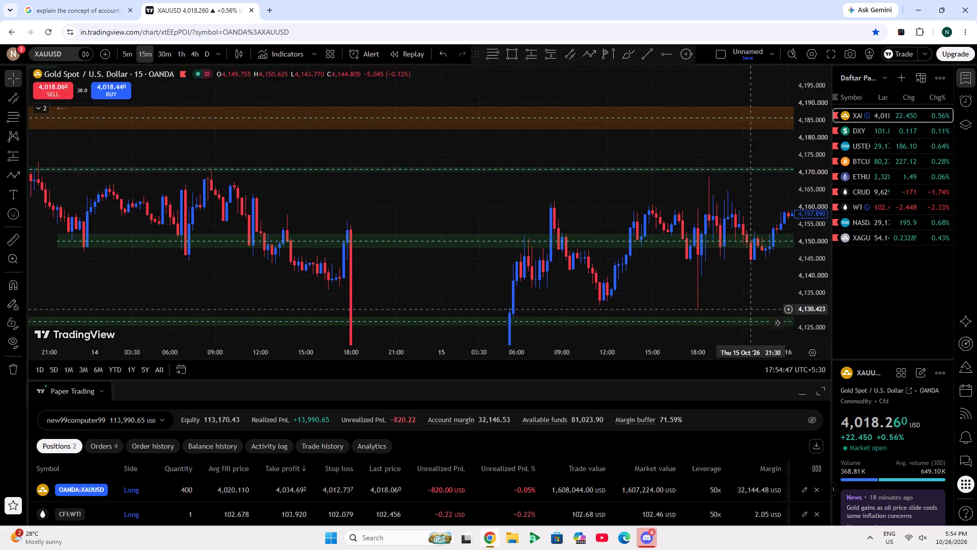
{"action": "left_click", "coordinate": [774, 320]}
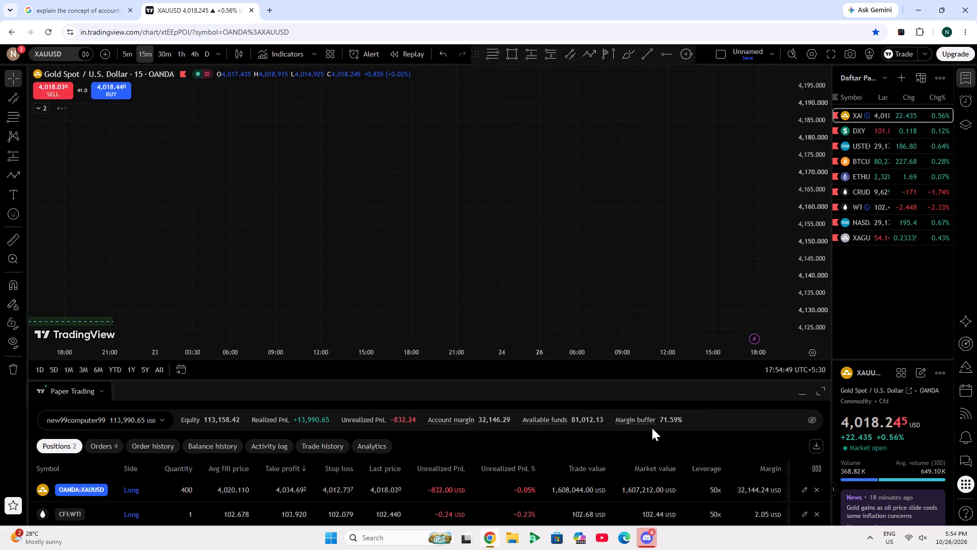
{"action": "left_click_drag", "start_coordinate": [641, 379], "coordinate": [652, 549]}
Examine the latest 15-minute gold candles around the converging triangle, the open buy and its take-profit and stop-loss lines.
{"action": "left_click_drag", "start_coordinate": [339, 219], "coordinate": [725, 190]}
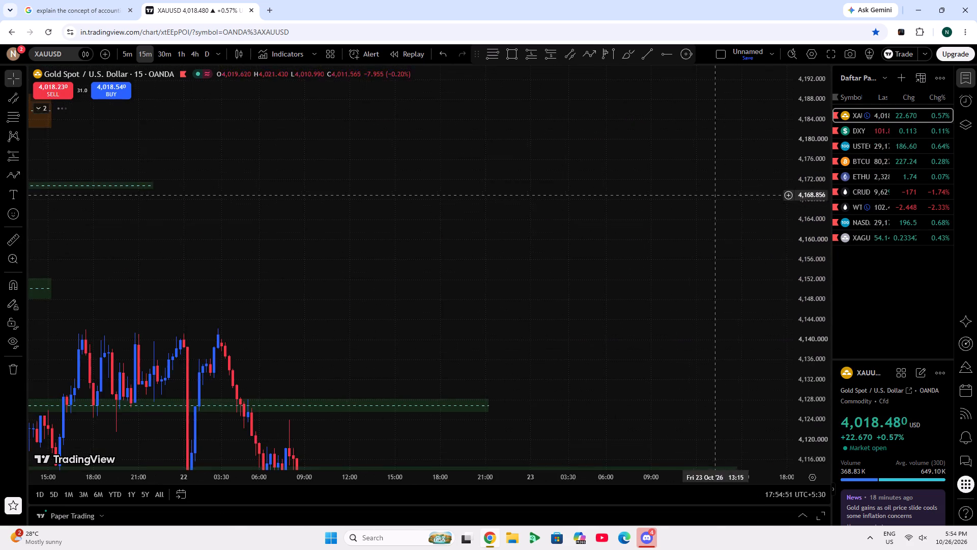
{"action": "left_click_drag", "start_coordinate": [431, 298], "coordinate": [814, 68]}
{"action": "double_click", "coordinate": [804, 281]}
{"action": "scroll", "coordinate": [766, 329], "scroll_direction": "up", "scroll_amount": 7}
{"action": "left_click_drag", "start_coordinate": [745, 271], "coordinate": [332, 199]}
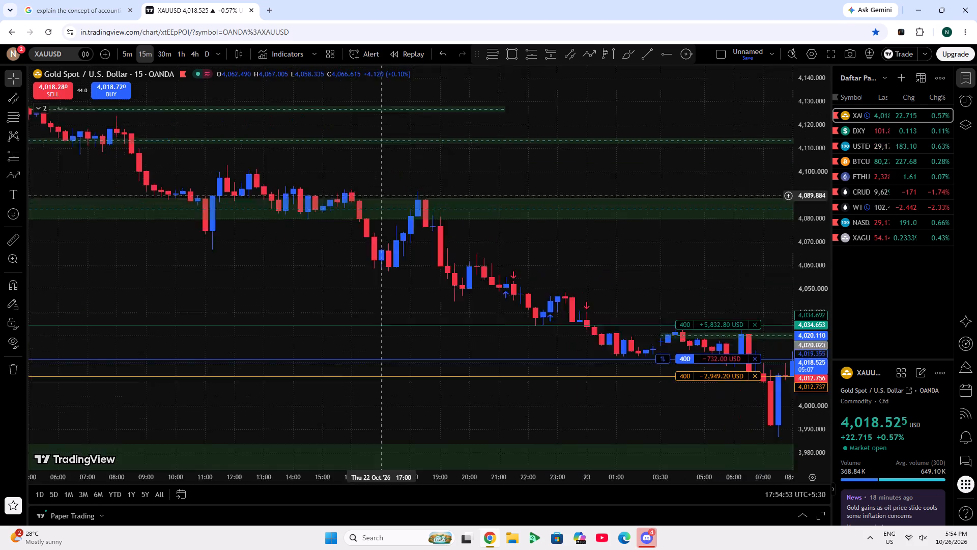
{"action": "left_click_drag", "start_coordinate": [332, 199], "coordinate": [0, 203]}
{"action": "left_click_drag", "start_coordinate": [702, 171], "coordinate": [0, 154]}
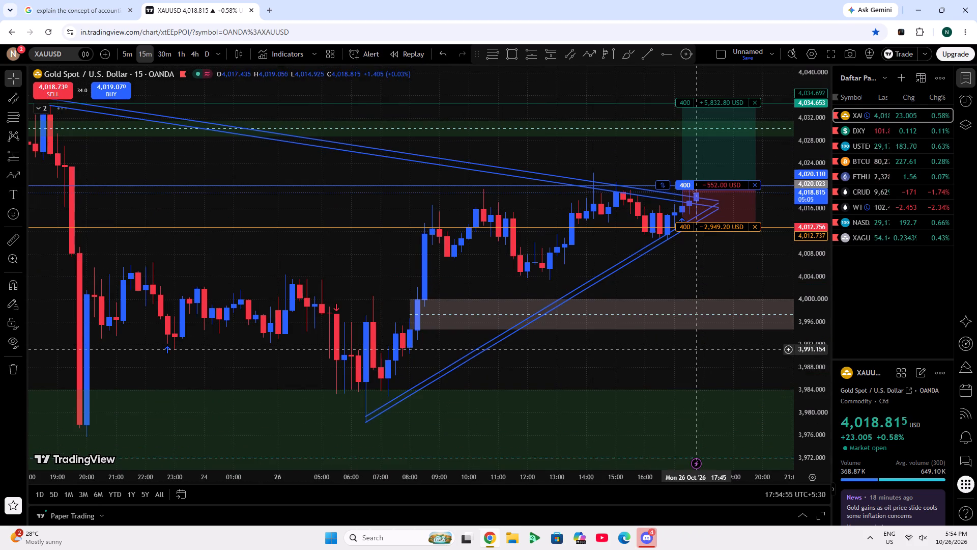
{"action": "left_click_drag", "start_coordinate": [693, 349], "coordinate": [498, 370]}
{"action": "scroll", "coordinate": [808, 328], "scroll_direction": "up", "scroll_amount": 4}
{"action": "left_click_drag", "start_coordinate": [682, 264], "coordinate": [639, 467]}
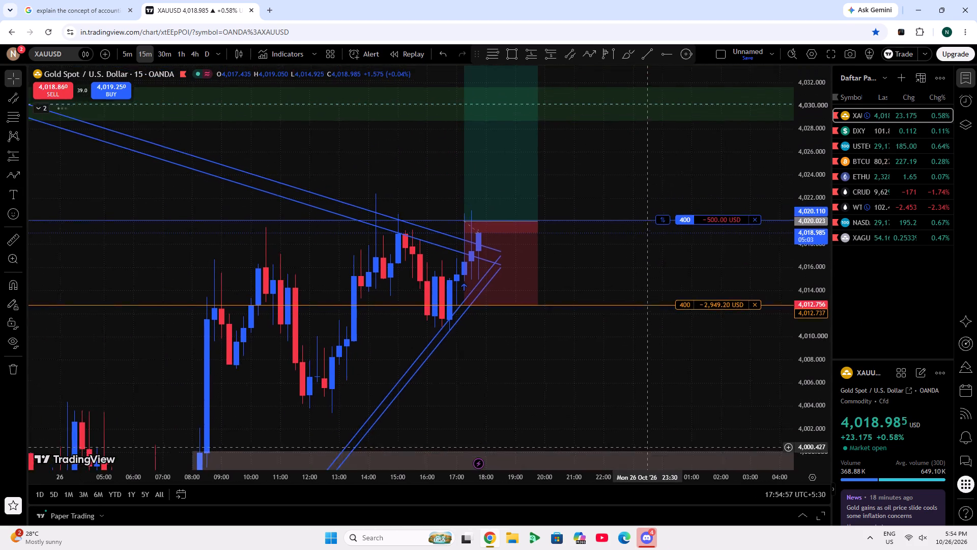
{"action": "left_click_drag", "start_coordinate": [639, 467], "coordinate": [638, 468]}
{"action": "scroll", "coordinate": [720, 301], "scroll_direction": "down", "scroll_amount": 5}
{"action": "scroll", "coordinate": [811, 268], "scroll_direction": "down", "scroll_amount": 6}
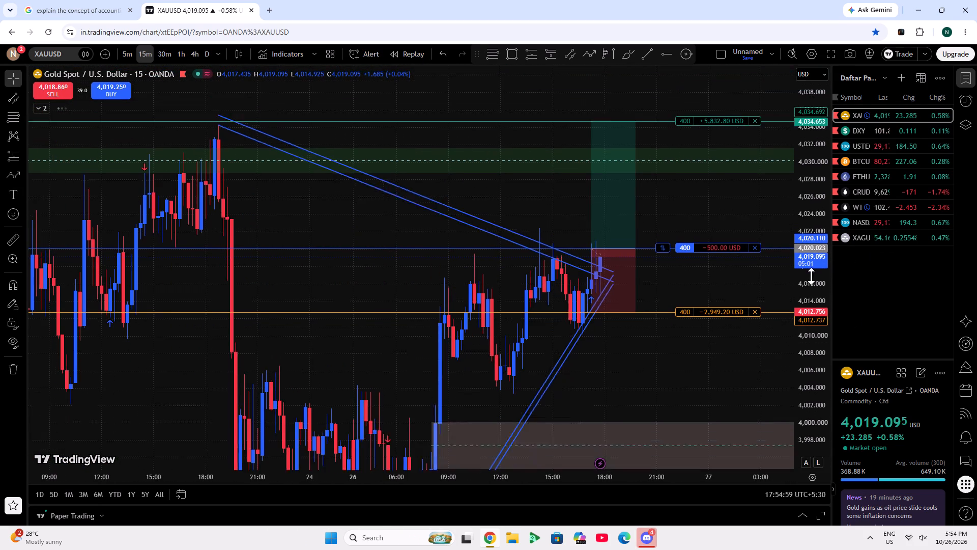
{"action": "left_click_drag", "start_coordinate": [733, 348], "coordinate": [619, 287]}
{"action": "scroll", "coordinate": [813, 300], "scroll_direction": "down", "scroll_amount": 6}
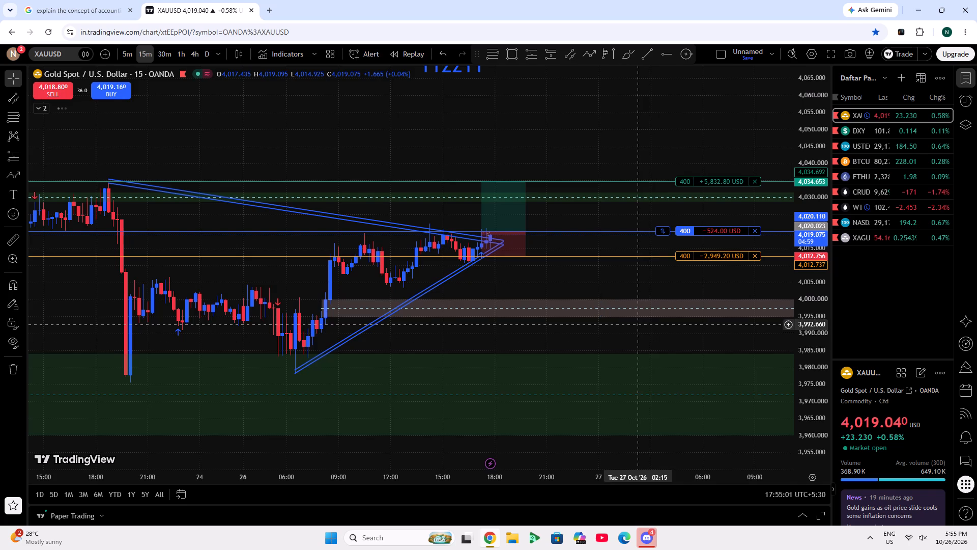
{"action": "scroll", "coordinate": [815, 343], "scroll_direction": "up", "scroll_amount": 3}
{"action": "left_click_drag", "start_coordinate": [726, 285], "coordinate": [738, 320]}
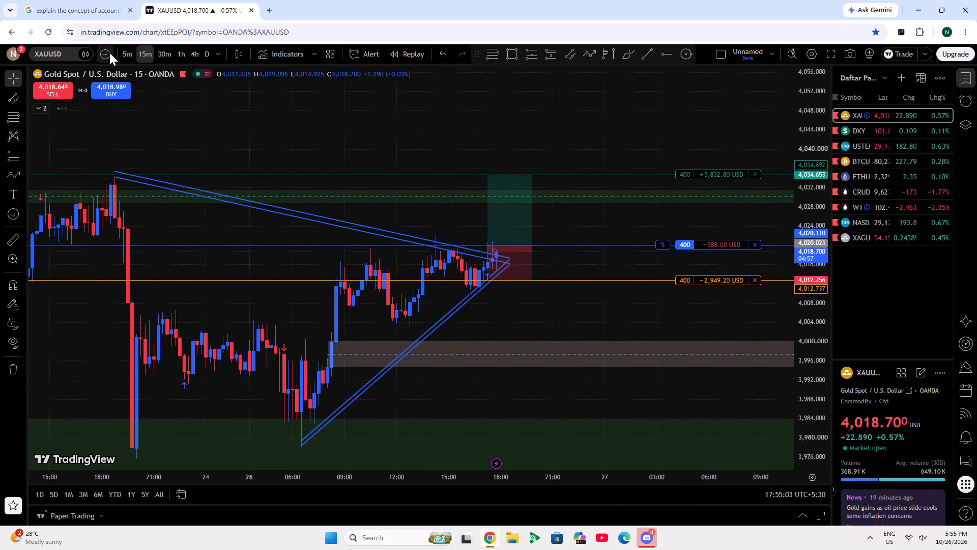
Check the triangle and the open buy on the 5-minute timeframe, and return to the 15-minute timeframe.
{"action": "left_click", "coordinate": [127, 52]}
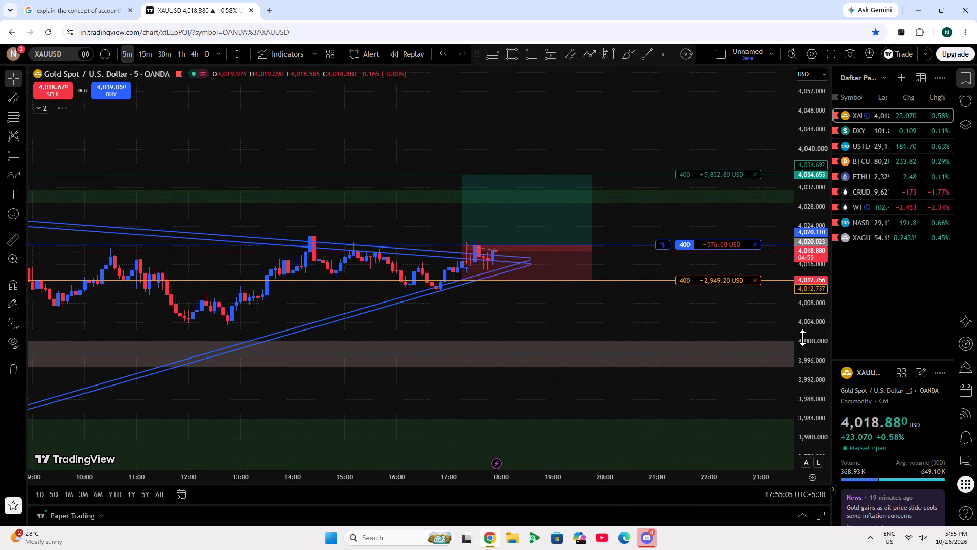
{"action": "scroll", "coordinate": [802, 338], "scroll_direction": "up", "scroll_amount": 3}
{"action": "scroll", "coordinate": [698, 348], "scroll_direction": "down", "scroll_amount": 6}
{"action": "scroll", "coordinate": [816, 352], "scroll_direction": "down", "scroll_amount": 4}
{"action": "scroll", "coordinate": [726, 348], "scroll_direction": "down", "scroll_amount": 4}
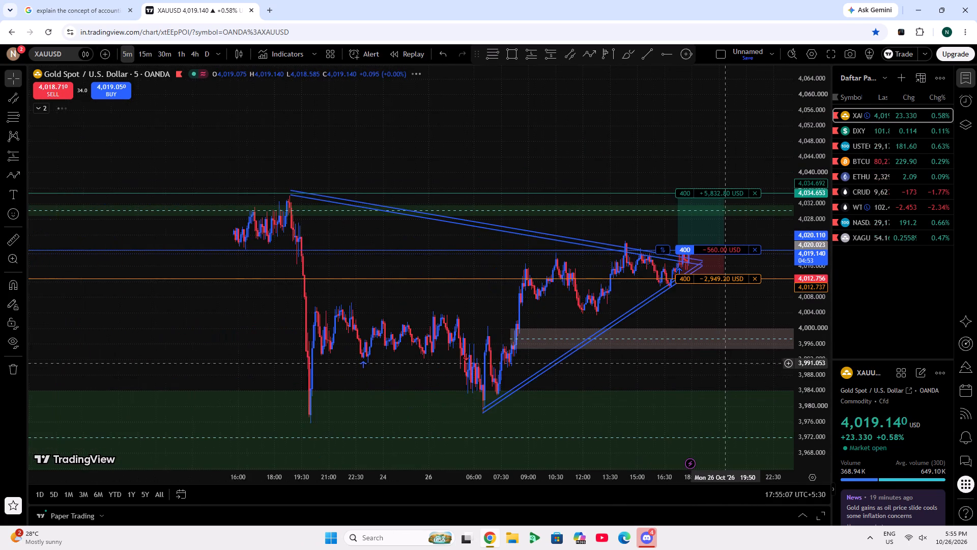
{"action": "left_click_drag", "start_coordinate": [724, 375], "coordinate": [603, 373]}
{"action": "left_click", "coordinate": [153, 58]}
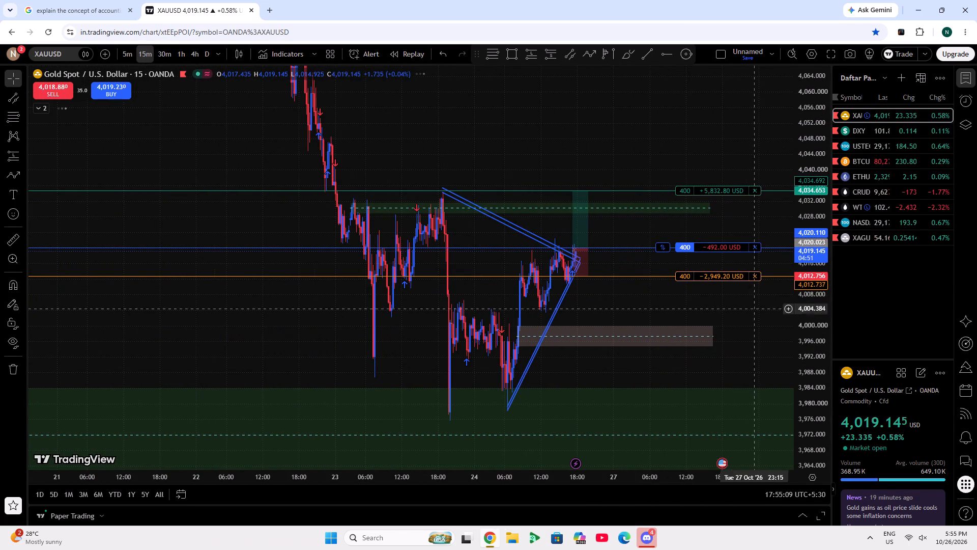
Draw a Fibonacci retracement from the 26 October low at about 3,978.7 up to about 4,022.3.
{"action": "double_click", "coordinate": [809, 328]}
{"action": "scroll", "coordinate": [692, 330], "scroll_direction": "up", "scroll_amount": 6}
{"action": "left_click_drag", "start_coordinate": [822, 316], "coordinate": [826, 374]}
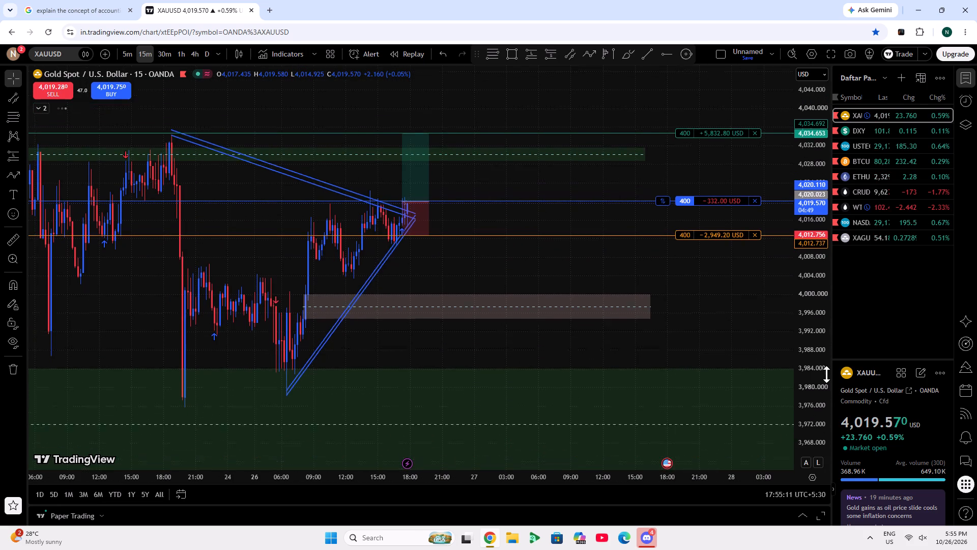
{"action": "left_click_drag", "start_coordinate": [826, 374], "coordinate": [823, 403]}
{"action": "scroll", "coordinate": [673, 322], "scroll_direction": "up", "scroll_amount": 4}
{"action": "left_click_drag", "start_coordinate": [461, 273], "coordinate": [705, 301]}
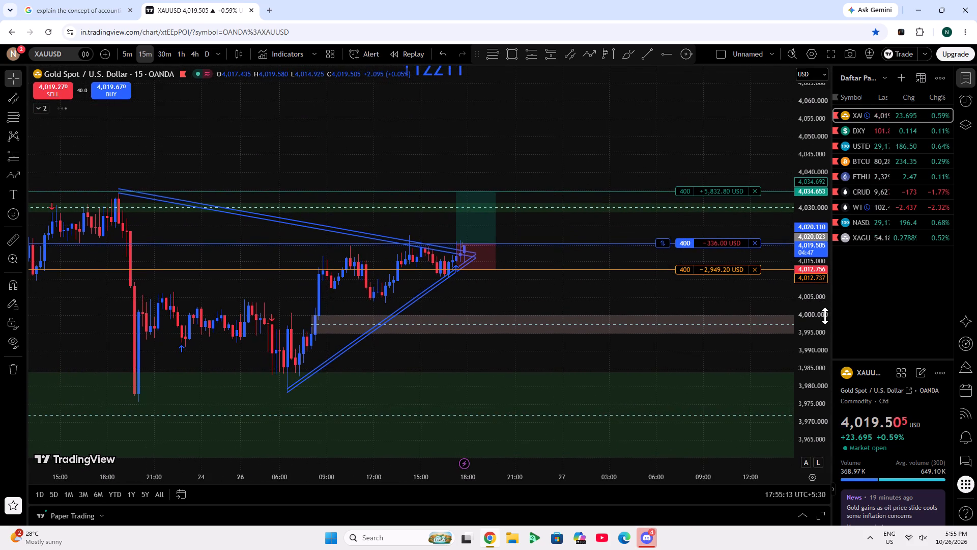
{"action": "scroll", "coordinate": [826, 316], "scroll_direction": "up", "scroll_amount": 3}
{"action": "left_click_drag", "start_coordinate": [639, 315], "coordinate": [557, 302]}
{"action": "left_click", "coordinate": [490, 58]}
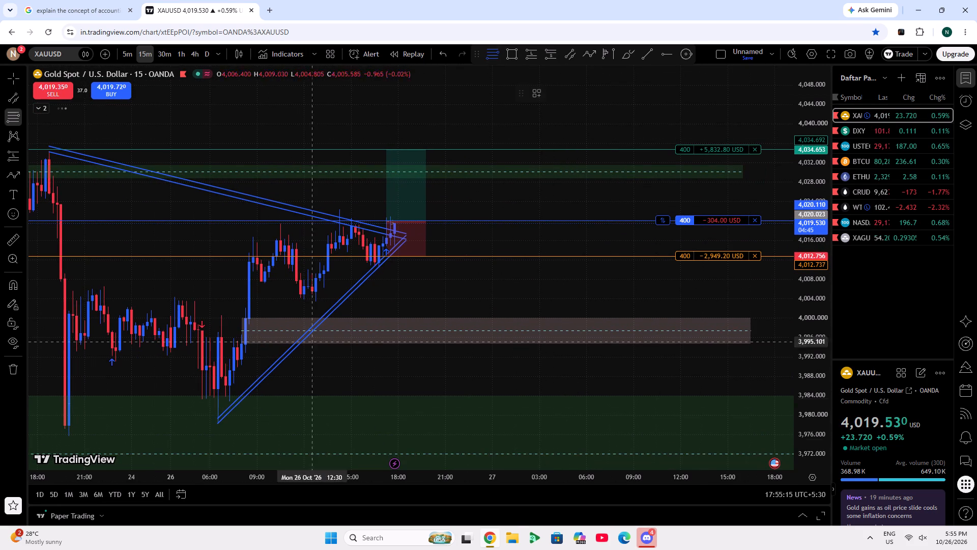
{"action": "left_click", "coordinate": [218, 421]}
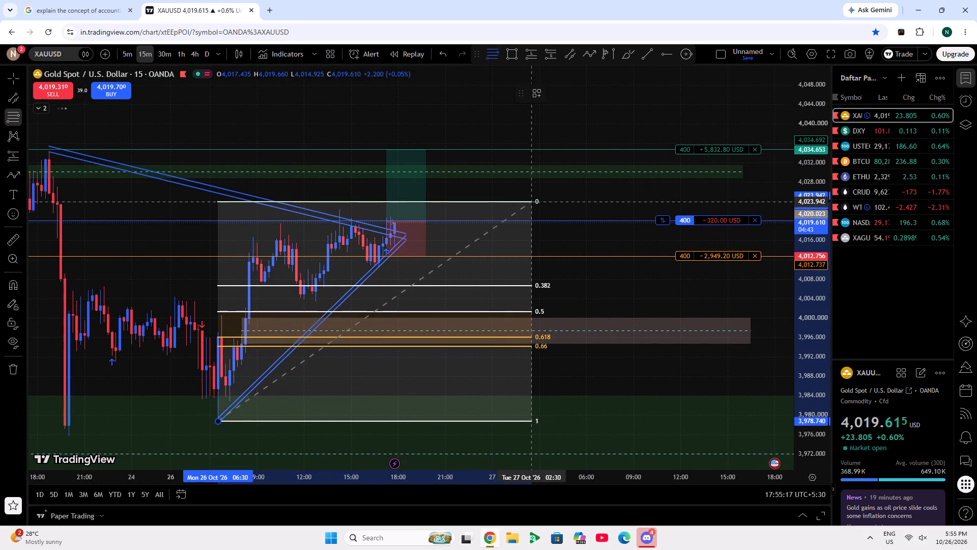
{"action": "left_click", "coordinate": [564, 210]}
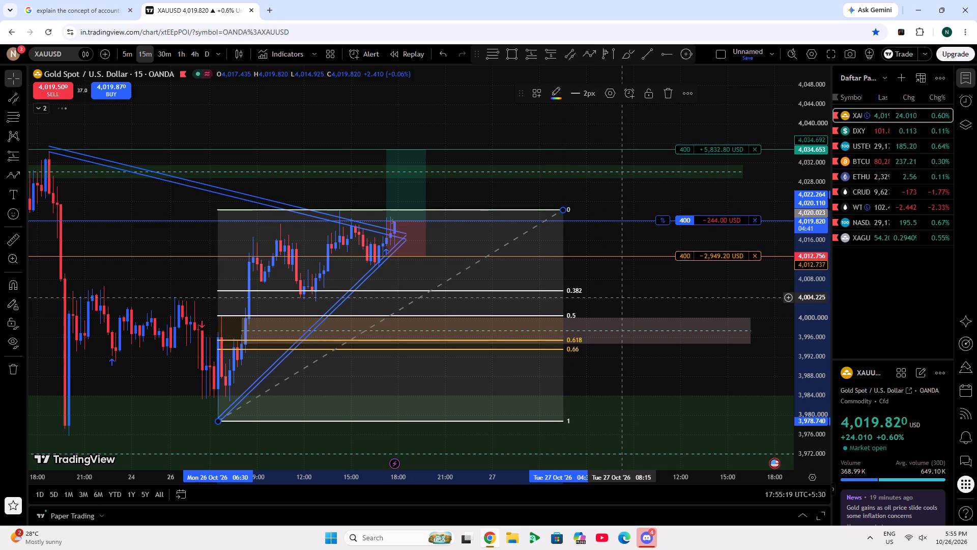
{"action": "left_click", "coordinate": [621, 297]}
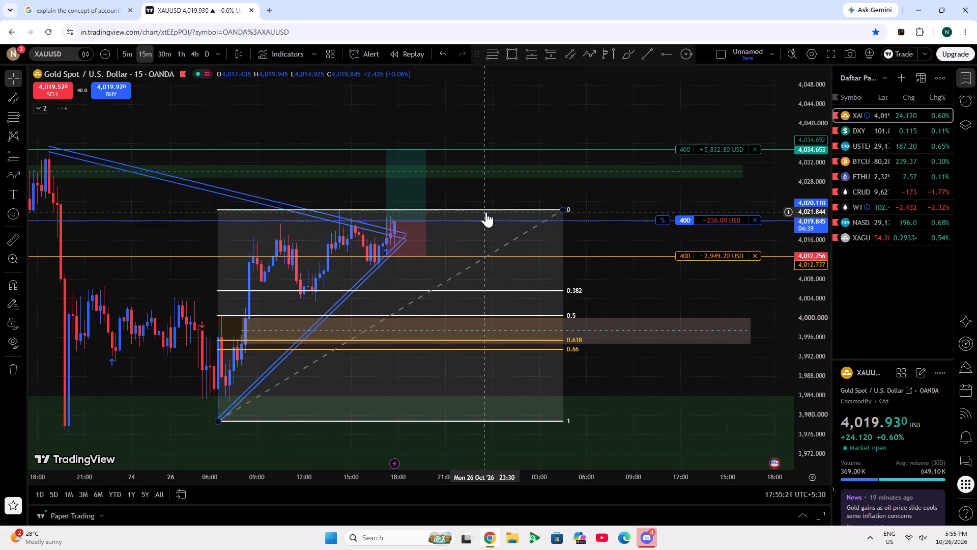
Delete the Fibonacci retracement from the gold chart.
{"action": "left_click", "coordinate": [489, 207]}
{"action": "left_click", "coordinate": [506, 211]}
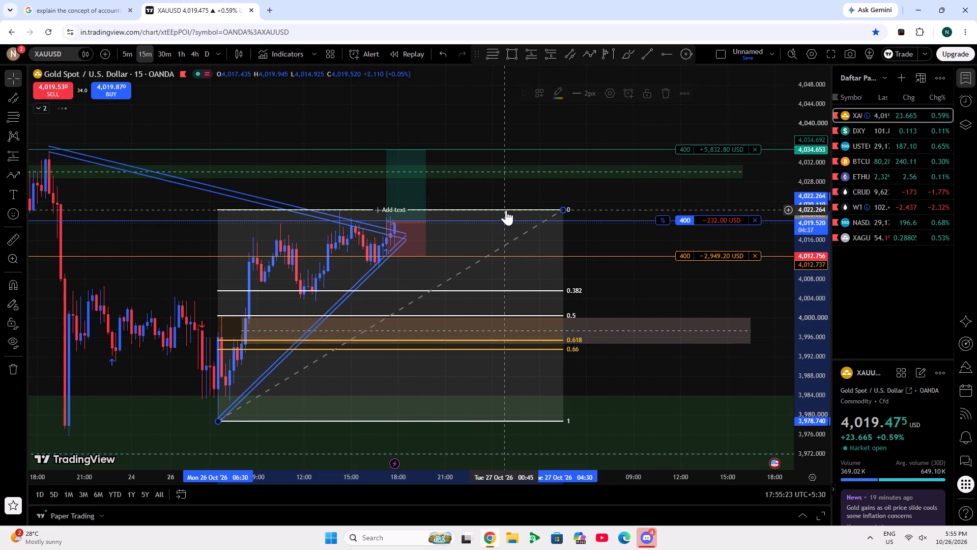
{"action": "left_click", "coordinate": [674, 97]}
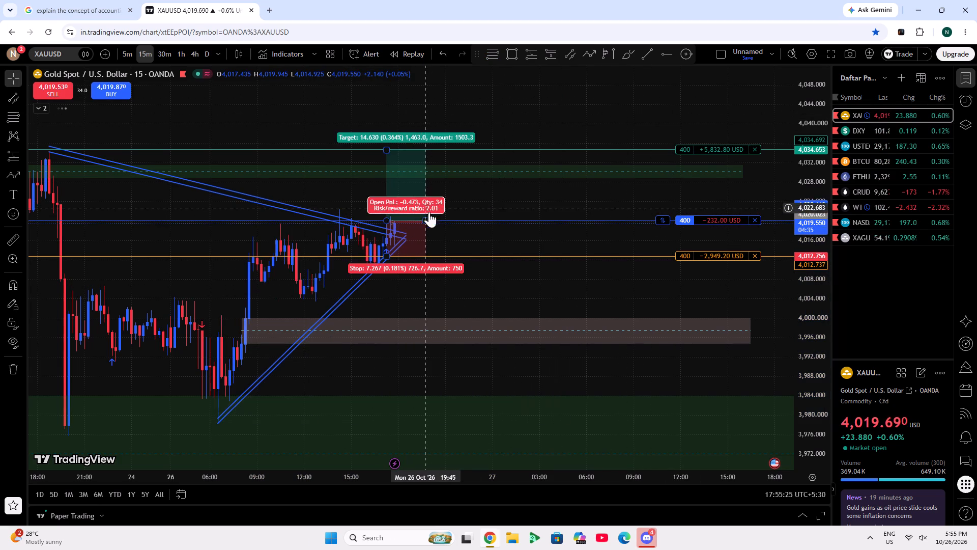
Widen the long position drawing at the triangle's tip to end at about 01:15 on 27 October.
{"action": "left_click_drag", "start_coordinate": [428, 220], "coordinate": [512, 250]}
{"action": "left_click", "coordinate": [545, 317]}
{"action": "left_click", "coordinate": [464, 300]}
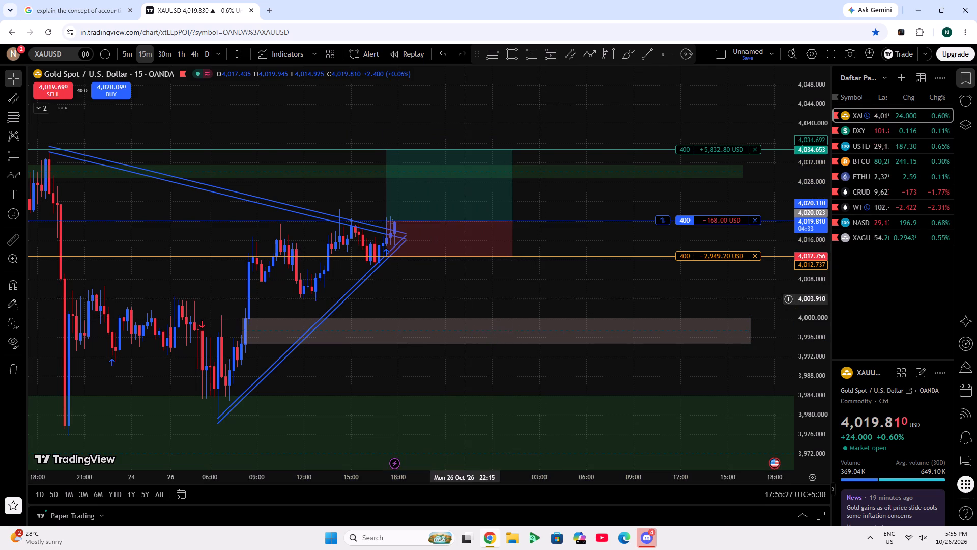
{"action": "left_click_drag", "start_coordinate": [464, 299], "coordinate": [585, 296]}
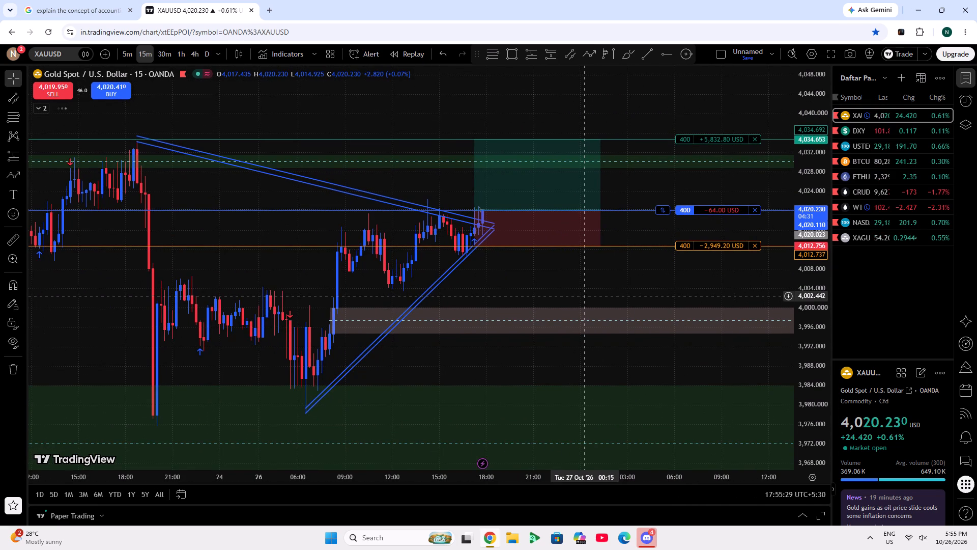
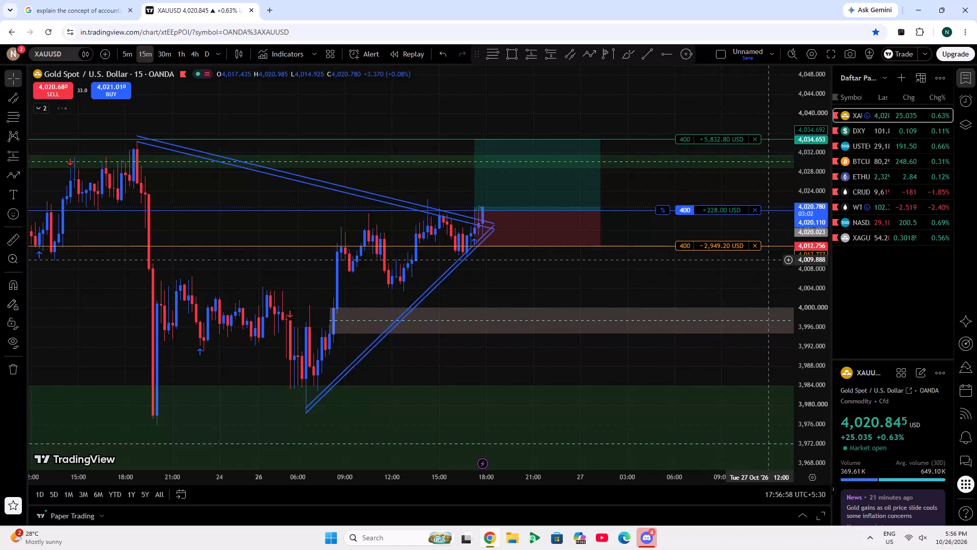
Measure the price move from the open buy's entry line near 4,020.0 up to about 4,027.1.
{"action": "scroll", "coordinate": [806, 304], "scroll_direction": "up", "scroll_amount": 5}
{"action": "scroll", "coordinate": [460, 306], "scroll_direction": "up", "scroll_amount": 5}
{"action": "left_click_drag", "start_coordinate": [483, 293], "coordinate": [523, 478]}
{"action": "left_click", "coordinate": [8, 231]}
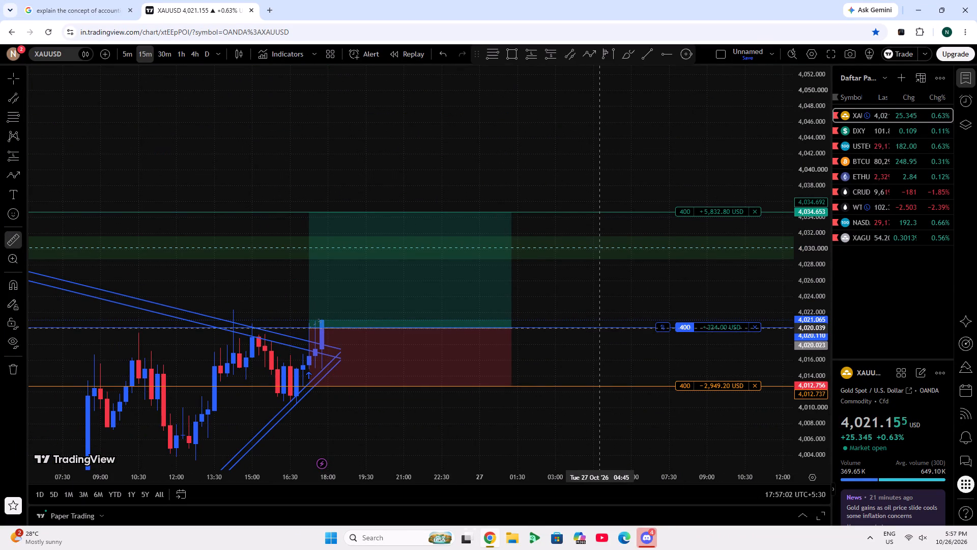
{"action": "left_click", "coordinate": [598, 328]}
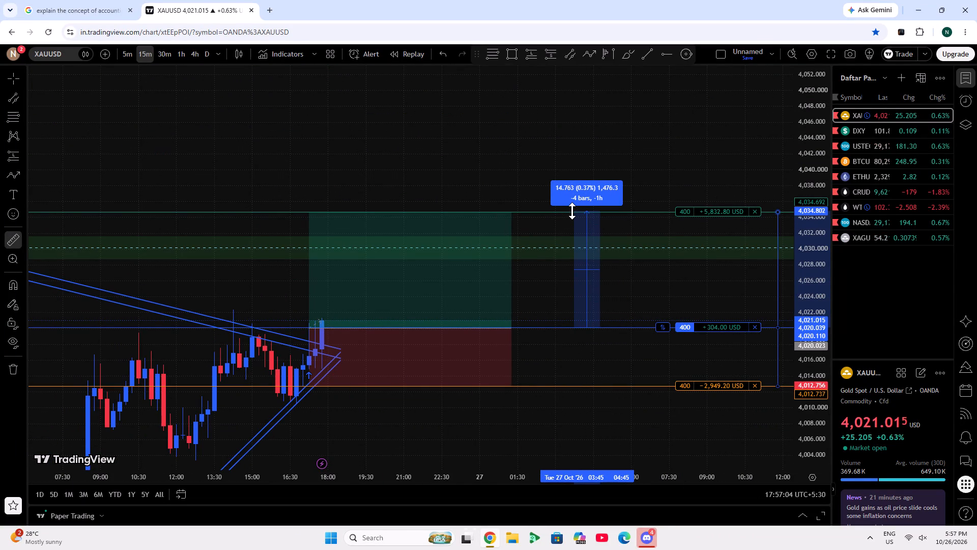
{"action": "left_click", "coordinate": [542, 272]}
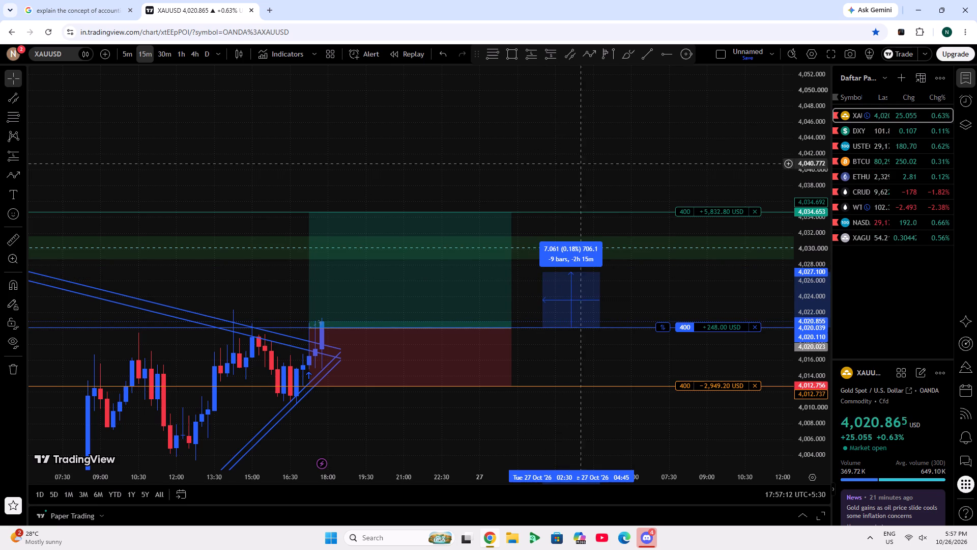
Draw a horizontal ray at about 4,027.0 starting from 26 October 15:45 on the gold chart.
{"action": "left_click", "coordinate": [668, 56]}
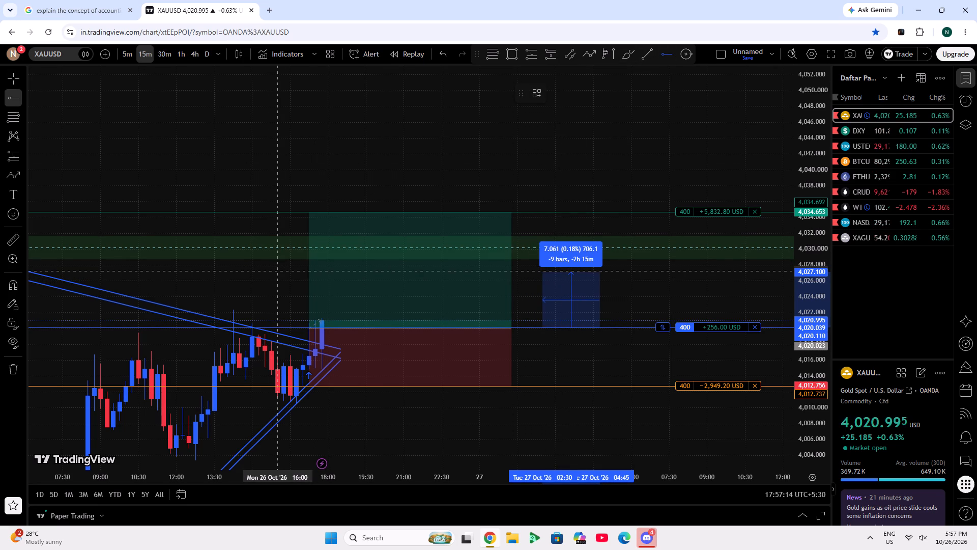
{"action": "left_click", "coordinate": [272, 272]}
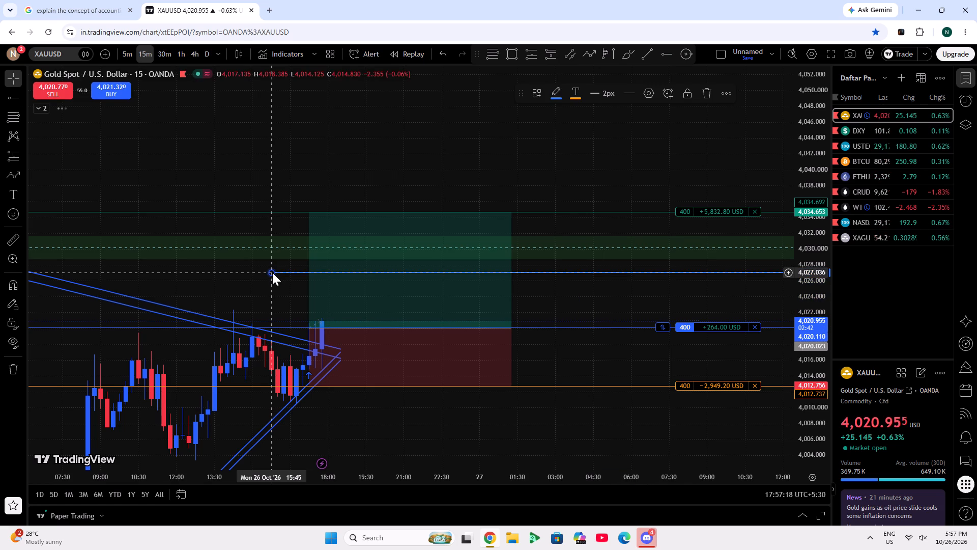
Add a "trail here" text label and position it just above the new ray inside the long position's target zone.
{"action": "left_click", "coordinate": [8, 191]}
{"action": "left_click", "coordinate": [416, 265]}
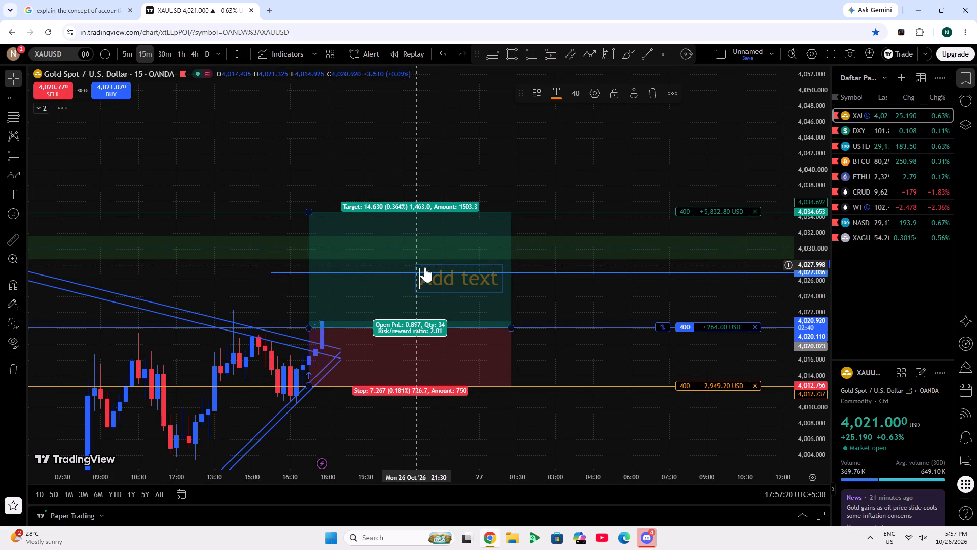
{"action": "type", "text": "tra"}
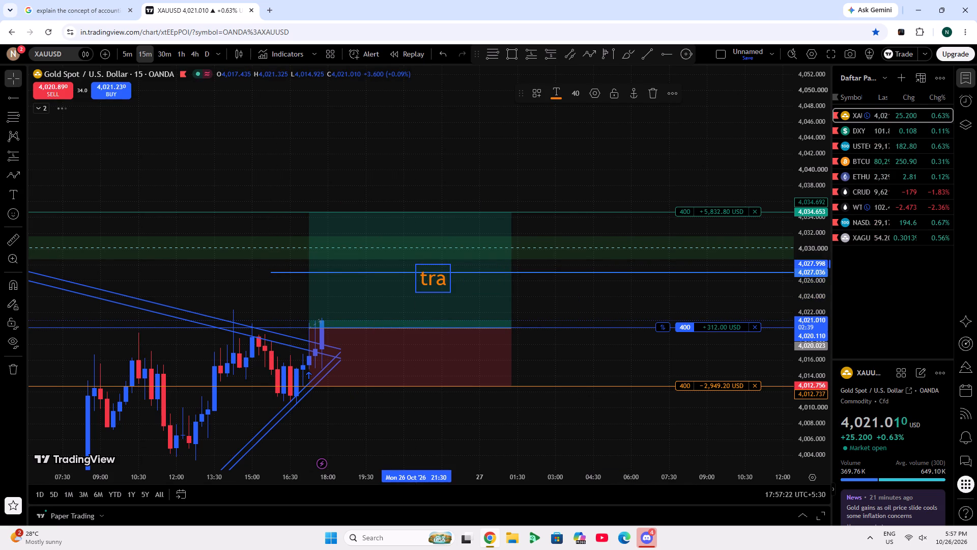
{"action": "type", "text": "il here"}
{"action": "left_click", "coordinate": [559, 161]}
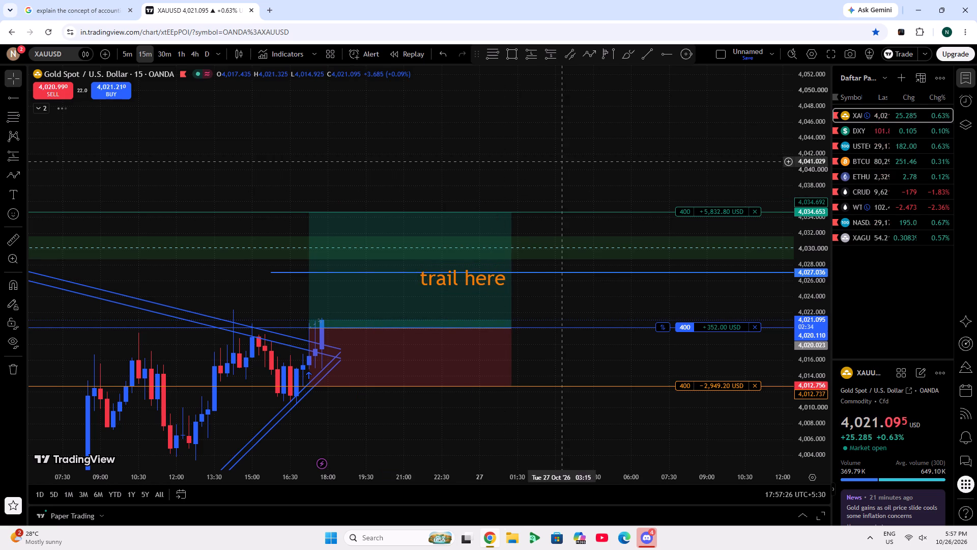
{"action": "left_click_drag", "start_coordinate": [466, 285], "coordinate": [419, 270]}
{"action": "left_click", "coordinate": [489, 167]}
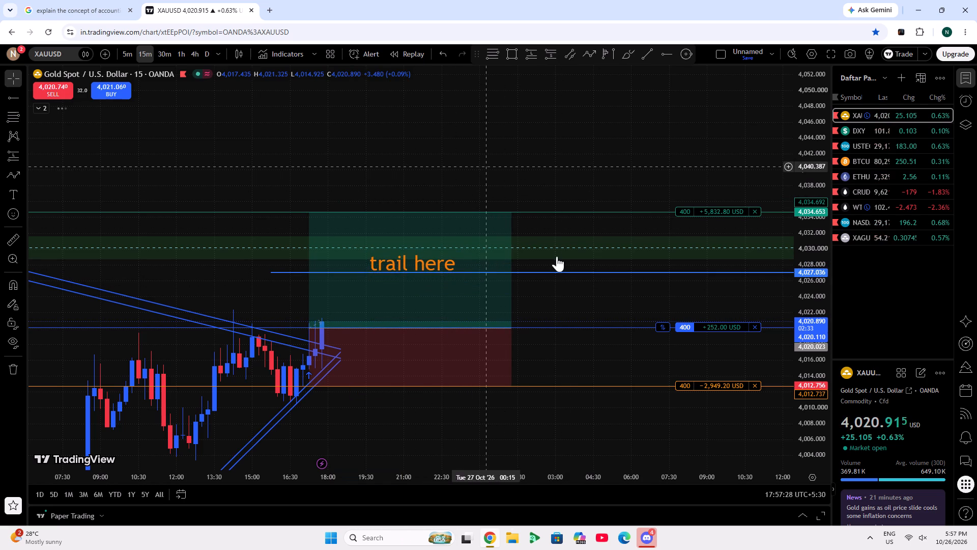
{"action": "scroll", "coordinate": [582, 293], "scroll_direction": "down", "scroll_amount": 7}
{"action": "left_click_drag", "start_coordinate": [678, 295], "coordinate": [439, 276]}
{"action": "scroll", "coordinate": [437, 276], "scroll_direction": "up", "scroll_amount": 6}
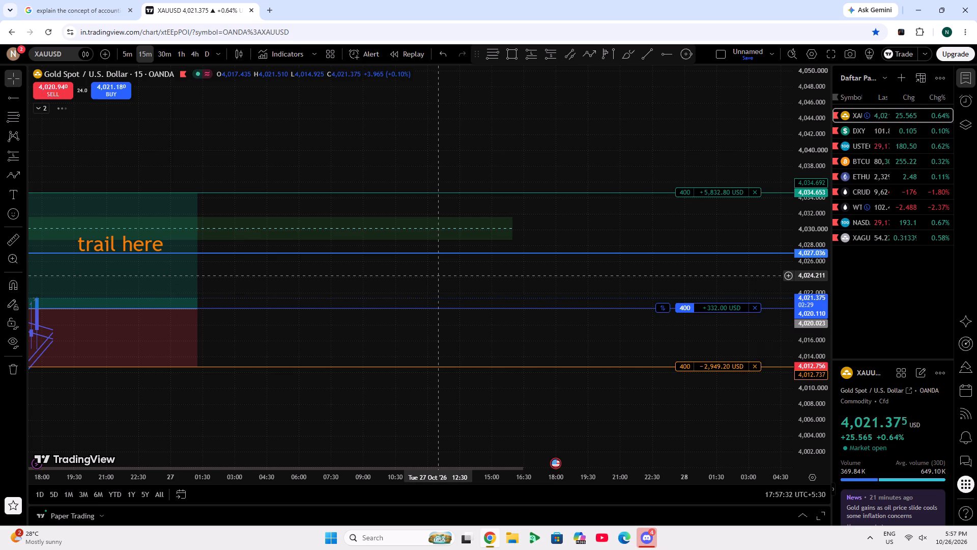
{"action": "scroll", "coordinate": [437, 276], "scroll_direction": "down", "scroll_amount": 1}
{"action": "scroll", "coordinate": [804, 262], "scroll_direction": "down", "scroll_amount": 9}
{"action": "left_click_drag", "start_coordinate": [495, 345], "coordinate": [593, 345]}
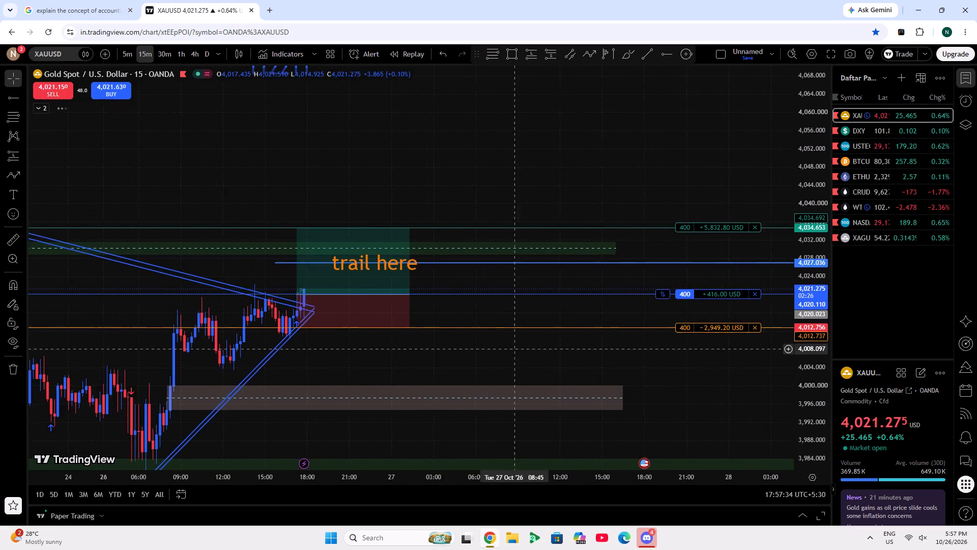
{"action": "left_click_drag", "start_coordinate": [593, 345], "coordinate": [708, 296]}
Switch the chart to DXY and examine its 15-minute price action between the orange zone and the lower green zone.
{"action": "left_click", "coordinate": [850, 125]}
{"action": "scroll", "coordinate": [677, 244], "scroll_direction": "up", "scroll_amount": 5}
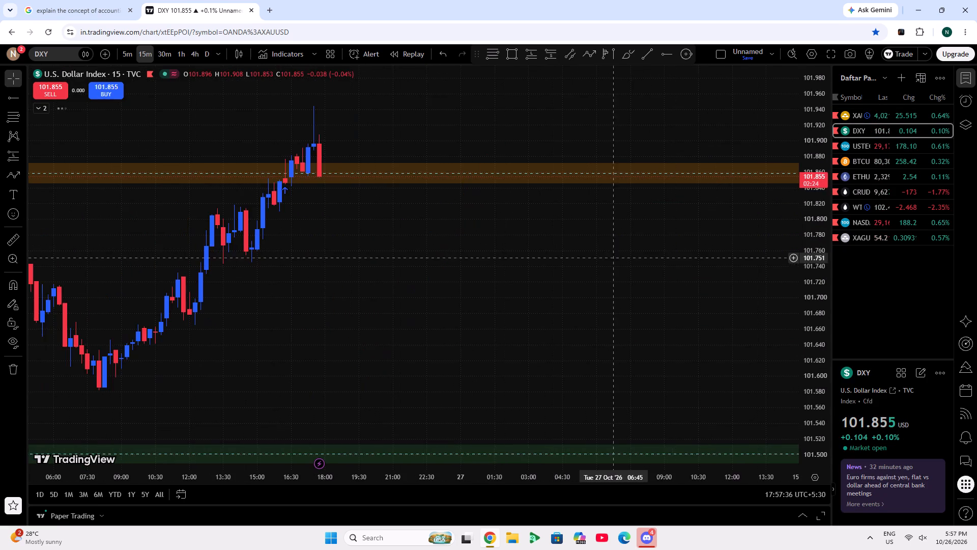
{"action": "left_click_drag", "start_coordinate": [606, 259], "coordinate": [801, 299]}
{"action": "scroll", "coordinate": [823, 311], "scroll_direction": "down", "scroll_amount": 3}
{"action": "scroll", "coordinate": [655, 334], "scroll_direction": "down", "scroll_amount": 4}
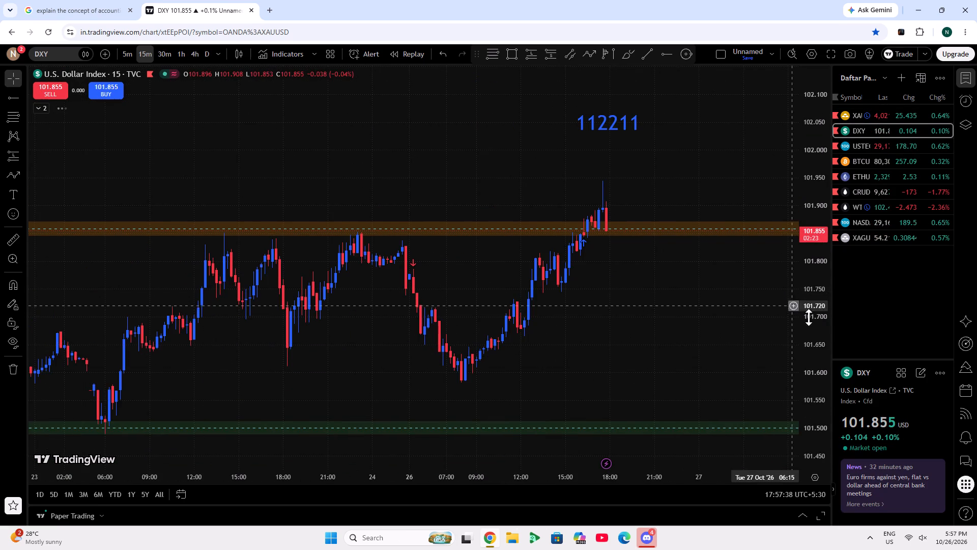
{"action": "scroll", "coordinate": [811, 321], "scroll_direction": "up", "scroll_amount": 3}
{"action": "scroll", "coordinate": [744, 337], "scroll_direction": "up", "scroll_amount": 2}
{"action": "left_click_drag", "start_coordinate": [708, 327], "coordinate": [669, 303]}
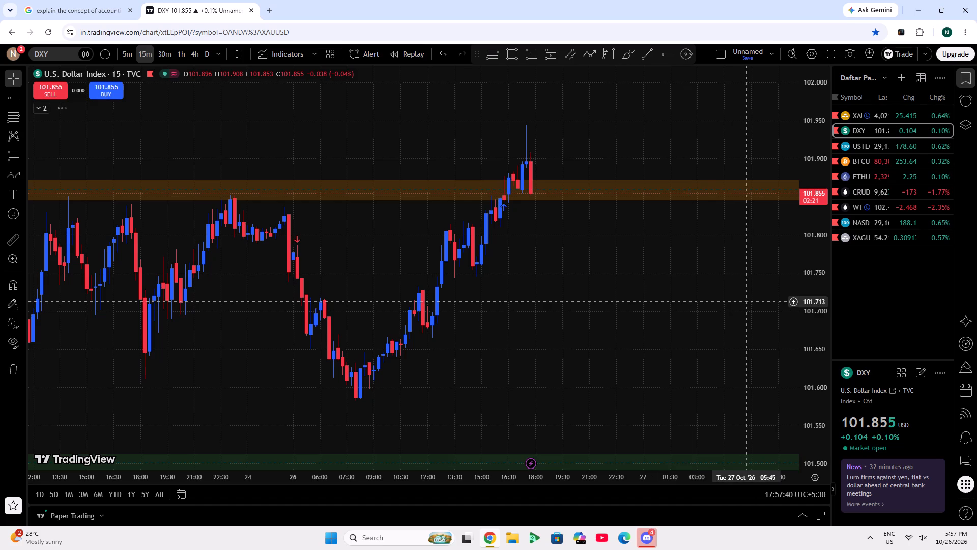
{"action": "scroll", "coordinate": [806, 308], "scroll_direction": "down", "scroll_amount": 4}
{"action": "left_click_drag", "start_coordinate": [716, 312], "coordinate": [784, 295]}
{"action": "scroll", "coordinate": [736, 310], "scroll_direction": "down", "scroll_amount": 5}
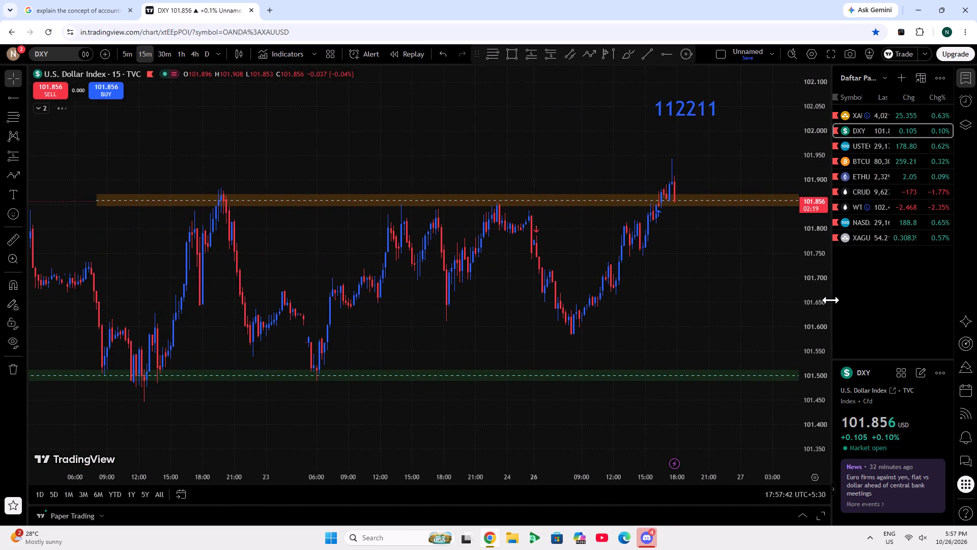
{"action": "scroll", "coordinate": [805, 299], "scroll_direction": "down", "scroll_amount": 3}
{"action": "scroll", "coordinate": [594, 304], "scroll_direction": "up", "scroll_amount": 4}
{"action": "left_click_drag", "start_coordinate": [675, 264], "coordinate": [643, 274]}
{"action": "scroll", "coordinate": [820, 320], "scroll_direction": "up", "scroll_amount": 4}
{"action": "left_click", "coordinate": [720, 316]}
{"action": "scroll", "coordinate": [720, 316], "scroll_direction": "up", "scroll_amount": 1}
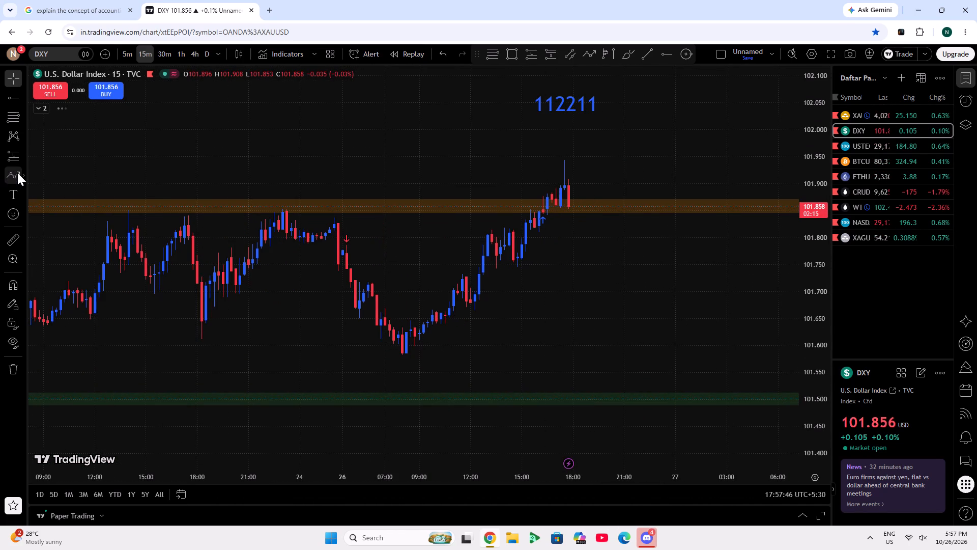
Draw a cup-shaped arc on DXY from about 101.83 on 24 October 02:00 to 26 October 14:30, dipping to about 101.59.
{"action": "left_click", "coordinate": [17, 173]}
{"action": "left_click", "coordinate": [23, 175]}
{"action": "left_click", "coordinate": [60, 464]}
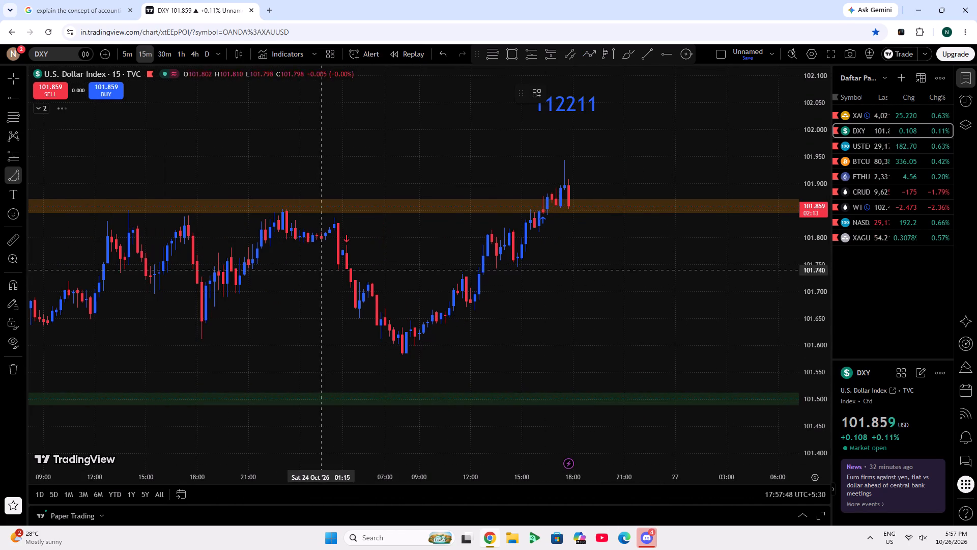
{"action": "left_click", "coordinate": [333, 223]}
{"action": "left_click", "coordinate": [513, 223]}
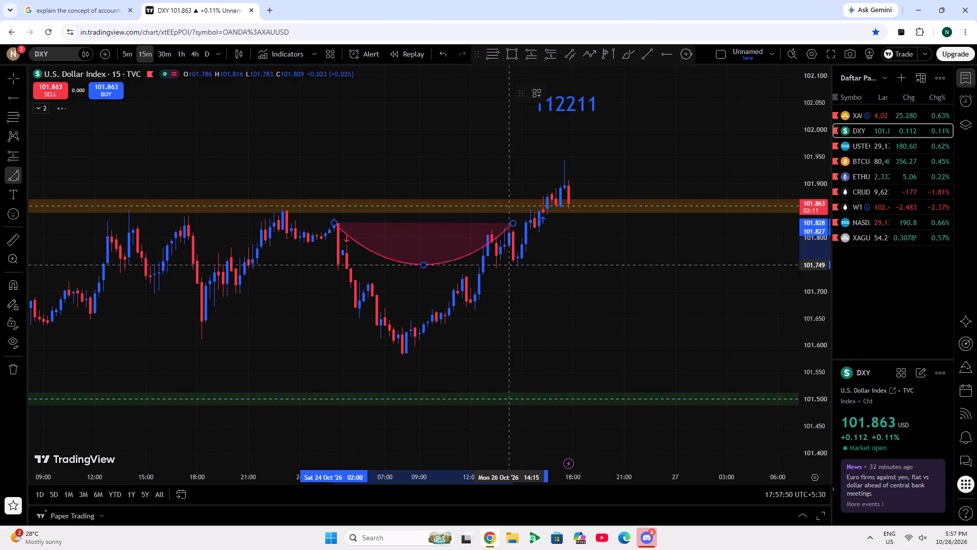
{"action": "left_click", "coordinate": [505, 353]}
Reshape the arc to span 24 October 01:30 to 26 October 12:45 at about 101.819, with its bottom at about 101.578.
{"action": "left_click_drag", "start_coordinate": [446, 284], "coordinate": [432, 281]}
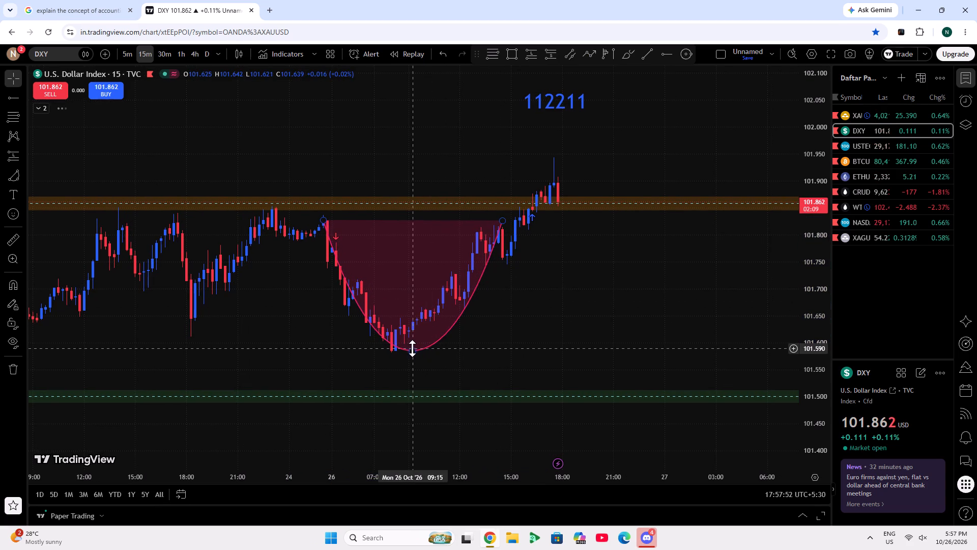
{"action": "left_click", "coordinate": [412, 348]}
{"action": "left_click", "coordinate": [389, 344]}
{"action": "left_click_drag", "start_coordinate": [386, 337], "coordinate": [385, 336]}
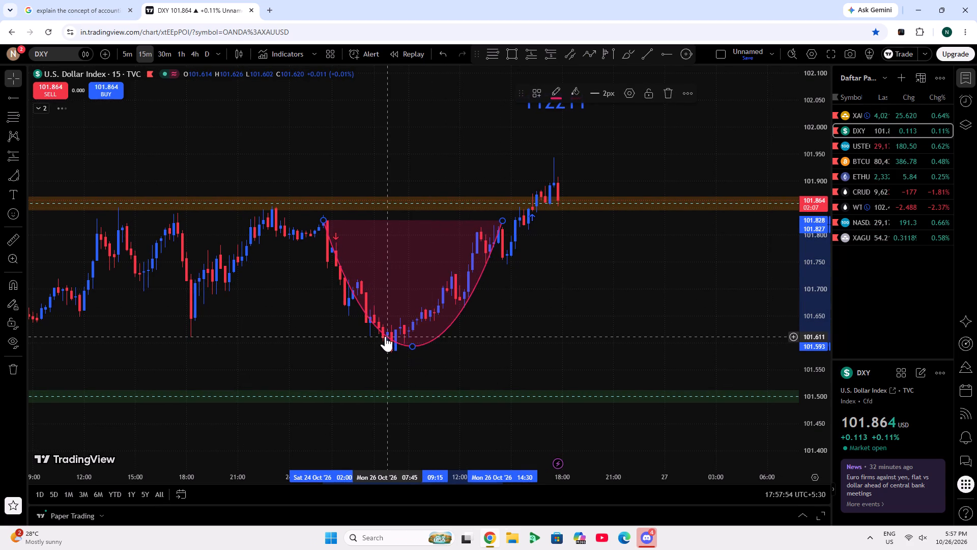
{"action": "left_click_drag", "start_coordinate": [385, 336], "coordinate": [380, 340]}
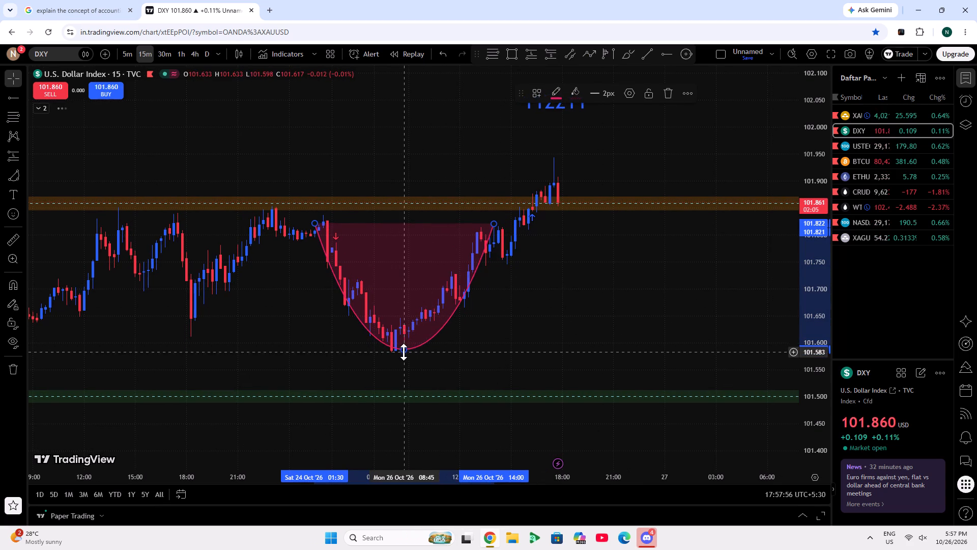
{"action": "left_click_drag", "start_coordinate": [404, 352], "coordinate": [387, 354]}
{"action": "left_click", "coordinate": [555, 290]}
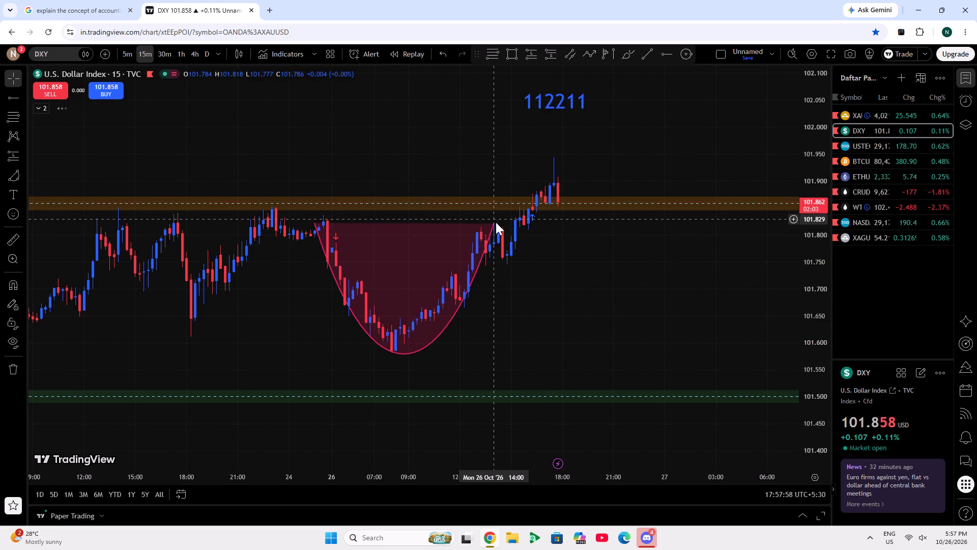
{"action": "left_click_drag", "start_coordinate": [495, 227], "coordinate": [472, 218]}
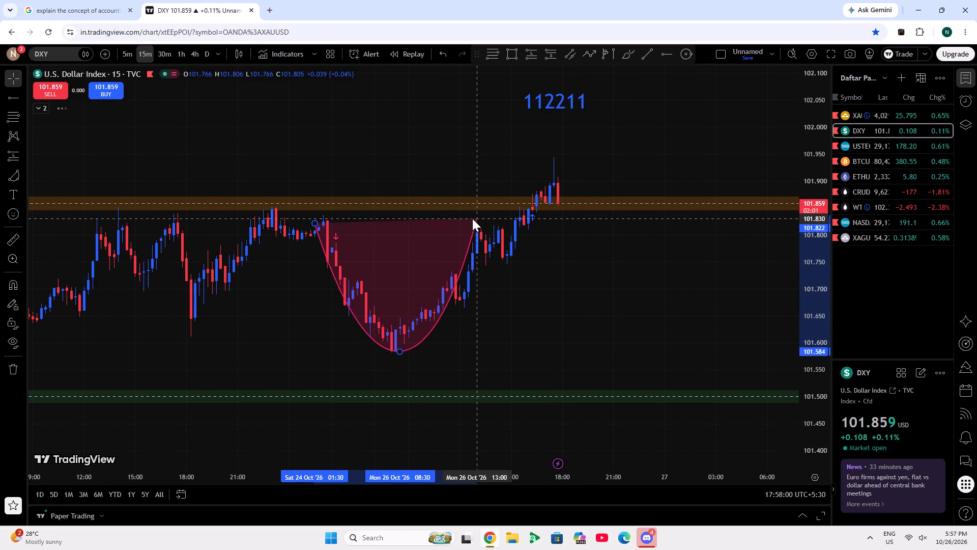
{"action": "left_click_drag", "start_coordinate": [472, 218], "coordinate": [471, 219]}
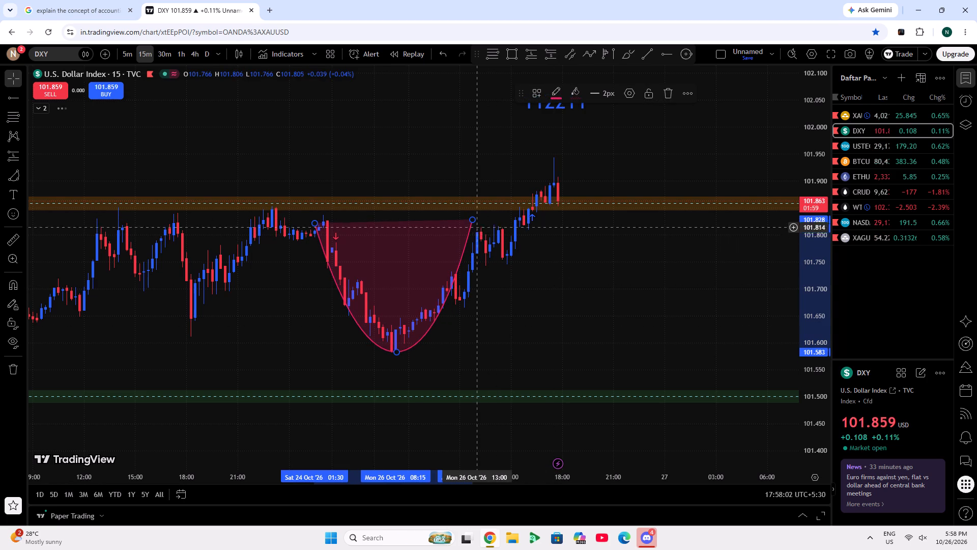
{"action": "left_click_drag", "start_coordinate": [472, 215], "coordinate": [475, 224]}
{"action": "left_click", "coordinate": [475, 226]}
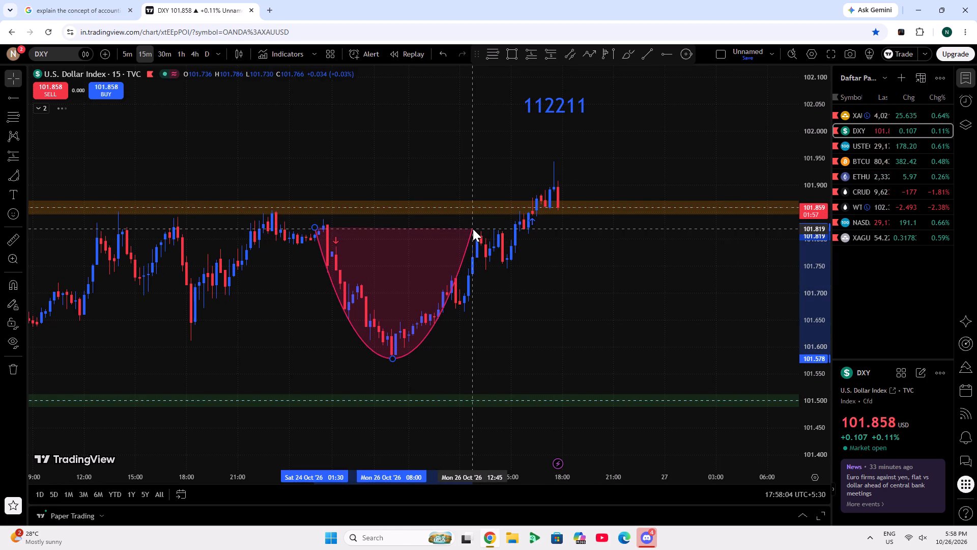
{"action": "left_click", "coordinate": [542, 268]}
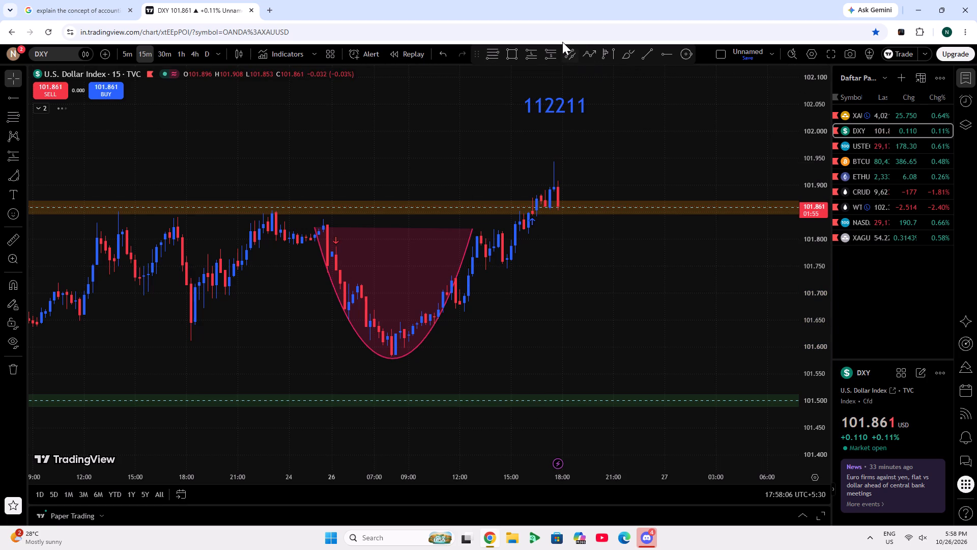
Draw a descending parallel channel around the pullback after the cup, its lower line running from about 101.79 to 26 October 15:30.
{"action": "left_click", "coordinate": [562, 42]}
{"action": "left_click", "coordinate": [568, 45]}
{"action": "left_click", "coordinate": [474, 242]}
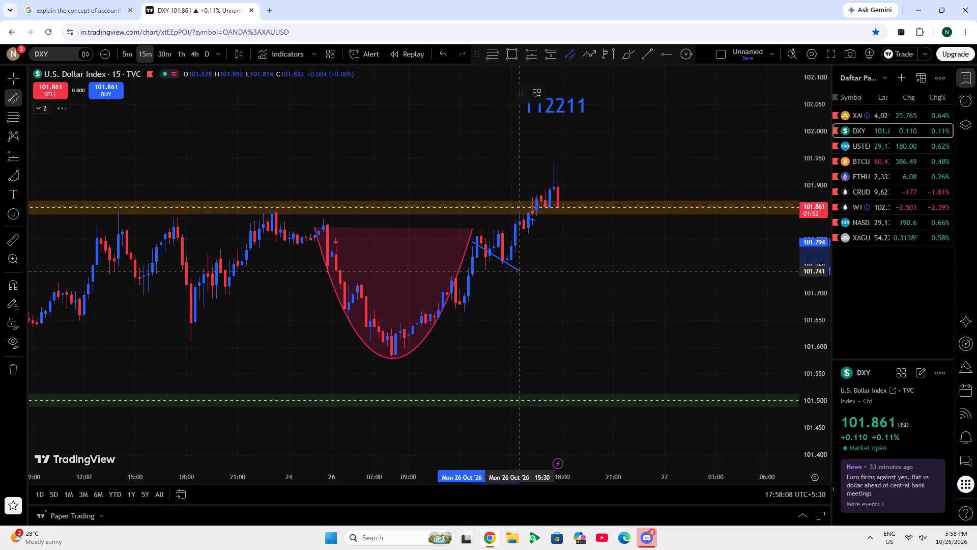
{"action": "left_click", "coordinate": [518, 268]}
{"action": "left_click", "coordinate": [531, 257]}
{"action": "left_click", "coordinate": [557, 237]}
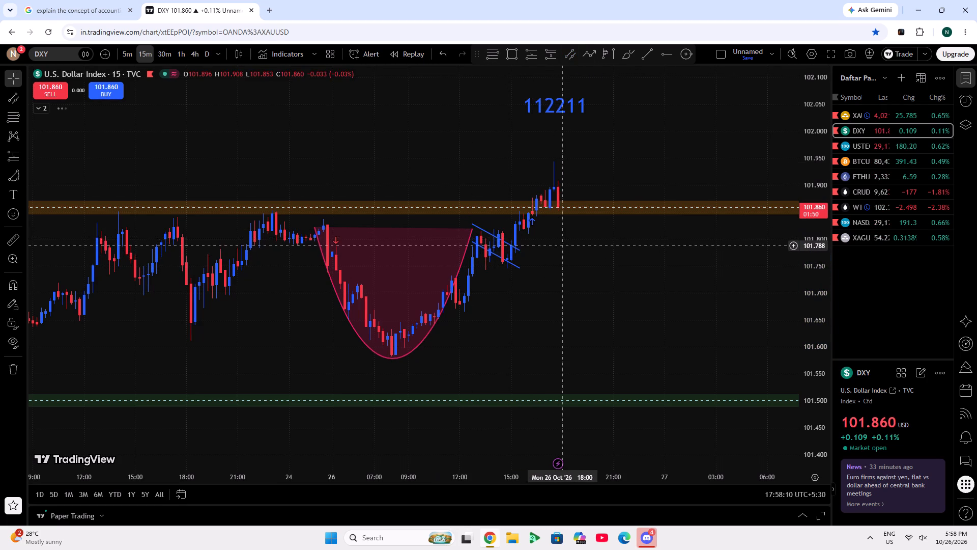
Place a long position drawing at the channel breakout, starting 26 October 15:30 with the entry at about 101.835.
{"action": "scroll", "coordinate": [562, 246], "scroll_direction": "up", "scroll_amount": 2}
{"action": "left_click", "coordinate": [543, 55]}
{"action": "left_click", "coordinate": [520, 53]}
{"action": "left_click", "coordinate": [529, 55]}
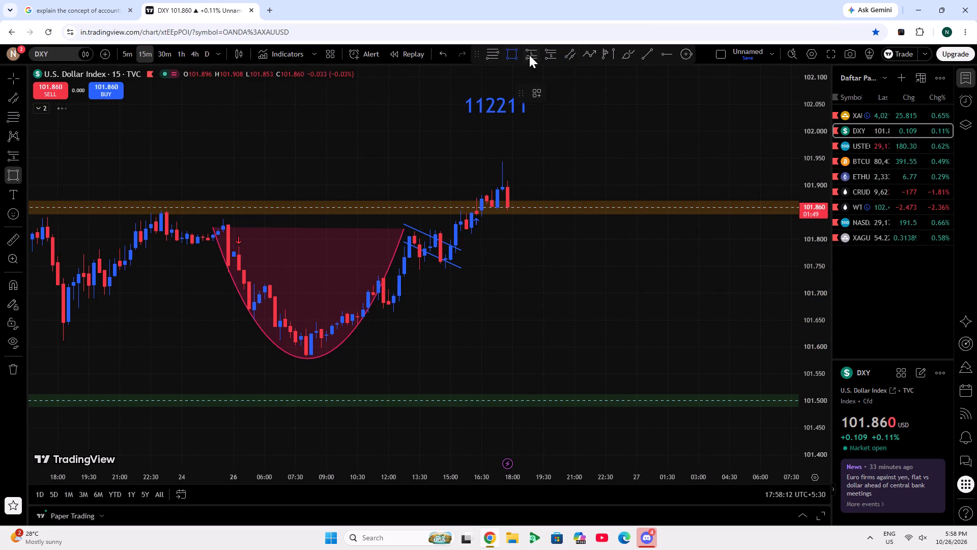
{"action": "left_click", "coordinate": [456, 243]}
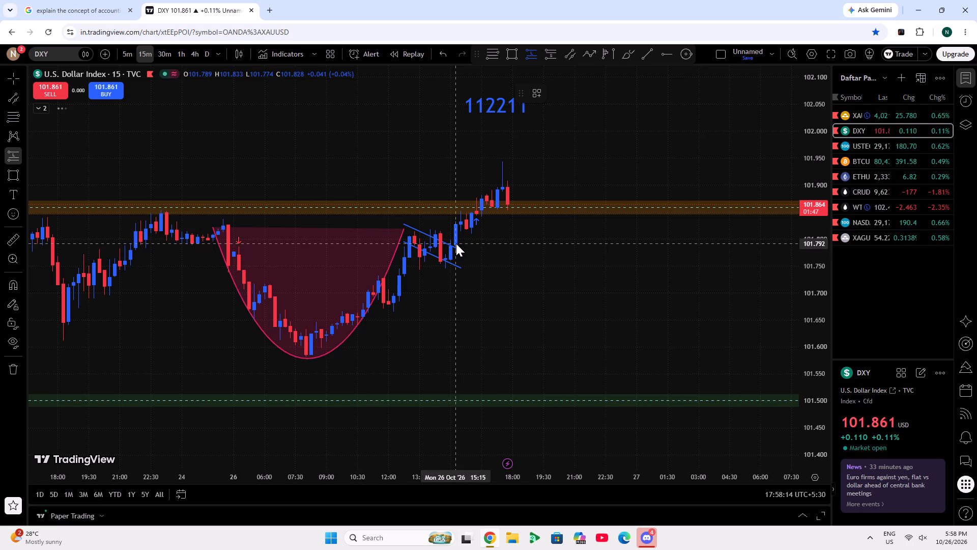
{"action": "left_click_drag", "start_coordinate": [483, 226], "coordinate": [483, 213]}
{"action": "left_click_drag", "start_coordinate": [491, 217], "coordinate": [496, 212]}
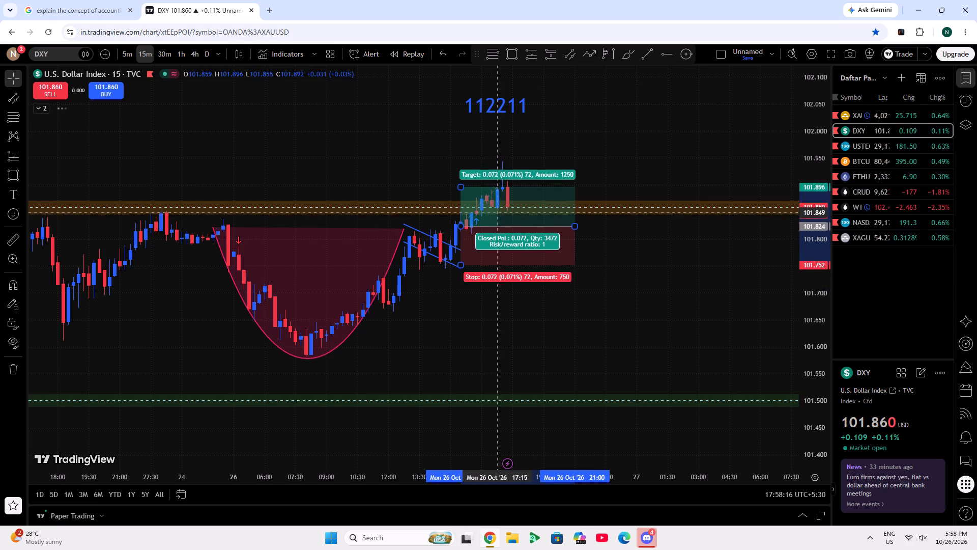
{"action": "left_click_drag", "start_coordinate": [496, 212], "coordinate": [496, 207]}
{"action": "left_click", "coordinate": [467, 180]}
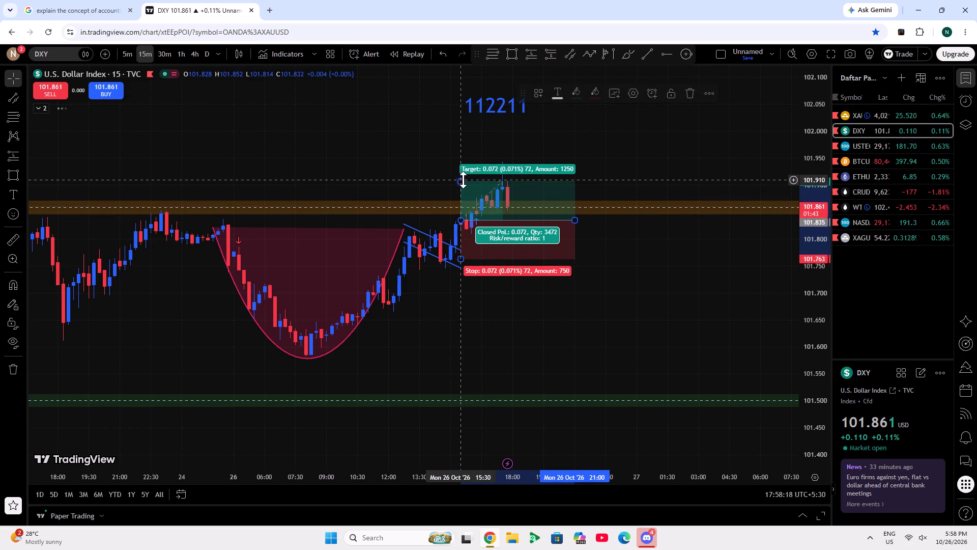
Set the DXY long position's target to about 101.944 and its stop to about 101.789.
{"action": "left_click_drag", "start_coordinate": [463, 180], "coordinate": [438, 126]}
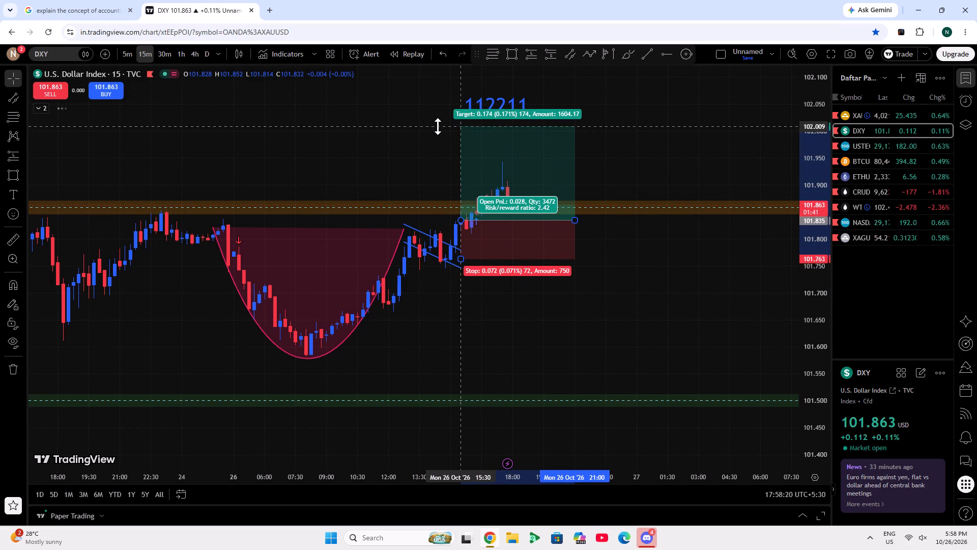
{"action": "left_click_drag", "start_coordinate": [438, 126], "coordinate": [418, 168]}
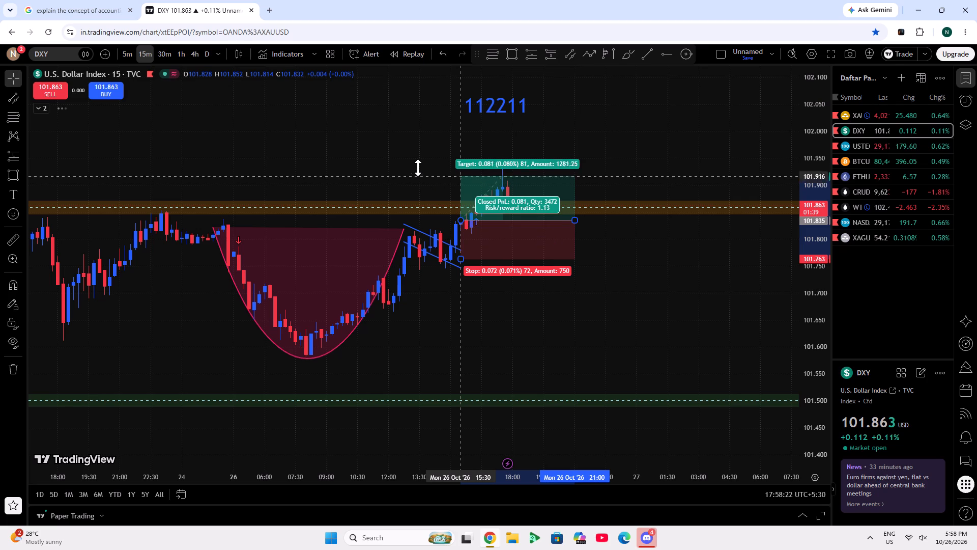
{"action": "left_click_drag", "start_coordinate": [418, 168], "coordinate": [409, 161]}
{"action": "left_click_drag", "start_coordinate": [459, 259], "coordinate": [457, 245]}
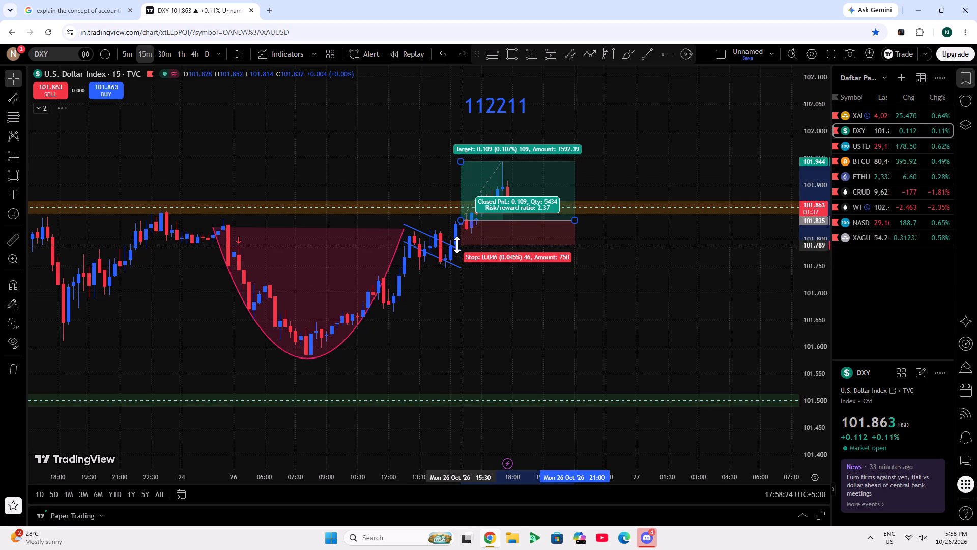
Adjust the DXY long position to a stop of 101.785 and a target of 101.935.
{"action": "left_click_drag", "start_coordinate": [457, 245], "coordinate": [468, 247]}
{"action": "left_click", "coordinate": [605, 277]}
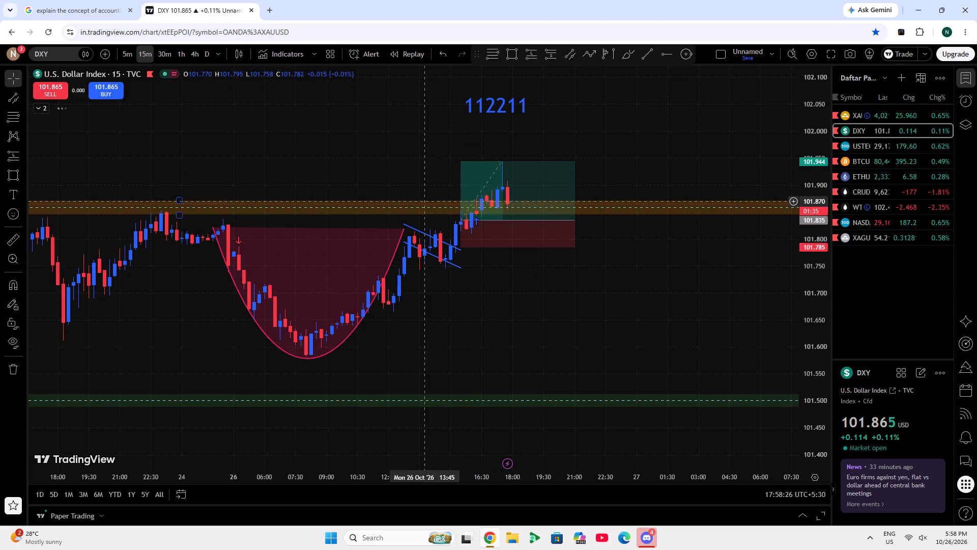
{"action": "left_click", "coordinate": [479, 180]}
{"action": "left_click_drag", "start_coordinate": [459, 158], "coordinate": [466, 159]}
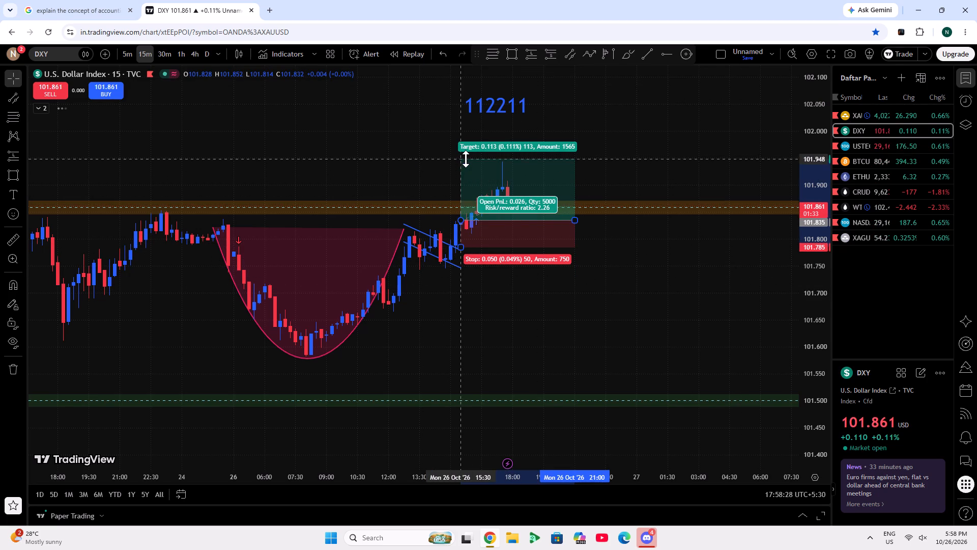
{"action": "left_click_drag", "start_coordinate": [466, 159], "coordinate": [465, 166]}
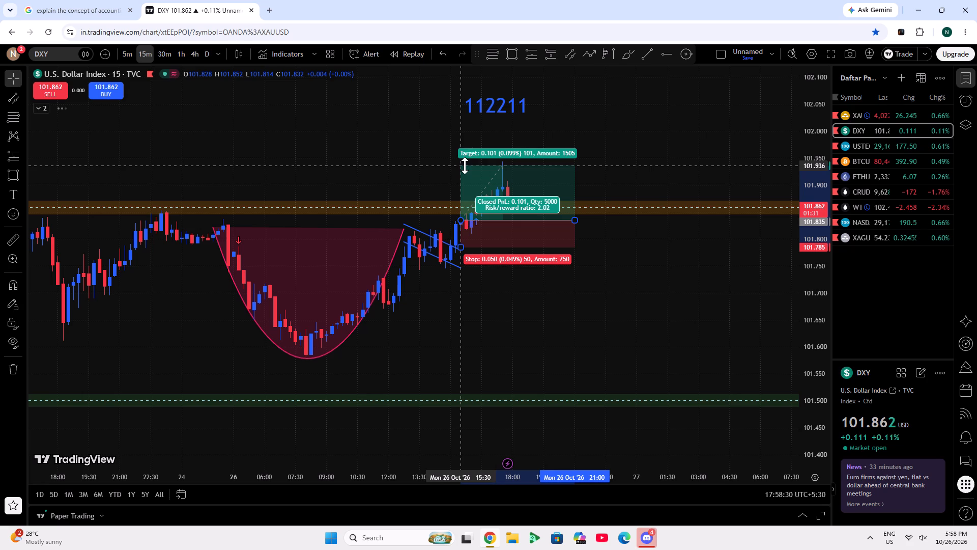
{"action": "left_click_drag", "start_coordinate": [465, 166], "coordinate": [467, 166]}
{"action": "left_click", "coordinate": [597, 133]}
Examine the DXY cup and handle, its surrounding price history and the long position drawing.
{"action": "scroll", "coordinate": [818, 312], "scroll_direction": "up", "scroll_amount": 6}
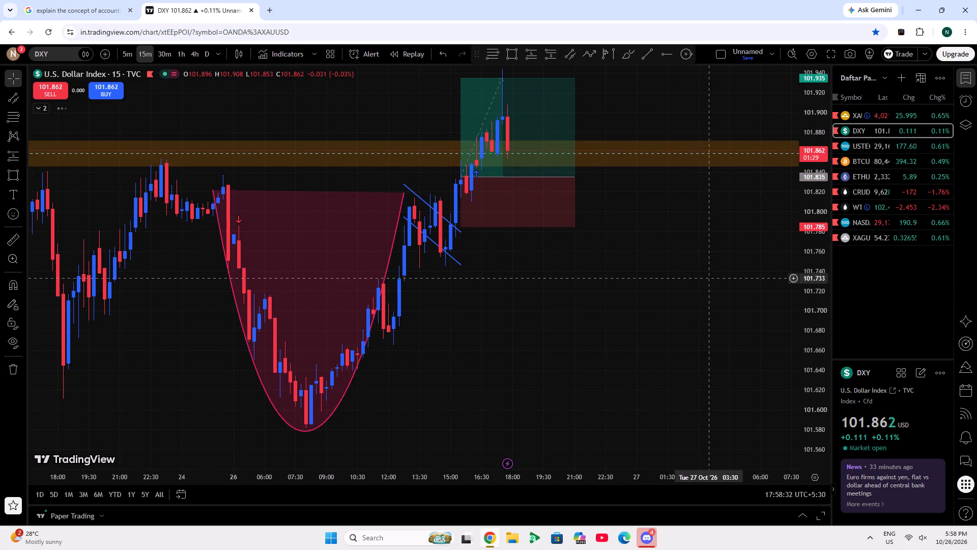
{"action": "left_click_drag", "start_coordinate": [713, 287], "coordinate": [719, 368]}
{"action": "scroll", "coordinate": [832, 343], "scroll_direction": "down", "scroll_amount": 7}
{"action": "scroll", "coordinate": [794, 327], "scroll_direction": "down", "scroll_amount": 5}
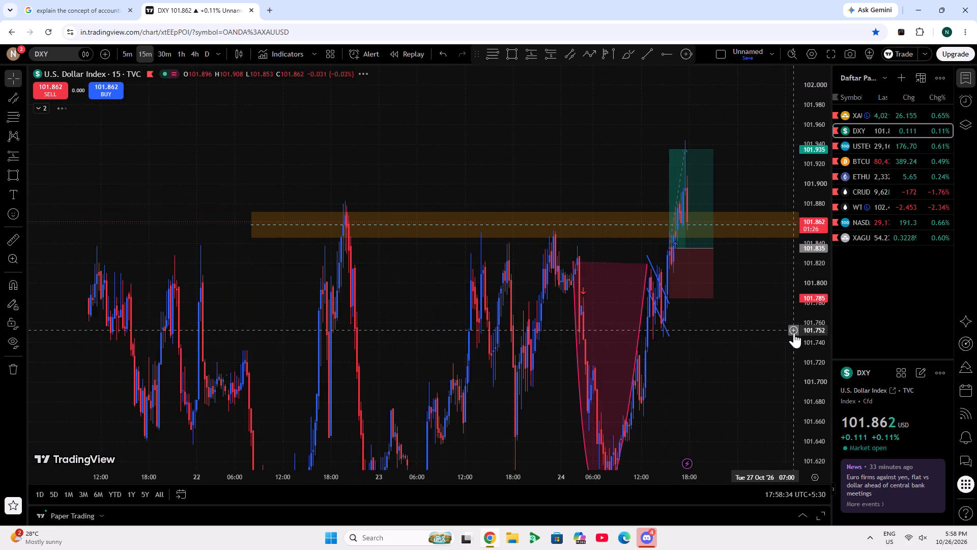
{"action": "scroll", "coordinate": [806, 324], "scroll_direction": "down", "scroll_amount": 9}
{"action": "scroll", "coordinate": [541, 350], "scroll_direction": "up", "scroll_amount": 10}
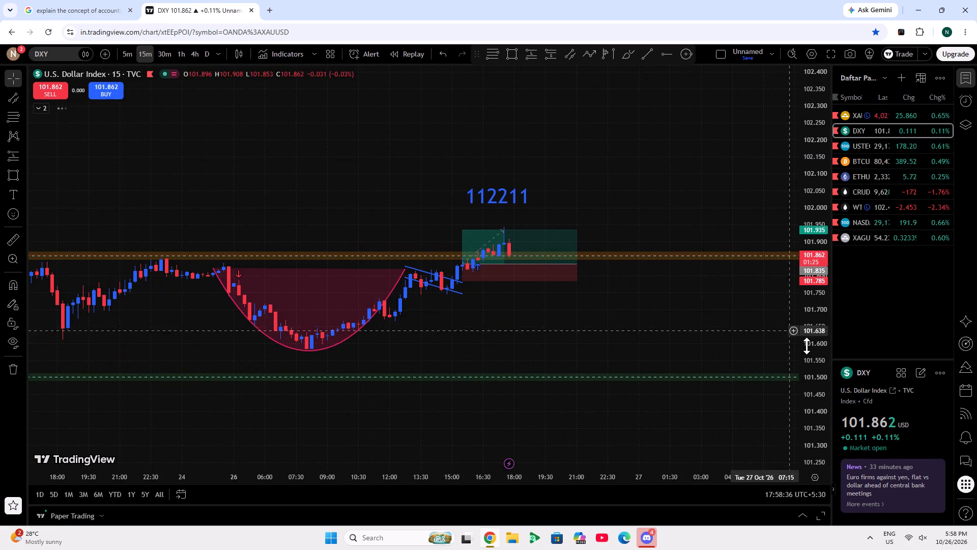
{"action": "scroll", "coordinate": [810, 348], "scroll_direction": "up", "scroll_amount": 5}
{"action": "left_click_drag", "start_coordinate": [742, 334], "coordinate": [641, 352]}
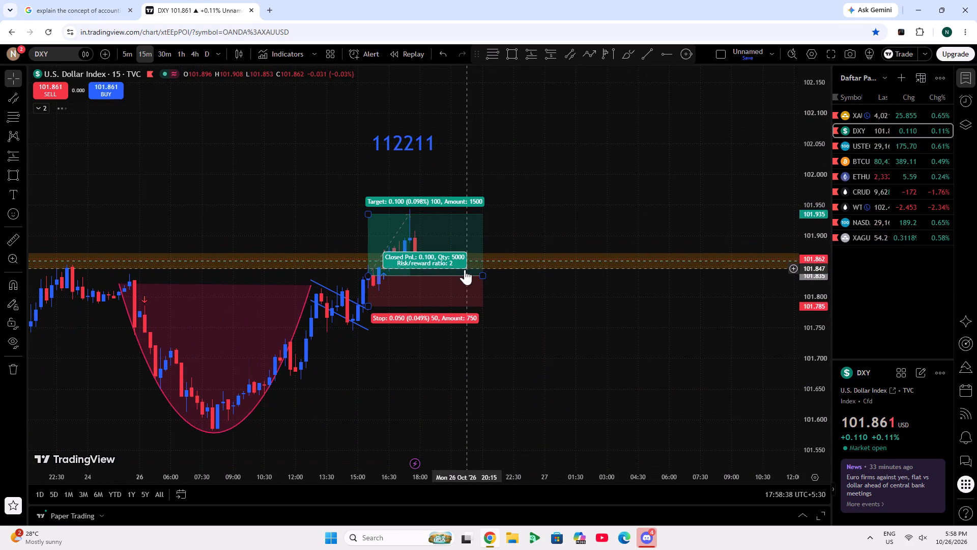
{"action": "left_click", "coordinate": [460, 271]}
{"action": "left_click", "coordinate": [696, 182]}
Switch the chart to XAUUSD to check the open gold buy.
{"action": "left_click", "coordinate": [885, 116]}
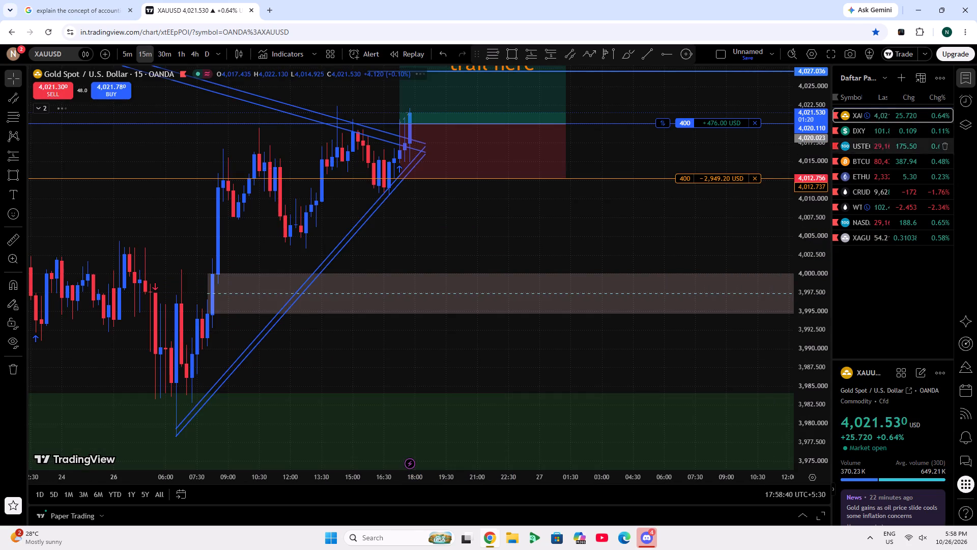
{"action": "left_click_drag", "start_coordinate": [675, 225], "coordinate": [774, 390]}
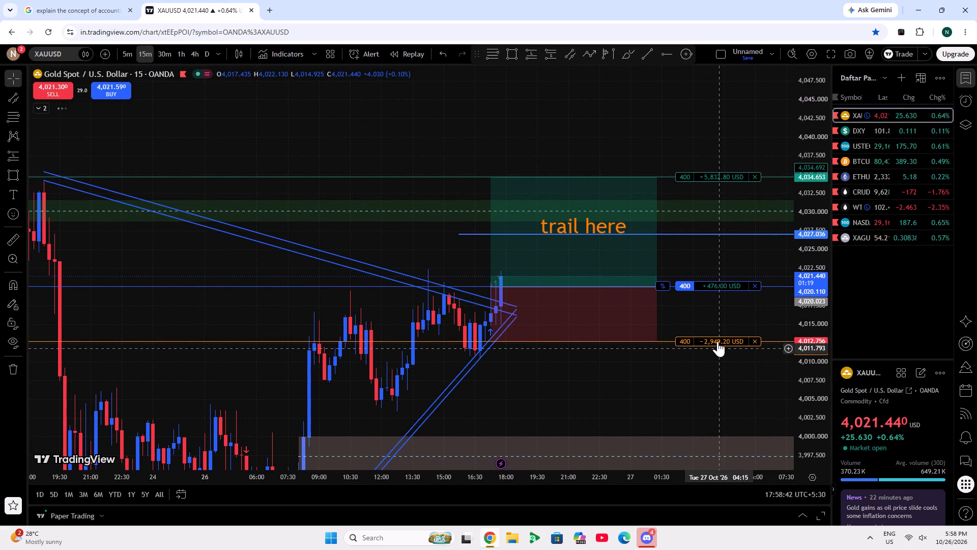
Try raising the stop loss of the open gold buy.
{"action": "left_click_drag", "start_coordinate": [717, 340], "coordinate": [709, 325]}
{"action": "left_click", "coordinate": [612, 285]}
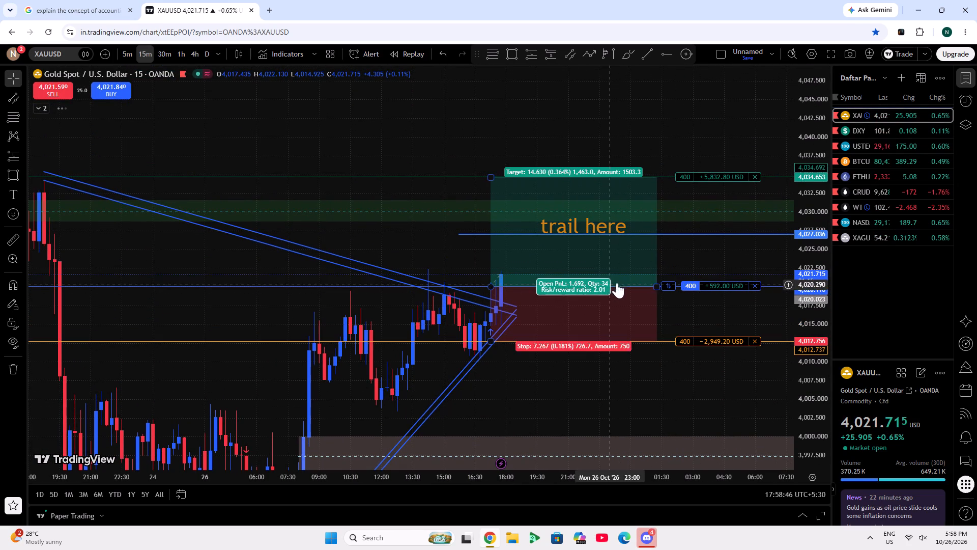
Measure the price distance from the gold buy's entry line up to about 4,025.388.
{"action": "left_click_drag", "start_coordinate": [704, 260], "coordinate": [691, 257]}
{"action": "left_click", "coordinate": [0, 241]}
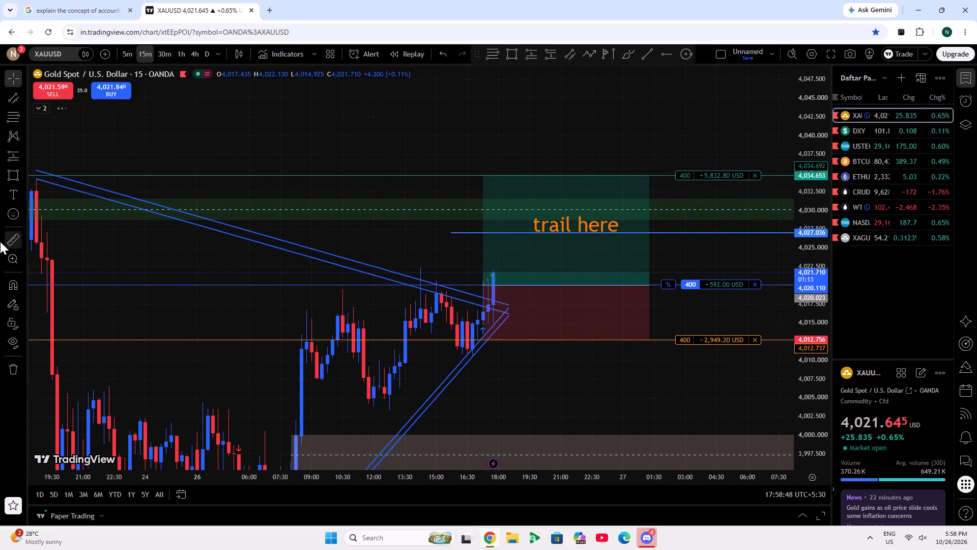
{"action": "left_click", "coordinate": [513, 284]}
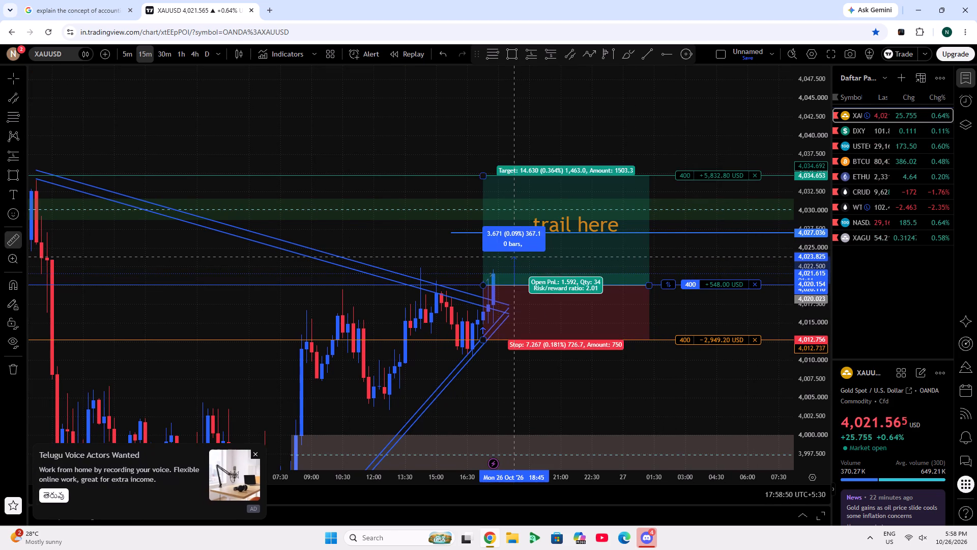
{"action": "left_click", "coordinate": [506, 245]}
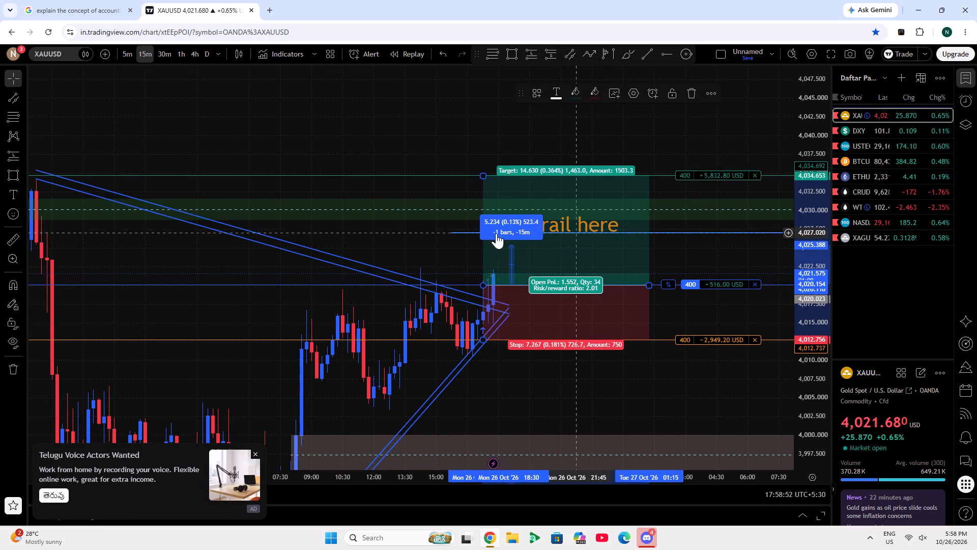
Draw a horizontal ray at about 4,025.388 starting from 26 October 11:30.
{"action": "left_click", "coordinate": [669, 54]}
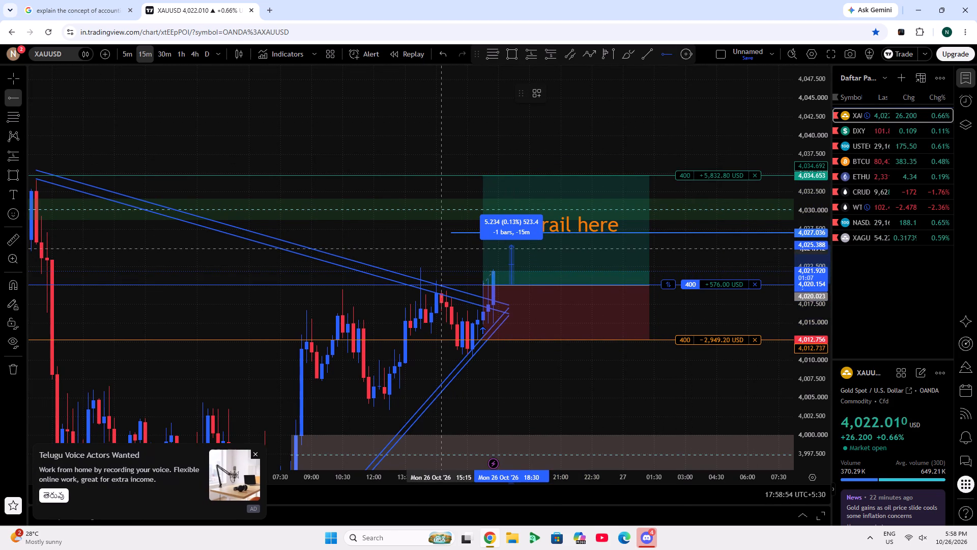
{"action": "left_click", "coordinate": [362, 245]}
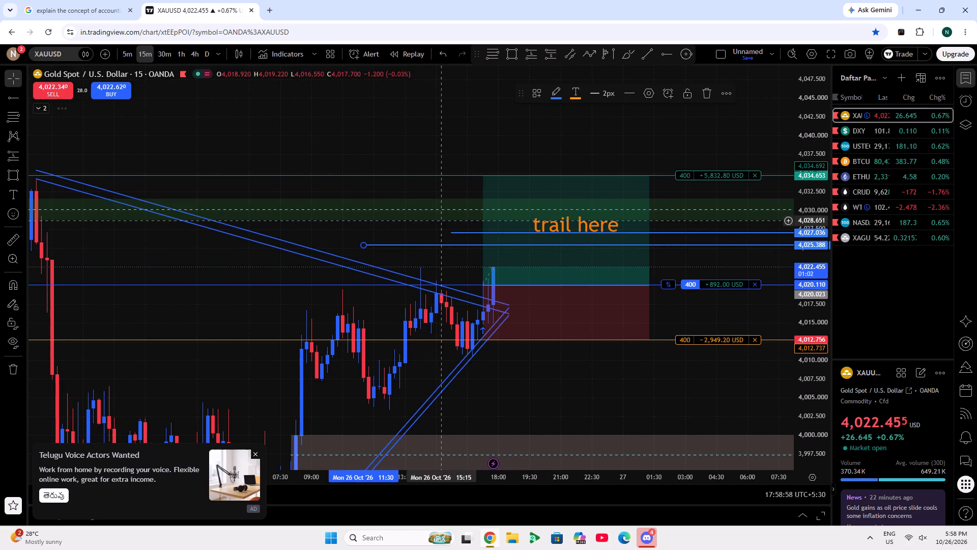
{"action": "left_click", "coordinate": [440, 157]}
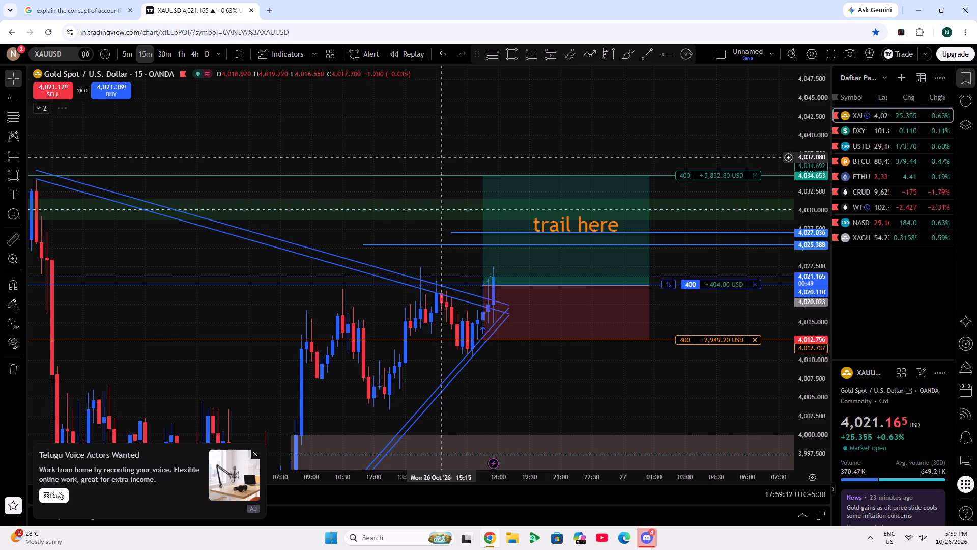
Close the advertisement covering the lower part of the gold chart.
{"action": "left_click_drag", "start_coordinate": [585, 104], "coordinate": [353, 39]}
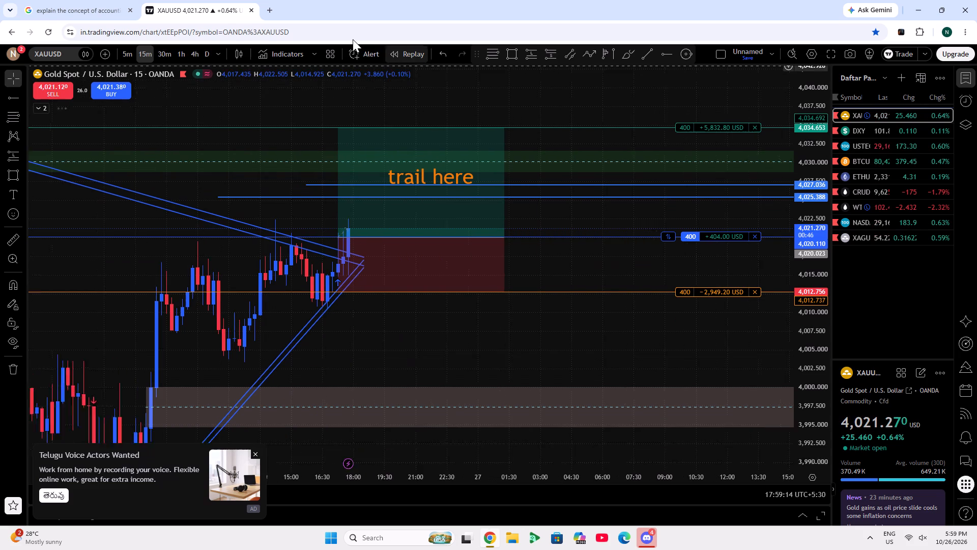
{"action": "left_click_drag", "start_coordinate": [353, 39], "coordinate": [352, 39]}
{"action": "left_click_drag", "start_coordinate": [570, 263], "coordinate": [656, 318]}
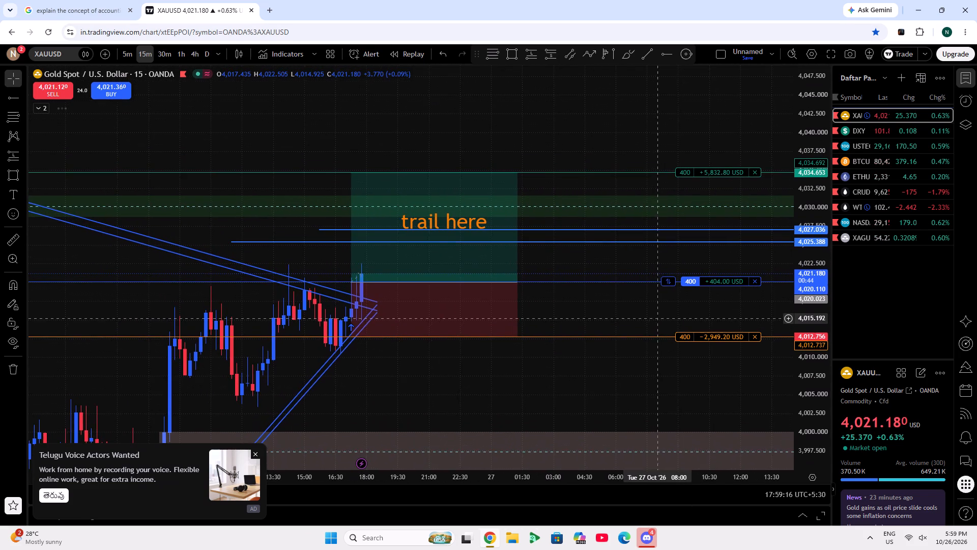
{"action": "left_click_drag", "start_coordinate": [656, 318], "coordinate": [656, 318]}
{"action": "left_click", "coordinate": [253, 455]}
{"action": "scroll", "coordinate": [520, 0], "scroll_direction": "down", "scroll_amount": 2}
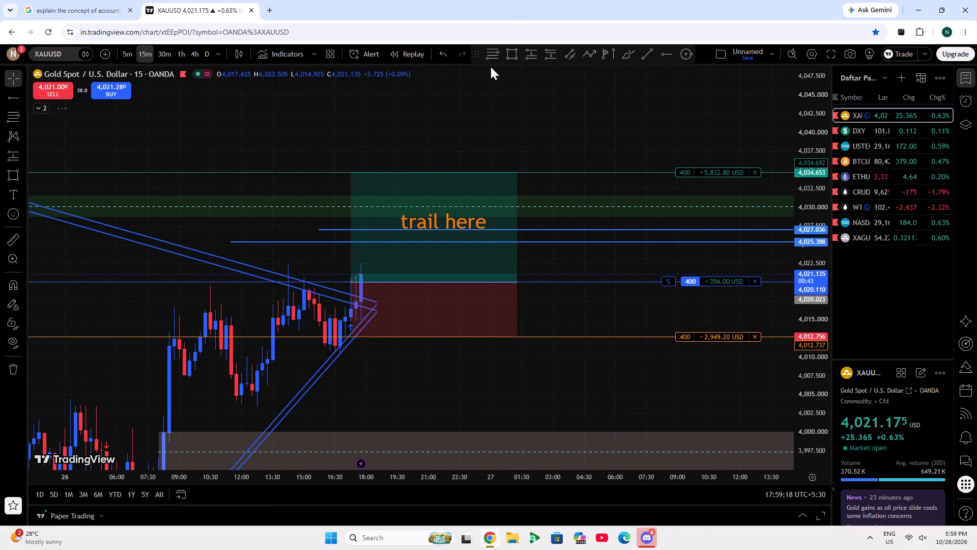
Label the horizontal ray at 4,025.388 with the text "be here".
{"action": "left_click", "coordinate": [550, 241]}
{"action": "left_click", "coordinate": [635, 95]}
{"action": "left_click", "coordinate": [647, 91]}
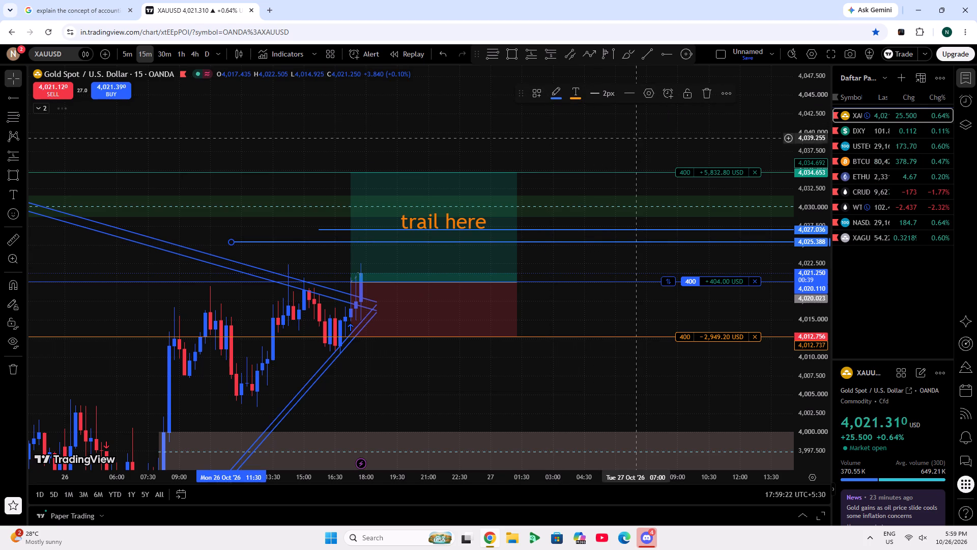
{"action": "left_click", "coordinate": [504, 265]}
{"action": "left_click", "coordinate": [504, 282]}
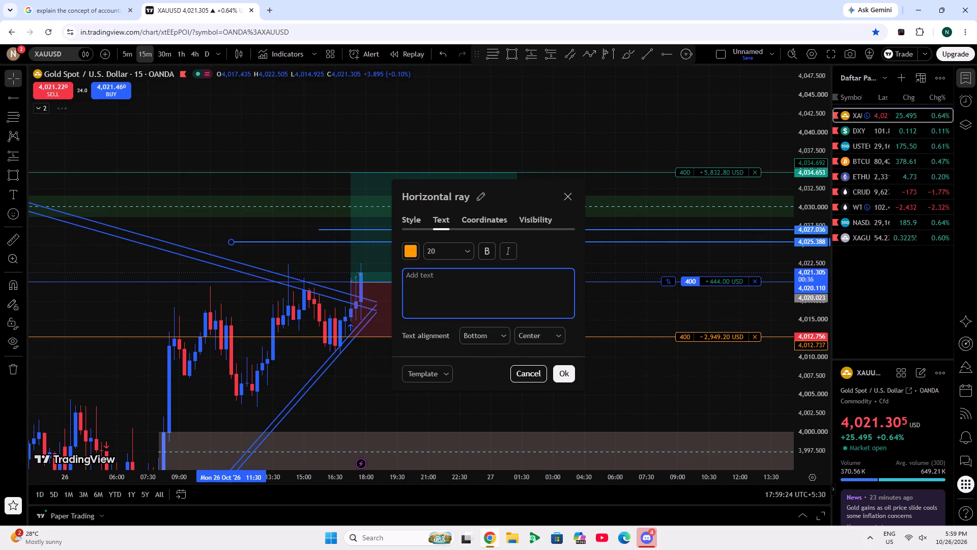
{"action": "key", "text": "b"}
{"action": "type", "text": "e her"}
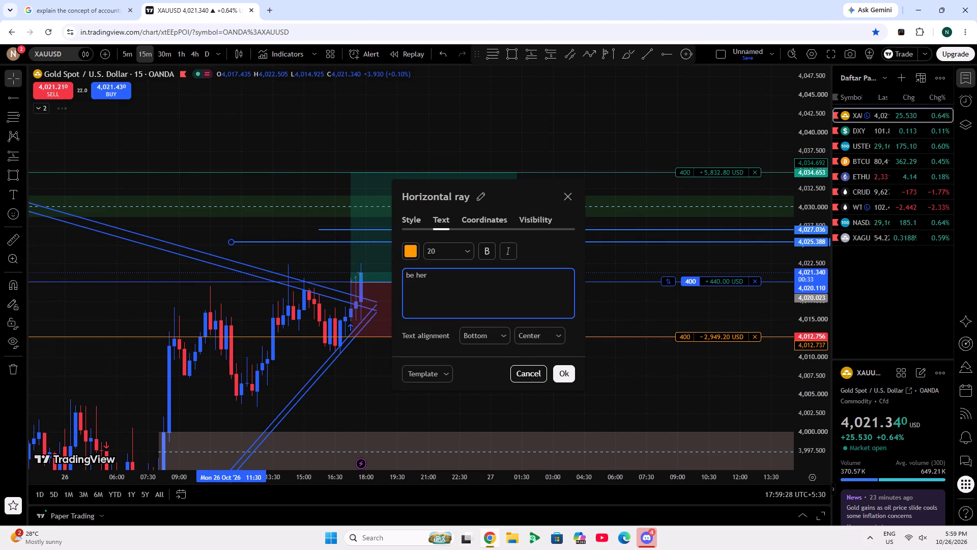
{"action": "key", "text": "r"}
{"action": "key", "text": "BackSpace"}
{"action": "key", "text": "Return"}
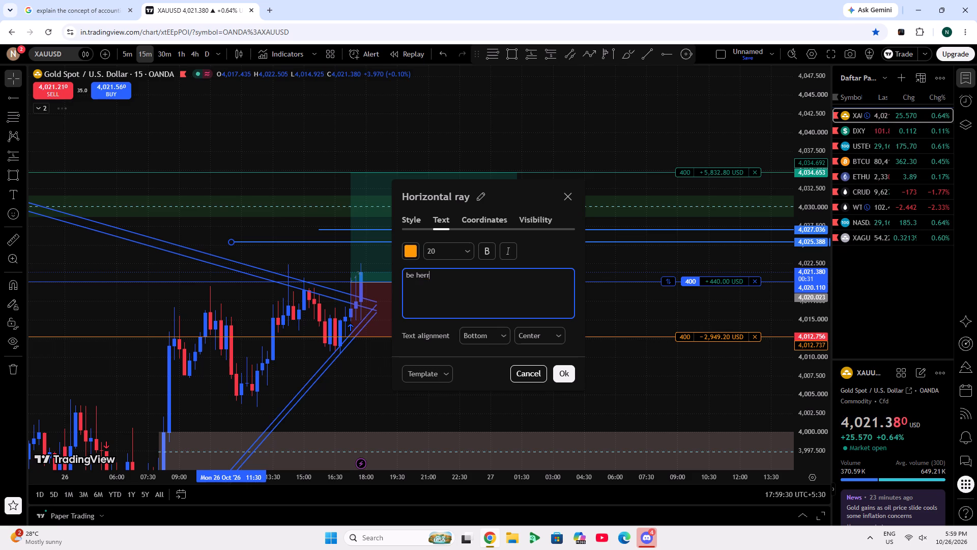
{"action": "key", "text": "e"}
{"action": "key", "text": "BackSpace"}
{"action": "key", "text": "BackSpace"}
{"action": "key", "text": "BackSpace"}
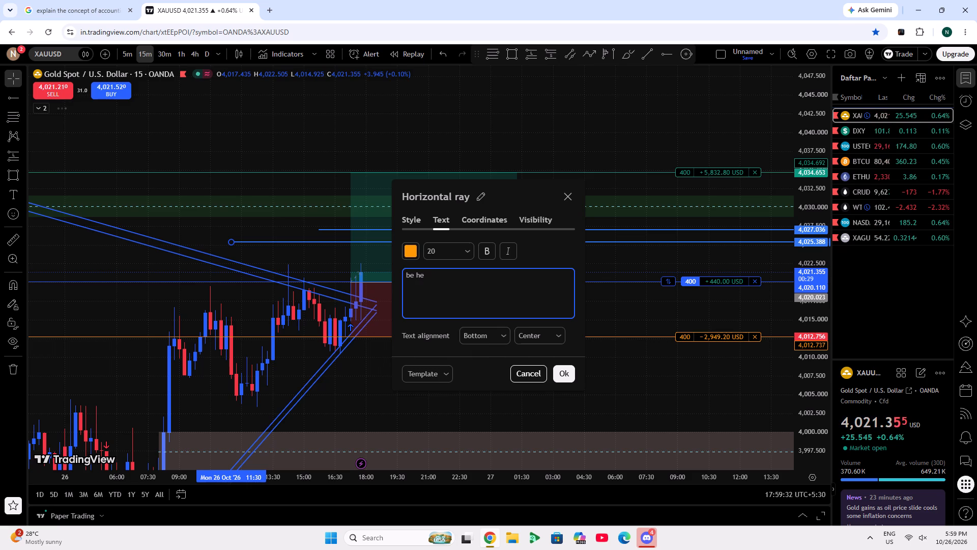
{"action": "type", "text": "re"}
{"action": "left_click", "coordinate": [562, 382]}
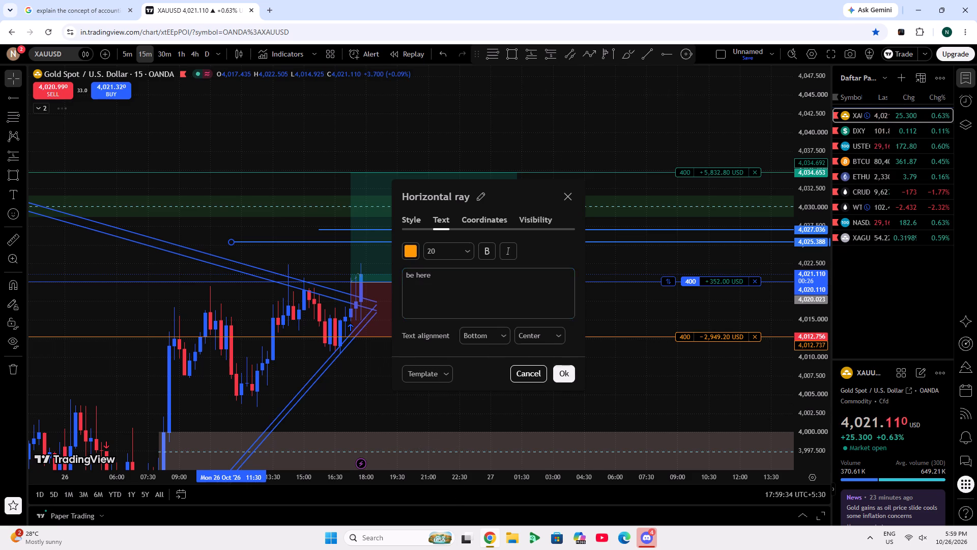
{"action": "left_click", "coordinate": [600, 348]}
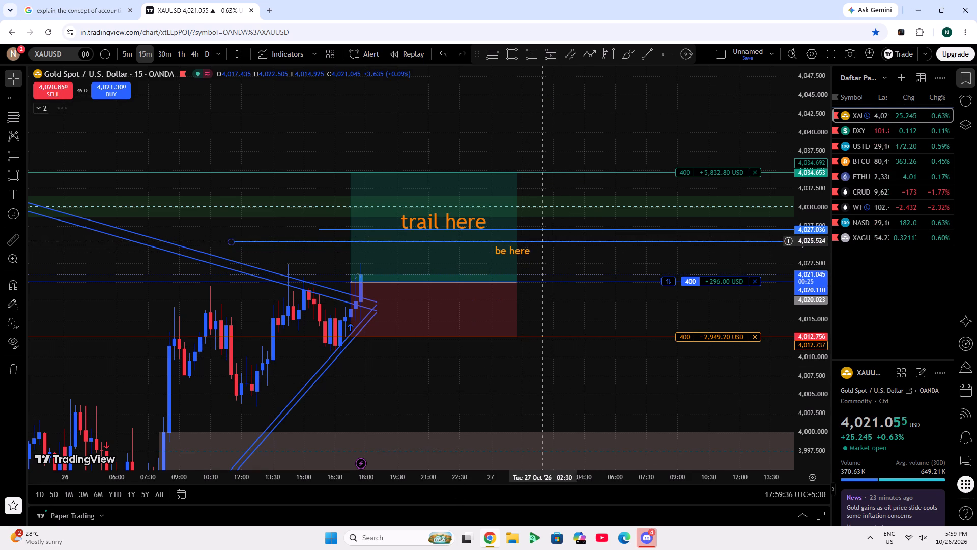
{"action": "left_click", "coordinate": [554, 249]}
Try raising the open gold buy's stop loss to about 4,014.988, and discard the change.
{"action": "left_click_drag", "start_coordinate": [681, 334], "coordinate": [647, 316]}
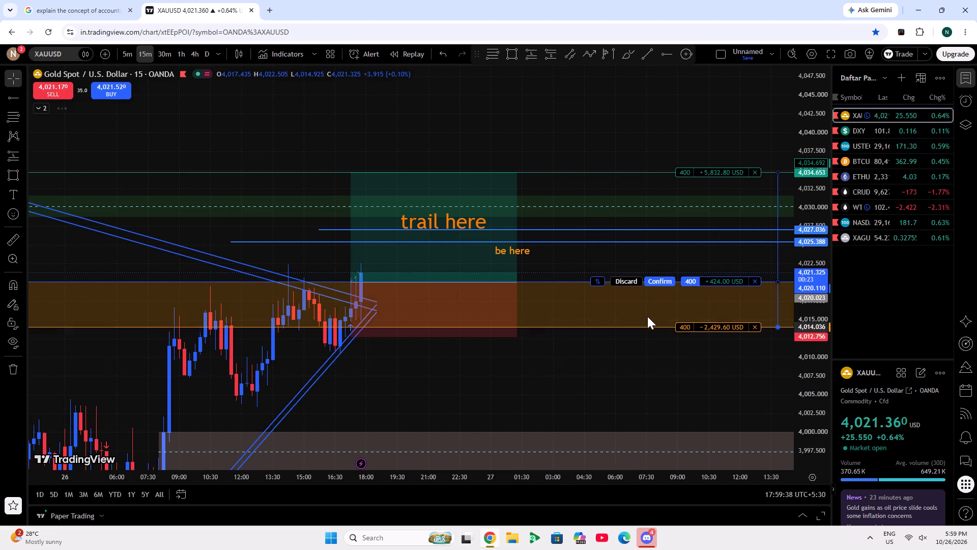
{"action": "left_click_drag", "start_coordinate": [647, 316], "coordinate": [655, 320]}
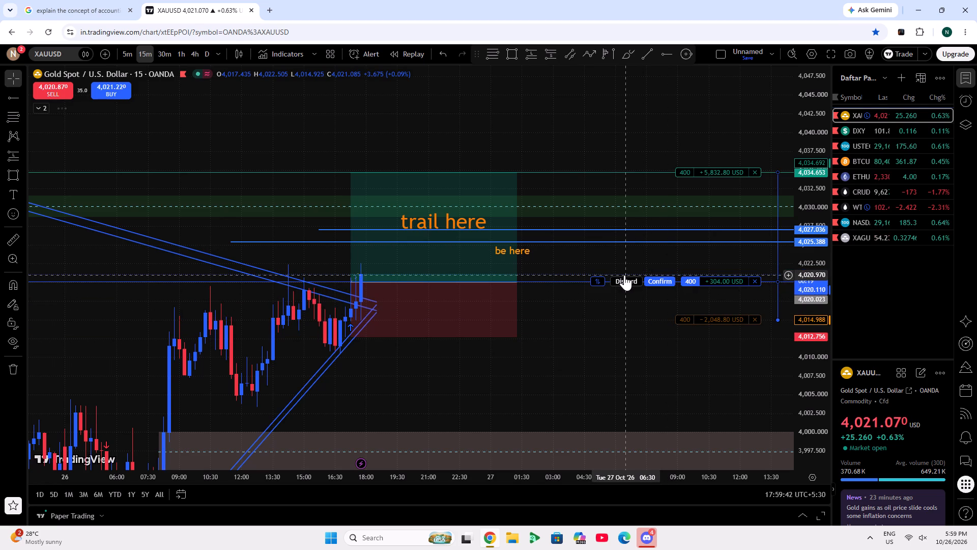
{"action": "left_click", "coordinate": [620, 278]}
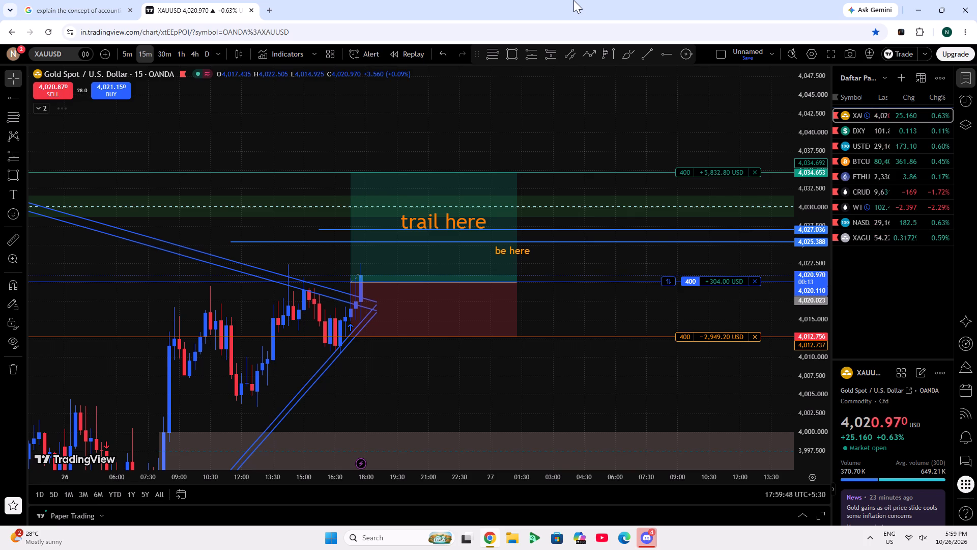
Unlock the 112211 text and move it down to about 4,053, past the gold long position drawing.
{"action": "scroll", "coordinate": [495, 62], "scroll_direction": "down", "scroll_amount": 4}
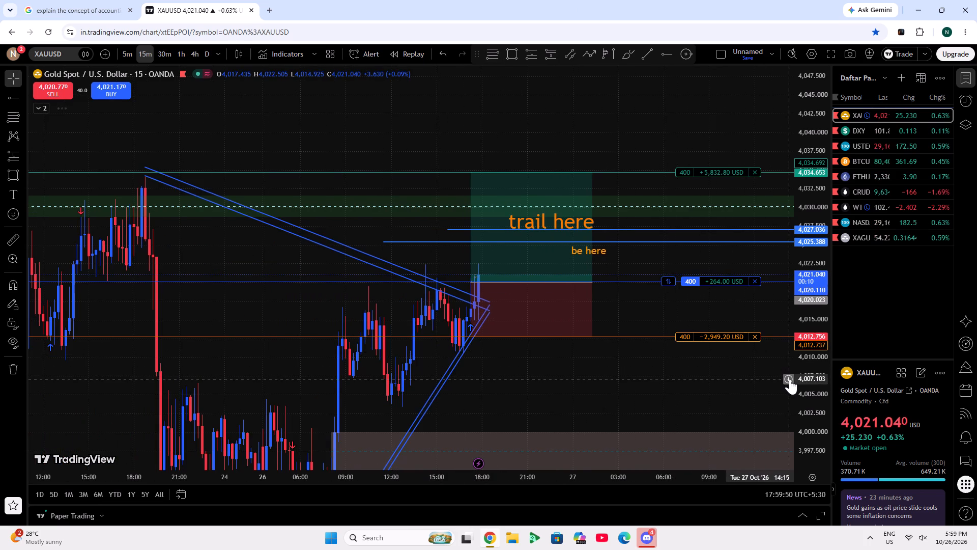
{"action": "scroll", "coordinate": [790, 379], "scroll_direction": "down", "scroll_amount": 5}
{"action": "scroll", "coordinate": [827, 399], "scroll_direction": "down", "scroll_amount": 7}
{"action": "scroll", "coordinate": [753, 429], "scroll_direction": "up", "scroll_amount": 7}
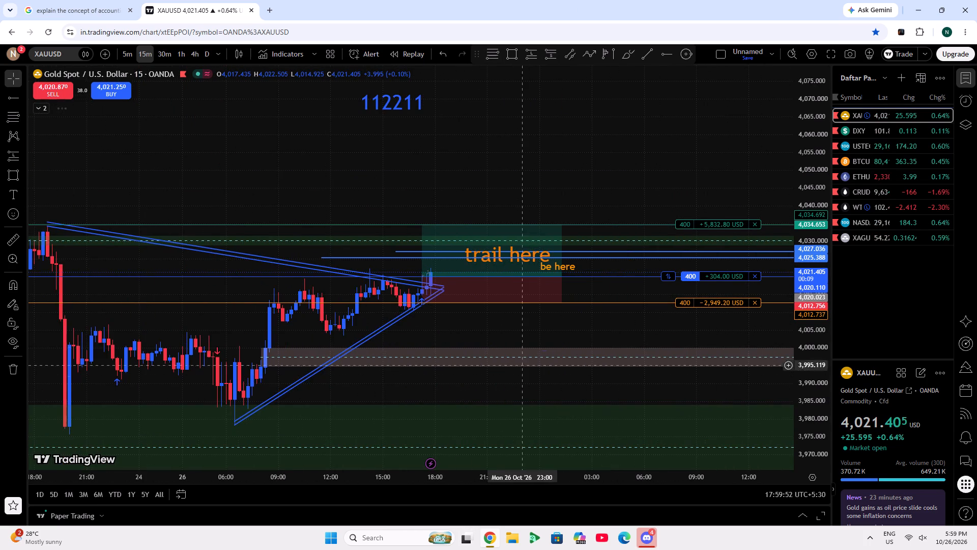
{"action": "left_click_drag", "start_coordinate": [499, 337], "coordinate": [599, 309]}
{"action": "scroll", "coordinate": [800, 348], "scroll_direction": "up", "scroll_amount": 4}
{"action": "left_click_drag", "start_coordinate": [730, 319], "coordinate": [617, 431]}
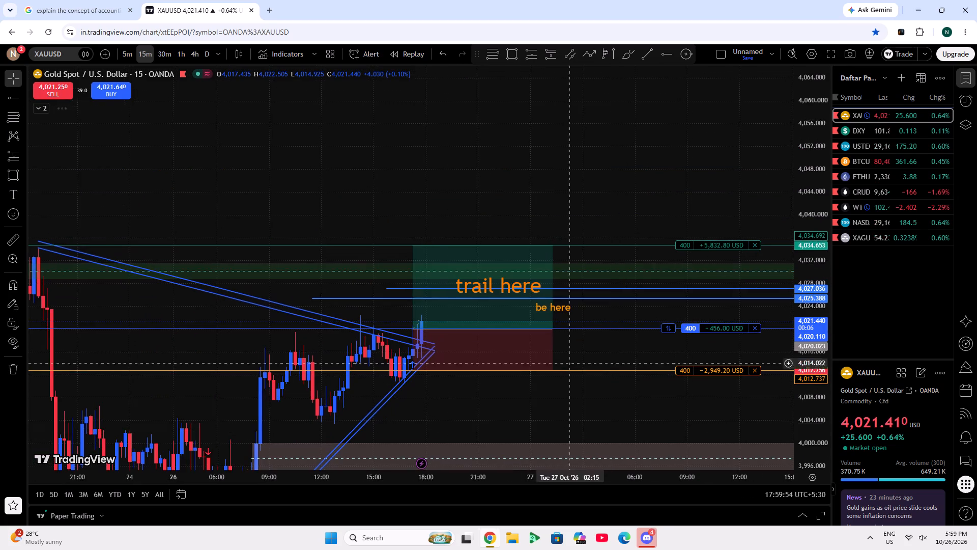
{"action": "left_click_drag", "start_coordinate": [514, 119], "coordinate": [498, 263]}
{"action": "left_click", "coordinate": [368, 153]}
{"action": "left_click", "coordinate": [364, 181]}
{"action": "left_click_drag", "start_coordinate": [364, 180], "coordinate": [467, 305]}
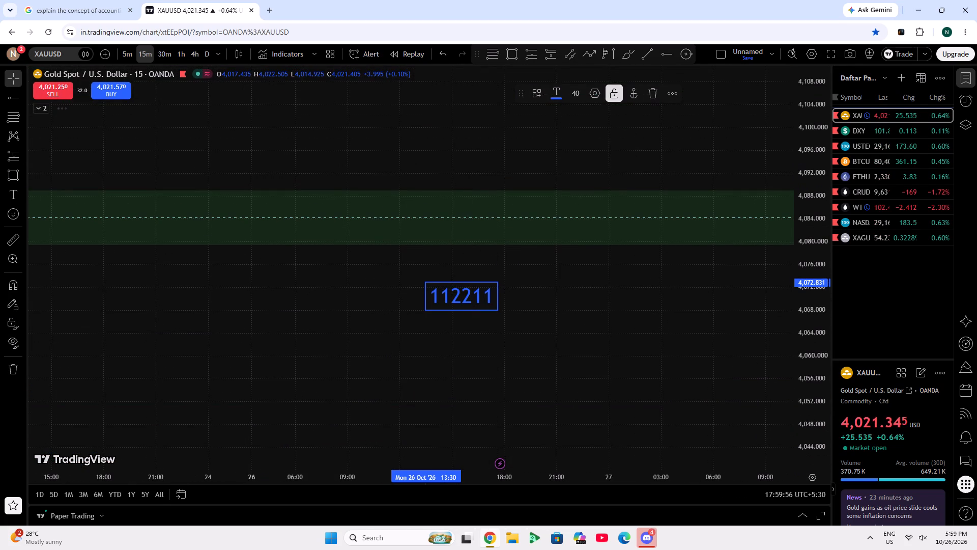
{"action": "left_click", "coordinate": [603, 101]}
{"action": "left_click", "coordinate": [560, 153]}
{"action": "left_click", "coordinate": [611, 86]}
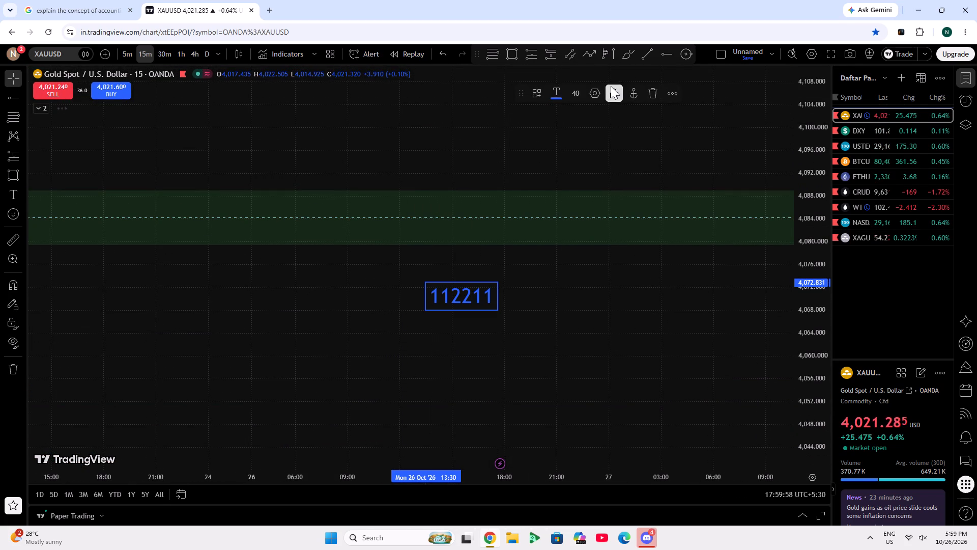
{"action": "left_click_drag", "start_coordinate": [714, 391], "coordinate": [516, 164]}
{"action": "left_click_drag", "start_coordinate": [334, 97], "coordinate": [578, 208]}
{"action": "left_click", "coordinate": [596, 97]}
{"action": "left_click", "coordinate": [542, 133]}
{"action": "left_click_drag", "start_coordinate": [626, 193], "coordinate": [580, 80]}
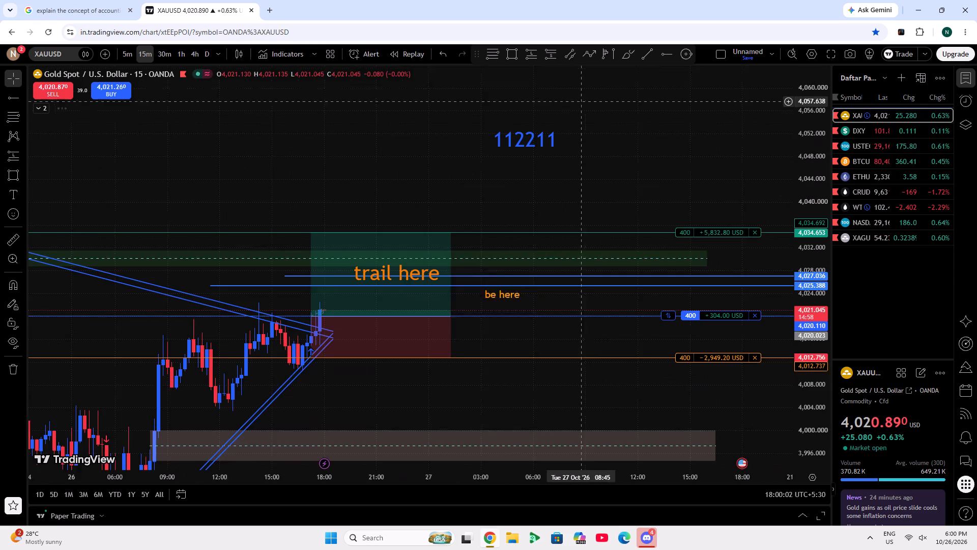
Move the 112211 text down to about 4,042.9, just above the target level of the gold long position drawing.
{"action": "left_click_drag", "start_coordinate": [580, 80], "coordinate": [580, 80]}
{"action": "double_click", "coordinate": [817, 241]}
{"action": "left_click_drag", "start_coordinate": [658, 266], "coordinate": [859, 348]}
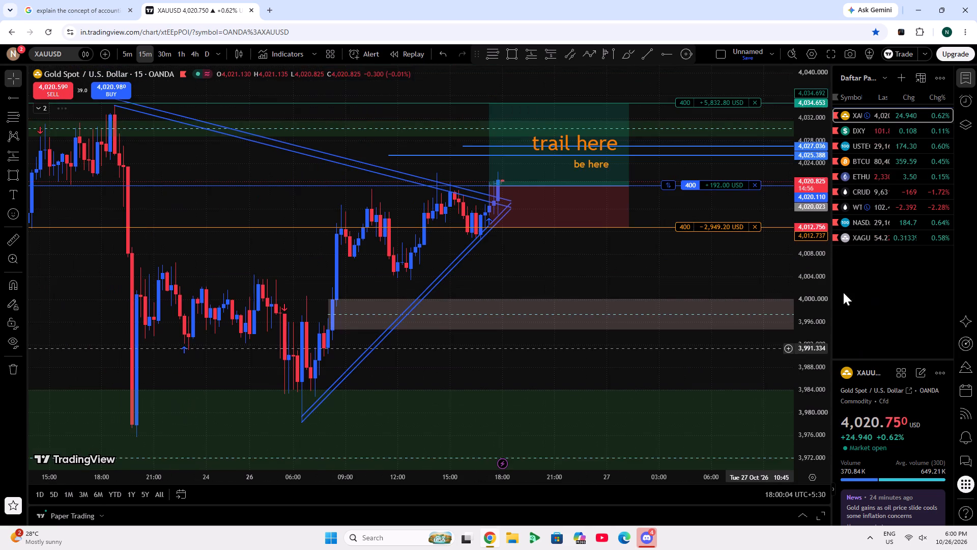
{"action": "left_click_drag", "start_coordinate": [813, 280], "coordinate": [825, 345]}
{"action": "left_click_drag", "start_coordinate": [680, 265], "coordinate": [534, 298]}
{"action": "scroll", "coordinate": [551, 305], "scroll_direction": "down", "scroll_amount": 4}
{"action": "scroll", "coordinate": [806, 332], "scroll_direction": "up", "scroll_amount": 5}
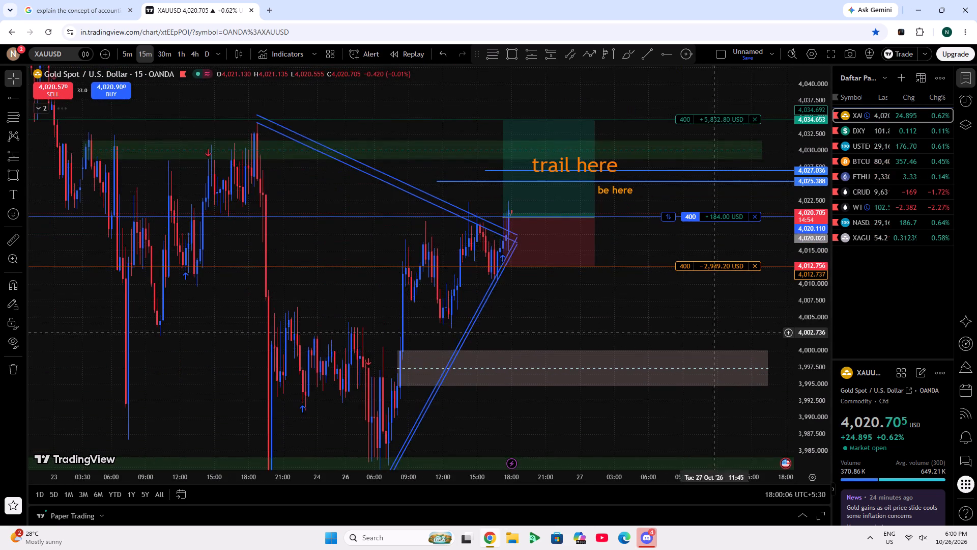
{"action": "scroll", "coordinate": [606, 337], "scroll_direction": "up", "scroll_amount": 3}
{"action": "left_click_drag", "start_coordinate": [620, 324], "coordinate": [588, 443]}
{"action": "left_click_drag", "start_coordinate": [554, 92], "coordinate": [537, 161]}
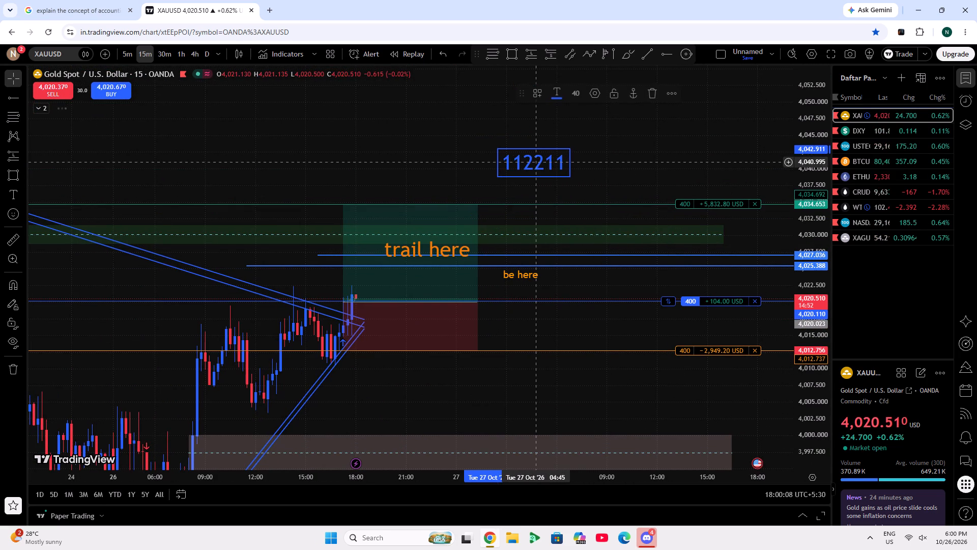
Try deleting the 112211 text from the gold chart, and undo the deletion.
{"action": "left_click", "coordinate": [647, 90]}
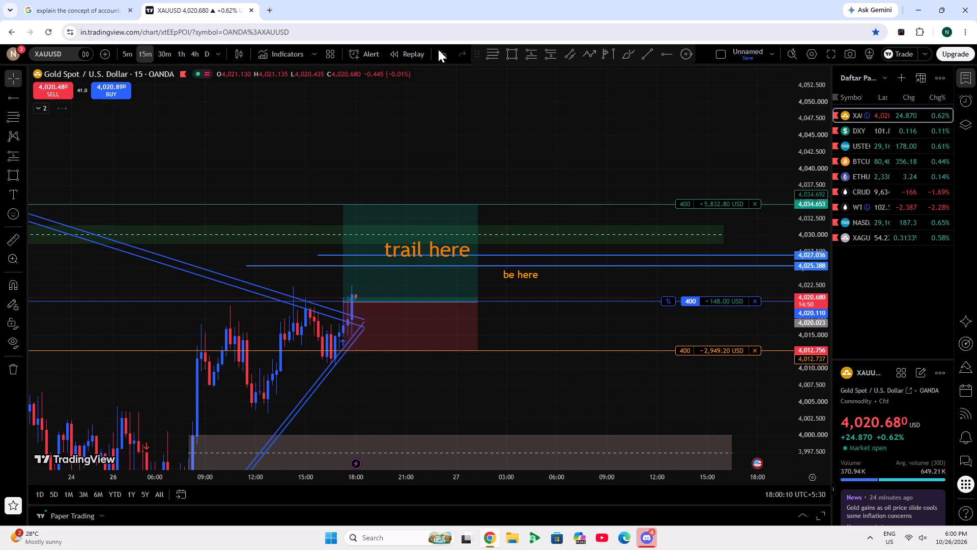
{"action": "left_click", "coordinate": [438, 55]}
Lock the 112211 text in its place above the gold long position drawing and deselect it.
{"action": "left_click", "coordinate": [550, 154]}
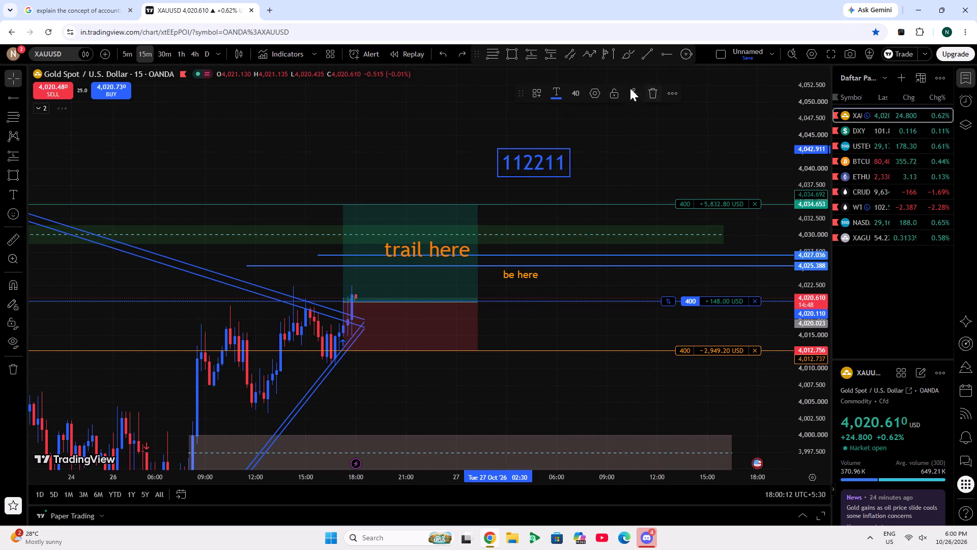
{"action": "left_click", "coordinate": [620, 87]}
{"action": "left_click", "coordinate": [616, 120]}
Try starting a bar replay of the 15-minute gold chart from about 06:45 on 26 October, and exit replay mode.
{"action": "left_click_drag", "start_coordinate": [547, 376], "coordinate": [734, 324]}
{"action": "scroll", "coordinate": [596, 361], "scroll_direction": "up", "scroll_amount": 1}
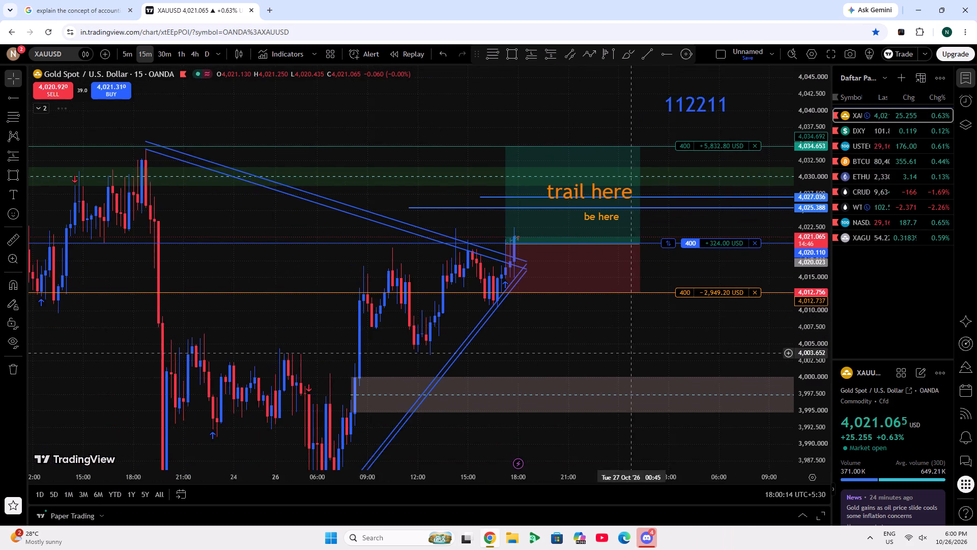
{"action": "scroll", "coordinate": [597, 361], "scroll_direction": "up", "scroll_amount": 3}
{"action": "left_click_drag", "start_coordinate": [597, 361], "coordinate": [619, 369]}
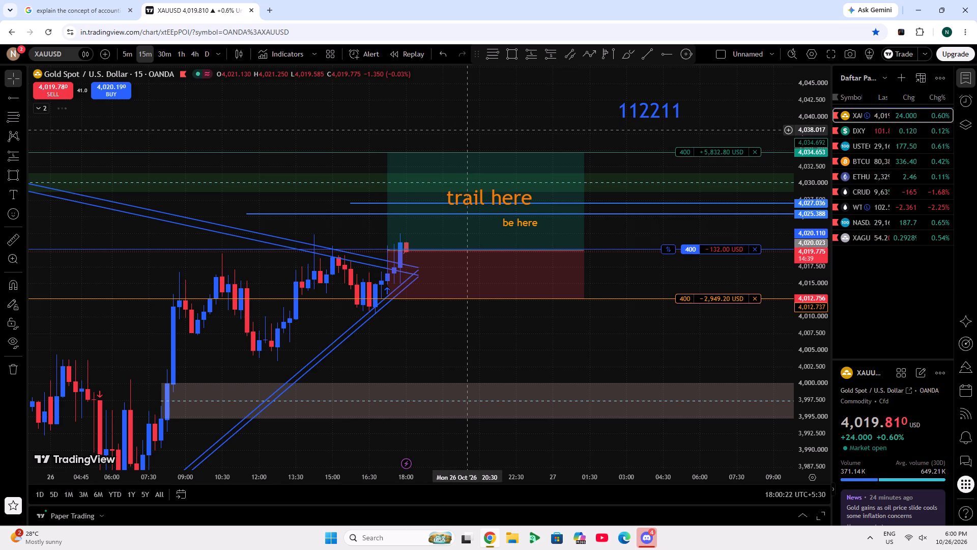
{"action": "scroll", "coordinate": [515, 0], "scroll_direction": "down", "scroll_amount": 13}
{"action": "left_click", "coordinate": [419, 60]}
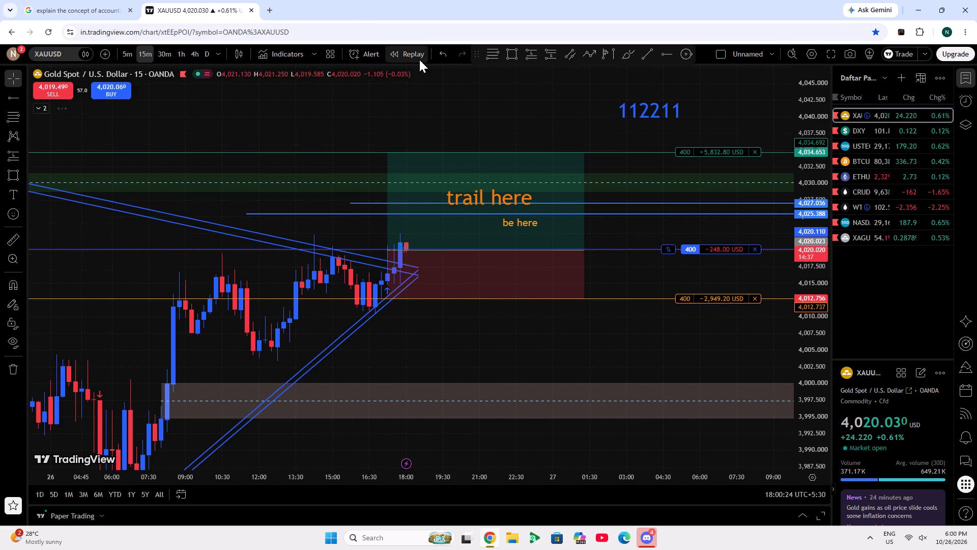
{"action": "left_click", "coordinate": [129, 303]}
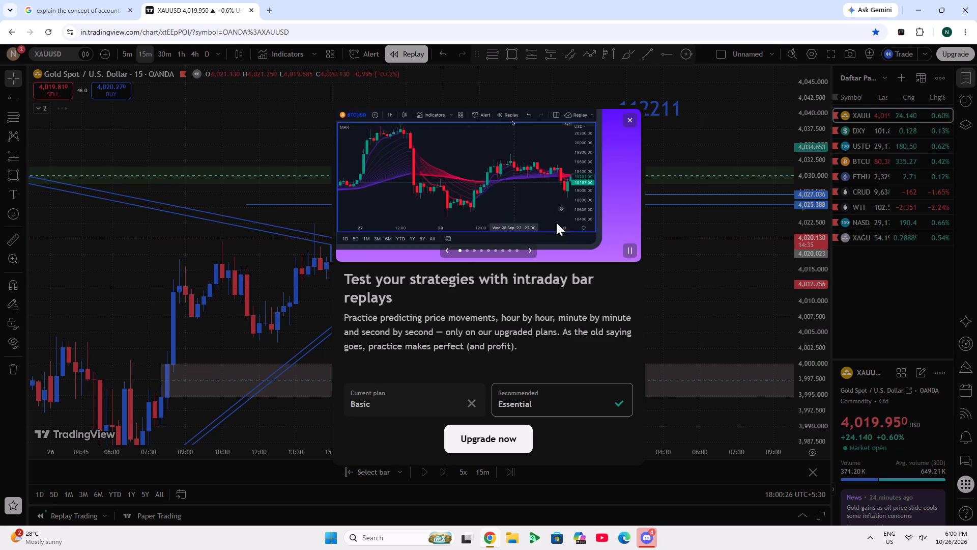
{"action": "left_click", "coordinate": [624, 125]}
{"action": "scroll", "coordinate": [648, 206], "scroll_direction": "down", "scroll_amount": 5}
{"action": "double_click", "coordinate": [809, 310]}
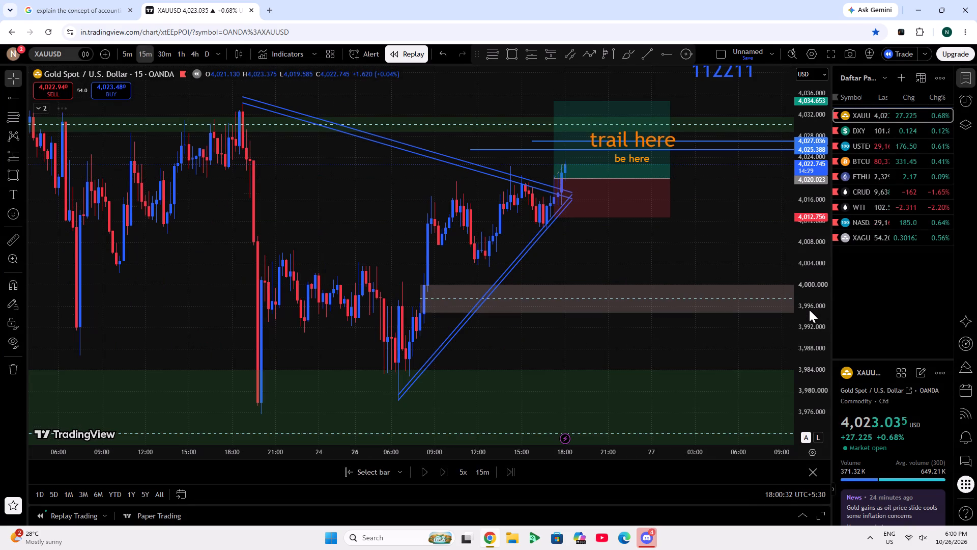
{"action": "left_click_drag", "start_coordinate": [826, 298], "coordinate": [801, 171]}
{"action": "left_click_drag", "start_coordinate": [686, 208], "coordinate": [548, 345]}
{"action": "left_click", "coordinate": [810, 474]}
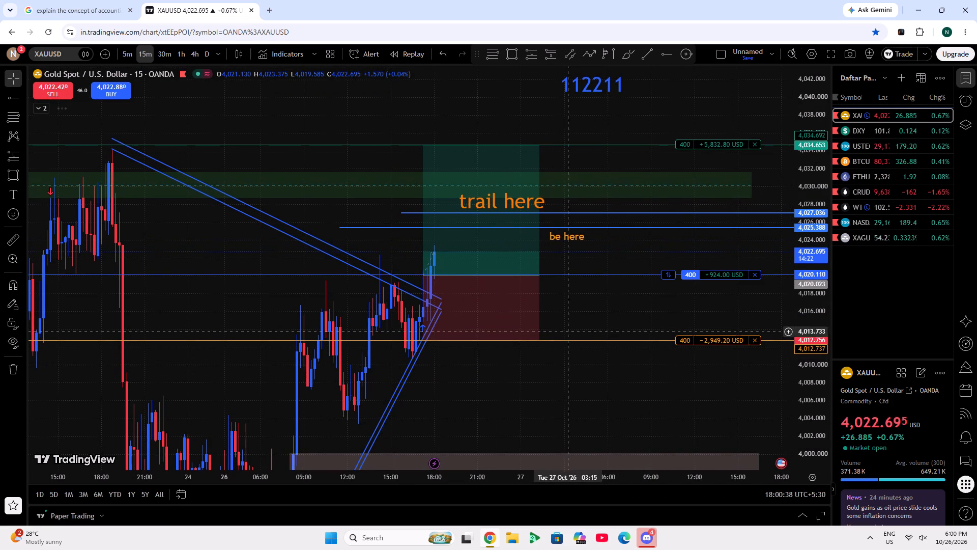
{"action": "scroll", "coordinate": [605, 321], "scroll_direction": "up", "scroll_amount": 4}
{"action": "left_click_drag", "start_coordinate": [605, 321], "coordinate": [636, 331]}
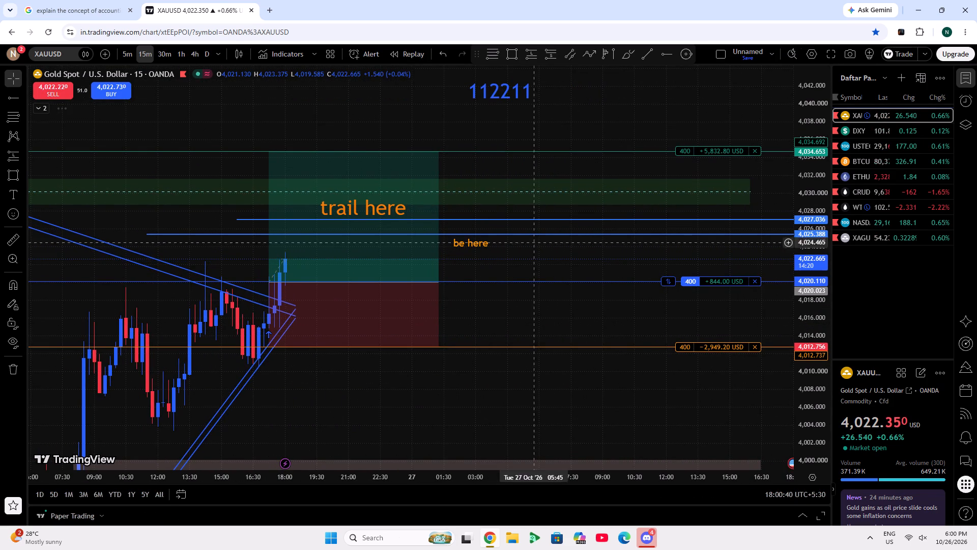
Minimize the browser window to reveal the desktop.
{"action": "left_click", "coordinate": [922, 0]}
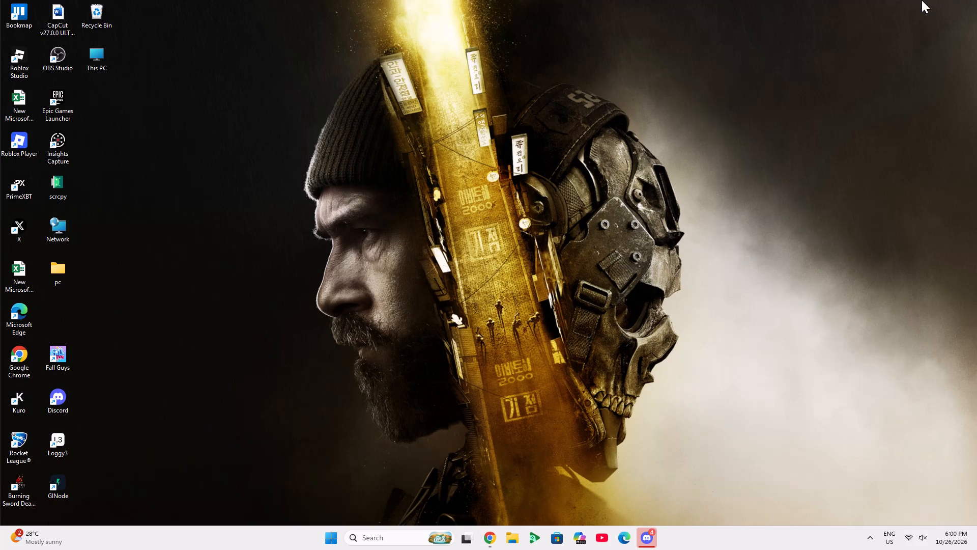
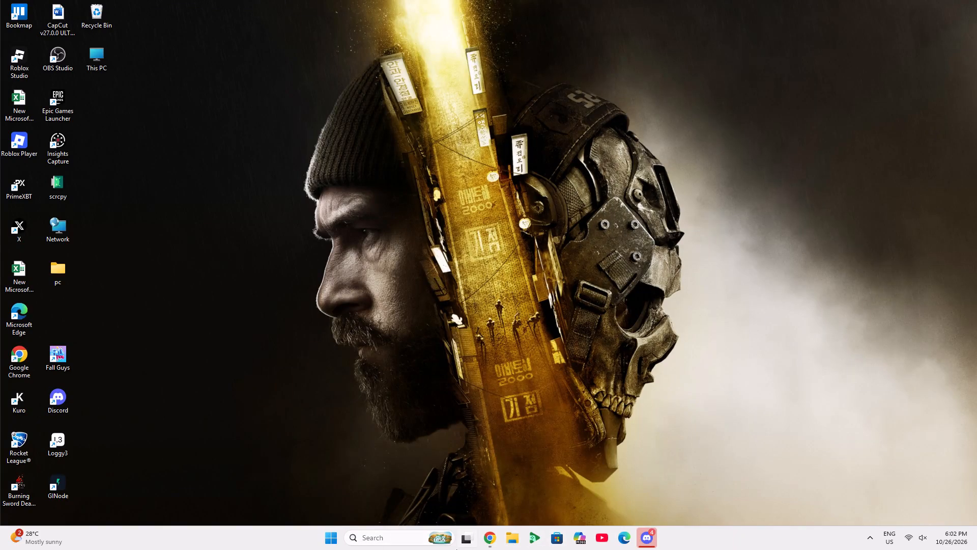
Bring the minimized Chrome window with the gold chart back to the front.
{"action": "left_click", "coordinate": [483, 549]}
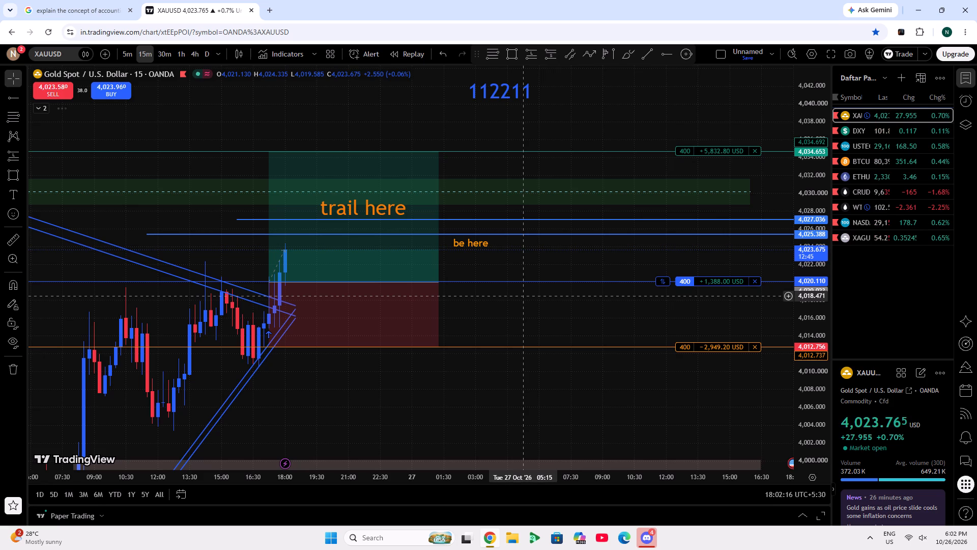
Examine the 15-minute gold chart around the converging trendlines, the demand zones and the open buy position.
{"action": "left_click", "coordinate": [486, 439]}
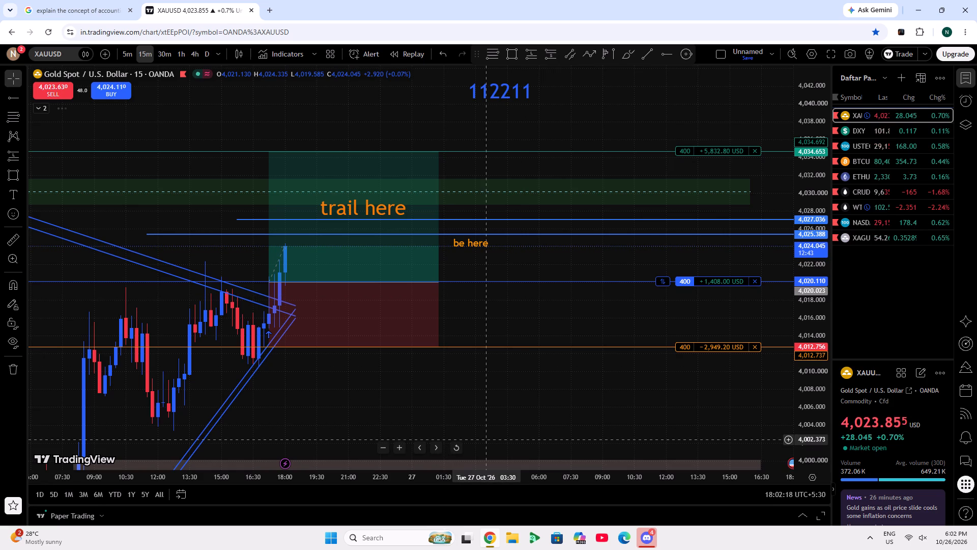
{"action": "left_click_drag", "start_coordinate": [563, 408], "coordinate": [586, 411]}
{"action": "scroll", "coordinate": [564, 356], "scroll_direction": "down", "scroll_amount": 5}
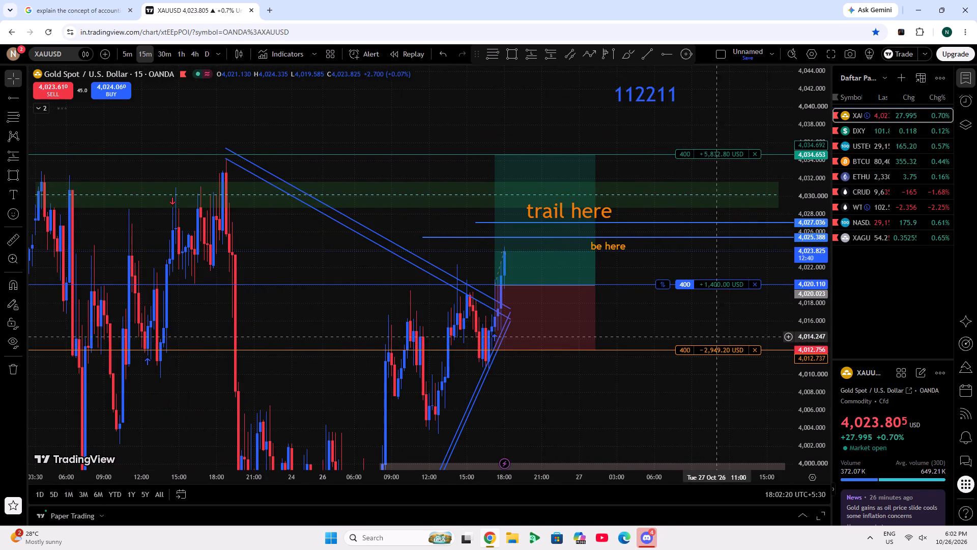
{"action": "scroll", "coordinate": [801, 345], "scroll_direction": "down", "scroll_amount": 5}
{"action": "scroll", "coordinate": [775, 356], "scroll_direction": "up", "scroll_amount": 2}
{"action": "left_click_drag", "start_coordinate": [670, 358], "coordinate": [685, 288]}
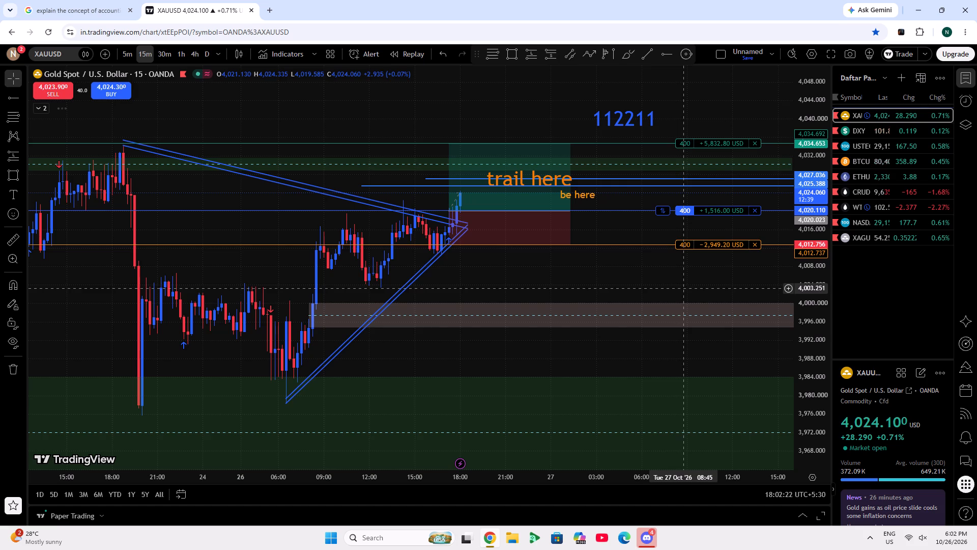
{"action": "scroll", "coordinate": [828, 347], "scroll_direction": "up", "scroll_amount": 6}
{"action": "left_click_drag", "start_coordinate": [540, 309], "coordinate": [664, 307]}
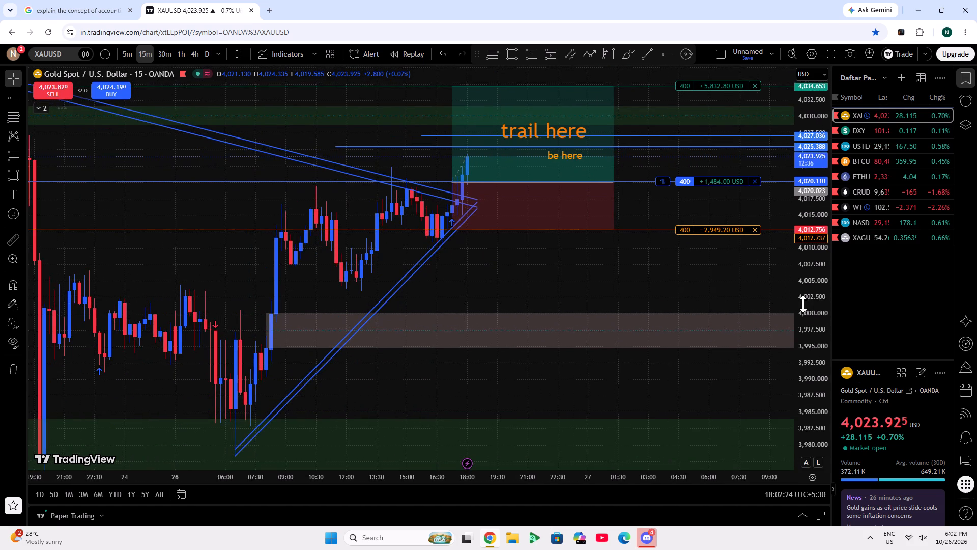
{"action": "scroll", "coordinate": [804, 304], "scroll_direction": "down", "scroll_amount": 5}
{"action": "scroll", "coordinate": [683, 298], "scroll_direction": "down", "scroll_amount": 4}
{"action": "double_click", "coordinate": [808, 305]}
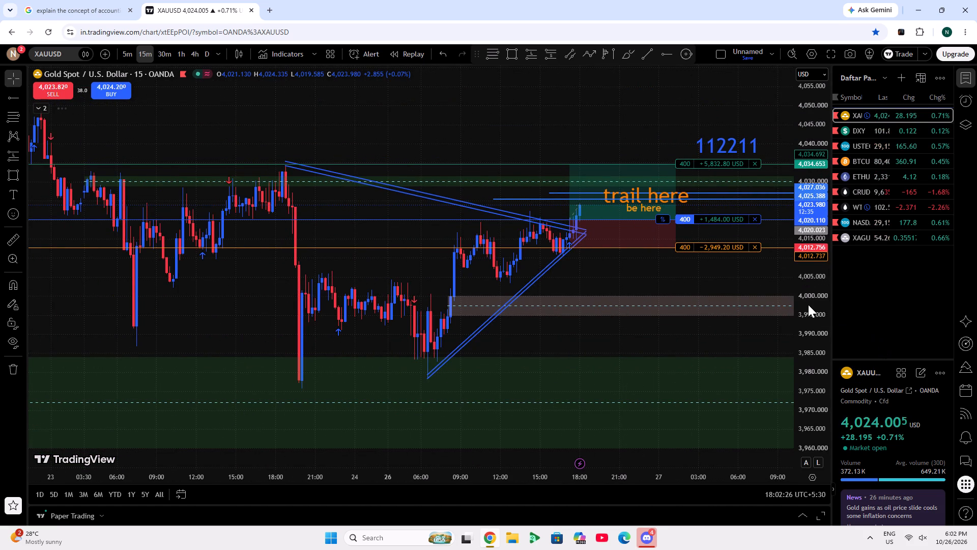
{"action": "left_click_drag", "start_coordinate": [742, 307], "coordinate": [557, 363]}
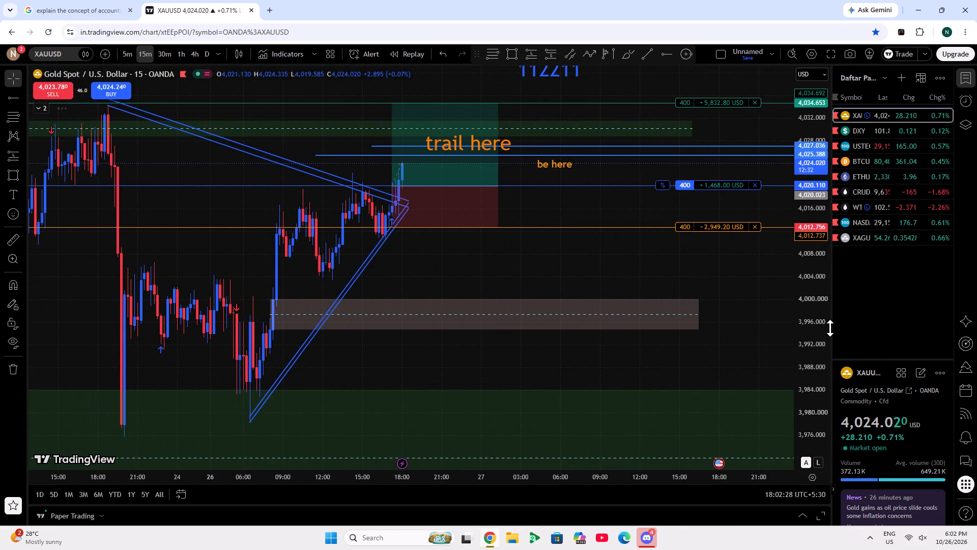
{"action": "left_click_drag", "start_coordinate": [811, 337], "coordinate": [801, 305]}
{"action": "left_click_drag", "start_coordinate": [695, 288], "coordinate": [726, 331]}
{"action": "left_click_drag", "start_coordinate": [813, 323], "coordinate": [814, 402]}
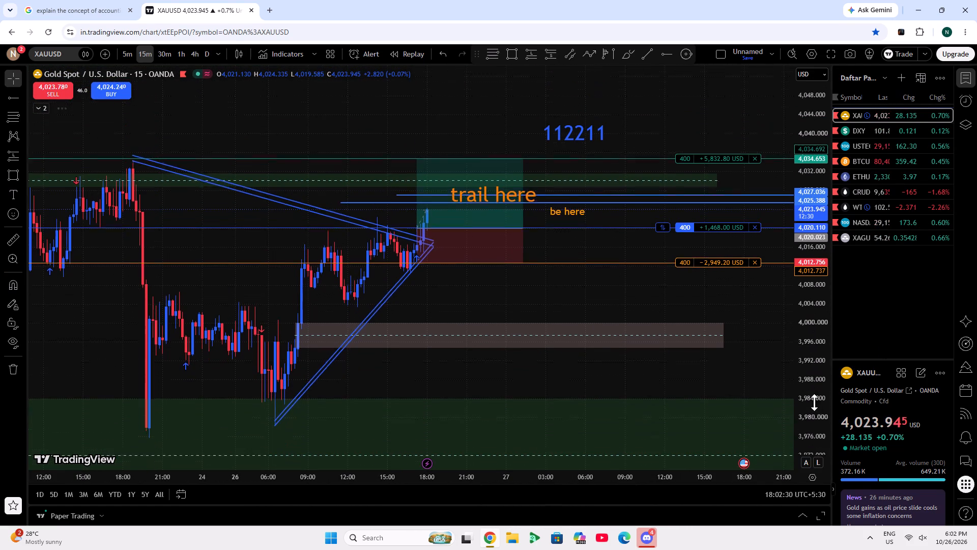
{"action": "left_click_drag", "start_coordinate": [814, 402], "coordinate": [814, 410]}
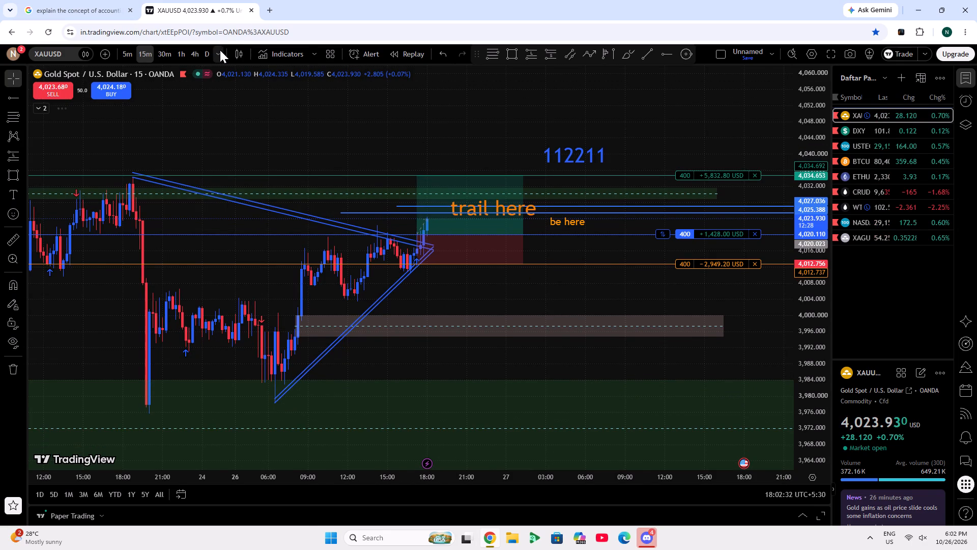
Switch the gold chart to the 1-minute timeframe and examine the price action since the buy entry.
{"action": "left_click", "coordinate": [220, 50]}
{"action": "left_click", "coordinate": [265, 295]}
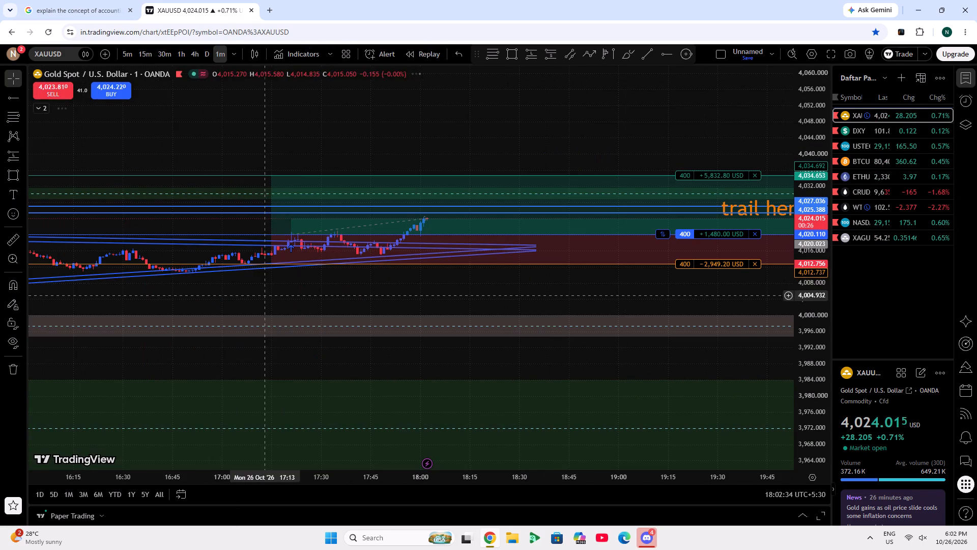
{"action": "scroll", "coordinate": [823, 329], "scroll_direction": "up", "scroll_amount": 12}
{"action": "left_click_drag", "start_coordinate": [726, 352], "coordinate": [631, 405]}
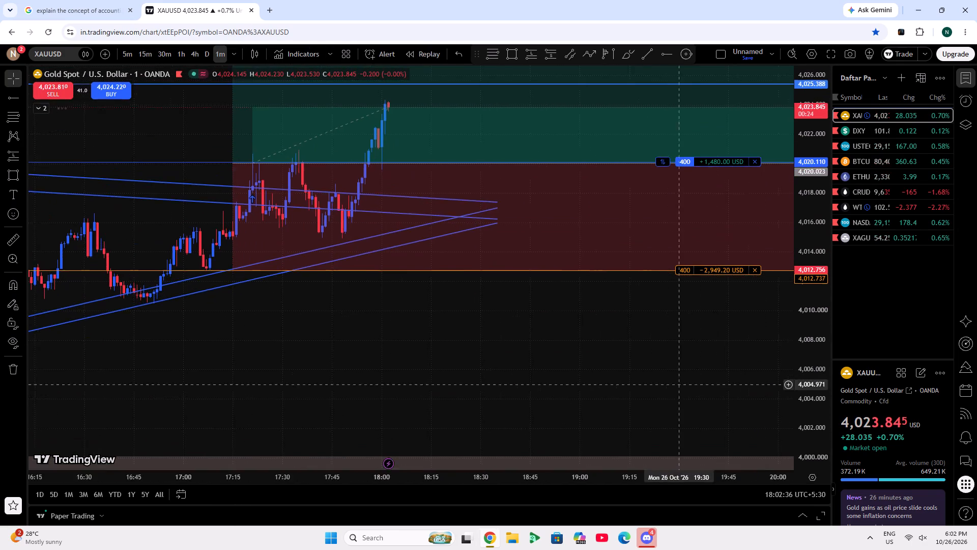
{"action": "left_click_drag", "start_coordinate": [631, 405], "coordinate": [521, 471]}
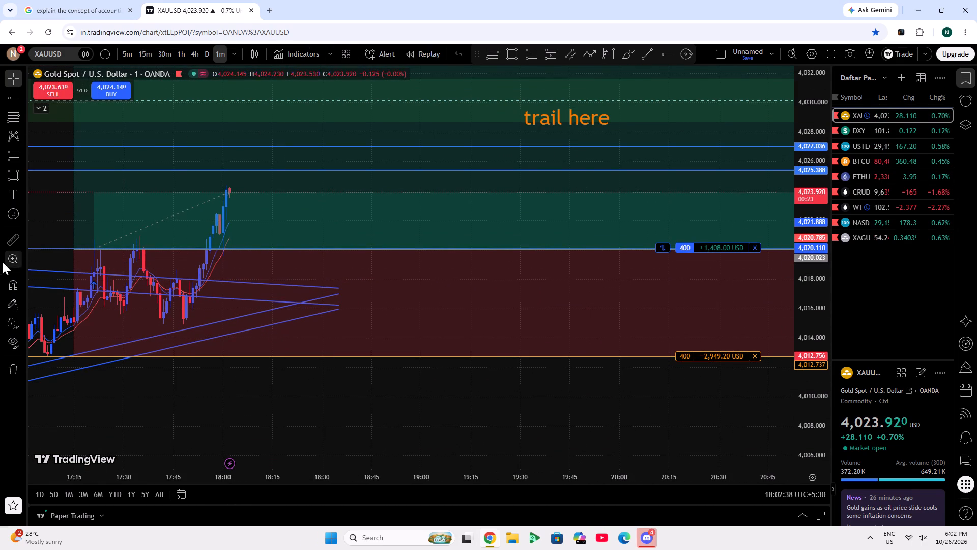
{"action": "left_click_drag", "start_coordinate": [43, 221], "coordinate": [60, 270]}
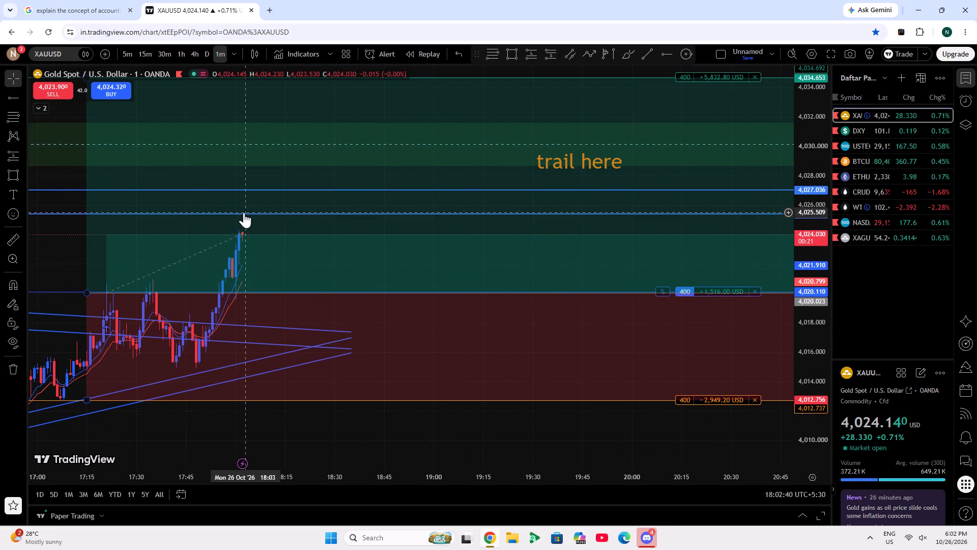
{"action": "left_click_drag", "start_coordinate": [44, 251], "coordinate": [204, 223]}
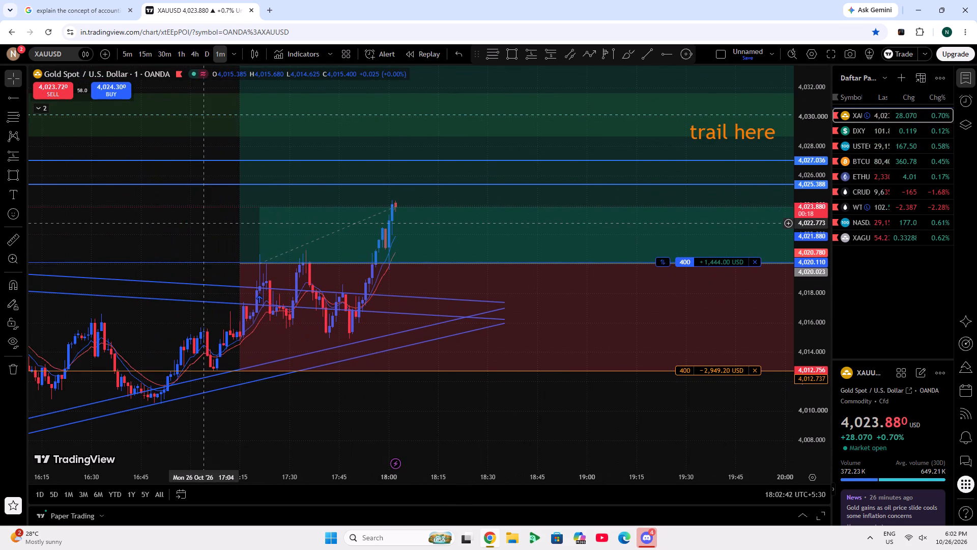
{"action": "left_click_drag", "start_coordinate": [204, 223], "coordinate": [49, 258]}
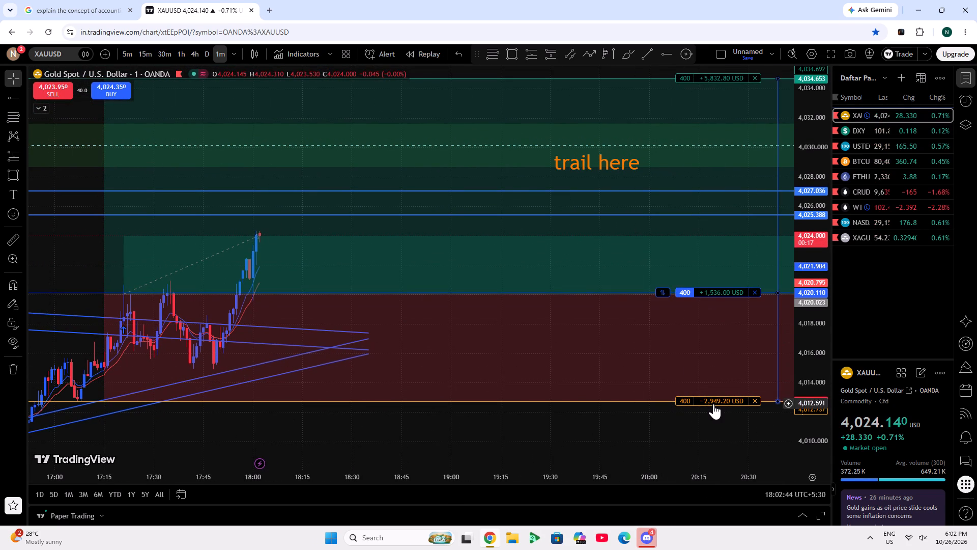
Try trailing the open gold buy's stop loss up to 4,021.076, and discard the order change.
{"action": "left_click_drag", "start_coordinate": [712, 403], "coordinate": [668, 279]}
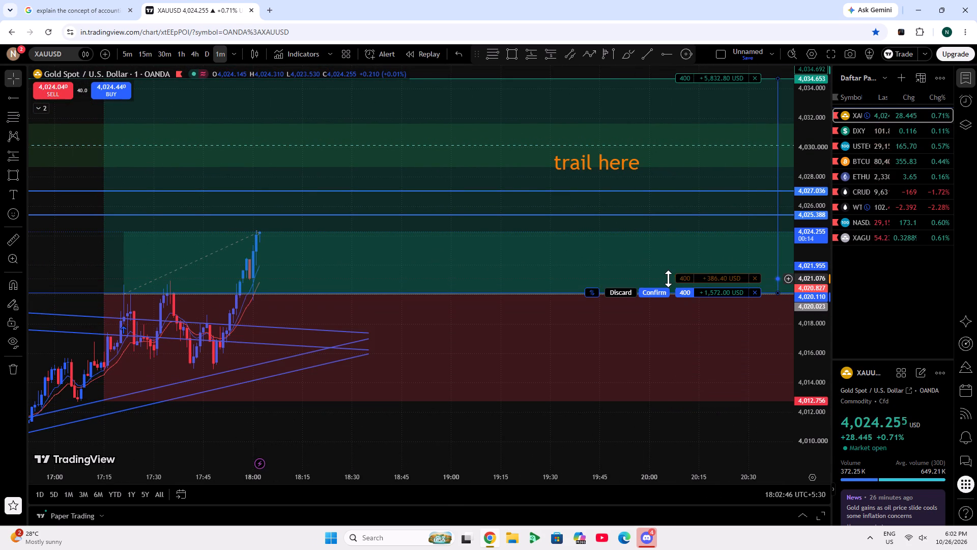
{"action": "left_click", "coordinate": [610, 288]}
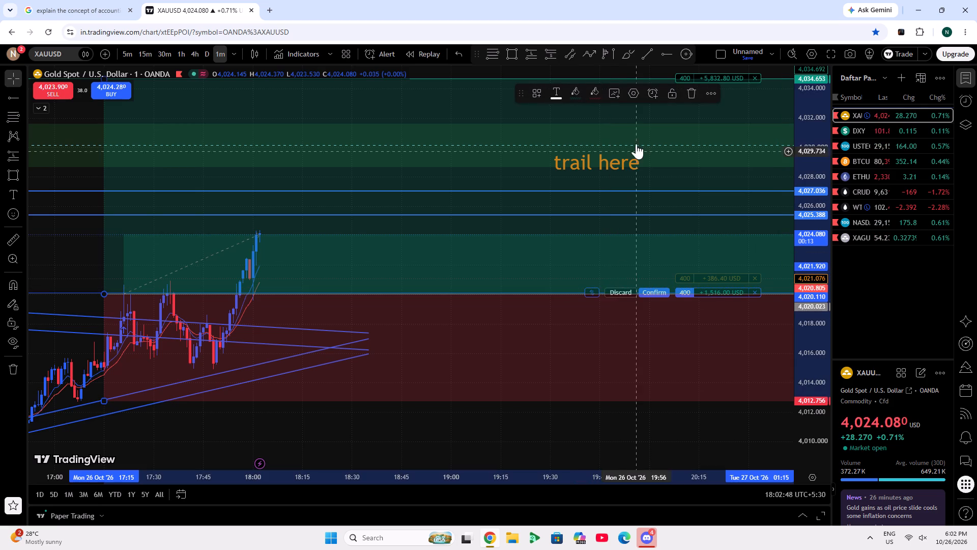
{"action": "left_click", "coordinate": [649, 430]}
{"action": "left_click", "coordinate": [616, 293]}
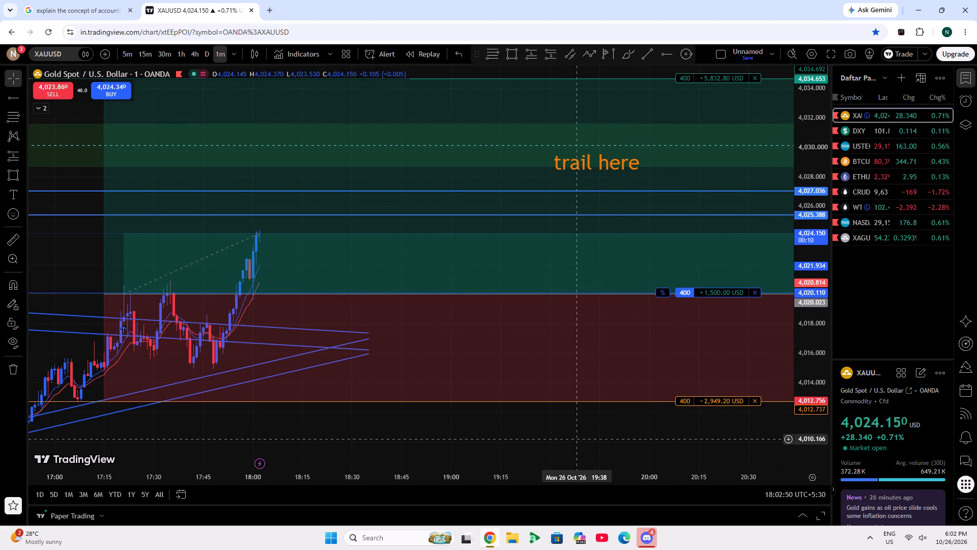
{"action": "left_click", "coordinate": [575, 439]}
Return the gold chart to the 15-minute timeframe and examine the long position drawing and trail levels up close.
{"action": "left_click", "coordinate": [152, 56]}
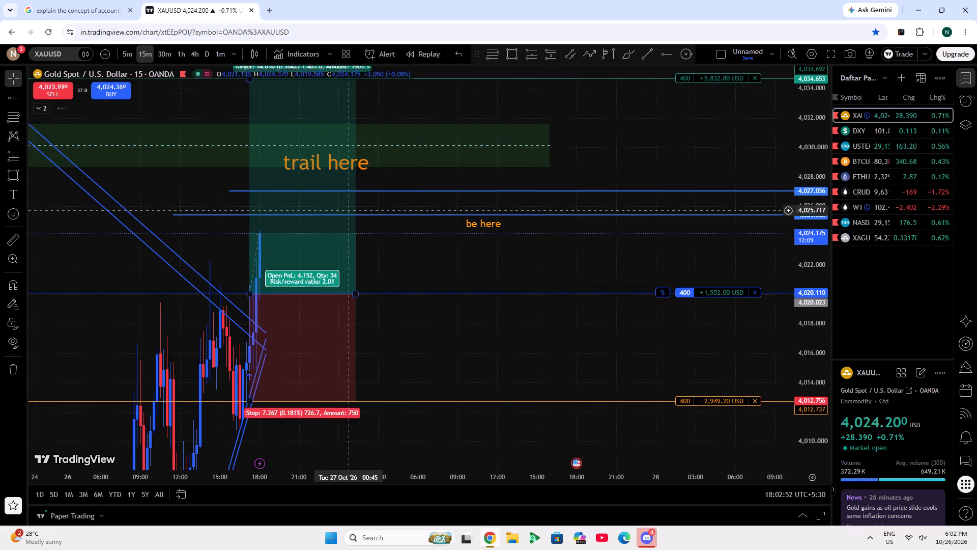
{"action": "double_click", "coordinate": [827, 262]}
{"action": "scroll", "coordinate": [455, 318], "scroll_direction": "up", "scroll_amount": 6}
{"action": "left_click_drag", "start_coordinate": [236, 187], "coordinate": [370, 217]}
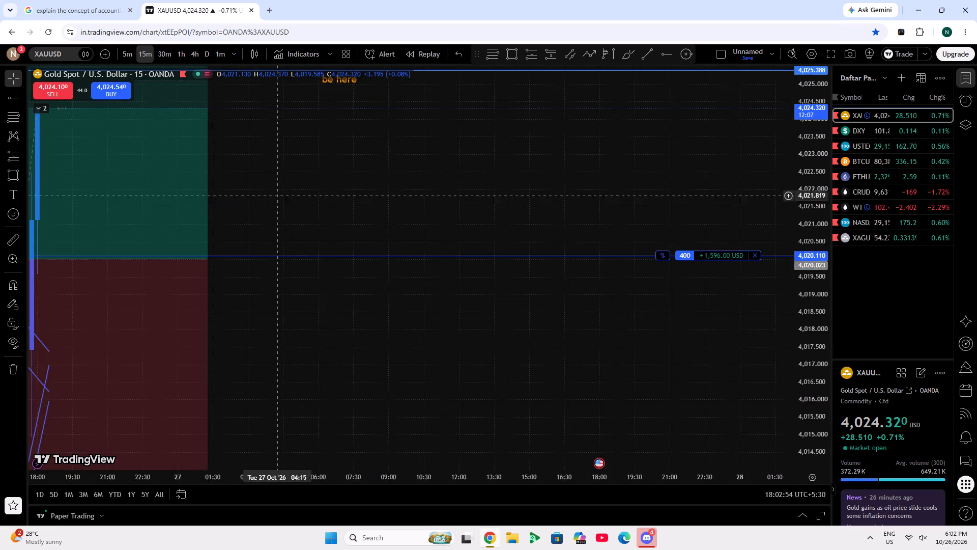
{"action": "left_click_drag", "start_coordinate": [370, 217], "coordinate": [604, 264]}
{"action": "scroll", "coordinate": [606, 264], "scroll_direction": "down", "scroll_amount": 4}
{"action": "left_click_drag", "start_coordinate": [758, 277], "coordinate": [699, 291]}
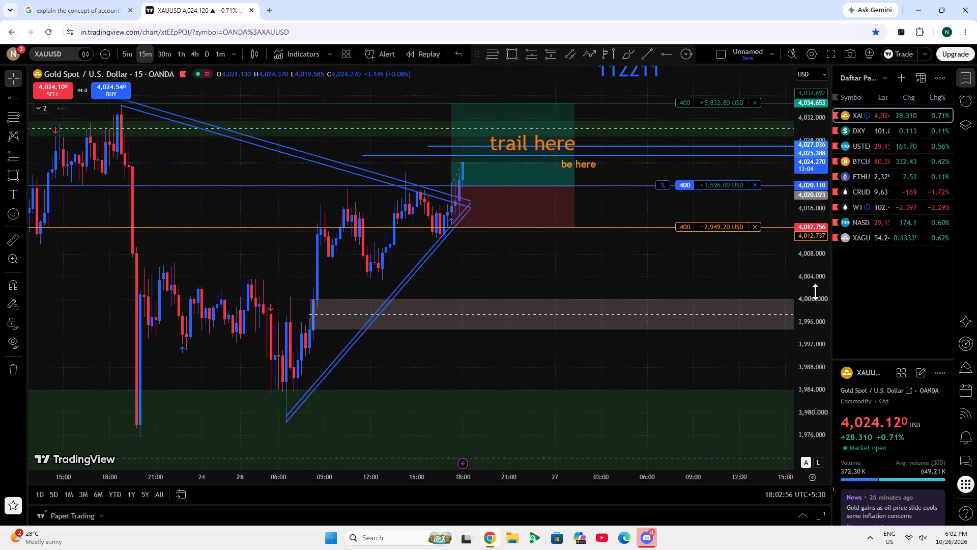
{"action": "left_click_drag", "start_coordinate": [819, 294], "coordinate": [819, 257]}
{"action": "left_click_drag", "start_coordinate": [723, 283], "coordinate": [657, 383]}
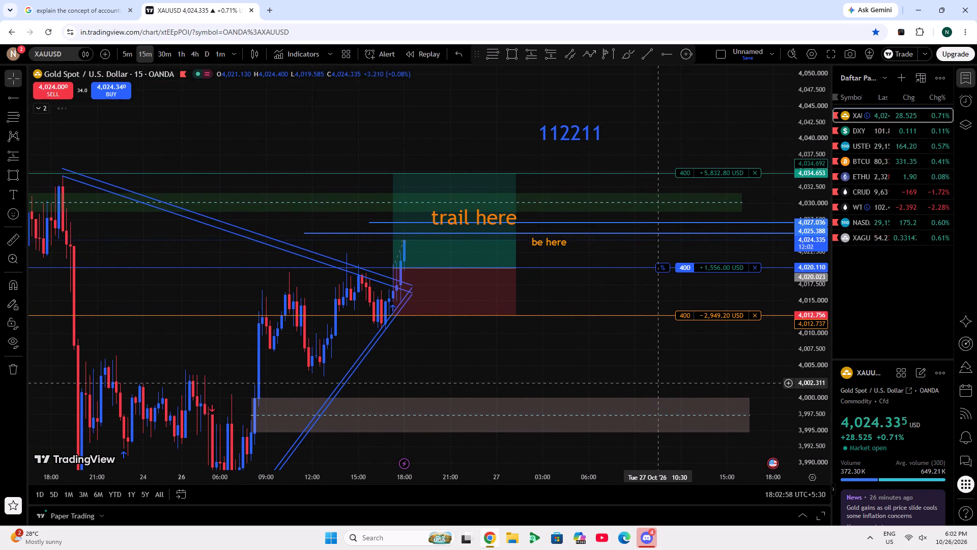
{"action": "scroll", "coordinate": [802, 308], "scroll_direction": "up", "scroll_amount": 4}
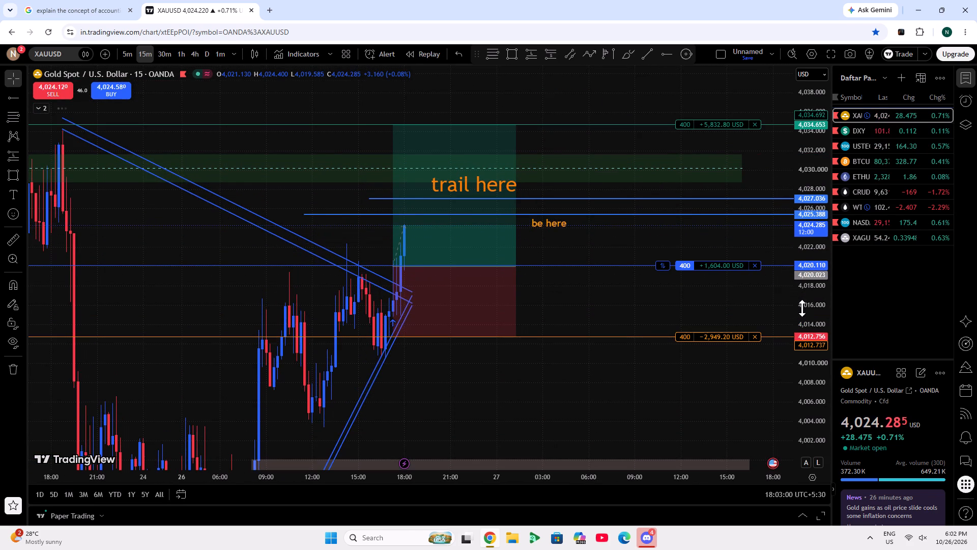
{"action": "scroll", "coordinate": [593, 323], "scroll_direction": "up", "scroll_amount": 3}
{"action": "left_click_drag", "start_coordinate": [583, 321], "coordinate": [622, 340]}
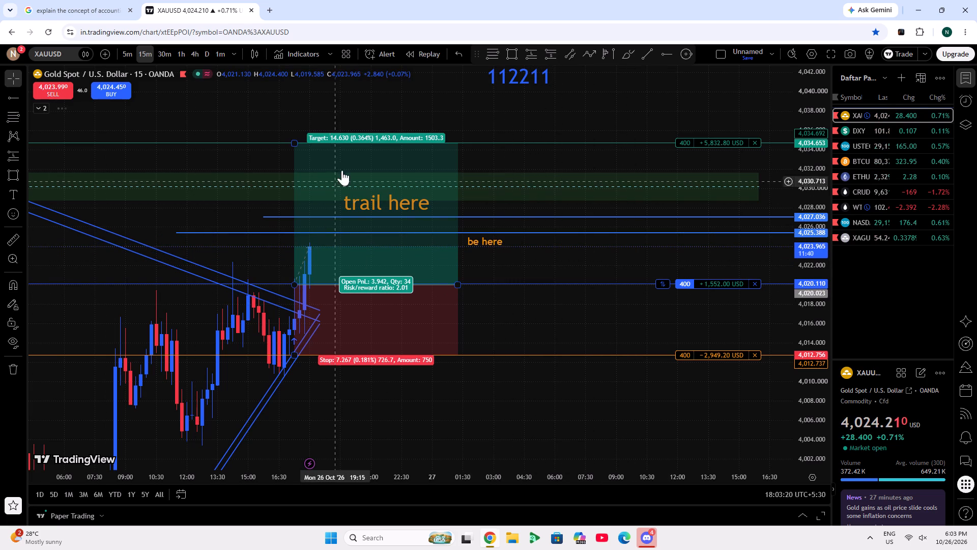
Raise the stop level of the gold long position drawing to 4,014.436.
{"action": "left_click", "coordinate": [358, 314]}
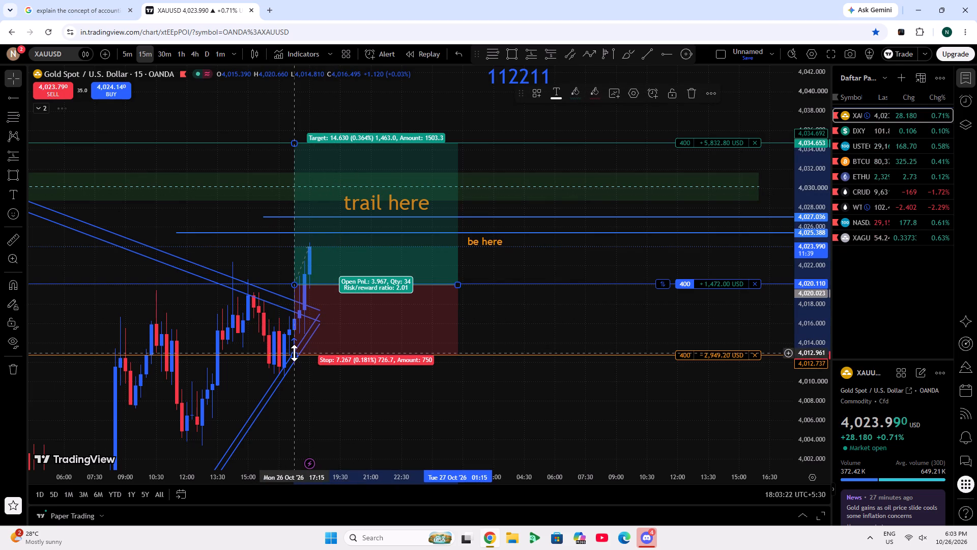
{"action": "left_click_drag", "start_coordinate": [294, 353], "coordinate": [288, 338]}
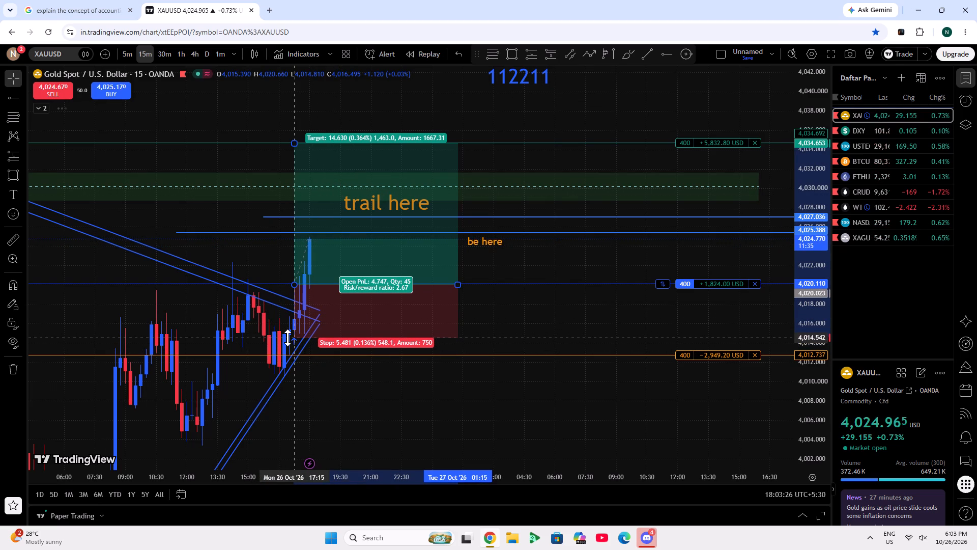
{"action": "left_click_drag", "start_coordinate": [288, 338], "coordinate": [288, 339]}
{"action": "left_click", "coordinate": [485, 309]}
Lower the target level of the gold long position drawing to 4,030.239, at the green zone's dashed midline.
{"action": "left_click", "coordinate": [321, 199]}
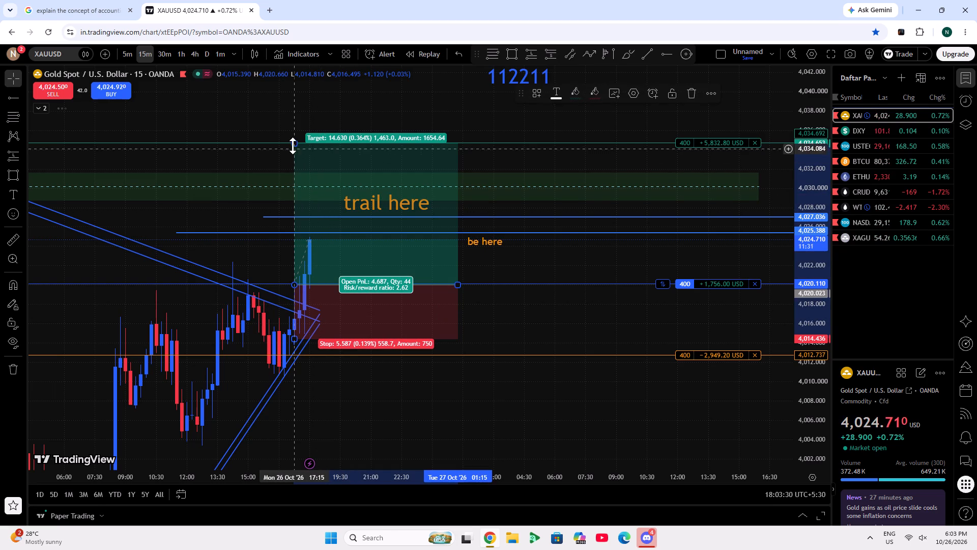
{"action": "left_click_drag", "start_coordinate": [293, 146], "coordinate": [297, 188]}
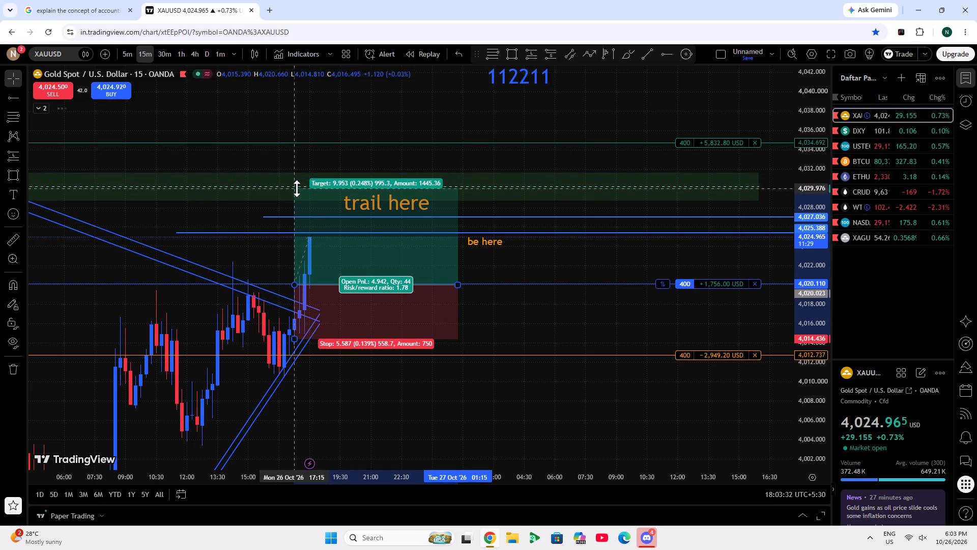
{"action": "left_click_drag", "start_coordinate": [297, 188], "coordinate": [290, 186]}
Move the open gold buy's take profit to 4,030.239 and its stop loss to 4,014.436, and confirm the order changes.
{"action": "left_click_drag", "start_coordinate": [693, 140], "coordinate": [700, 155]}
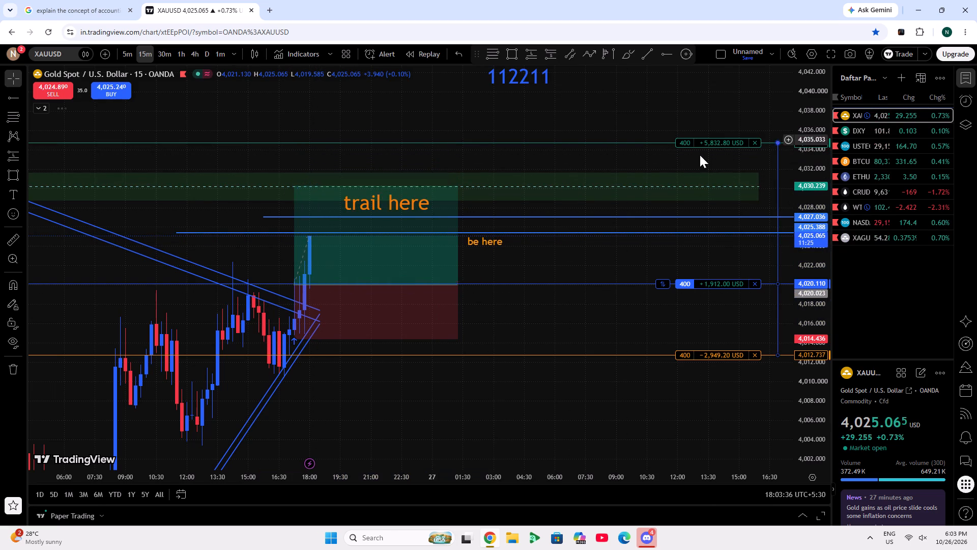
{"action": "left_click_drag", "start_coordinate": [700, 155], "coordinate": [695, 186]}
{"action": "left_click_drag", "start_coordinate": [718, 355], "coordinate": [704, 338]}
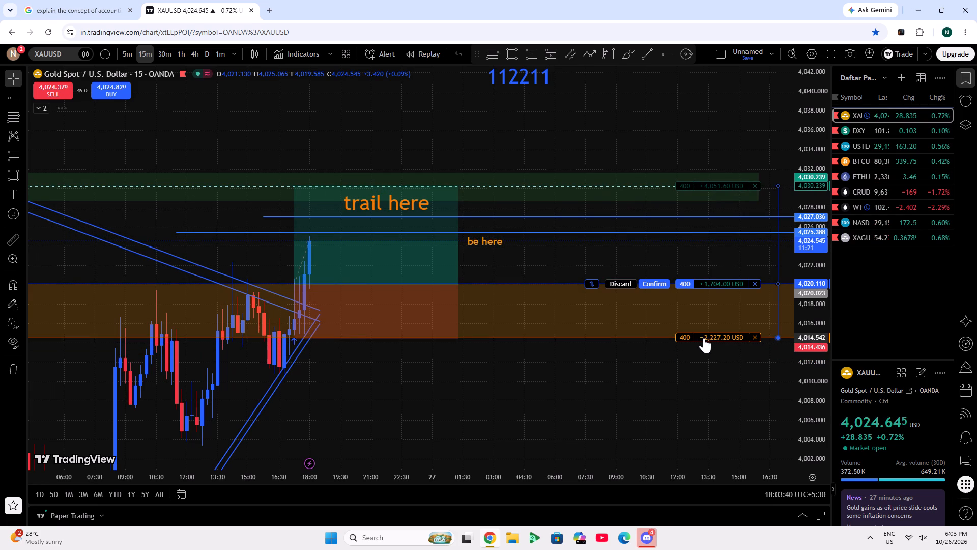
{"action": "left_click_drag", "start_coordinate": [704, 338], "coordinate": [706, 339]}
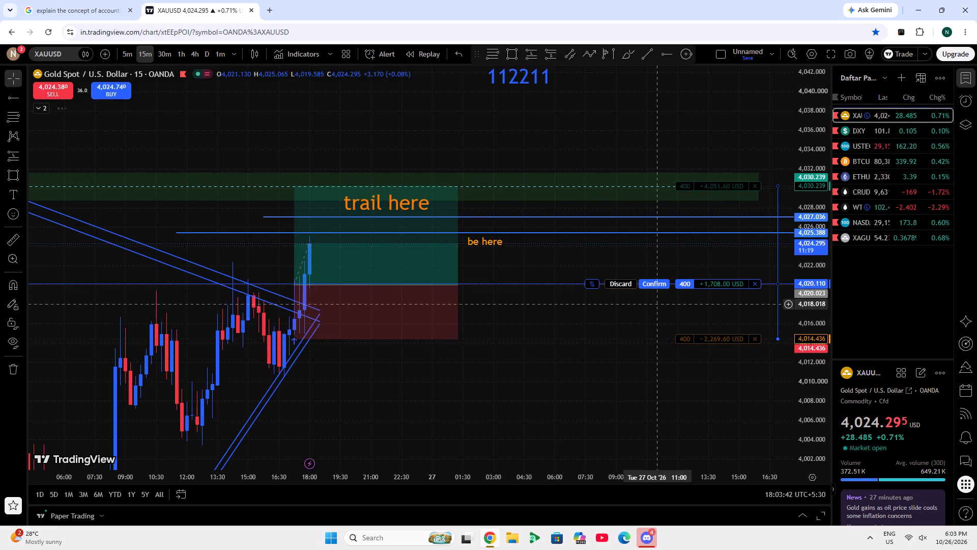
{"action": "left_click", "coordinate": [654, 285]}
Dismiss the order notifications and reset the 15-minute gold chart to its default view.
{"action": "left_click_drag", "start_coordinate": [615, 369], "coordinate": [670, 386]}
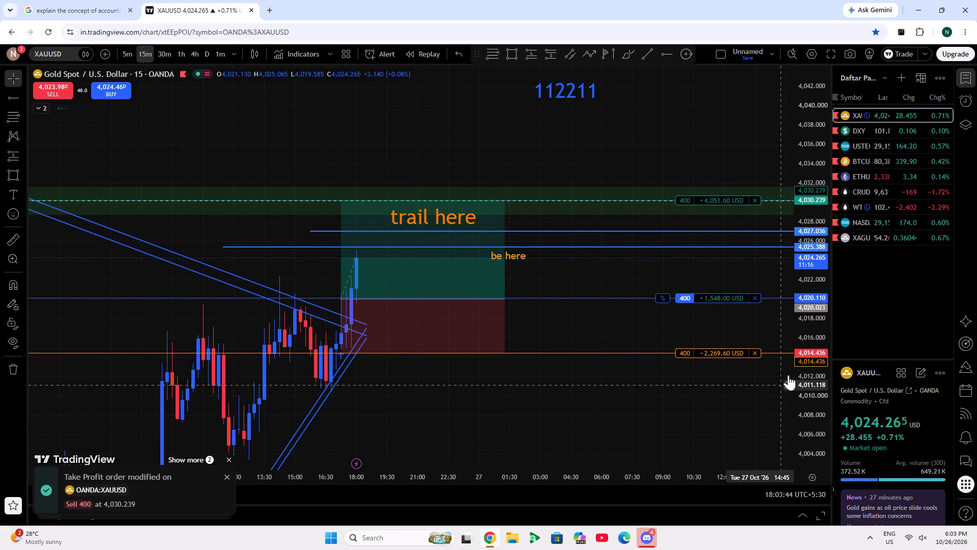
{"action": "scroll", "coordinate": [794, 370], "scroll_direction": "up", "scroll_amount": 4}
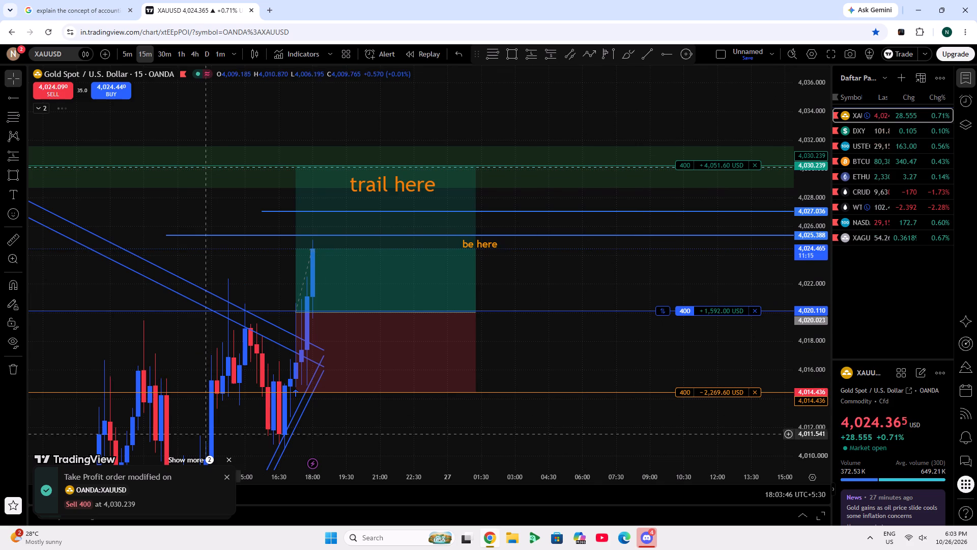
{"action": "left_click", "coordinate": [226, 453]}
{"action": "left_click_drag", "start_coordinate": [445, 445], "coordinate": [480, 420]}
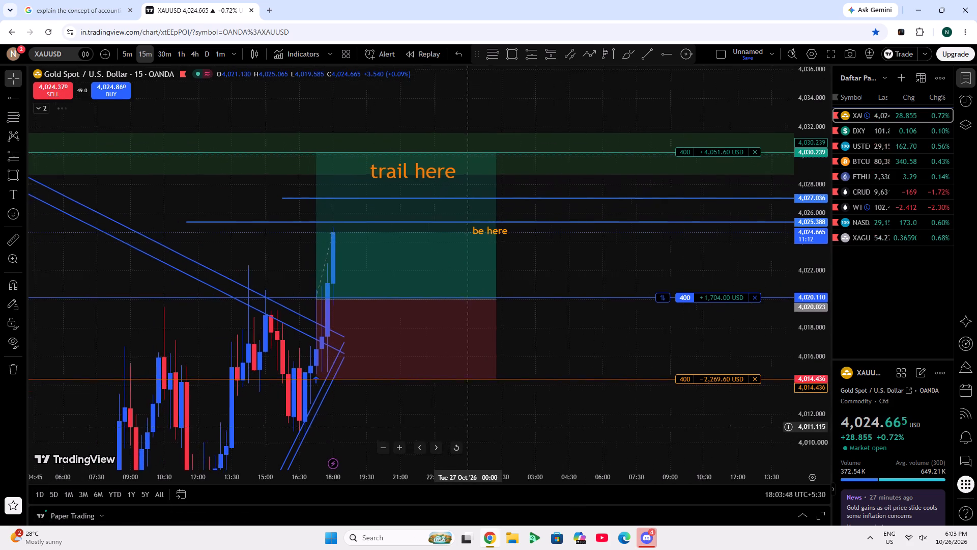
{"action": "left_click_drag", "start_coordinate": [480, 420], "coordinate": [498, 410]}
{"action": "left_click", "coordinate": [456, 450]}
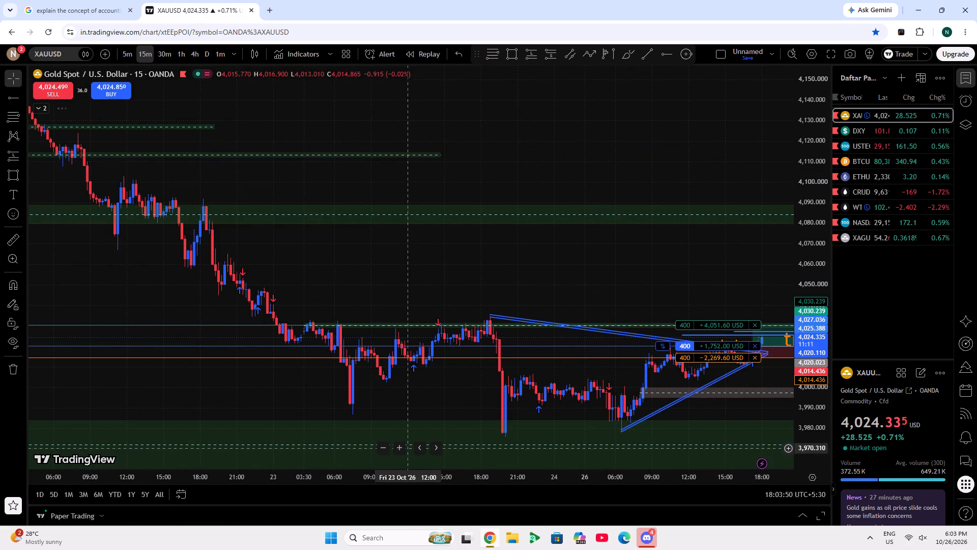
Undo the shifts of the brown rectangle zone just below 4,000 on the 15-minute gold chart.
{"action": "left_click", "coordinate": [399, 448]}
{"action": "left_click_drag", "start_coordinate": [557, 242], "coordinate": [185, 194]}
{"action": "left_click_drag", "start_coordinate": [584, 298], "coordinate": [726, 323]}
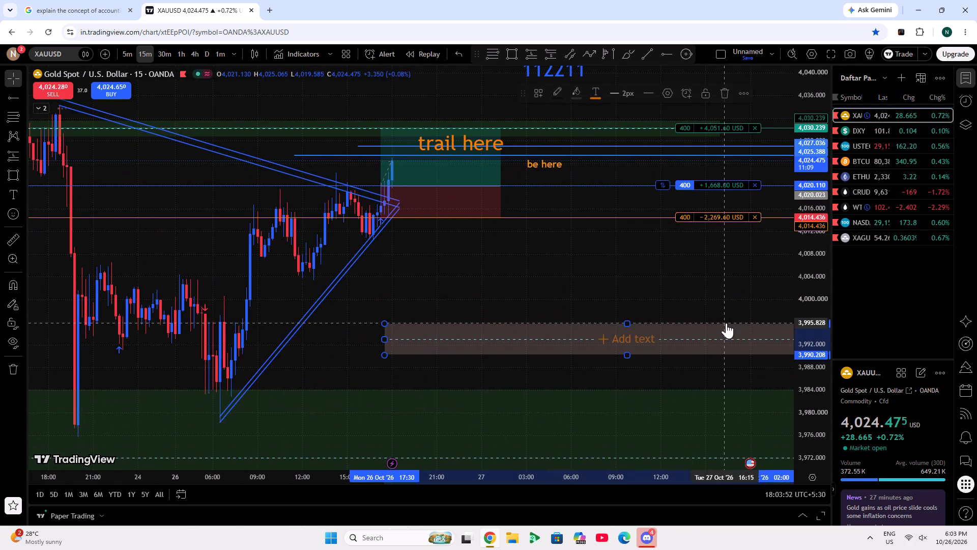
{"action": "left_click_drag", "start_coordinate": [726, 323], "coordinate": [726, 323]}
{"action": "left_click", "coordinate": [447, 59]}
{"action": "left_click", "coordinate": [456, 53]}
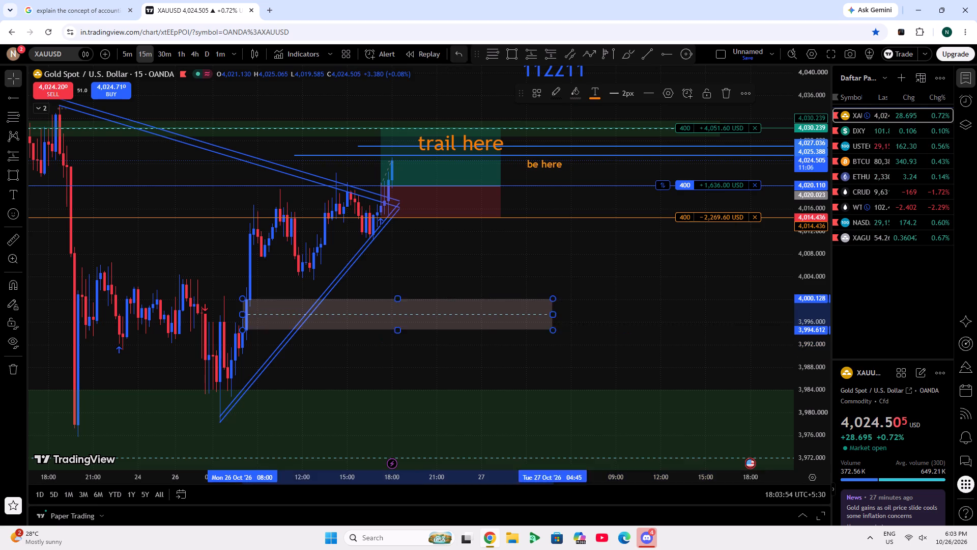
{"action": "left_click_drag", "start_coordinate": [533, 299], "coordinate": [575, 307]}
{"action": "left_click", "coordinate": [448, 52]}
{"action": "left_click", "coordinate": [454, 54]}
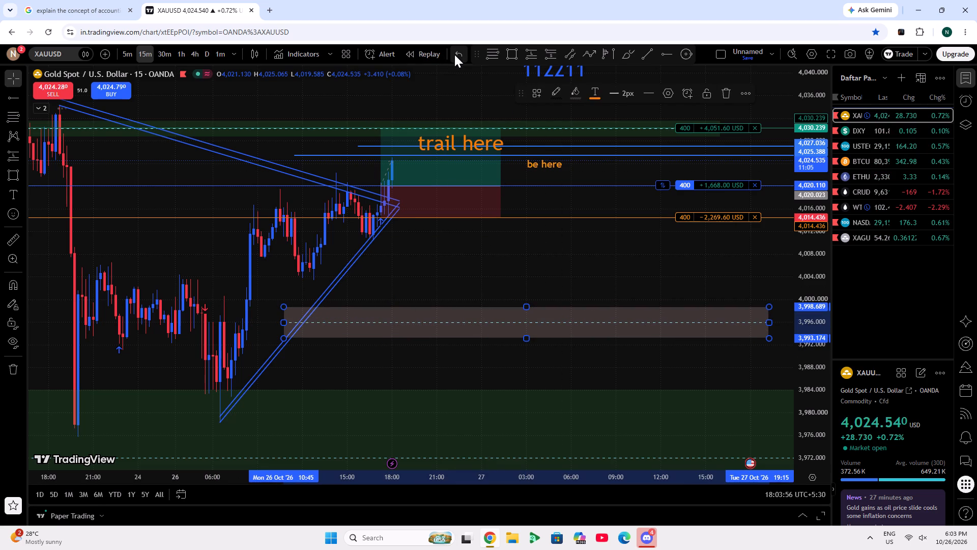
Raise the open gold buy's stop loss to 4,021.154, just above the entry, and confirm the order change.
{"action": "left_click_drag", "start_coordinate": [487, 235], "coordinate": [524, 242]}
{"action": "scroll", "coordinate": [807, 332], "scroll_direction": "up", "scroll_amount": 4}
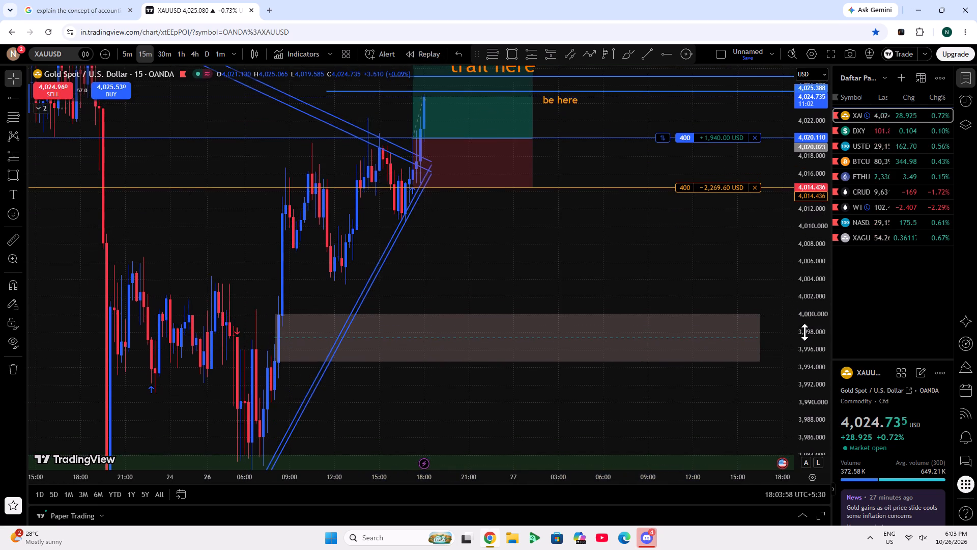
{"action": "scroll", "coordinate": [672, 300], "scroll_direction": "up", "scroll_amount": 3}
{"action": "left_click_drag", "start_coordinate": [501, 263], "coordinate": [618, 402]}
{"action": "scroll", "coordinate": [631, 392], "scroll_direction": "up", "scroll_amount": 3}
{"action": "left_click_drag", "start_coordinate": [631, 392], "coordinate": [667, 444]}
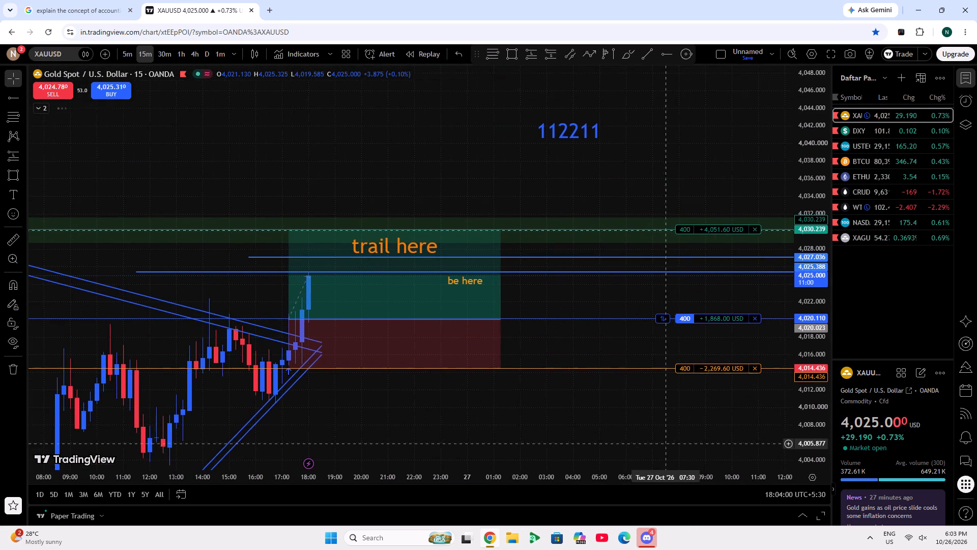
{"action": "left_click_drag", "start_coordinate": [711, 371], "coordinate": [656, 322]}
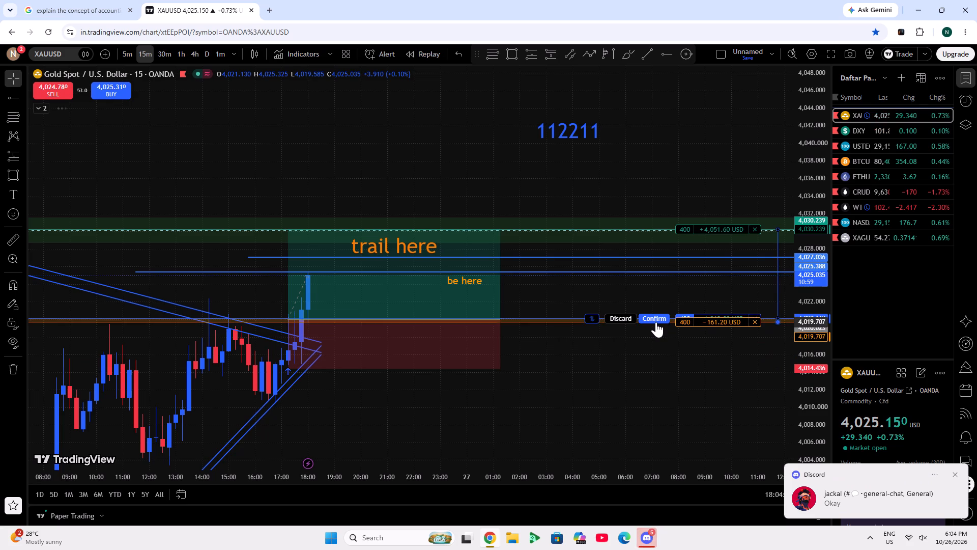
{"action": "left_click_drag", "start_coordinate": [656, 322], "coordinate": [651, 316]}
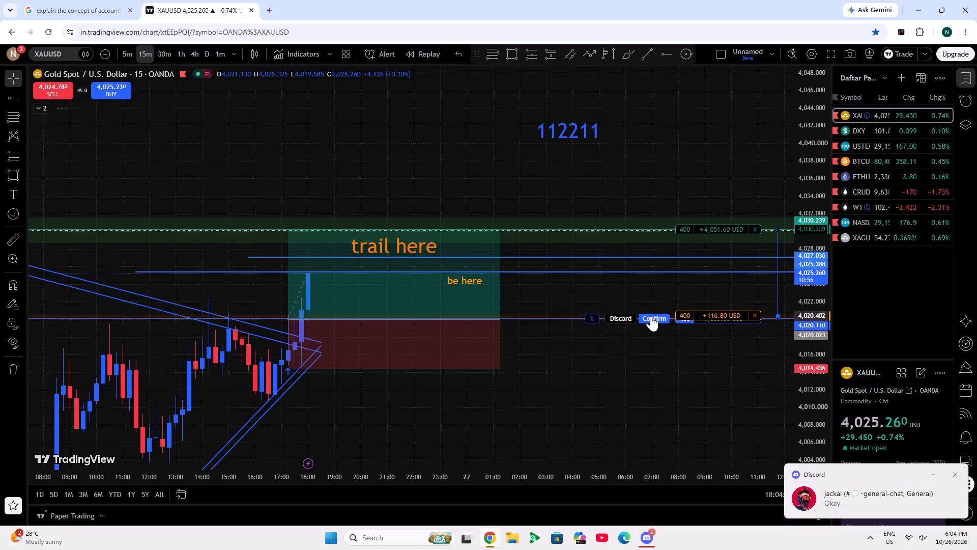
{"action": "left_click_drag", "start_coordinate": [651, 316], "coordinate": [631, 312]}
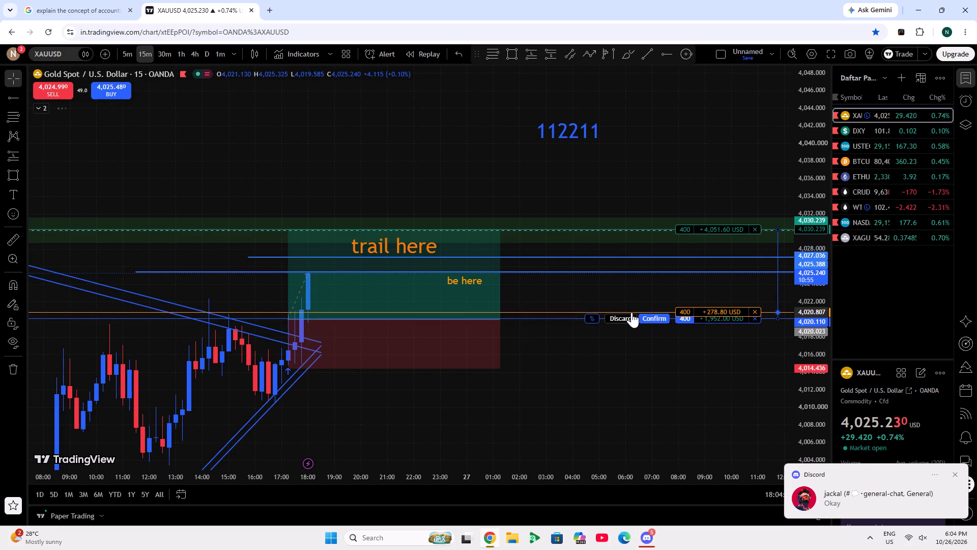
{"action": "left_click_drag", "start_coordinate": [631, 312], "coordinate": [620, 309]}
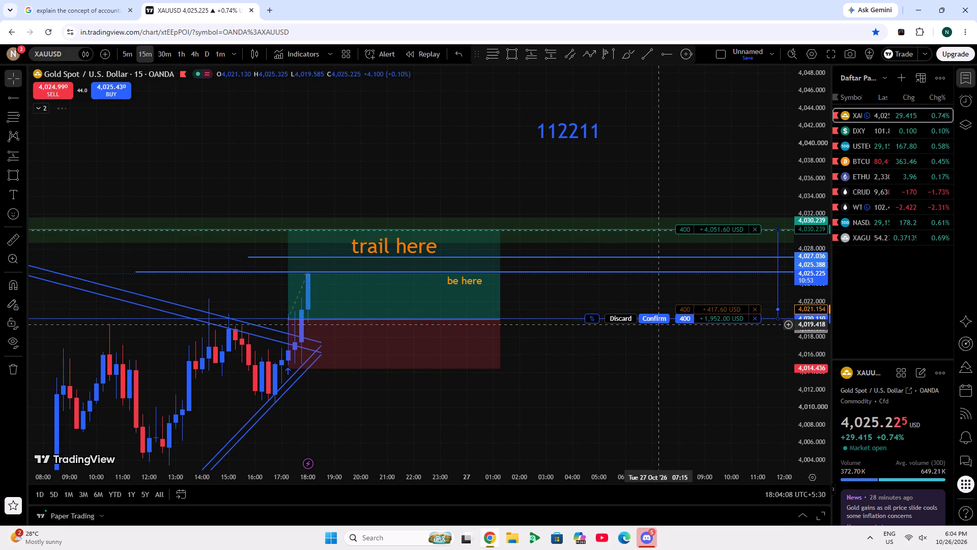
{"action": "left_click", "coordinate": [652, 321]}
Switch the gold chart to the 5-minute timeframe and examine price action around the open buy's entry, stop and target.
{"action": "scroll", "coordinate": [815, 375], "scroll_direction": "up", "scroll_amount": 7}
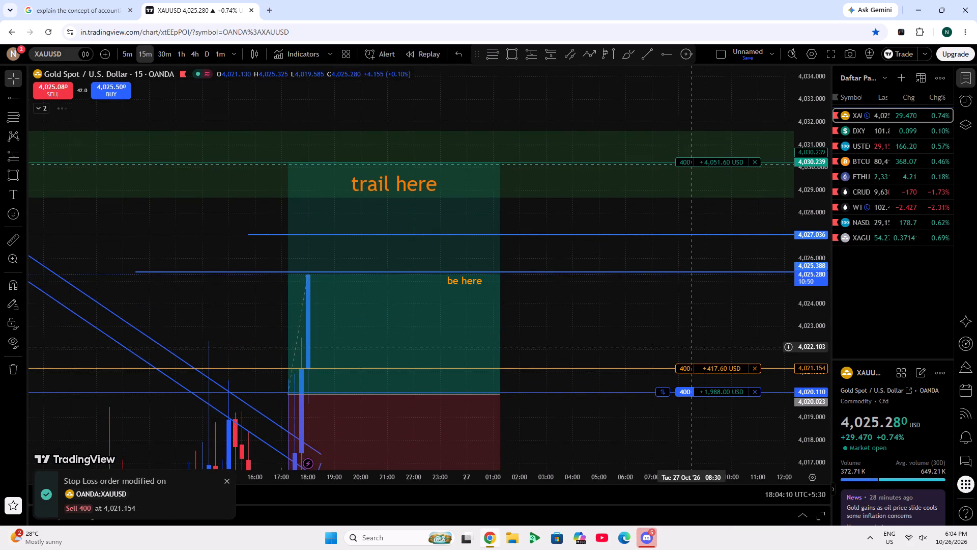
{"action": "scroll", "coordinate": [682, 340], "scroll_direction": "up", "scroll_amount": 3}
{"action": "left_click_drag", "start_coordinate": [646, 324], "coordinate": [703, 265]}
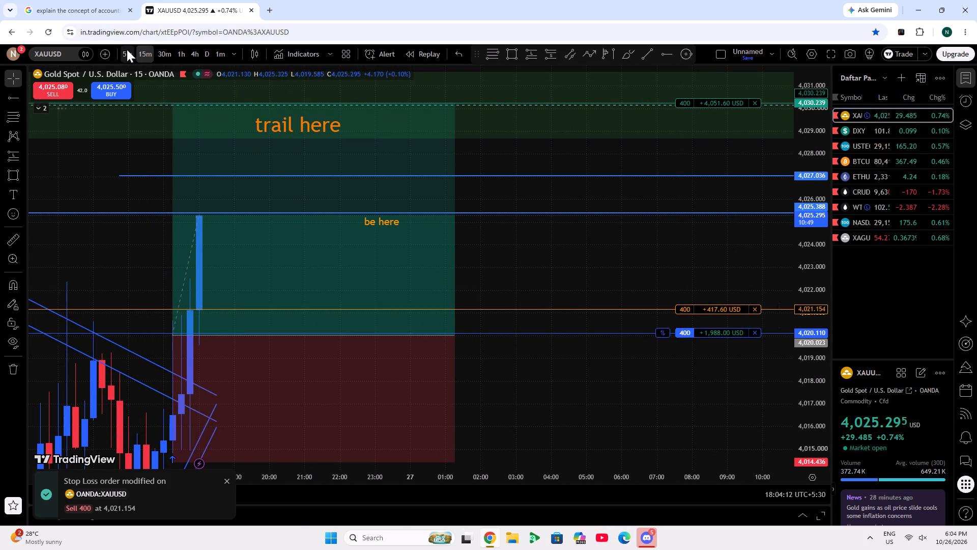
{"action": "left_click", "coordinate": [125, 54]}
{"action": "double_click", "coordinate": [807, 287]}
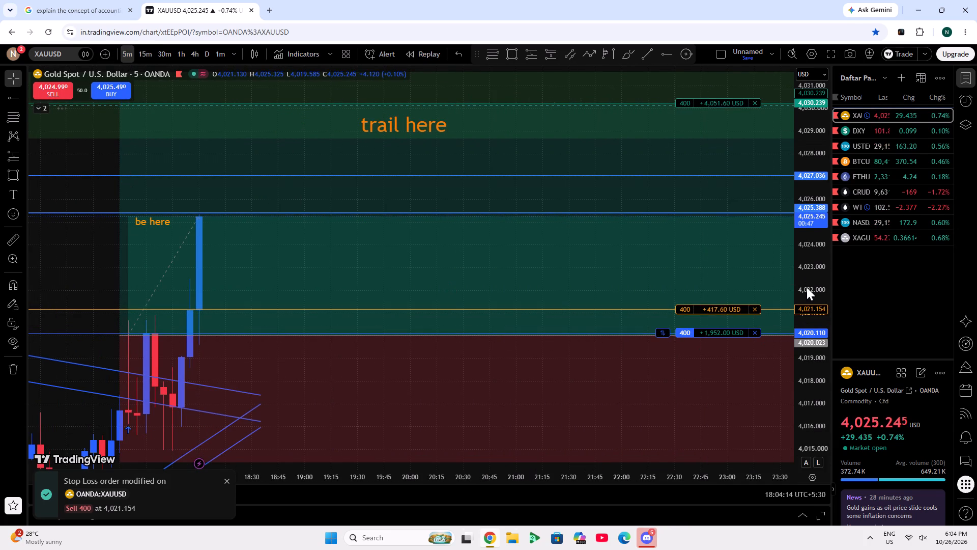
{"action": "scroll", "coordinate": [614, 284], "scroll_direction": "down", "scroll_amount": 7}
{"action": "left_click_drag", "start_coordinate": [671, 321], "coordinate": [531, 380]}
{"action": "left_click_drag", "start_coordinate": [802, 281], "coordinate": [788, 256]}
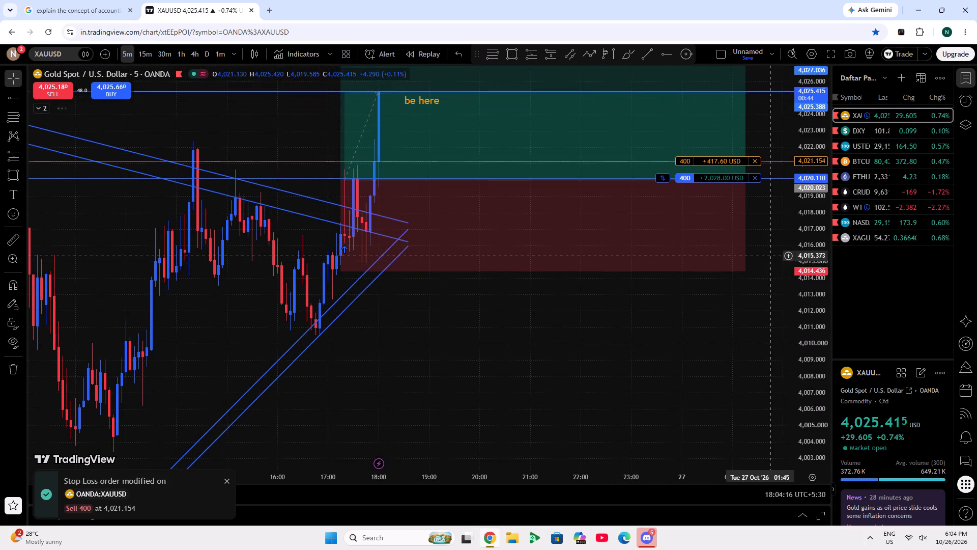
{"action": "left_click_drag", "start_coordinate": [760, 244], "coordinate": [704, 366]}
{"action": "scroll", "coordinate": [705, 365], "scroll_direction": "down", "scroll_amount": 5}
{"action": "scroll", "coordinate": [818, 348], "scroll_direction": "down", "scroll_amount": 5}
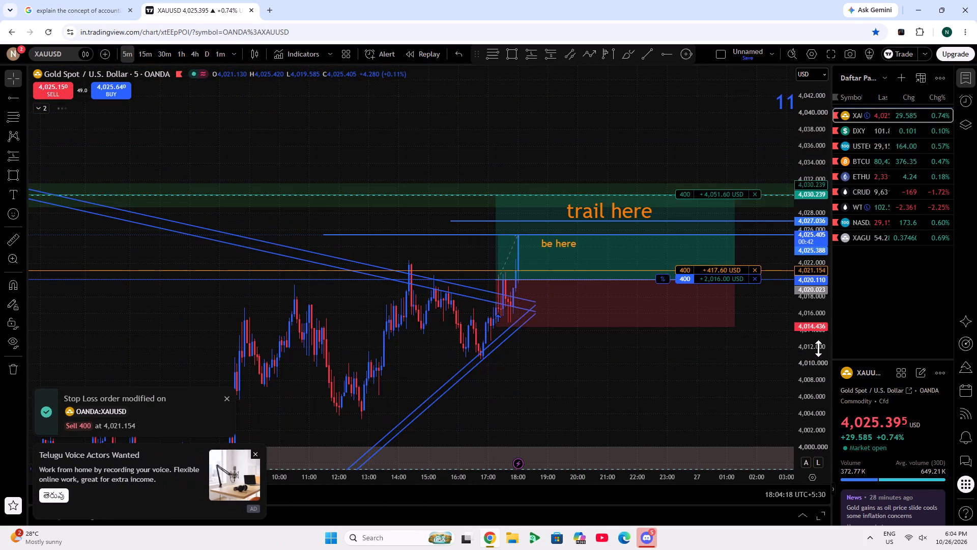
{"action": "double_click", "coordinate": [819, 349]}
{"action": "left_click_drag", "start_coordinate": [715, 274], "coordinate": [563, 340]}
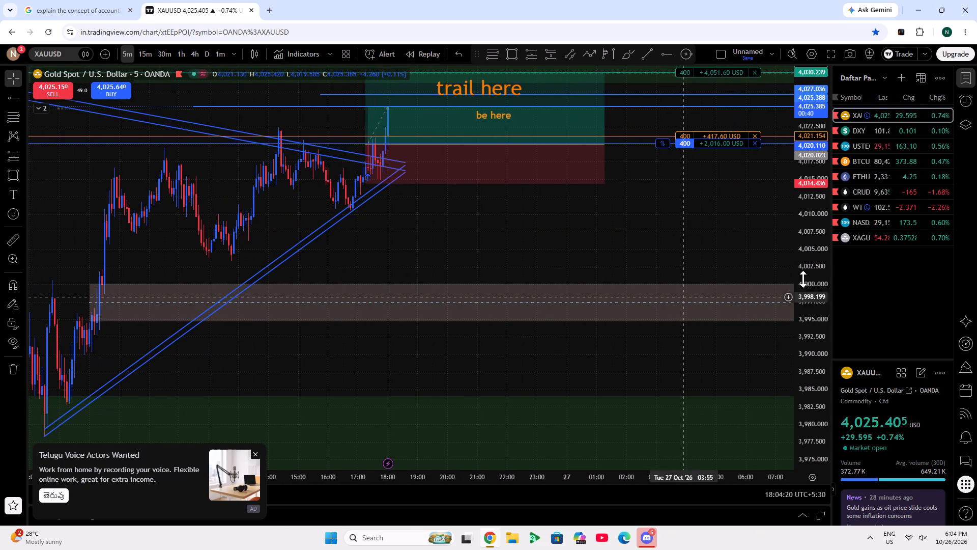
{"action": "left_click_drag", "start_coordinate": [822, 283], "coordinate": [798, 177]}
{"action": "left_click_drag", "start_coordinate": [743, 203], "coordinate": [783, 416]}
{"action": "scroll", "coordinate": [646, 382], "scroll_direction": "up", "scroll_amount": 4}
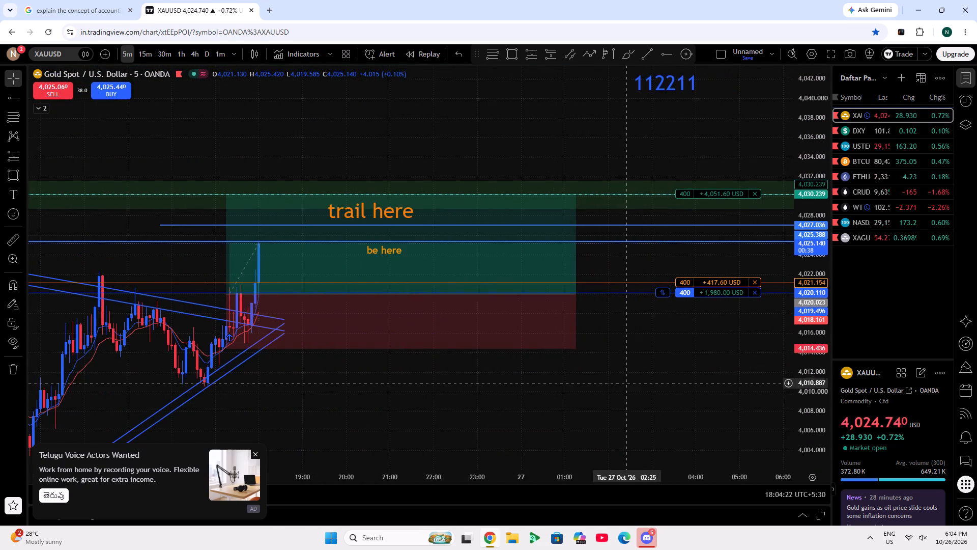
{"action": "left_click_drag", "start_coordinate": [641, 393], "coordinate": [689, 406]}
{"action": "scroll", "coordinate": [795, 399], "scroll_direction": "up", "scroll_amount": 10}
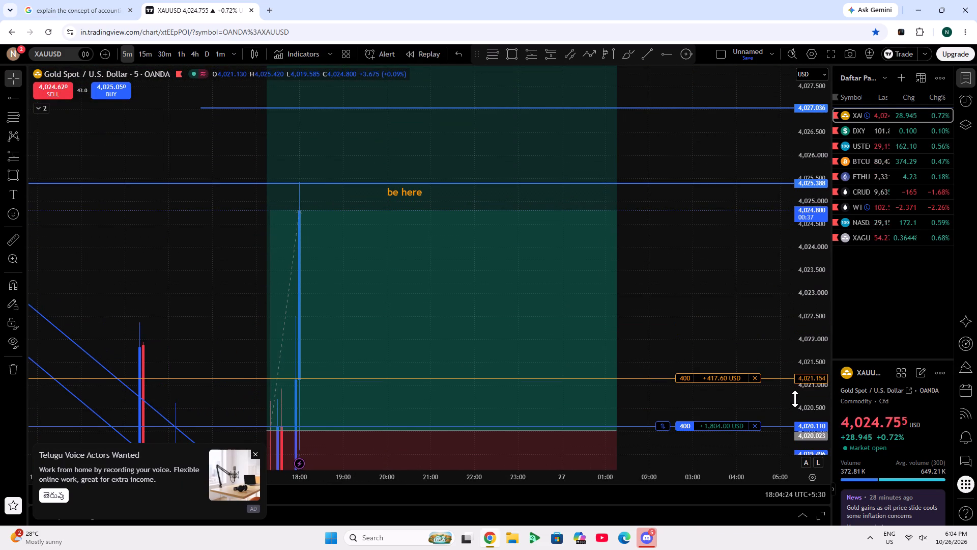
{"action": "double_click", "coordinate": [795, 399]}
{"action": "left_click_drag", "start_coordinate": [800, 373], "coordinate": [801, 322]}
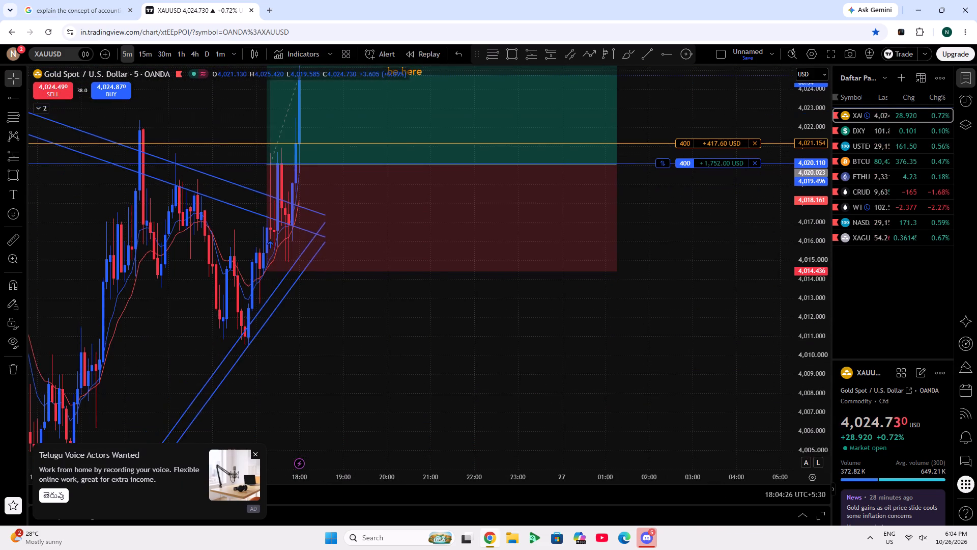
{"action": "scroll", "coordinate": [723, 330], "scroll_direction": "down", "scroll_amount": 5}
{"action": "left_click_drag", "start_coordinate": [755, 308], "coordinate": [699, 549]}
{"action": "scroll", "coordinate": [810, 355], "scroll_direction": "down", "scroll_amount": 4}
{"action": "scroll", "coordinate": [787, 371], "scroll_direction": "up", "scroll_amount": 5}
{"action": "left_click_drag", "start_coordinate": [684, 389], "coordinate": [730, 372]}
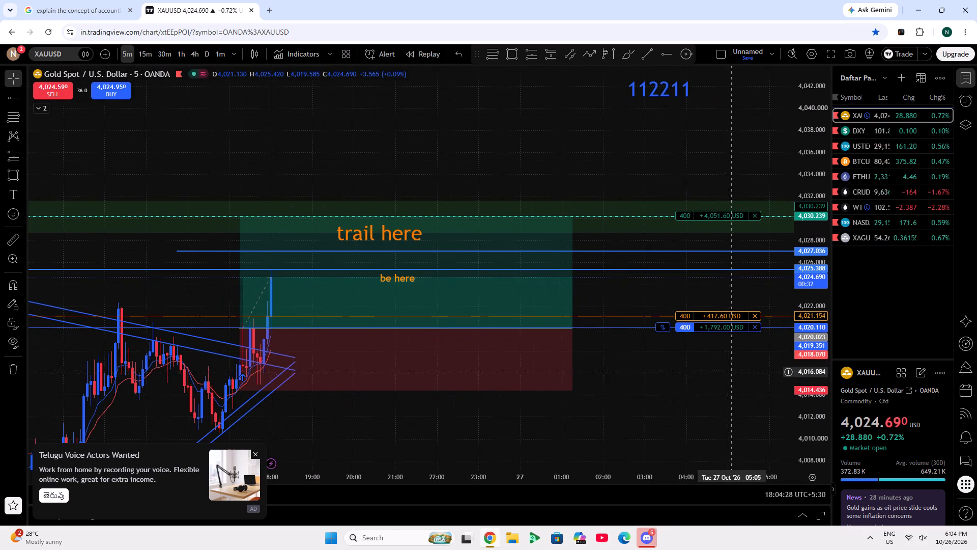
Adjust the open gold buy's stop loss to 4,021.120 and confirm the order change.
{"action": "scroll", "coordinate": [815, 344], "scroll_direction": "up", "scroll_amount": 2}
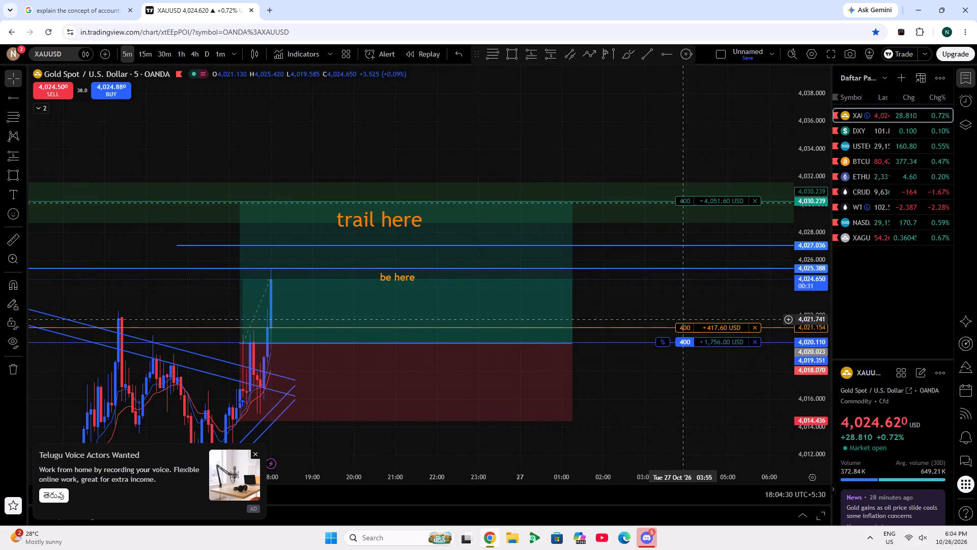
{"action": "left_click_drag", "start_coordinate": [690, 325], "coordinate": [711, 329]}
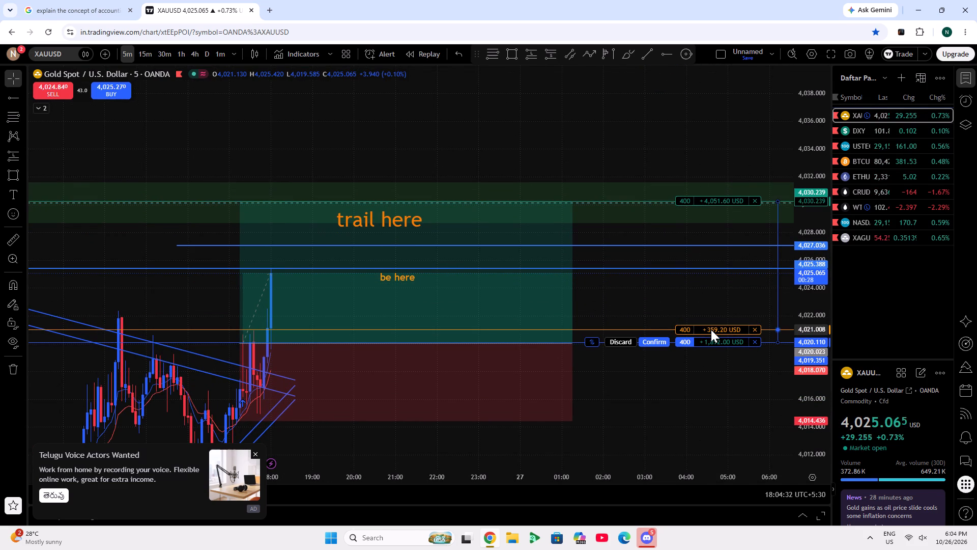
{"action": "left_click_drag", "start_coordinate": [711, 329], "coordinate": [709, 327]}
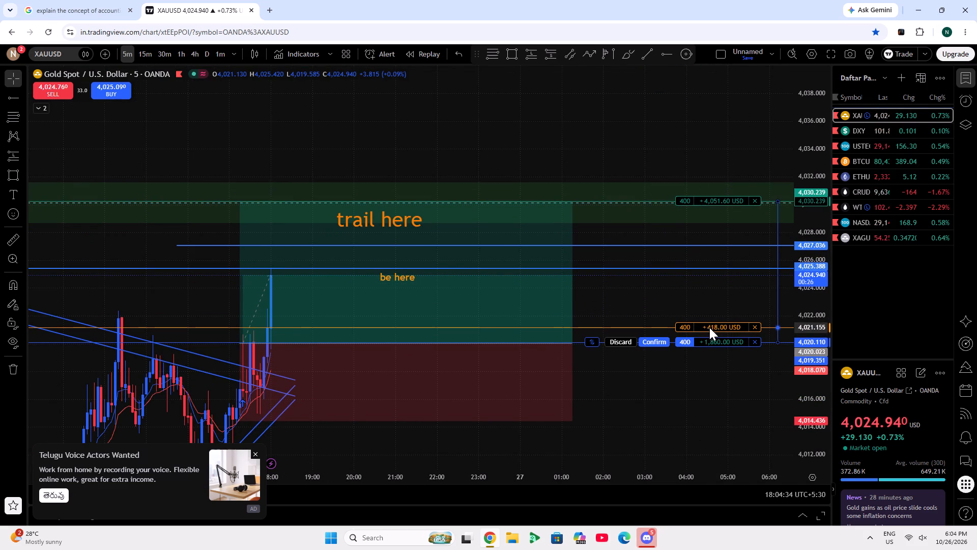
{"action": "left_click_drag", "start_coordinate": [709, 327], "coordinate": [735, 328]}
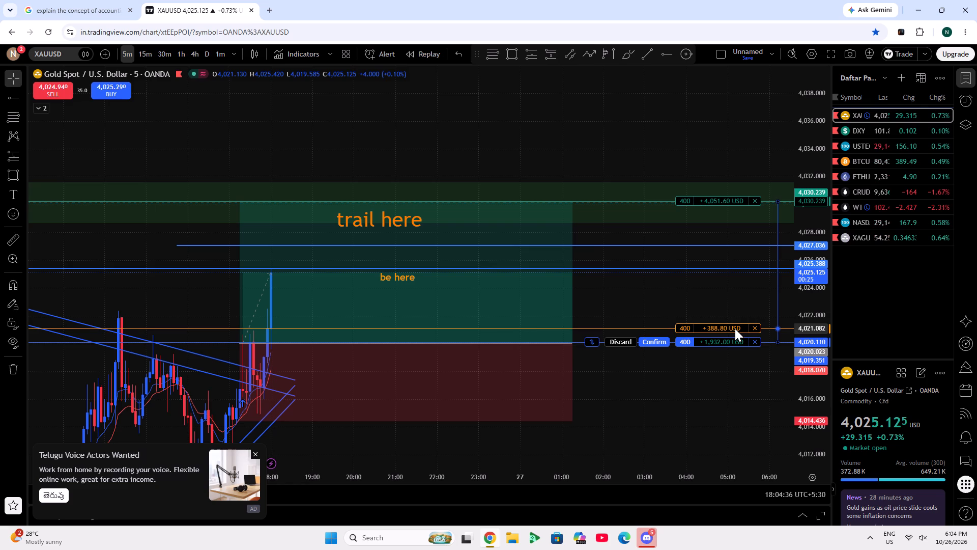
{"action": "left_click_drag", "start_coordinate": [735, 328], "coordinate": [723, 328]}
{"action": "scroll", "coordinate": [803, 370], "scroll_direction": "up", "scroll_amount": 10}
{"action": "left_click_drag", "start_coordinate": [744, 386], "coordinate": [702, 180]}
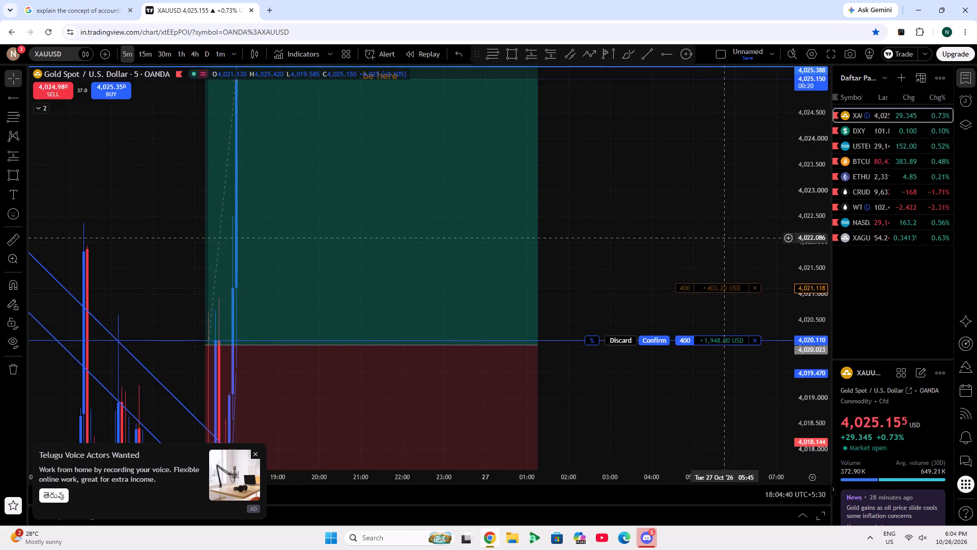
{"action": "scroll", "coordinate": [783, 378], "scroll_direction": "up", "scroll_amount": 13}
{"action": "left_click_drag", "start_coordinate": [700, 319], "coordinate": [695, 318]}
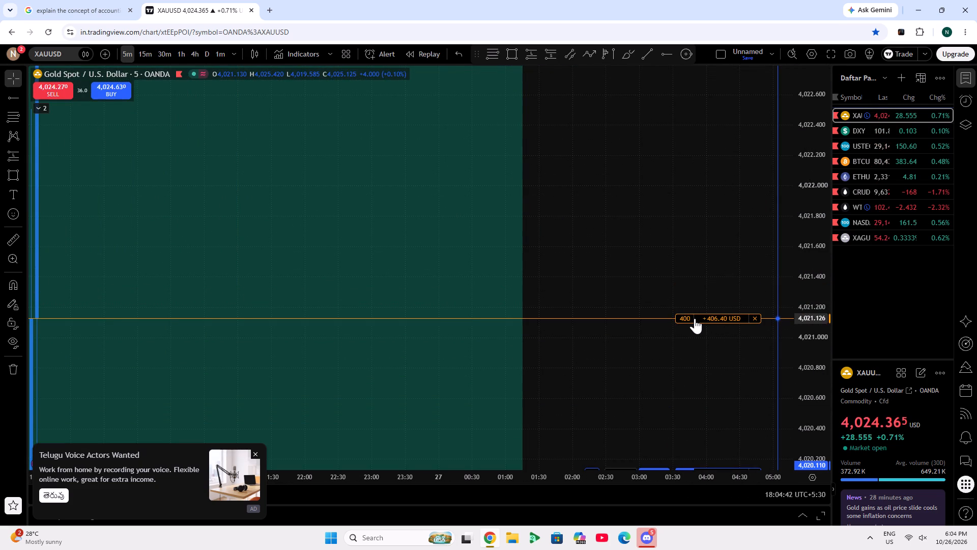
{"action": "left_click_drag", "start_coordinate": [695, 318], "coordinate": [702, 324]}
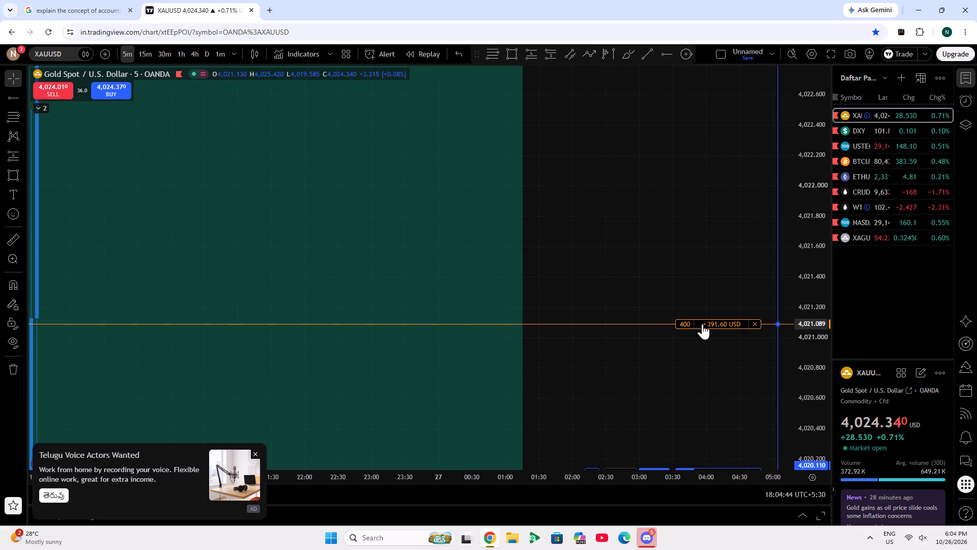
{"action": "left_click_drag", "start_coordinate": [702, 324], "coordinate": [693, 320]}
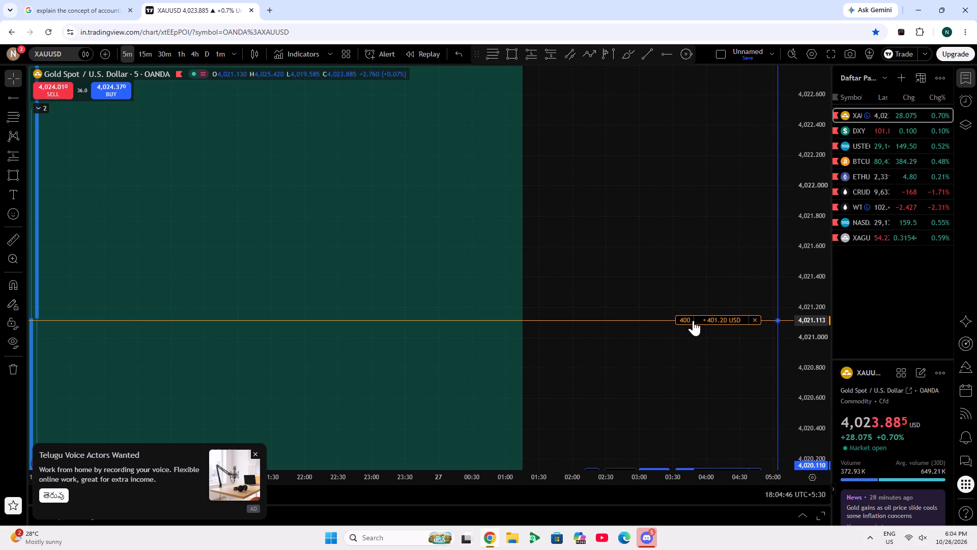
{"action": "left_click_drag", "start_coordinate": [693, 320], "coordinate": [692, 319]}
{"action": "double_click", "coordinate": [800, 290]}
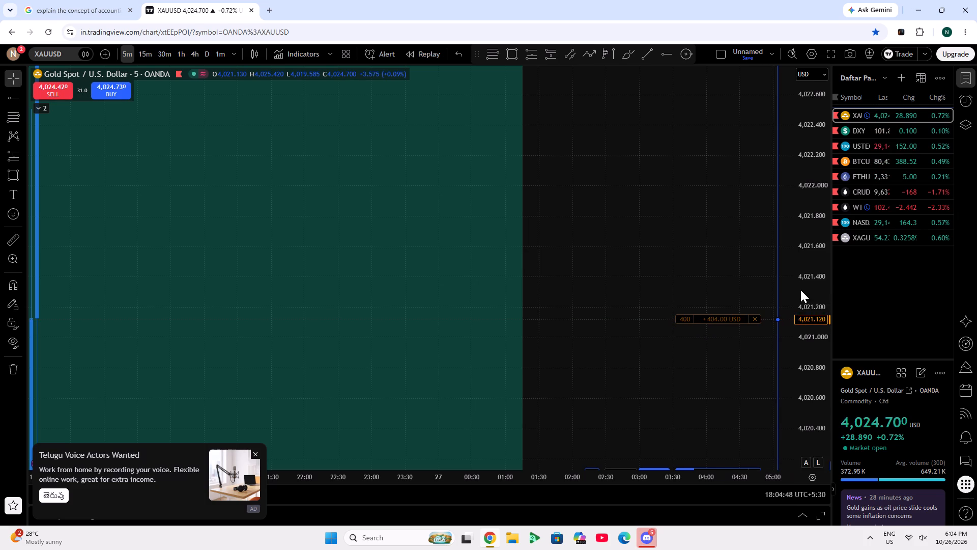
{"action": "scroll", "coordinate": [596, 324], "scroll_direction": "down", "scroll_amount": 5}
{"action": "scroll", "coordinate": [730, 344], "scroll_direction": "down", "scroll_amount": 5}
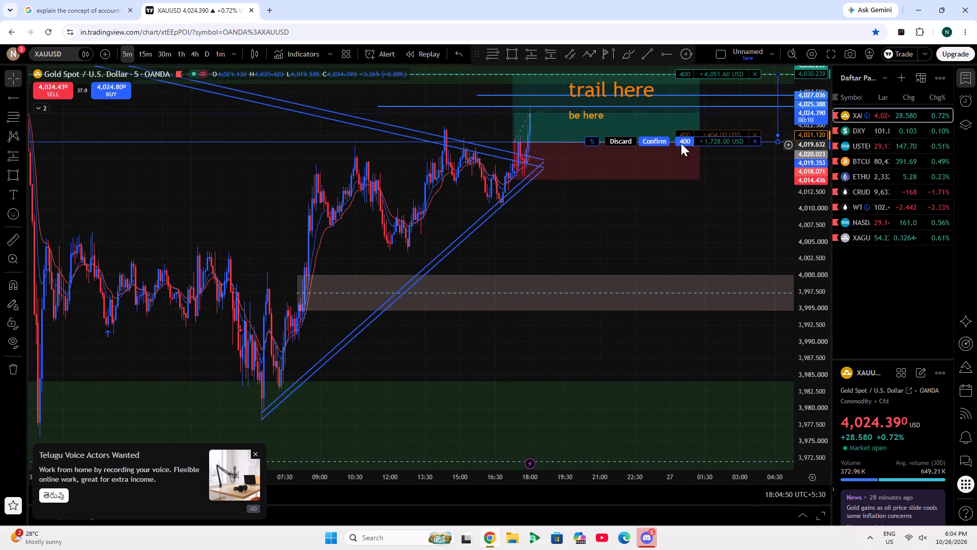
{"action": "left_click", "coordinate": [654, 140]}
Examine the 5-minute gold chart around the wedge, the stop loss level and the long position drawing.
{"action": "left_click_drag", "start_coordinate": [735, 193], "coordinate": [656, 286]}
{"action": "left_click_drag", "start_coordinate": [812, 240], "coordinate": [804, 112]}
{"action": "left_click_drag", "start_coordinate": [642, 159], "coordinate": [657, 294]}
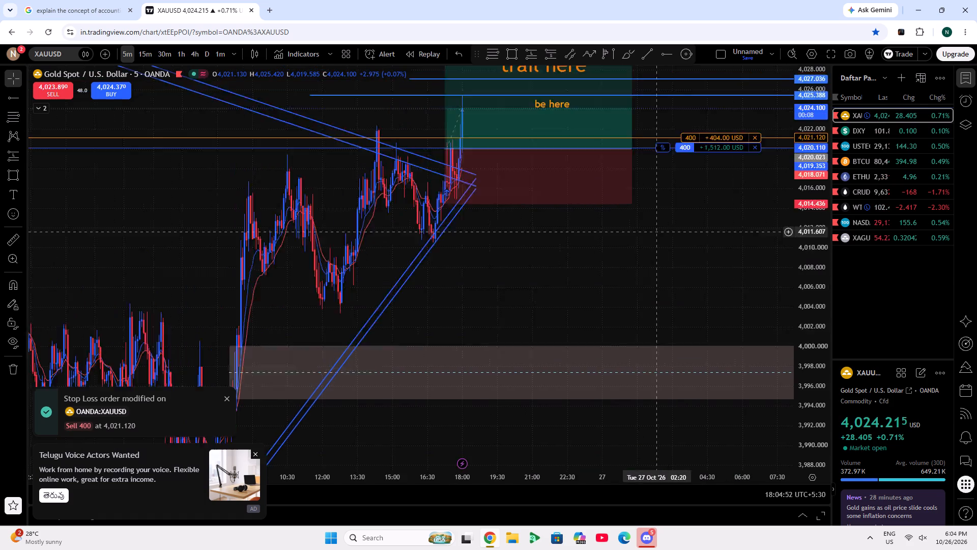
{"action": "left_click_drag", "start_coordinate": [657, 294], "coordinate": [659, 417]}
{"action": "scroll", "coordinate": [643, 420], "scroll_direction": "up", "scroll_amount": 4}
{"action": "left_click_drag", "start_coordinate": [643, 420], "coordinate": [795, 437]}
{"action": "scroll", "coordinate": [793, 439], "scroll_direction": "up", "scroll_amount": 10}
{"action": "left_click_drag", "start_coordinate": [711, 373], "coordinate": [701, 247]}
{"action": "scroll", "coordinate": [701, 247], "scroll_direction": "down", "scroll_amount": 5}
{"action": "scroll", "coordinate": [820, 303], "scroll_direction": "down", "scroll_amount": 5}
{"action": "scroll", "coordinate": [740, 391], "scroll_direction": "up", "scroll_amount": 1}
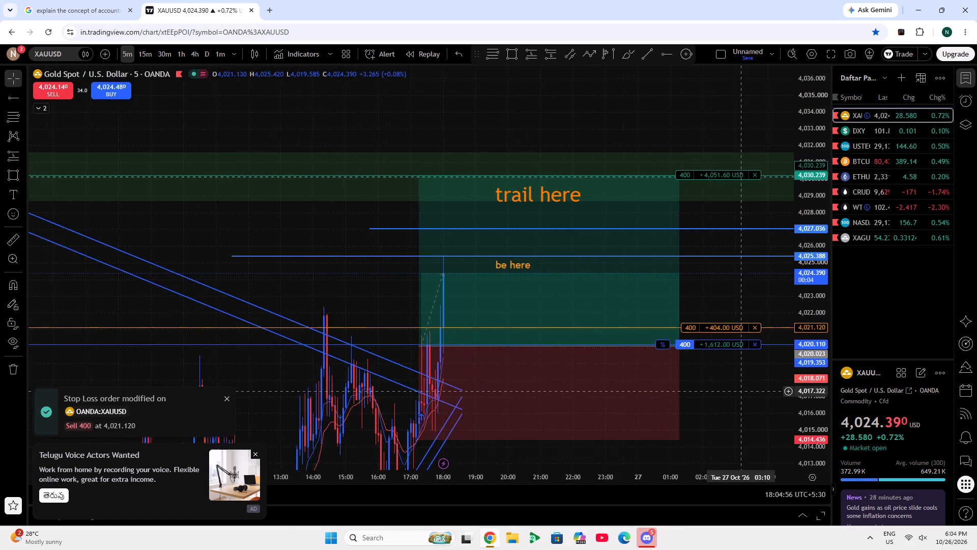
{"action": "scroll", "coordinate": [740, 391], "scroll_direction": "up", "scroll_amount": 1}
{"action": "left_click_drag", "start_coordinate": [740, 391], "coordinate": [639, 325]}
Dismiss the stop loss order notification and close the advertisement over the chart.
{"action": "left_click", "coordinate": [224, 394]}
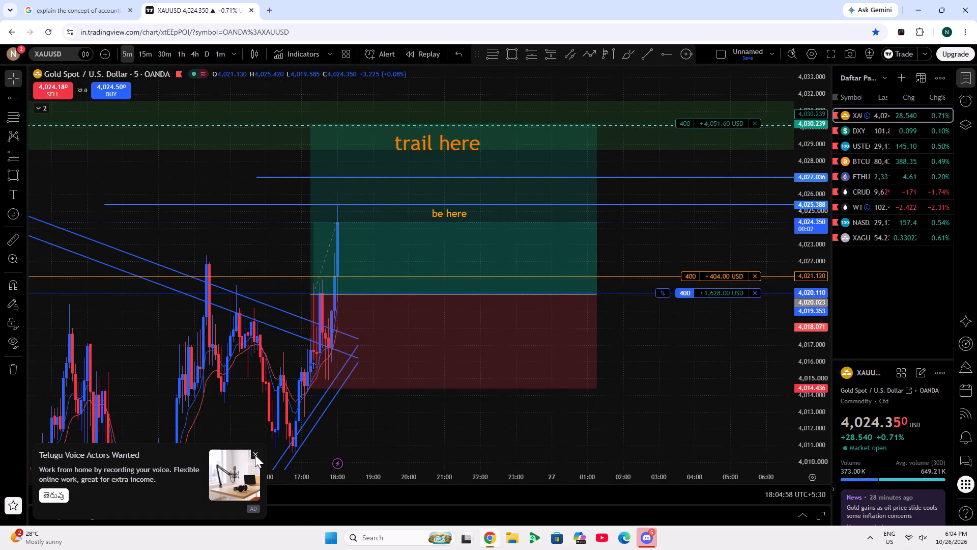
{"action": "left_click", "coordinate": [255, 455]}
{"action": "left_click", "coordinate": [626, 125]}
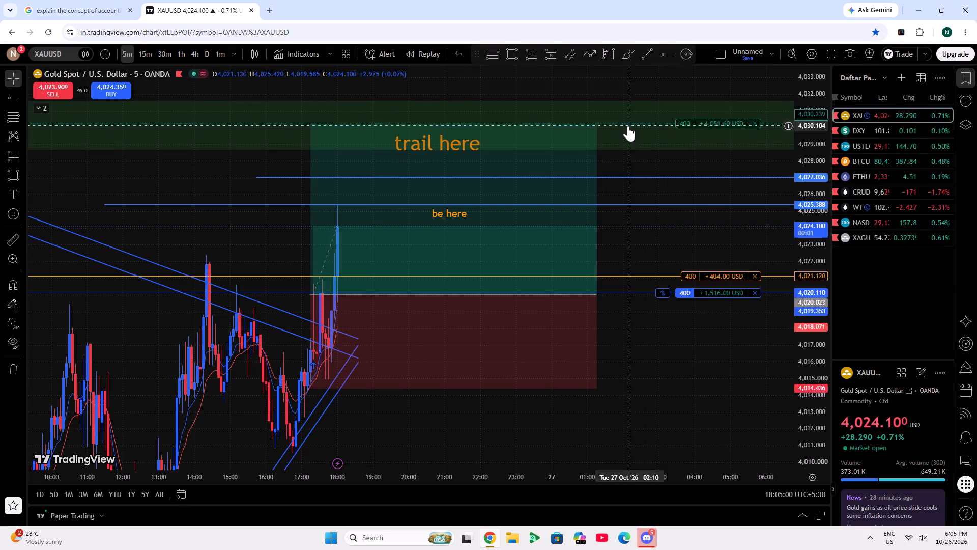
Return the gold chart to the 15-minute timeframe with its price scale auto-fitted and the wider price history in view.
{"action": "left_click", "coordinate": [141, 68]}
{"action": "left_click", "coordinate": [142, 58]}
{"action": "scroll", "coordinate": [547, 352], "scroll_direction": "up", "scroll_amount": 5}
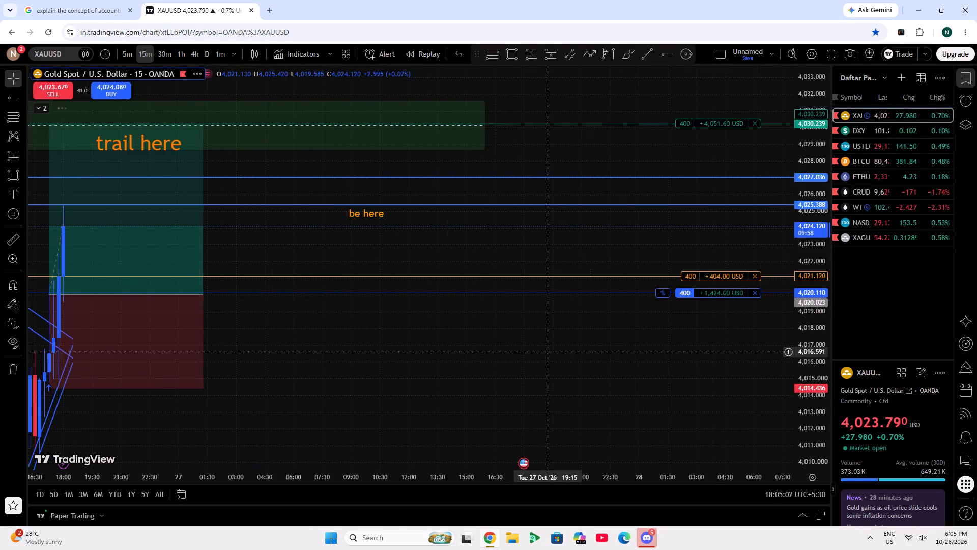
{"action": "left_click_drag", "start_coordinate": [496, 358], "coordinate": [852, 344]}
{"action": "double_click", "coordinate": [804, 316]}
{"action": "scroll", "coordinate": [761, 331], "scroll_direction": "down", "scroll_amount": 7}
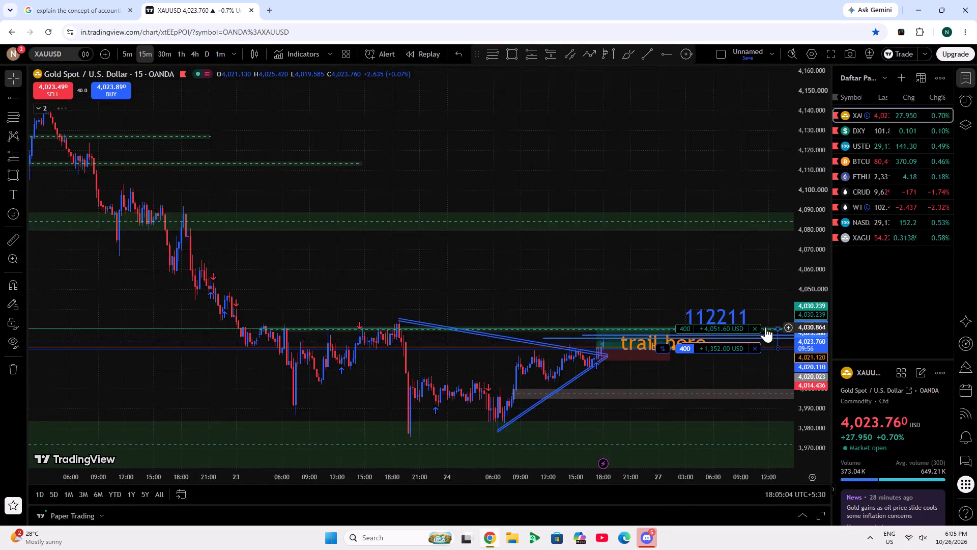
Delete the horizontal ray at 4,027.036 from the gold chart.
{"action": "scroll", "coordinate": [765, 327], "scroll_direction": "up", "scroll_amount": 6}
{"action": "left_click_drag", "start_coordinate": [787, 310], "coordinate": [749, 205]}
{"action": "left_click_drag", "start_coordinate": [809, 315], "coordinate": [783, 226]}
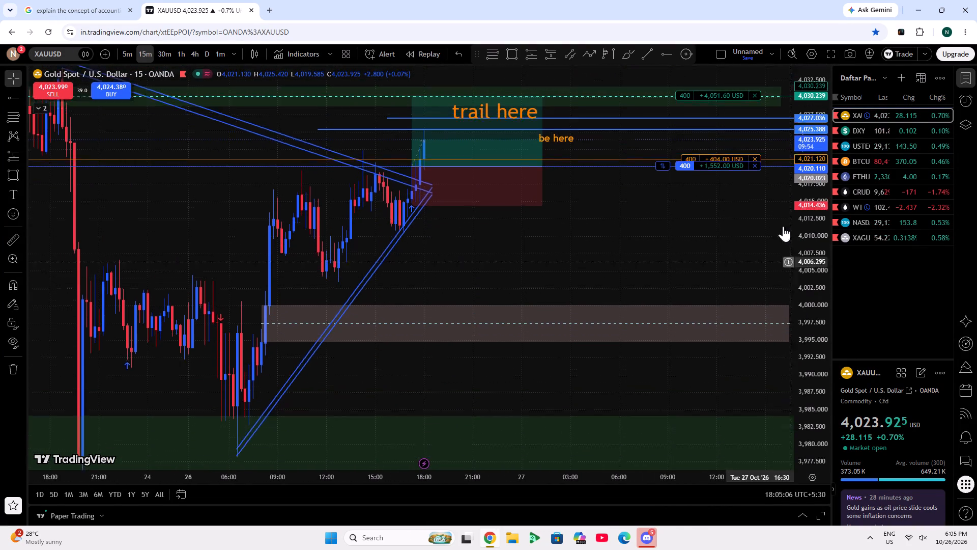
{"action": "left_click_drag", "start_coordinate": [783, 226], "coordinate": [781, 222]}
{"action": "left_click_drag", "start_coordinate": [679, 245], "coordinate": [717, 412]}
{"action": "scroll", "coordinate": [818, 366], "scroll_direction": "up", "scroll_amount": 7}
{"action": "left_click_drag", "start_coordinate": [686, 411], "coordinate": [650, 383]}
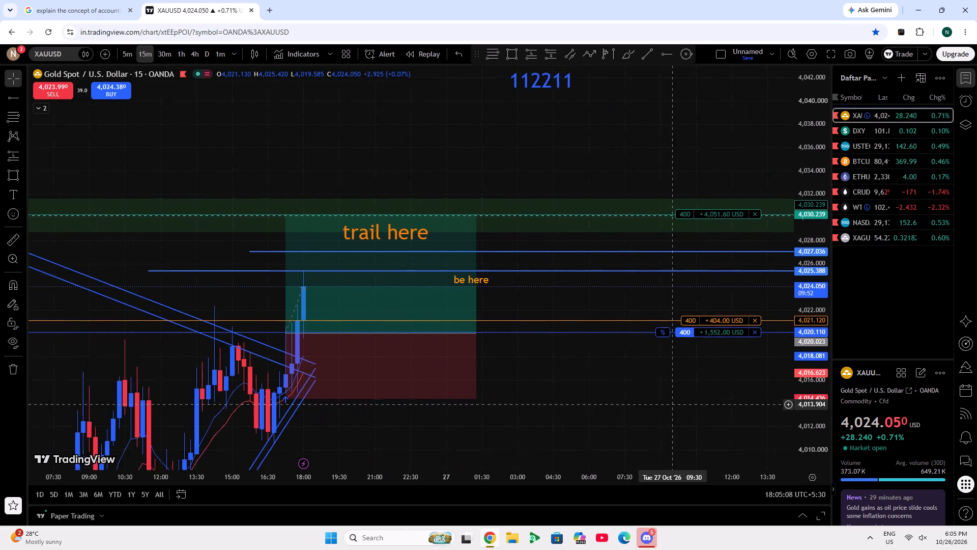
{"action": "left_click_drag", "start_coordinate": [650, 383], "coordinate": [634, 365]}
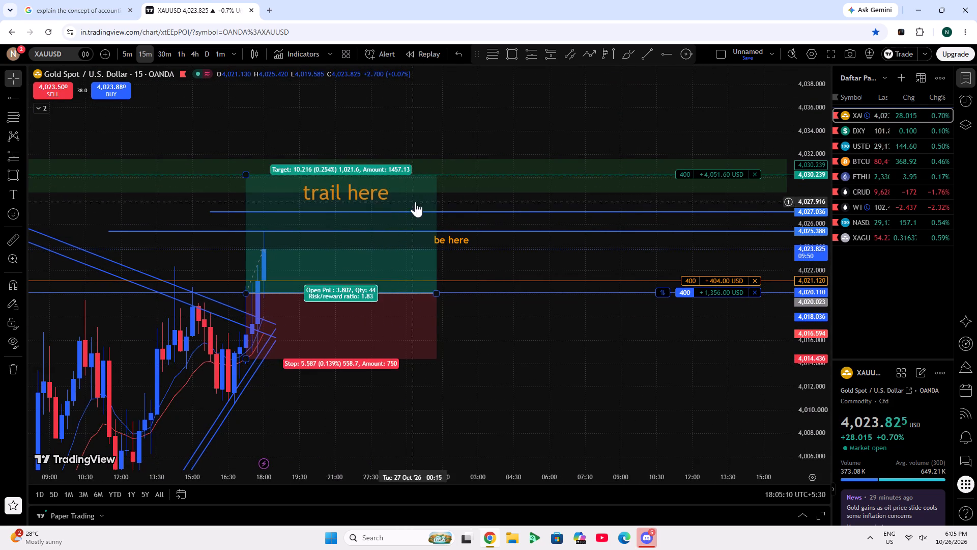
{"action": "left_click", "coordinate": [500, 230]}
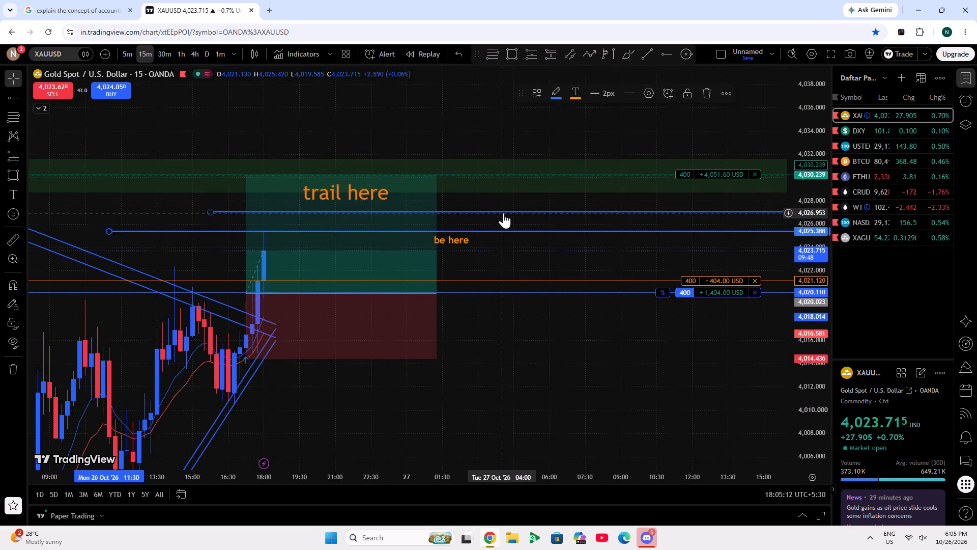
{"action": "left_click", "coordinate": [503, 213]}
{"action": "left_click", "coordinate": [711, 92]}
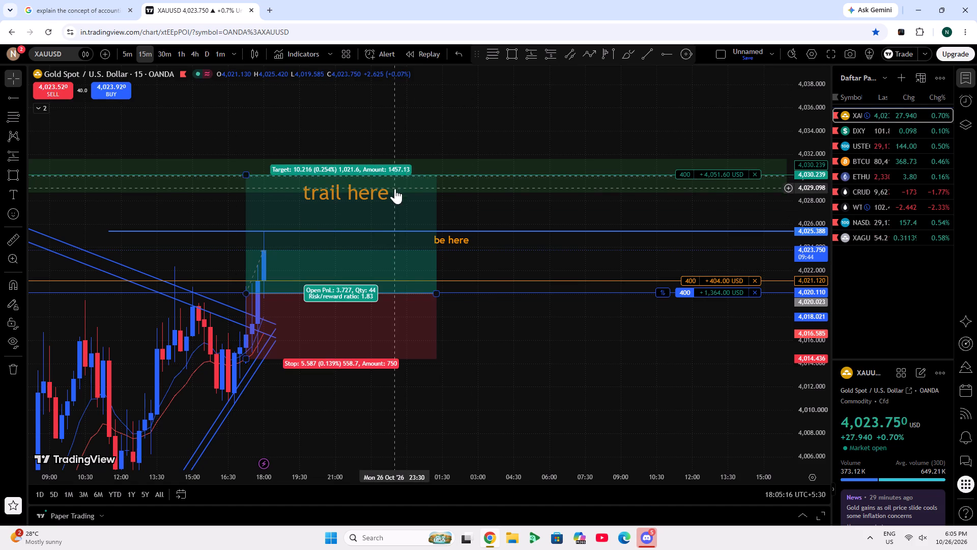
Delete the "trail here" text label inside the long position drawing.
{"action": "left_click", "coordinate": [377, 187]}
{"action": "left_click", "coordinate": [656, 92]}
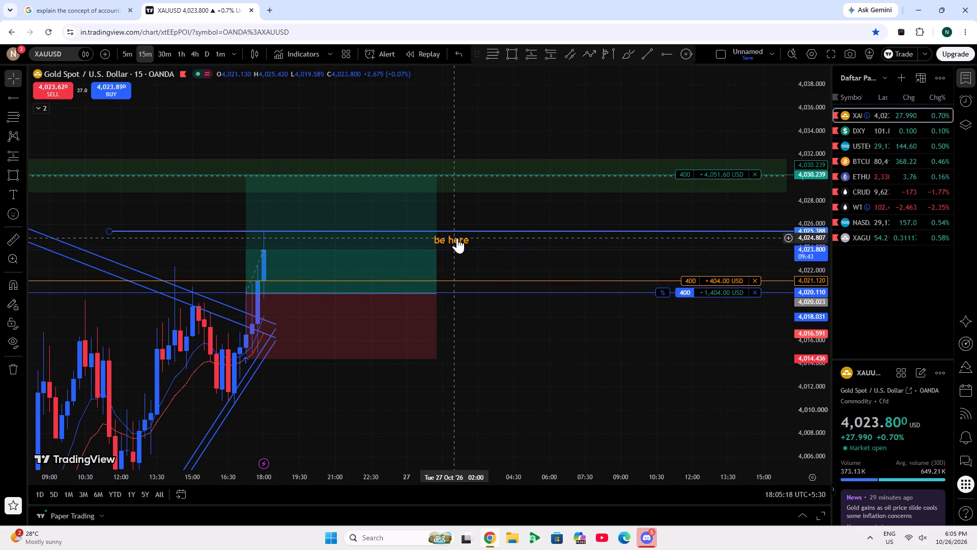
{"action": "left_click", "coordinate": [457, 238]}
{"action": "left_click", "coordinate": [508, 209]}
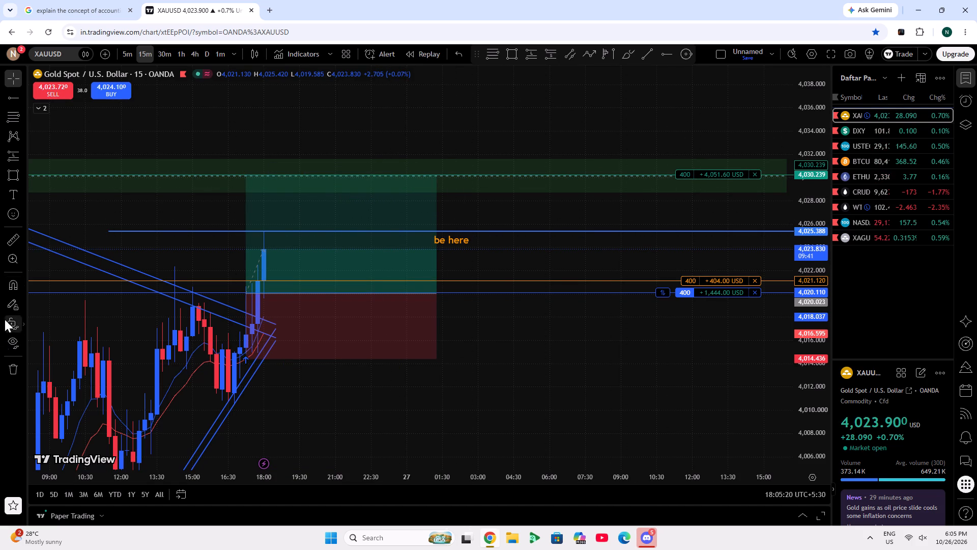
Measure the price distance from just below the 4,025.388 line towards the take-profit zone, and clear the measurement.
{"action": "left_click", "coordinate": [8, 238]}
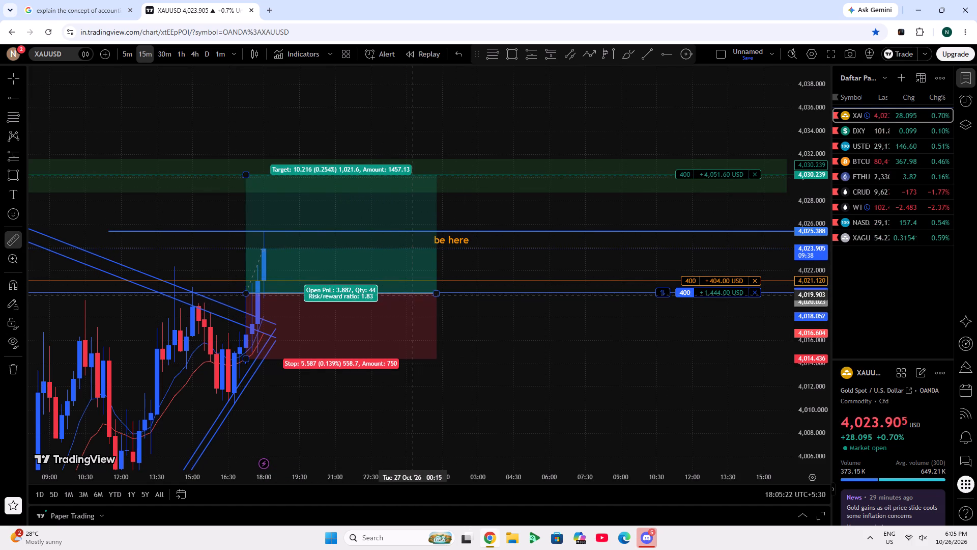
{"action": "left_click", "coordinate": [511, 245]}
{"action": "left_click", "coordinate": [576, 205]}
{"action": "left_click", "coordinate": [610, 359]}
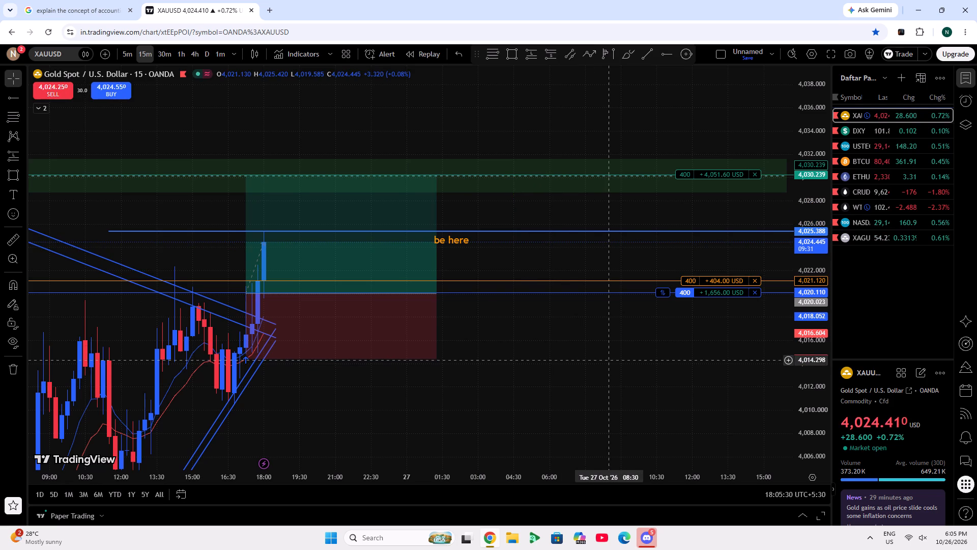
Reposition the long position drawing so its entry is at 4,020.154 and it starts at 17:15 on 26 Oct.
{"action": "left_click_drag", "start_coordinate": [422, 317], "coordinate": [430, 314]}
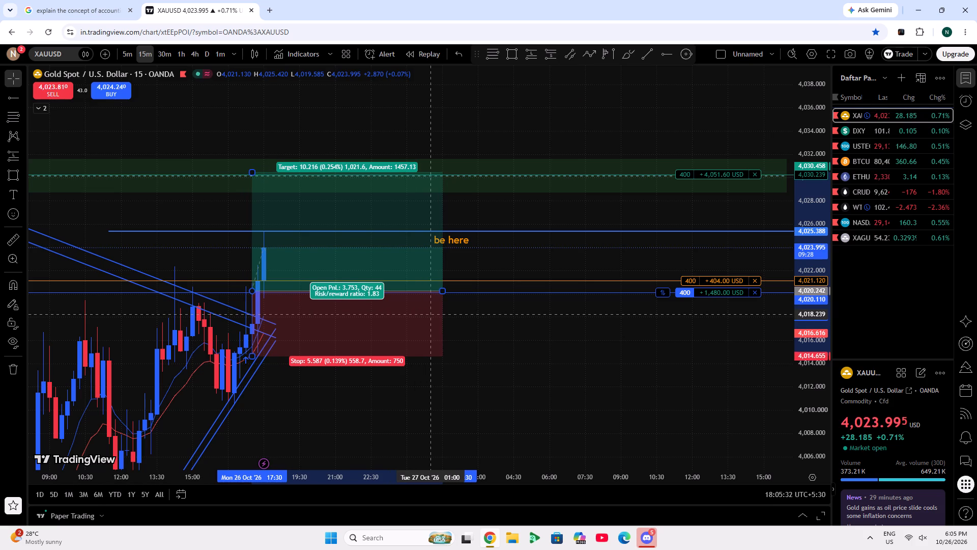
{"action": "left_click_drag", "start_coordinate": [430, 314], "coordinate": [433, 315]}
{"action": "left_click", "coordinate": [547, 335]}
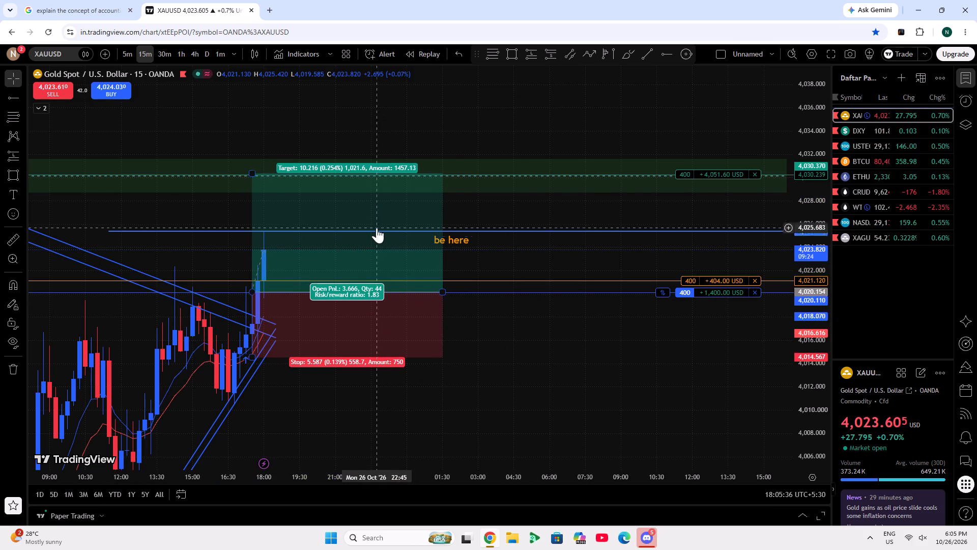
{"action": "left_click", "coordinate": [365, 192]}
{"action": "key", "text": "Left"}
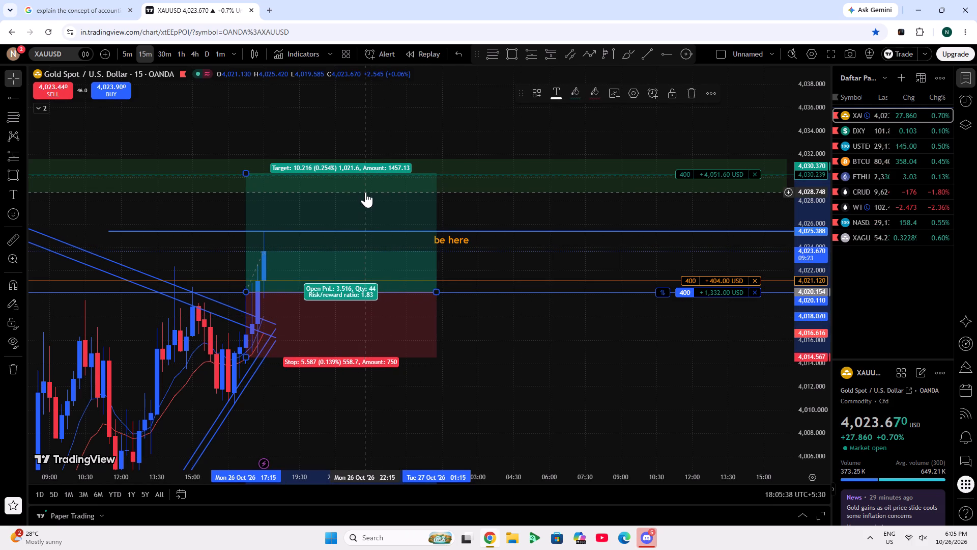
{"action": "left_click", "coordinate": [492, 449]}
{"action": "scroll", "coordinate": [190, 0], "scroll_direction": "down", "scroll_amount": 2}
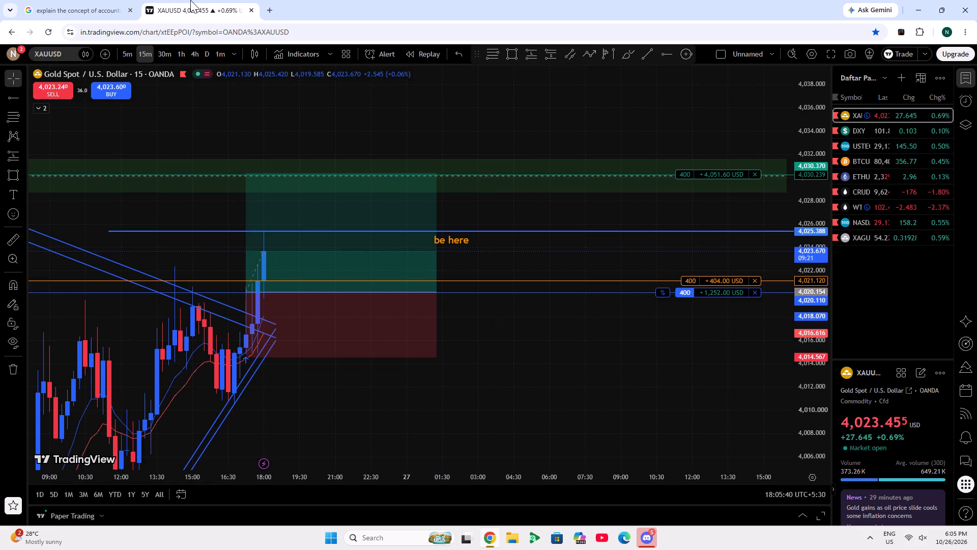
{"action": "scroll", "coordinate": [190, 0], "scroll_direction": "down", "scroll_amount": 6}
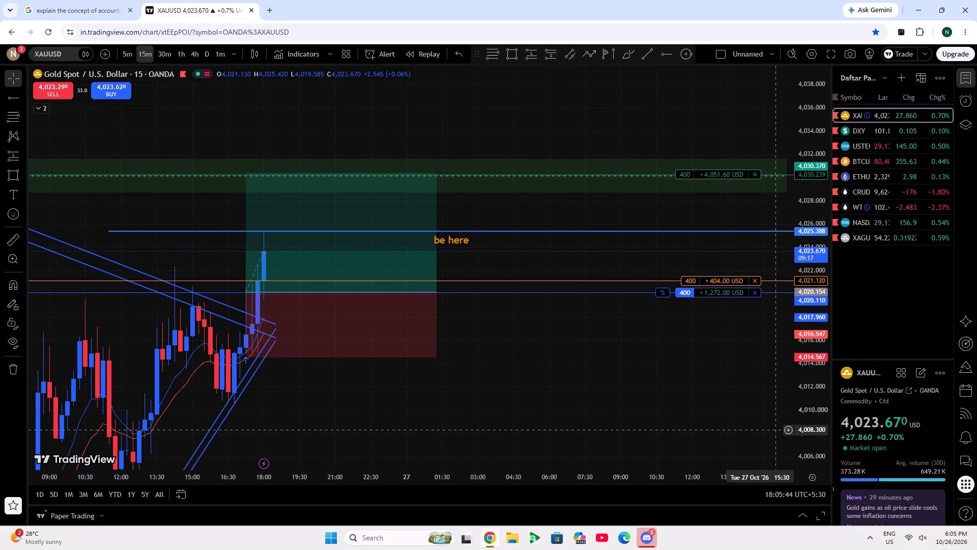
Set the long position drawing's target to 4,030.237, next to the open trade's take profit line.
{"action": "left_click", "coordinate": [268, 214]}
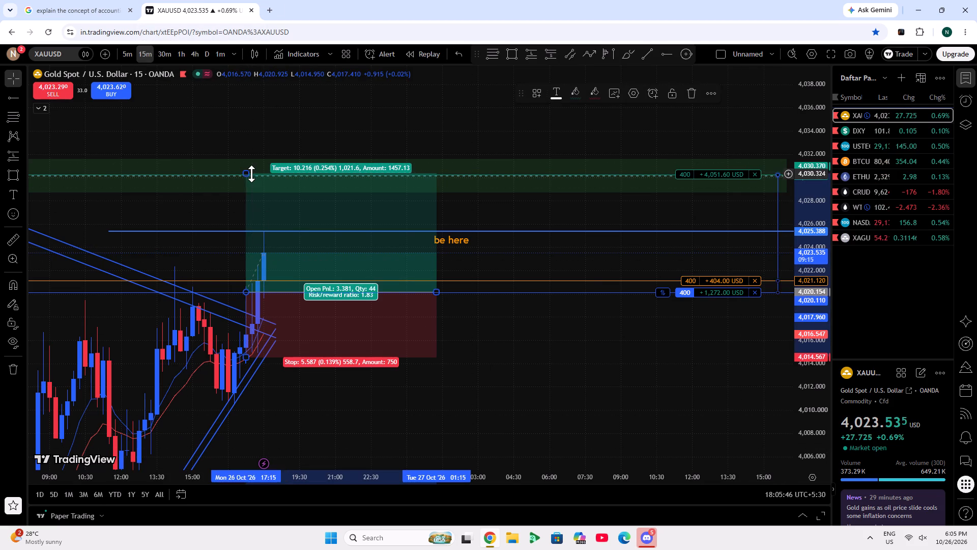
{"action": "left_click_drag", "start_coordinate": [247, 170], "coordinate": [278, 176]}
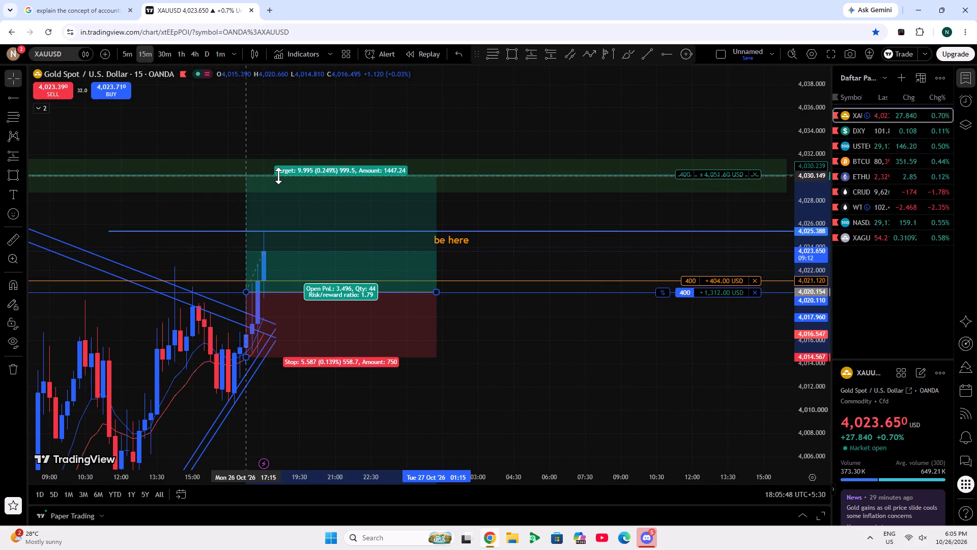
{"action": "left_click_drag", "start_coordinate": [278, 176], "coordinate": [272, 175]}
{"action": "left_click", "coordinate": [219, 206]}
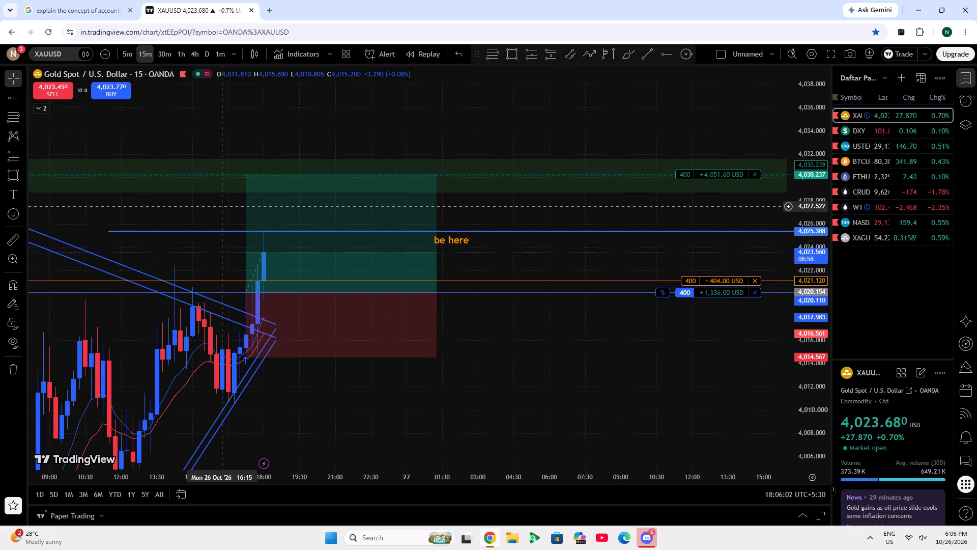
{"action": "scroll", "coordinate": [547, 0], "scroll_direction": "down", "scroll_amount": 5}
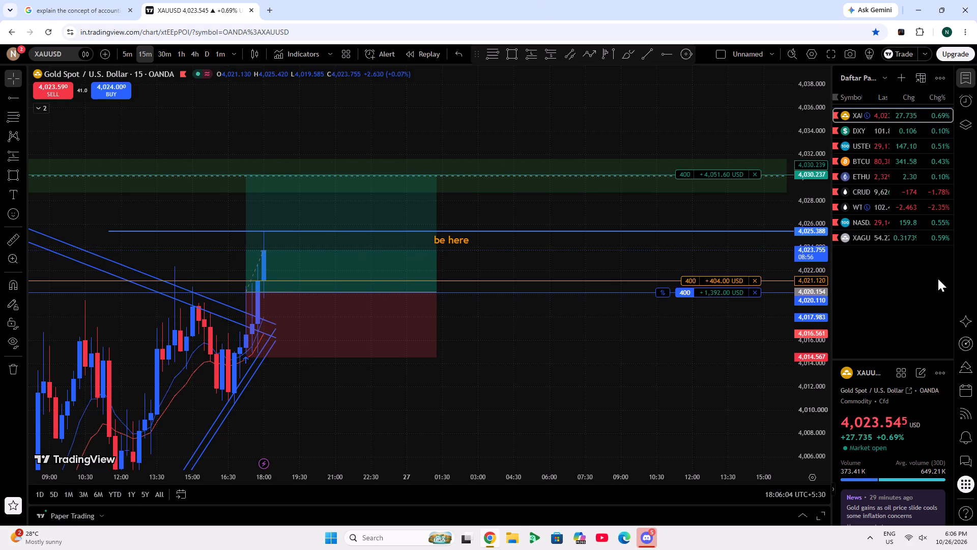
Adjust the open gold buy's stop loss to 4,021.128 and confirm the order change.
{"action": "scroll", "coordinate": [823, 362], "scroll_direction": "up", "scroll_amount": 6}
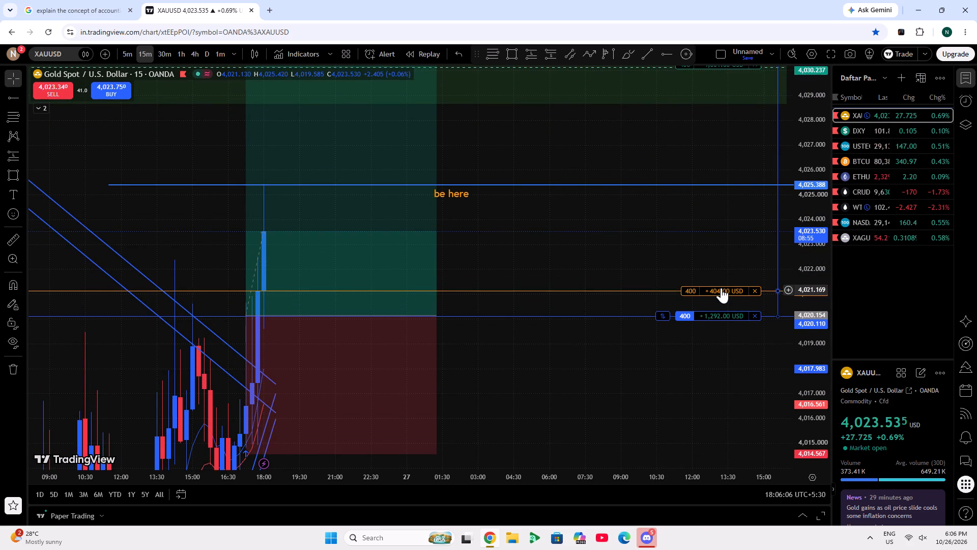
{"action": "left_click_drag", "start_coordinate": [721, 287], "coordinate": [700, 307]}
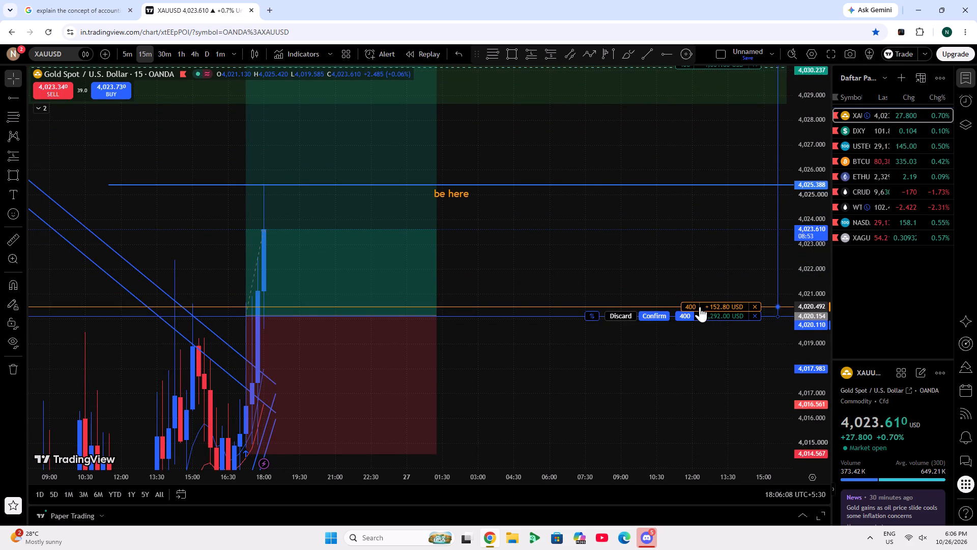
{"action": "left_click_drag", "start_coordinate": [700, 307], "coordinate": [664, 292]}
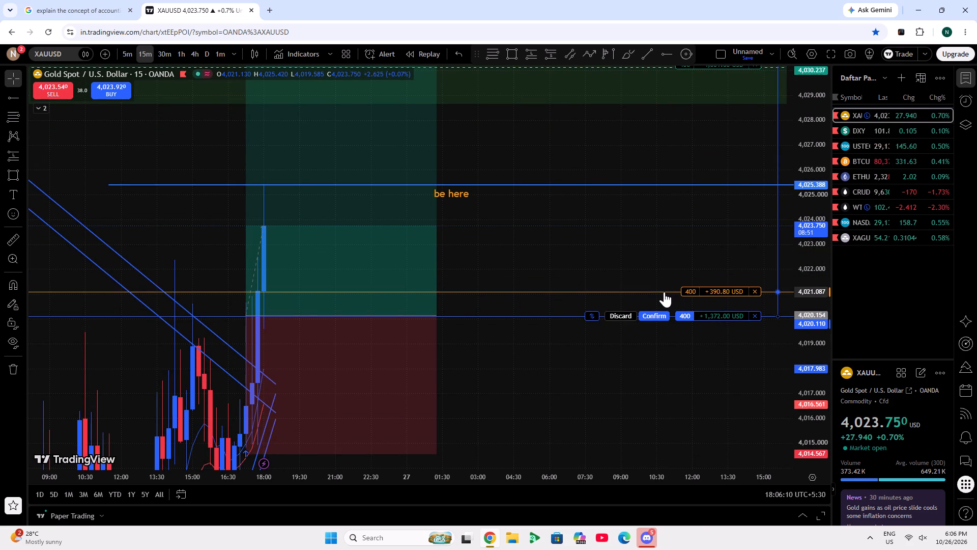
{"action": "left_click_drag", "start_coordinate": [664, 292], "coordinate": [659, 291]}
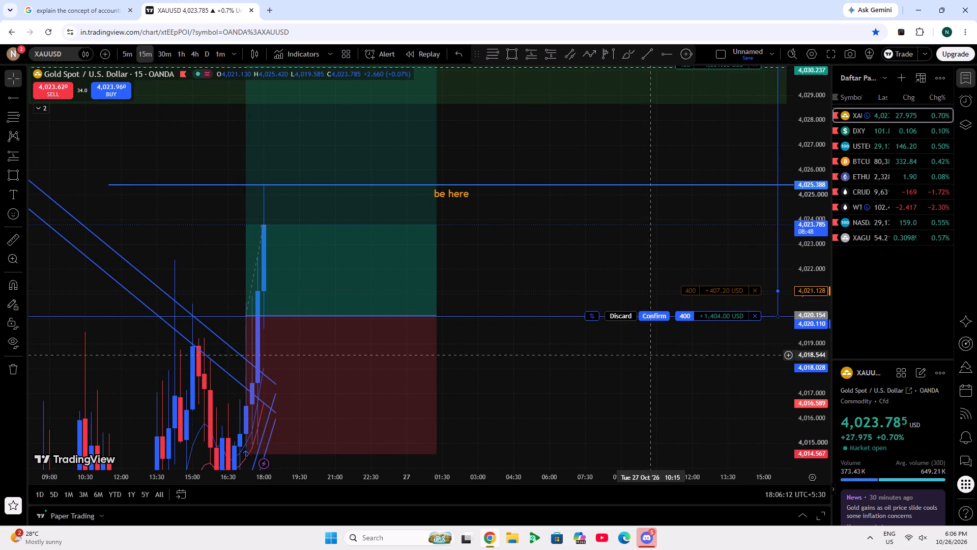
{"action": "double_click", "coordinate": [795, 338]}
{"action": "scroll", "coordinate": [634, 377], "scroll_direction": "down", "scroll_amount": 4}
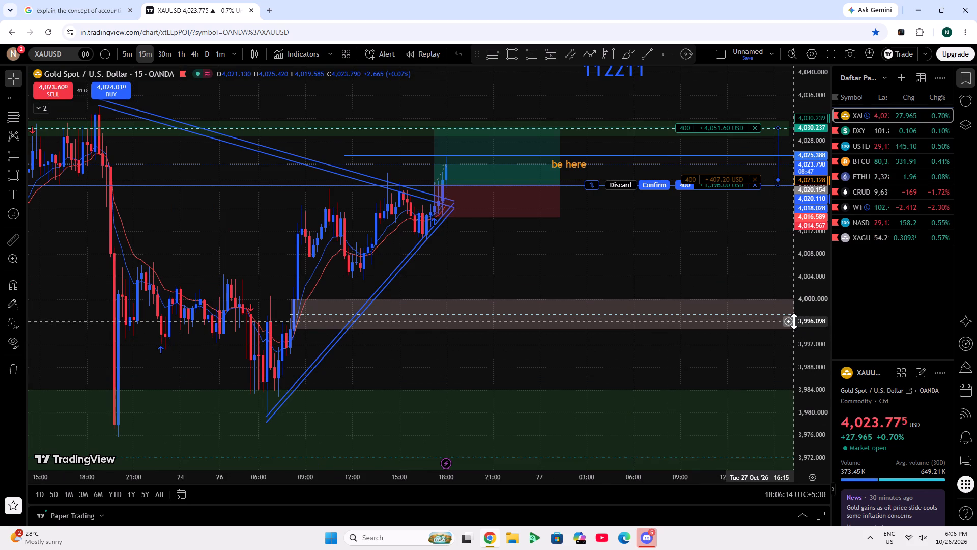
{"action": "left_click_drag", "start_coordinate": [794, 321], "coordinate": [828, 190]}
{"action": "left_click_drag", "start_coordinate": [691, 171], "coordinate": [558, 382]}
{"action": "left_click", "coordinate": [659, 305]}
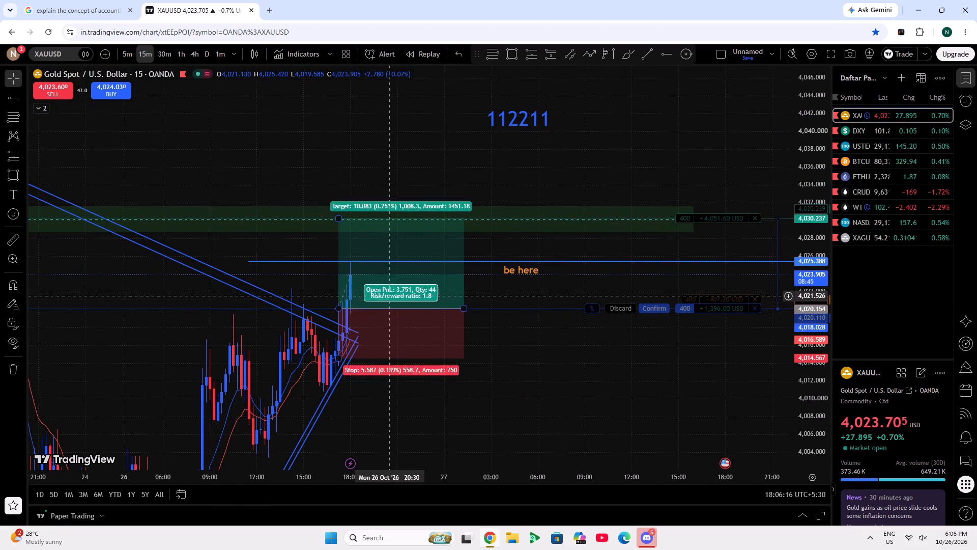
Measure the price distance from the trade's entry line up to its take profit line, and clear the measurement.
{"action": "left_click", "coordinate": [16, 235]}
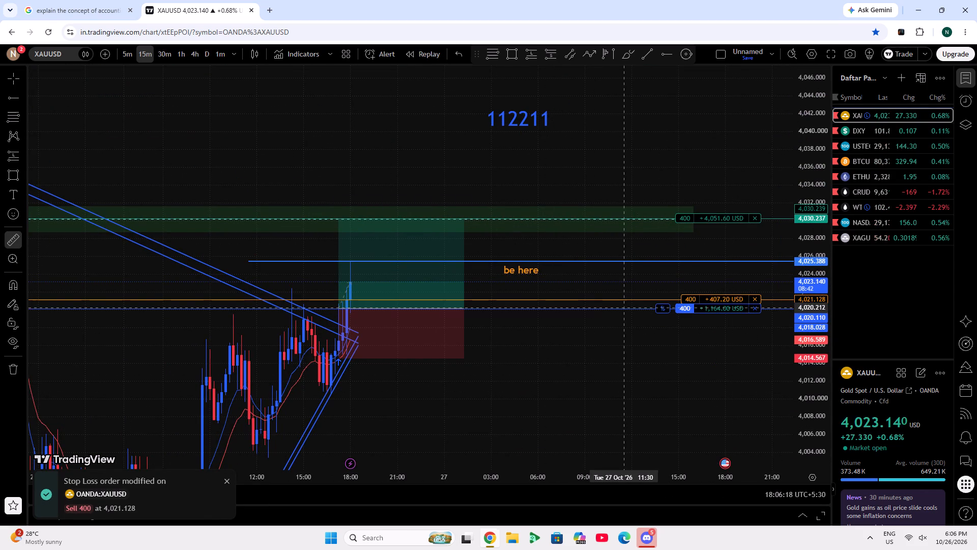
{"action": "left_click", "coordinate": [624, 308]}
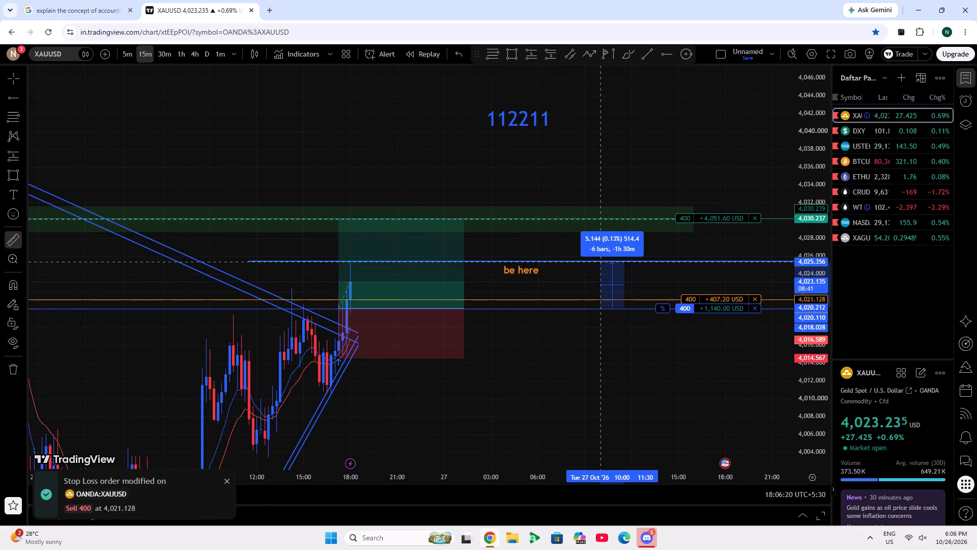
{"action": "left_click", "coordinate": [544, 218]}
{"action": "left_click", "coordinate": [601, 395]}
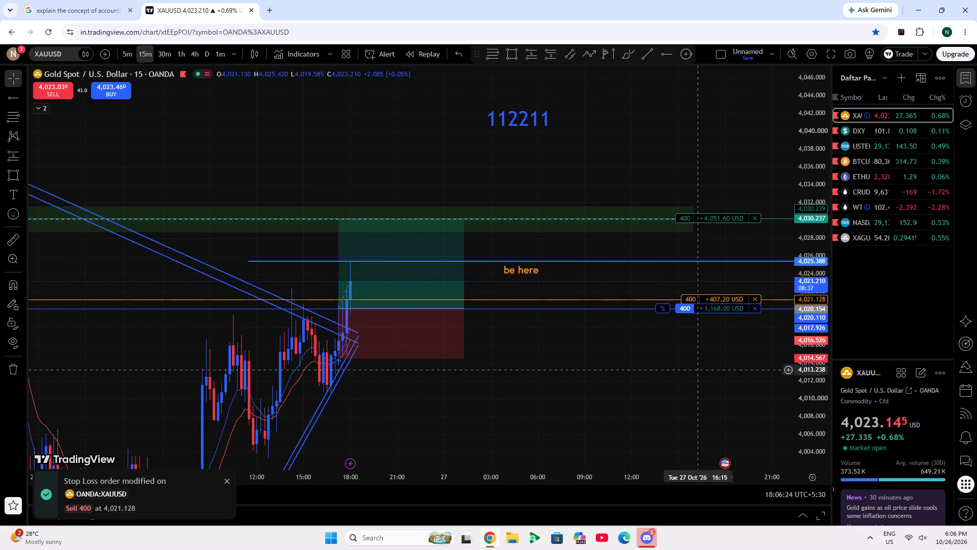
Lower the open gold buy's stop loss below entry to 4,017.423 and confirm the order change.
{"action": "scroll", "coordinate": [816, 343], "scroll_direction": "up", "scroll_amount": 6}
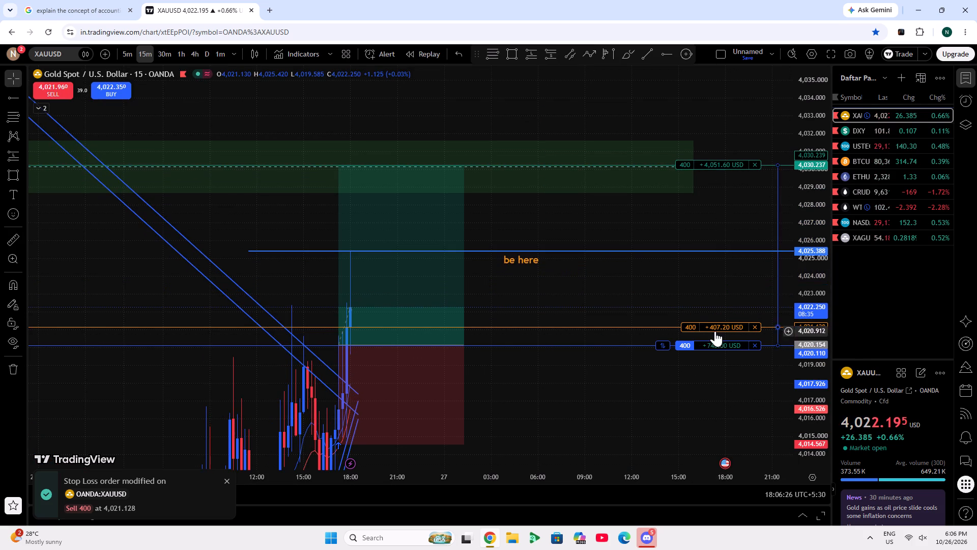
{"action": "left_click_drag", "start_coordinate": [705, 326], "coordinate": [719, 331]}
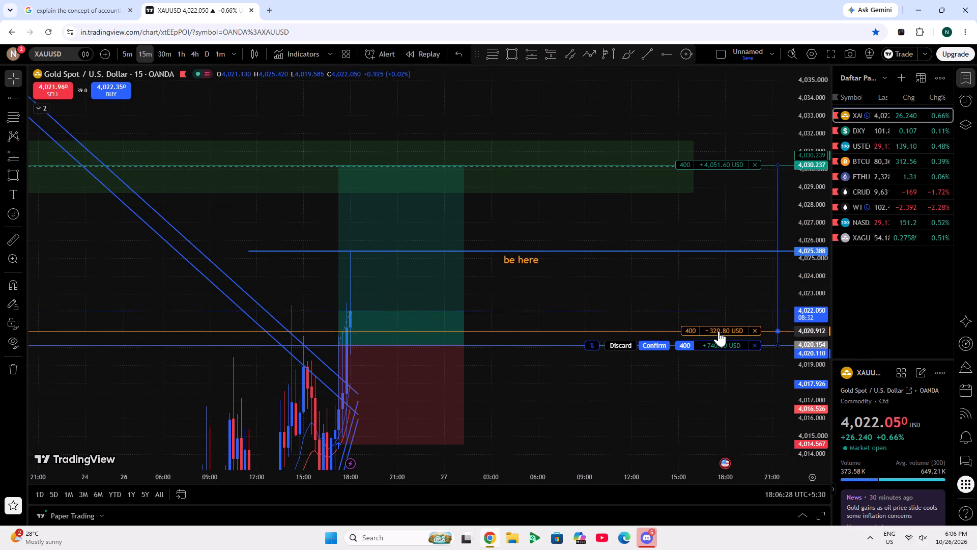
{"action": "left_click_drag", "start_coordinate": [719, 331], "coordinate": [702, 336]}
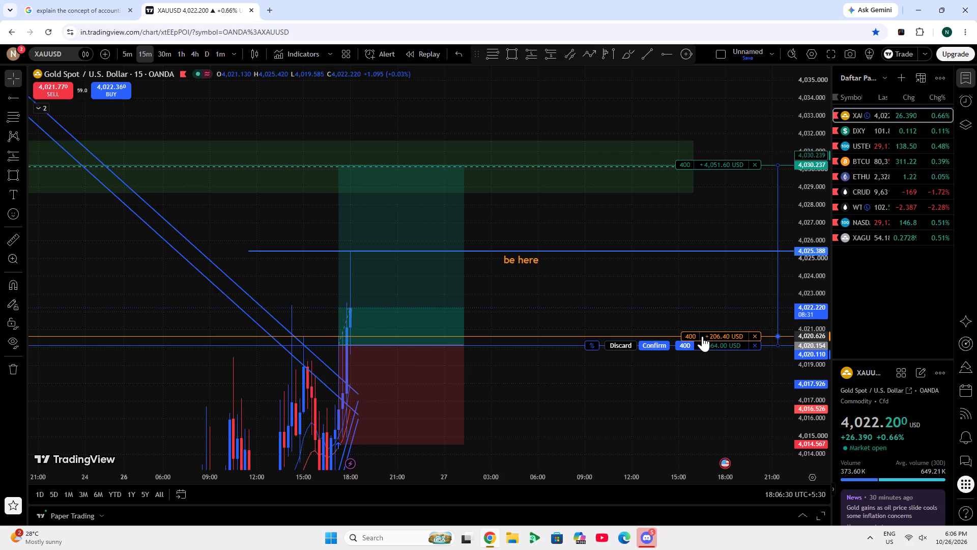
{"action": "left_click_drag", "start_coordinate": [702, 336], "coordinate": [705, 389]}
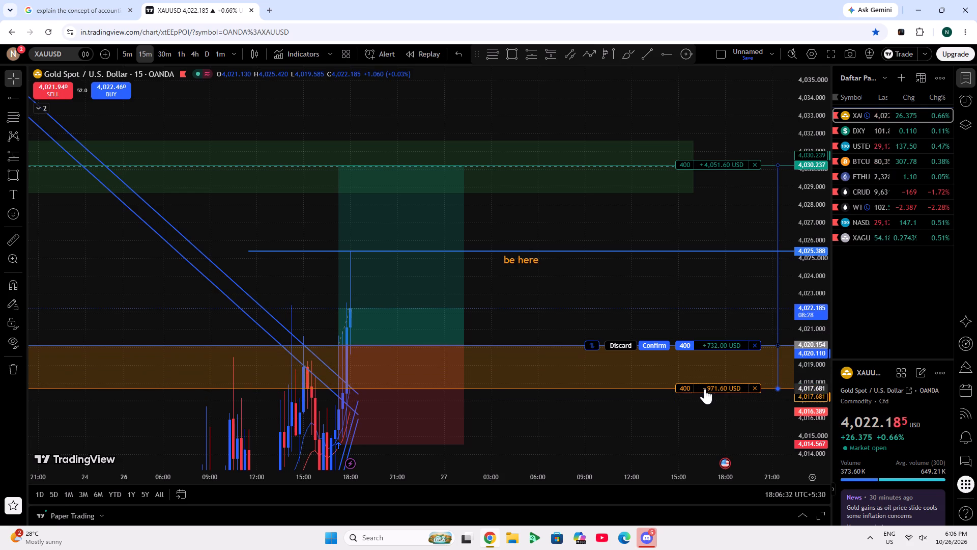
{"action": "left_click_drag", "start_coordinate": [705, 389], "coordinate": [714, 393]}
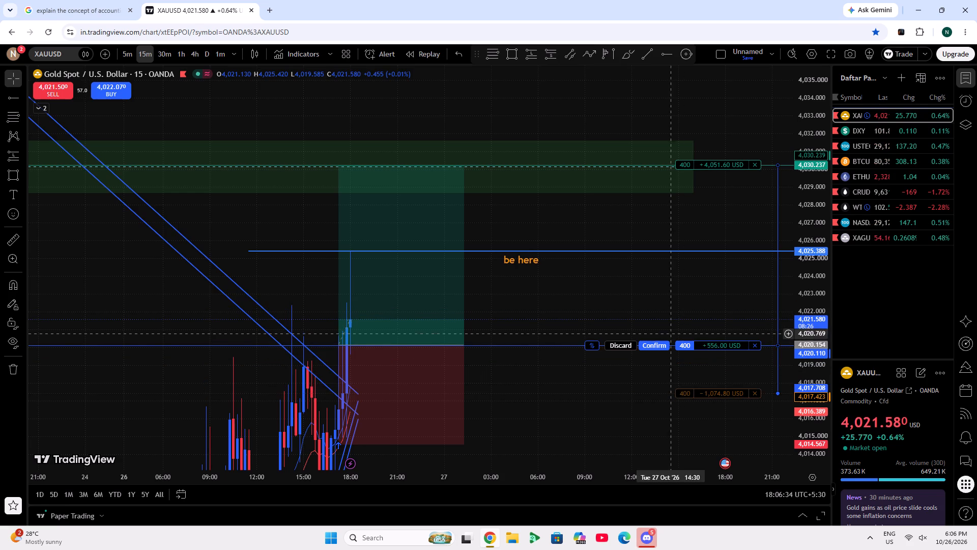
{"action": "left_click", "coordinate": [658, 342]}
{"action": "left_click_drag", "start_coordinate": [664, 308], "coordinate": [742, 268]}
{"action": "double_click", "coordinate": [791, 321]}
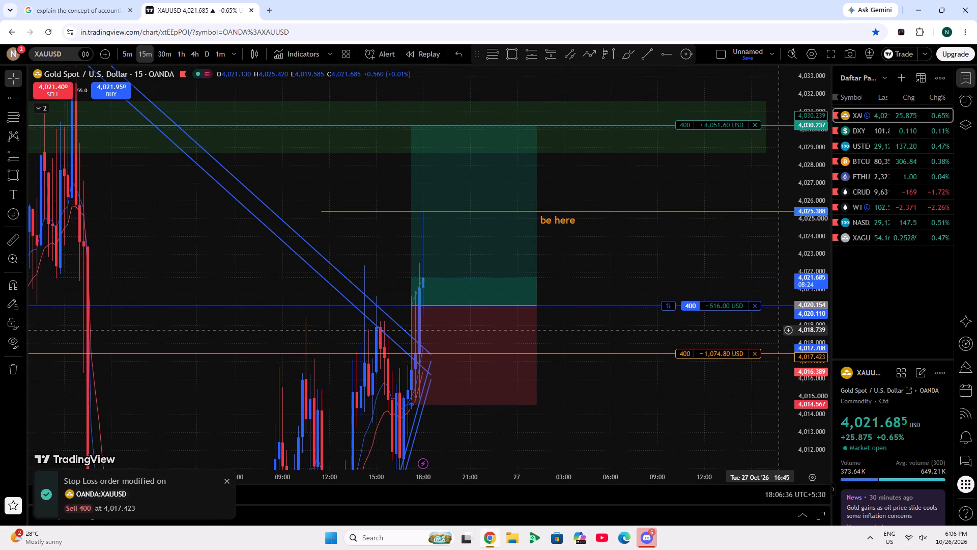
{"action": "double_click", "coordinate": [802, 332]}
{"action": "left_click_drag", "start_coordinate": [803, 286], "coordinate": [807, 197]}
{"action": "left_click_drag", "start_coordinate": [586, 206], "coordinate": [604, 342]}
Close the Chrome window and leave the TradingView site despite unsaved changes.
{"action": "left_click", "coordinate": [976, 0]}
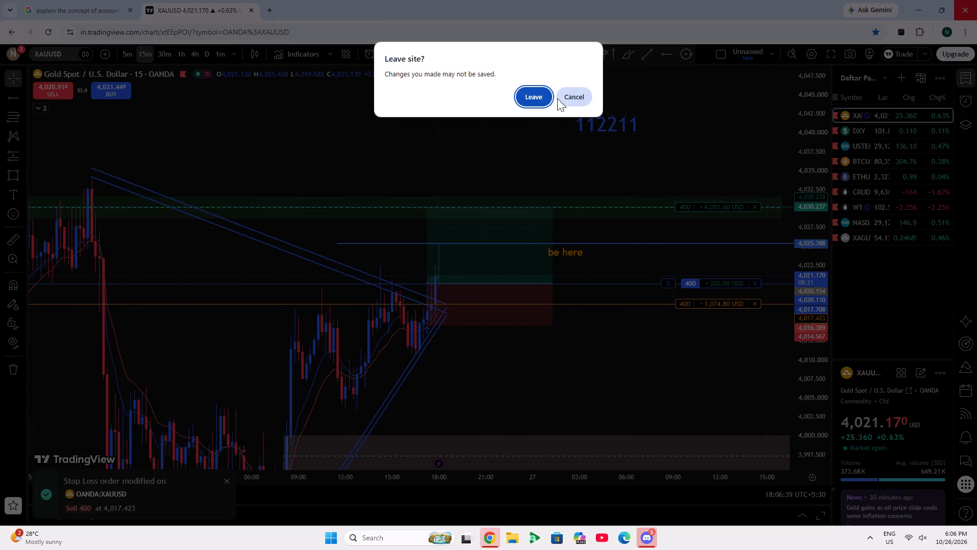
{"action": "left_click", "coordinate": [538, 105]}
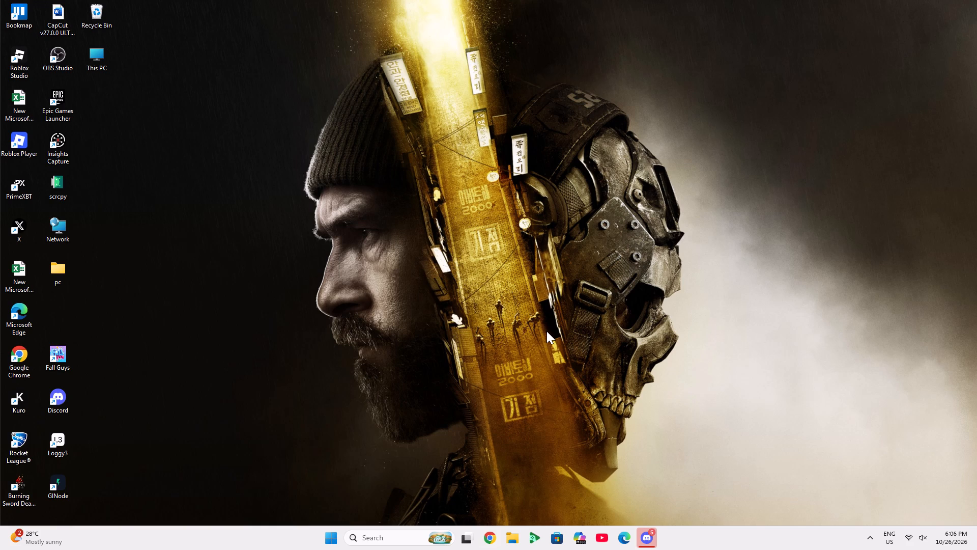
Open YouTube in Microsoft Edge.
{"action": "left_click", "coordinate": [601, 531]}
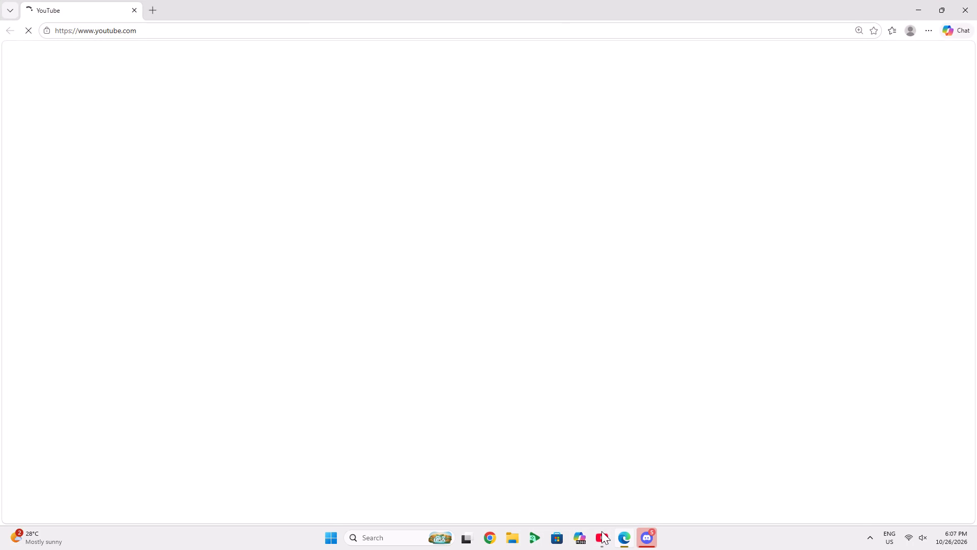
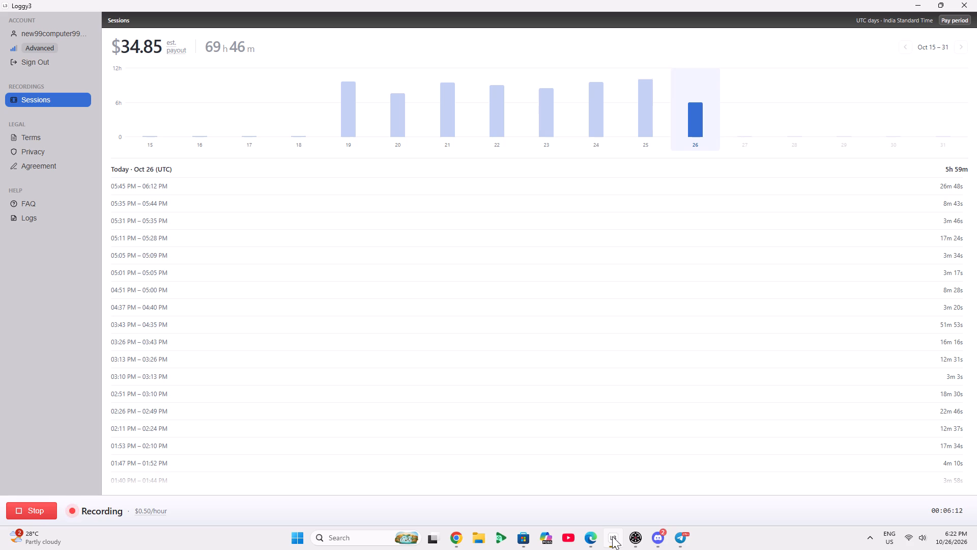
Switch to virtual desktop 3 and bring up the TradingView gold (XAUUSD) chart in Chrome.
{"action": "left_click", "coordinate": [612, 536]}
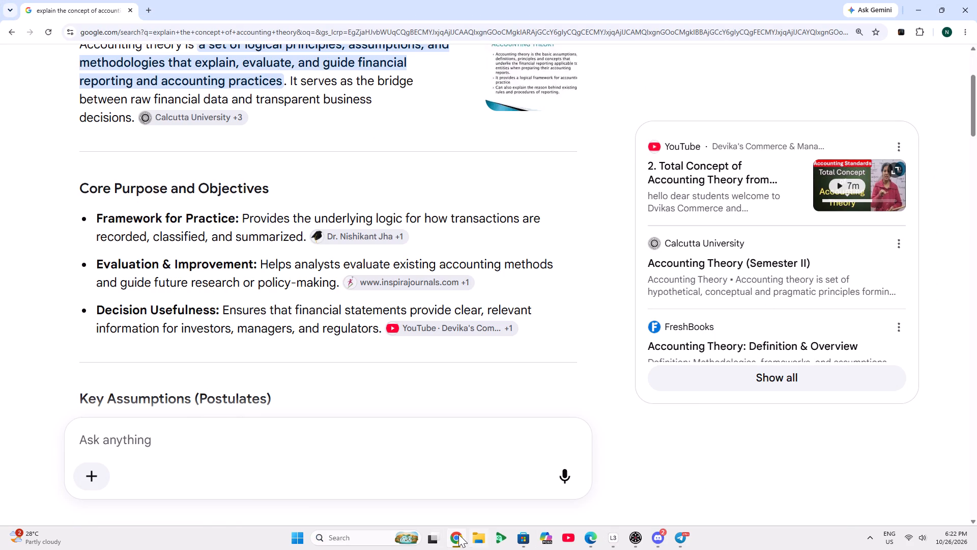
{"action": "left_click", "coordinate": [143, 16]}
{"action": "left_click", "coordinate": [426, 537]}
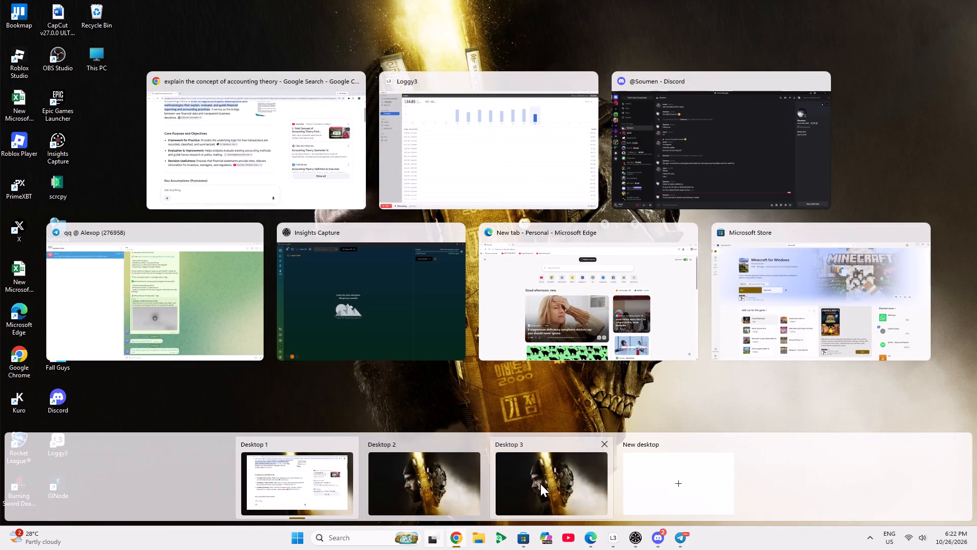
{"action": "left_click", "coordinate": [540, 484]}
{"action": "left_click", "coordinate": [484, 531]}
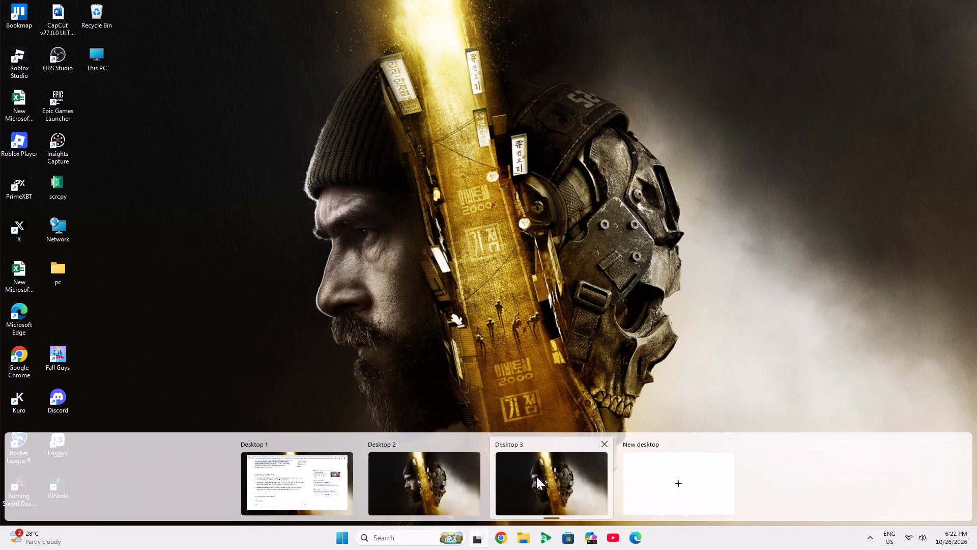
{"action": "middle_click", "coordinate": [536, 477]}
{"action": "left_click", "coordinate": [473, 487]}
{"action": "left_click", "coordinate": [503, 544]}
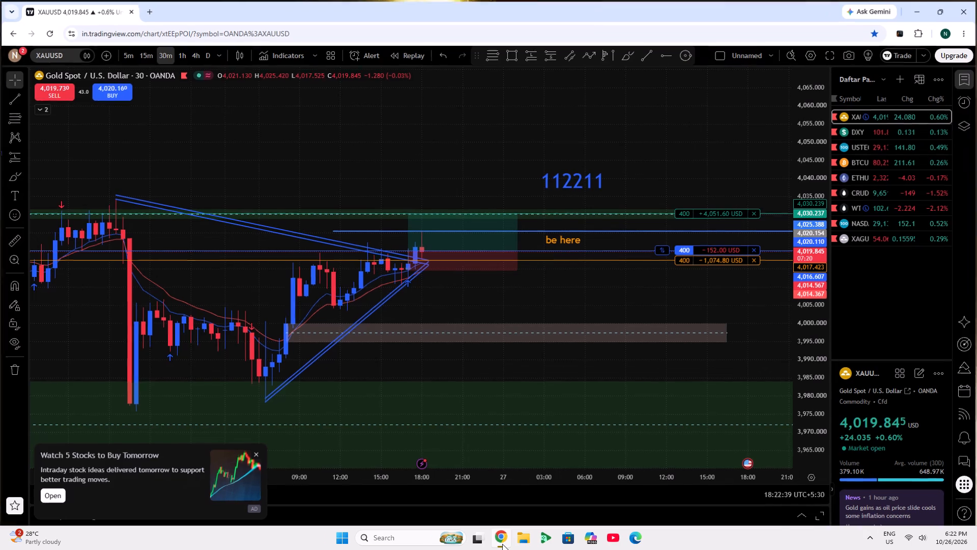
Switch the gold chart to the 15-minute and 5-minute timeframes, and return it to 15 minutes.
{"action": "scroll", "coordinate": [819, 351], "scroll_direction": "up", "scroll_amount": 2}
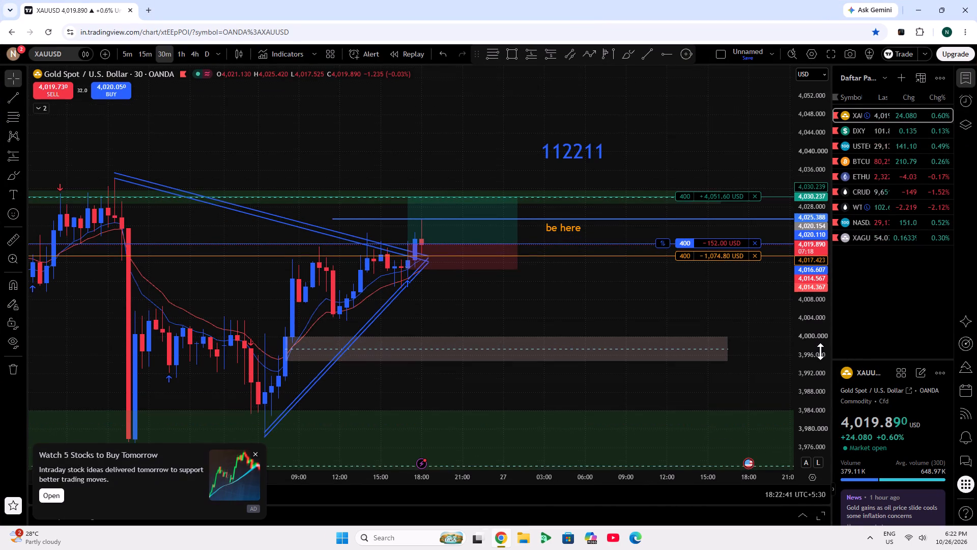
{"action": "scroll", "coordinate": [820, 351], "scroll_direction": "up", "scroll_amount": 4}
{"action": "left_click", "coordinate": [139, 62]}
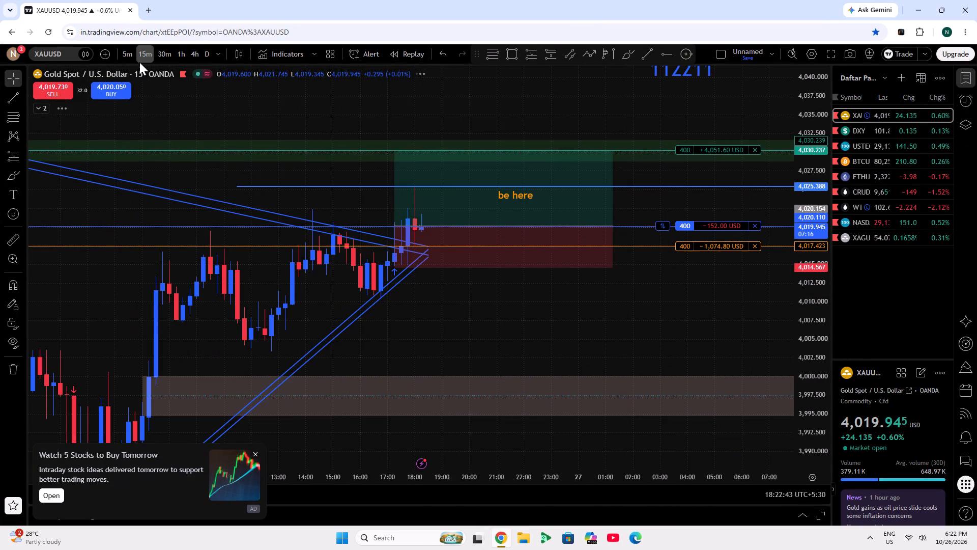
{"action": "left_click", "coordinate": [123, 59]}
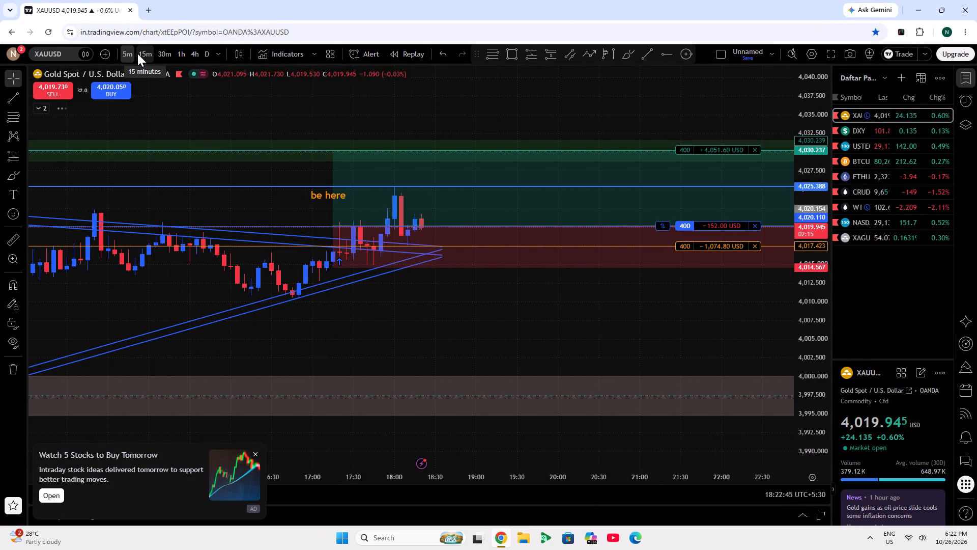
{"action": "left_click", "coordinate": [140, 54]}
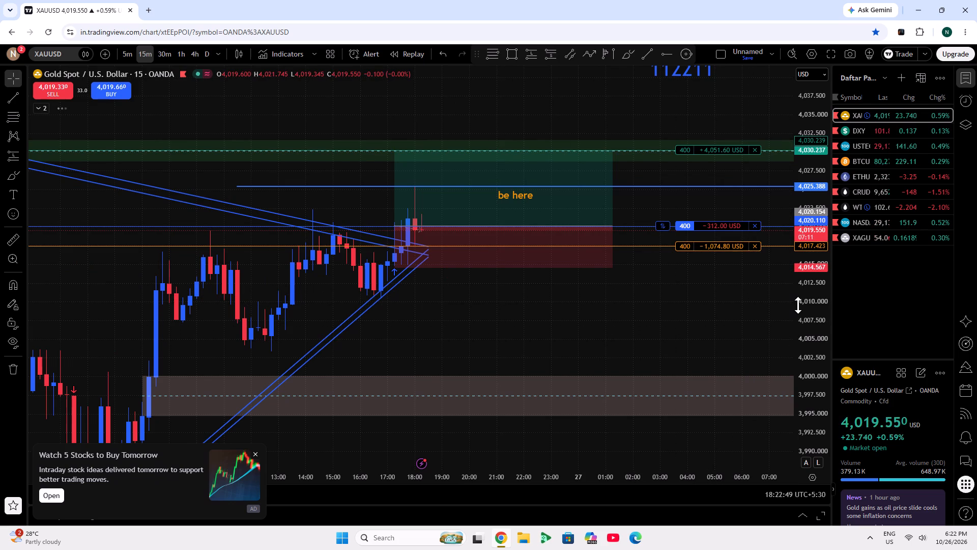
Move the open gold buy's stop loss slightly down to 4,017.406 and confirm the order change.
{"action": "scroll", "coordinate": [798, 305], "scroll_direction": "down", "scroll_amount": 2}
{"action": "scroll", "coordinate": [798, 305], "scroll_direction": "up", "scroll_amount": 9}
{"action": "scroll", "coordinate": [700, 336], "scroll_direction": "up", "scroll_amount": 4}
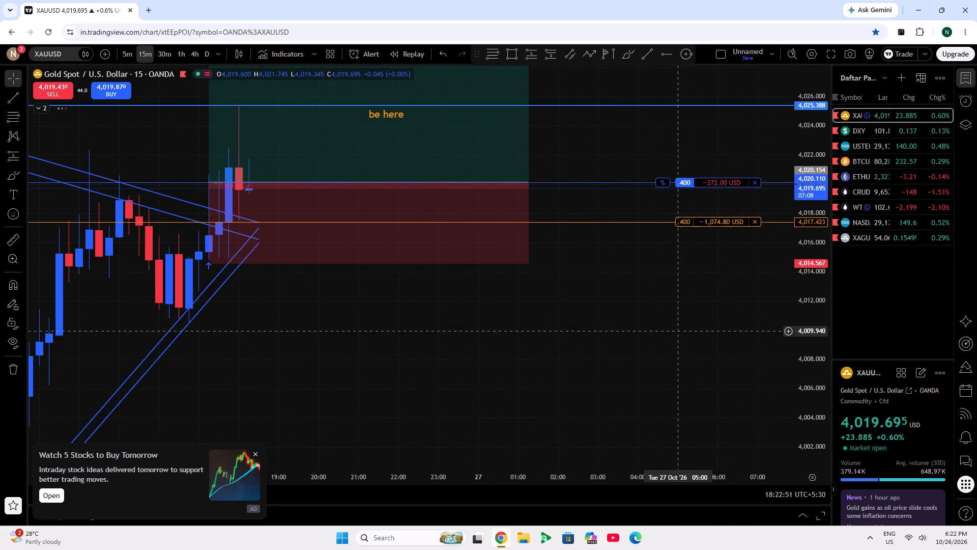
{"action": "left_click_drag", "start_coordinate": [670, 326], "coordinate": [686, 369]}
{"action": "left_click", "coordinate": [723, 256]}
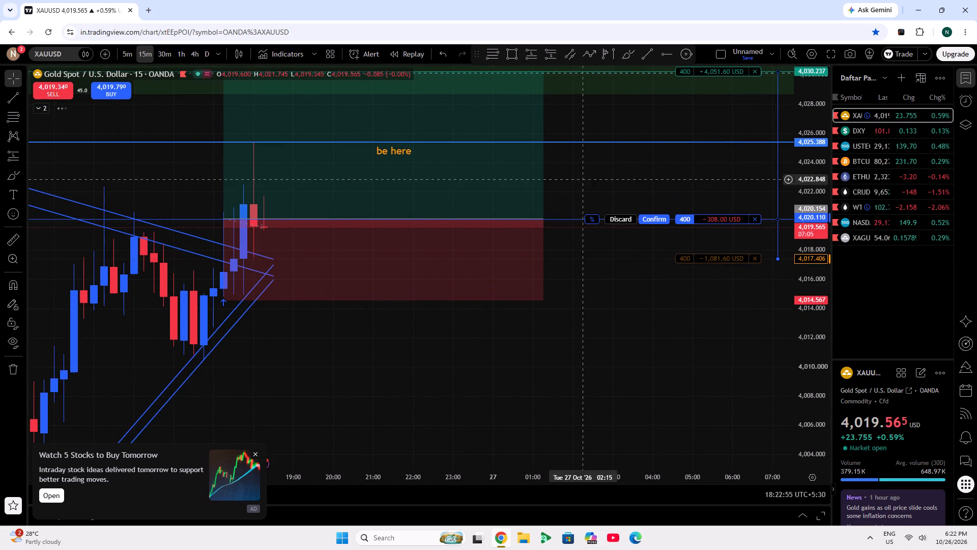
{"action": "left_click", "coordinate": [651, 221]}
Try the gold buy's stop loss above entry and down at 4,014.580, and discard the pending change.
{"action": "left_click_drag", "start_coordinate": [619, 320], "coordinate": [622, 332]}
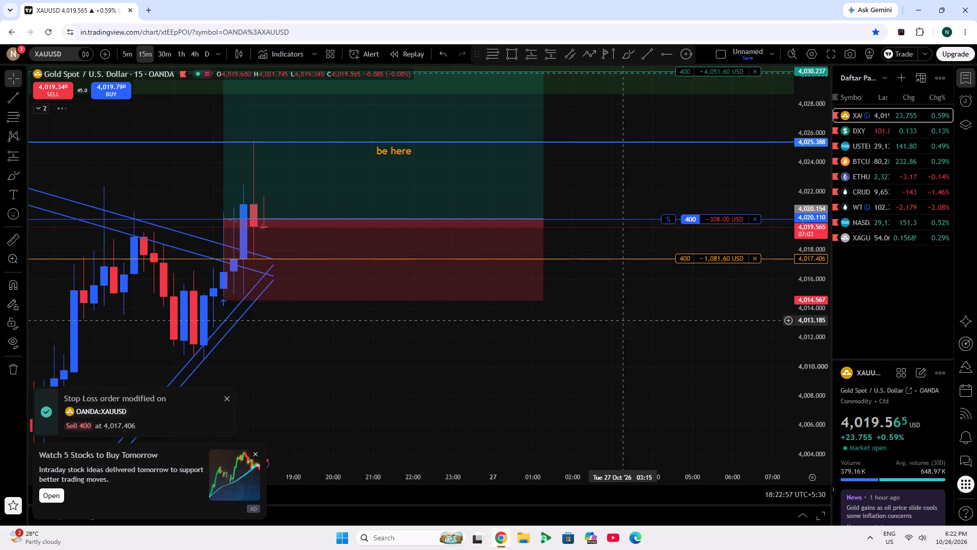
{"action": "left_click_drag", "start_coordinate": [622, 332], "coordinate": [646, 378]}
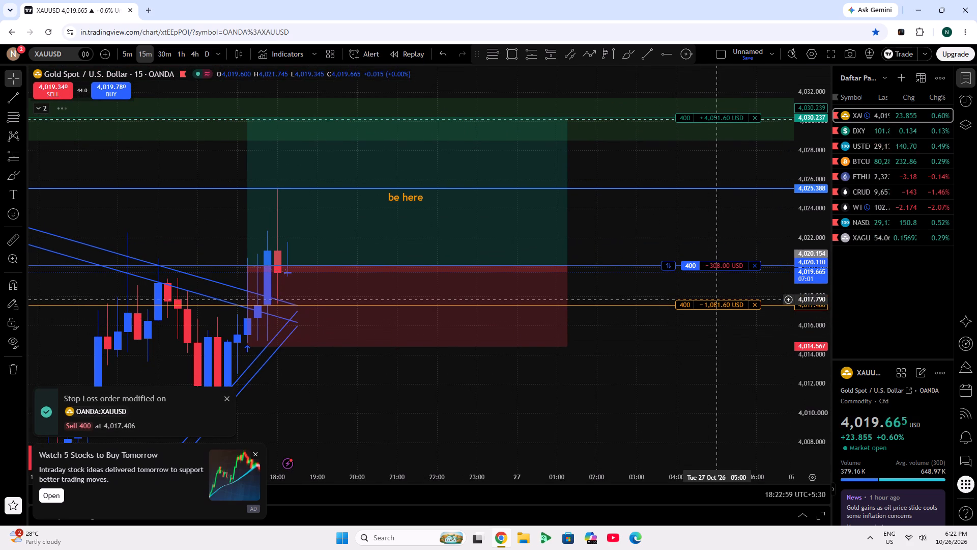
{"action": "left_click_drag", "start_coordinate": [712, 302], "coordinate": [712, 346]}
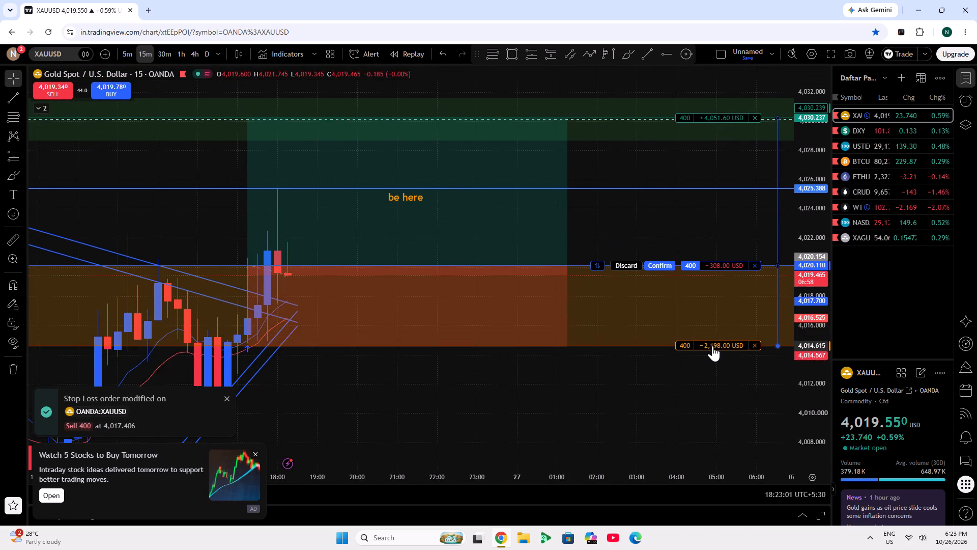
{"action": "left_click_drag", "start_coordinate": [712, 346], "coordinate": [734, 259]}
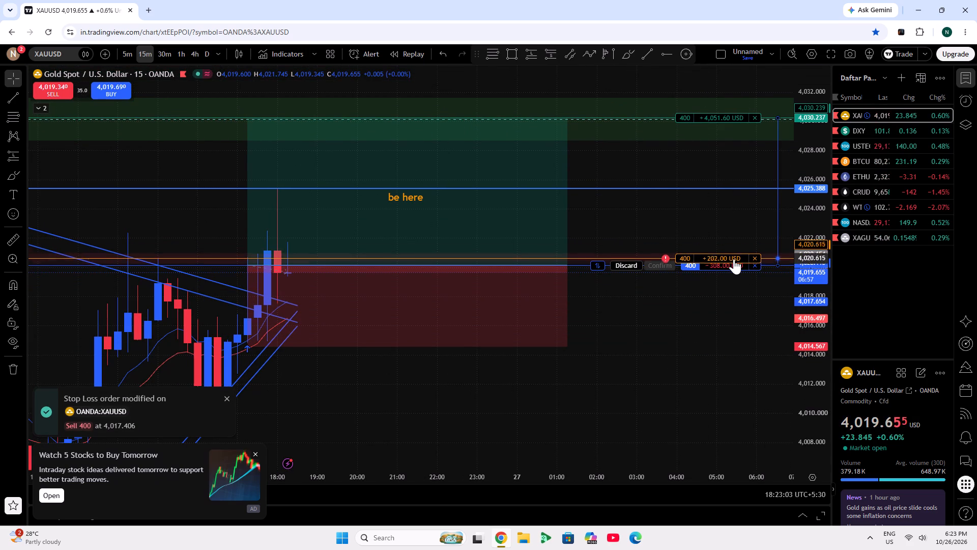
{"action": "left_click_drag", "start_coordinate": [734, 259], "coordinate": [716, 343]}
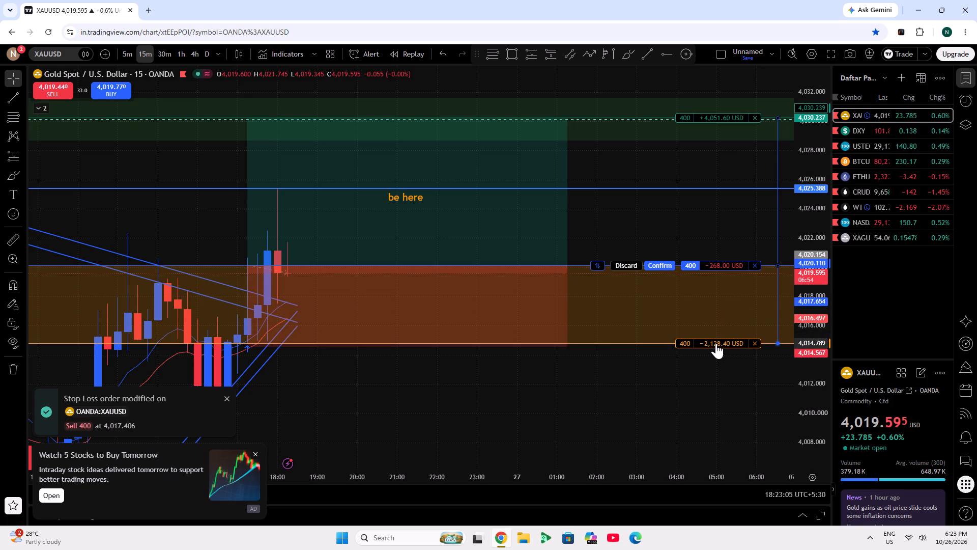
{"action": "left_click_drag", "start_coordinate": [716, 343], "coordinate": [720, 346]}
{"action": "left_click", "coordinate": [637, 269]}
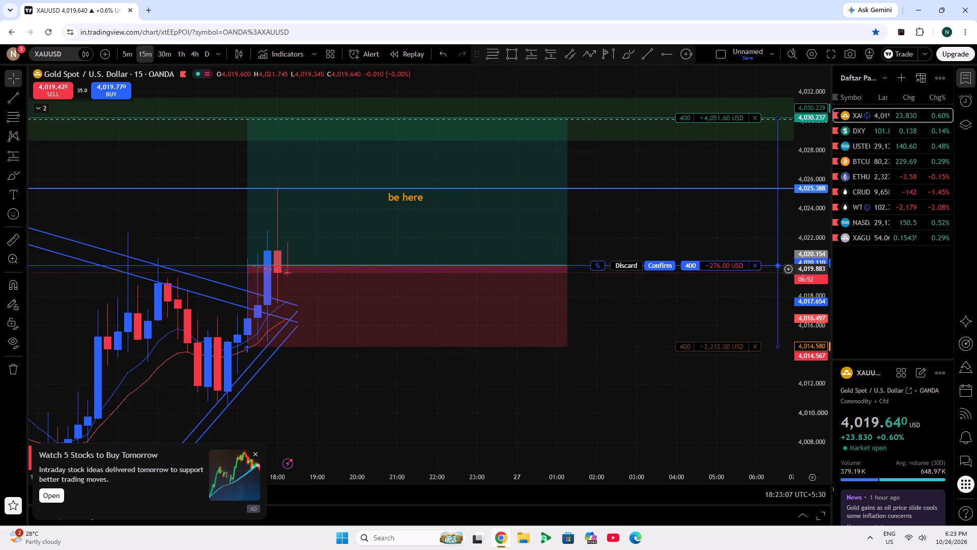
Lower the gold buy's stop loss to 4,016.569 and confirm the order change.
{"action": "left_click_drag", "start_coordinate": [695, 305], "coordinate": [689, 339]}
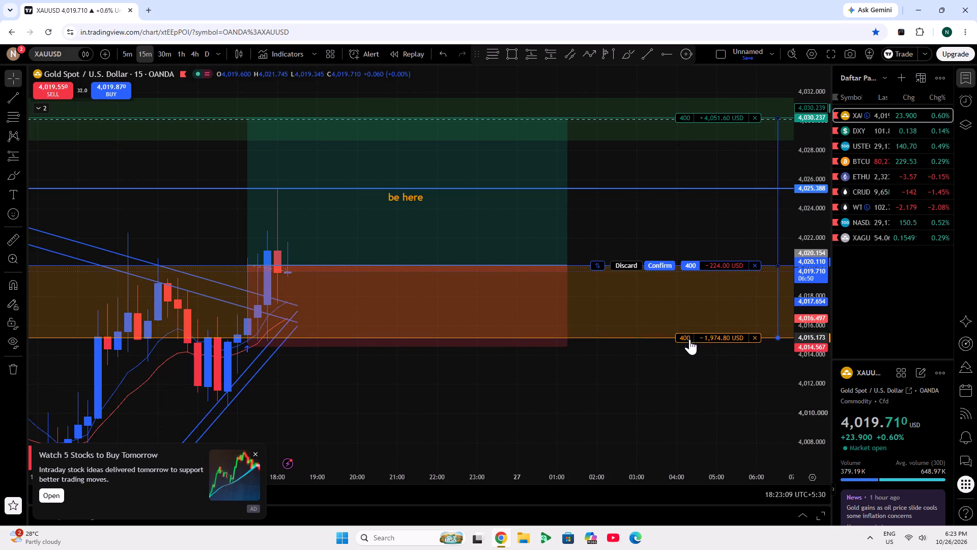
{"action": "left_click_drag", "start_coordinate": [689, 339], "coordinate": [699, 305]}
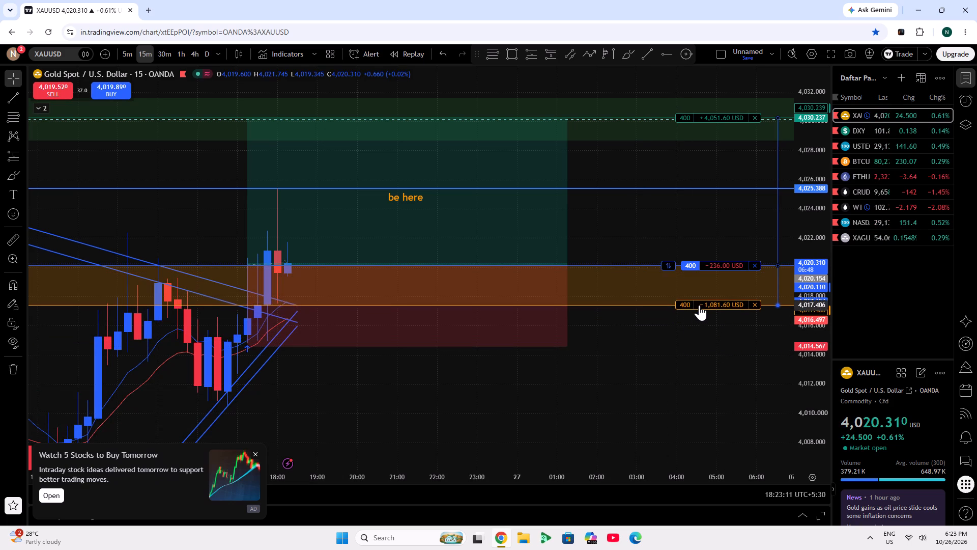
{"action": "left_click_drag", "start_coordinate": [699, 305], "coordinate": [694, 316]}
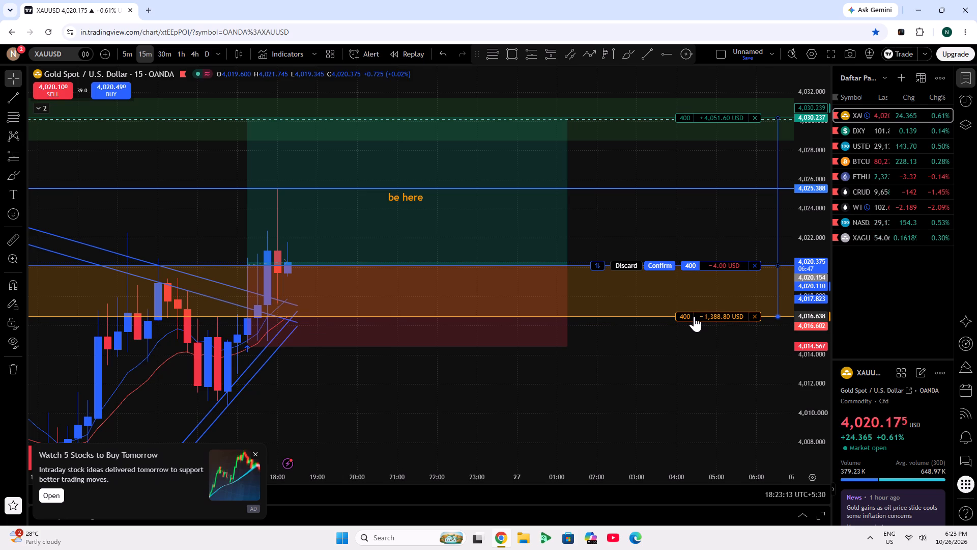
{"action": "left_click_drag", "start_coordinate": [694, 316], "coordinate": [697, 317]}
{"action": "left_click", "coordinate": [664, 270]}
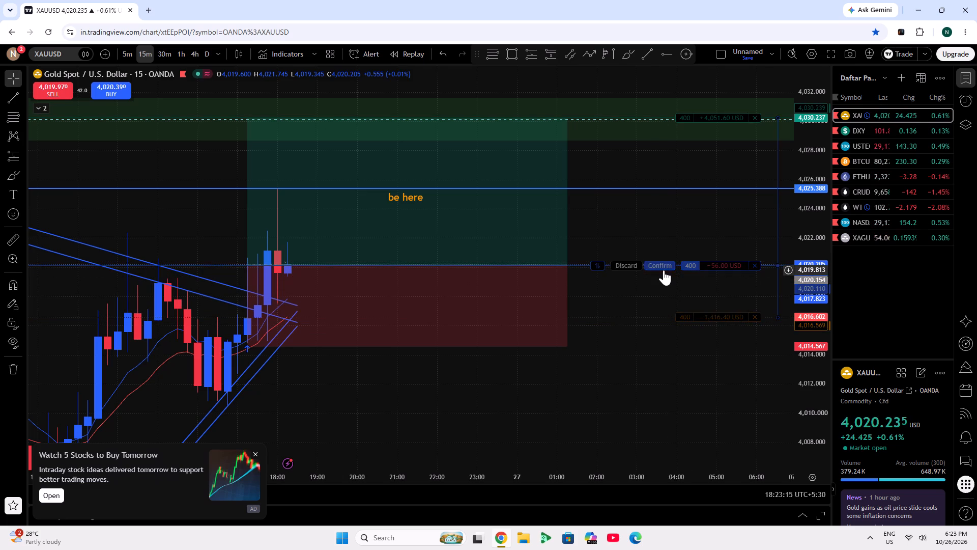
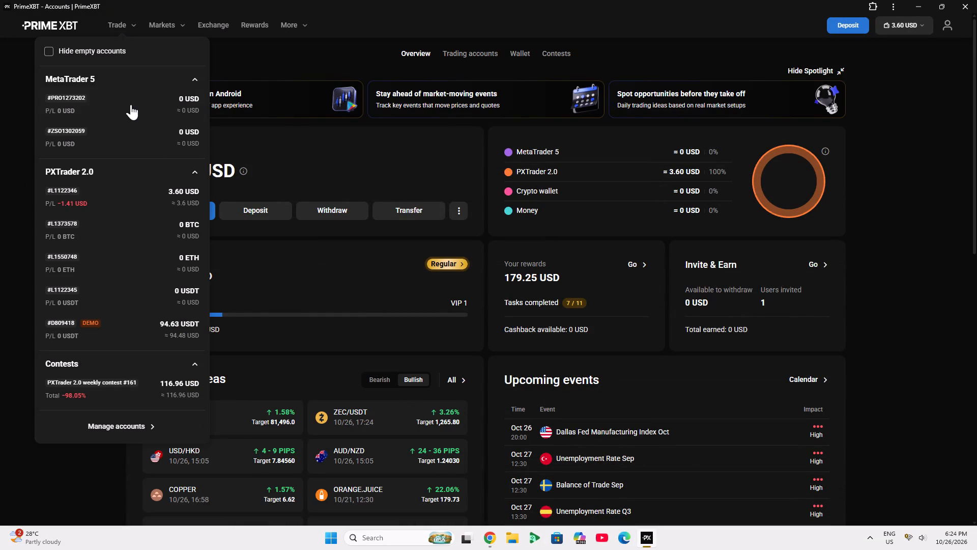
Open the USD trading account listed under PXTrader 2.0 to show its gold chart.
{"action": "left_click", "coordinate": [155, 205]}
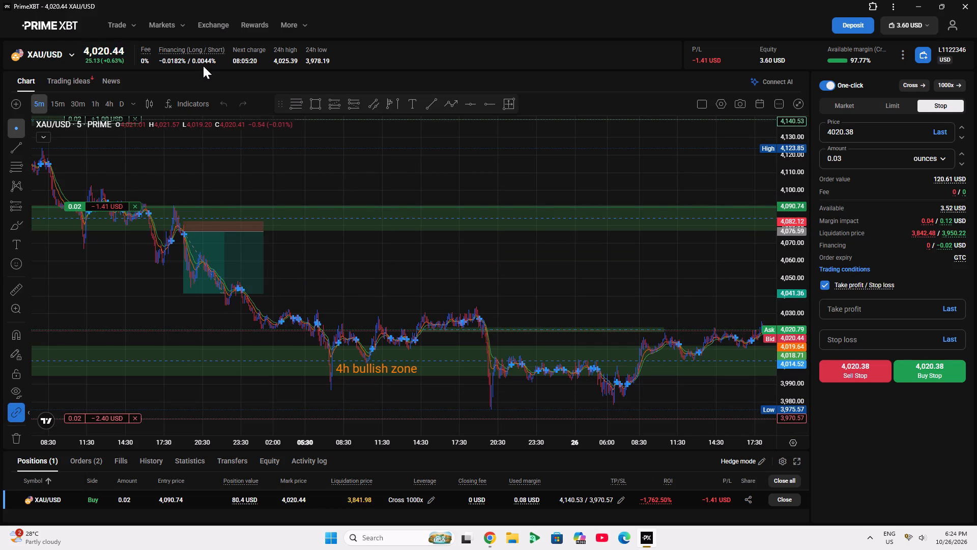
Switch the gold chart to the 30-minute timeframe and examine recent price action around the 4h bullish zone.
{"action": "left_click_drag", "start_coordinate": [627, 287], "coordinate": [261, 160]}
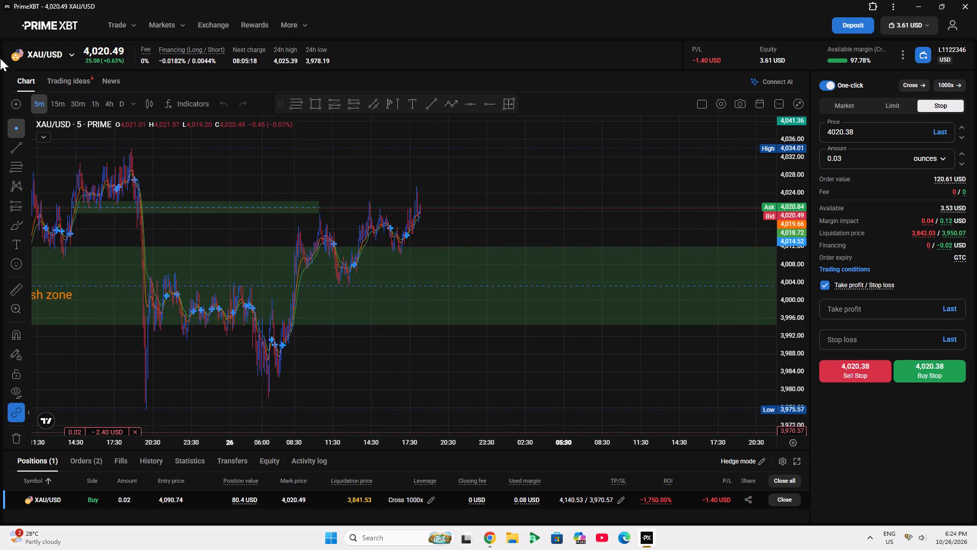
{"action": "left_click", "coordinate": [86, 106]}
{"action": "scroll", "coordinate": [560, 312], "scroll_direction": "up", "scroll_amount": 6}
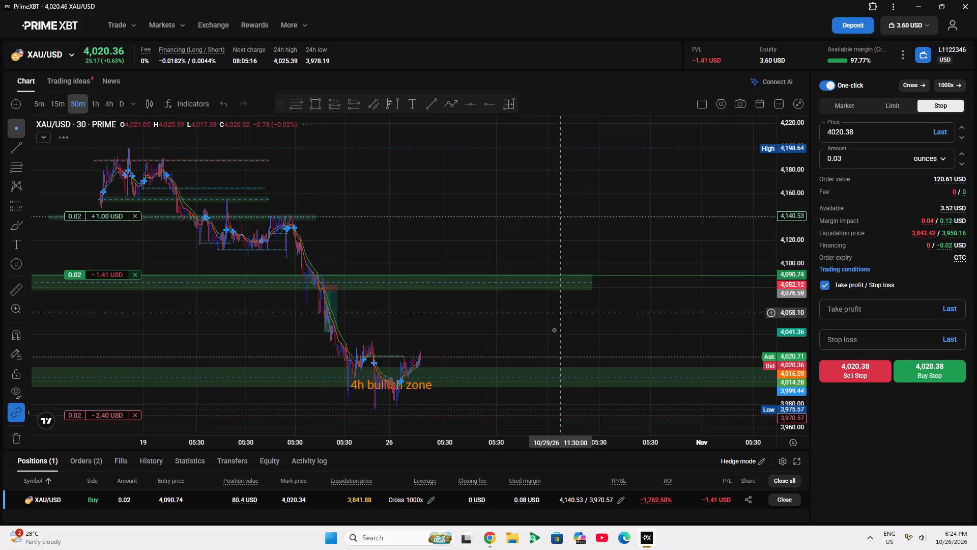
{"action": "scroll", "coordinate": [554, 330], "scroll_direction": "up", "scroll_amount": 5}
{"action": "scroll", "coordinate": [516, 350], "scroll_direction": "up", "scroll_amount": 5}
{"action": "left_click_drag", "start_coordinate": [313, 385], "coordinate": [490, 255]}
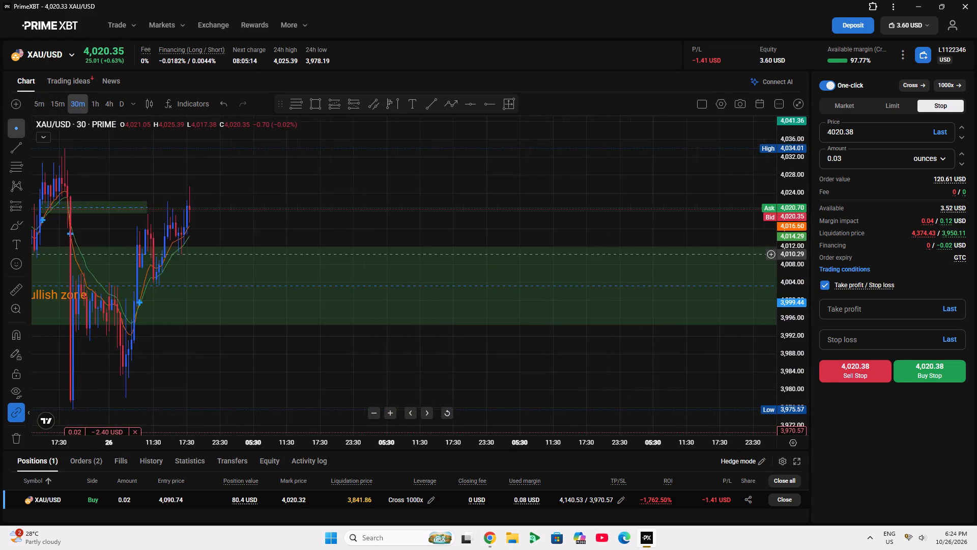
{"action": "left_click_drag", "start_coordinate": [490, 255], "coordinate": [611, 278]}
{"action": "scroll", "coordinate": [357, 371], "scroll_direction": "up", "scroll_amount": 4}
{"action": "left_click_drag", "start_coordinate": [216, 224], "coordinate": [537, 290]}
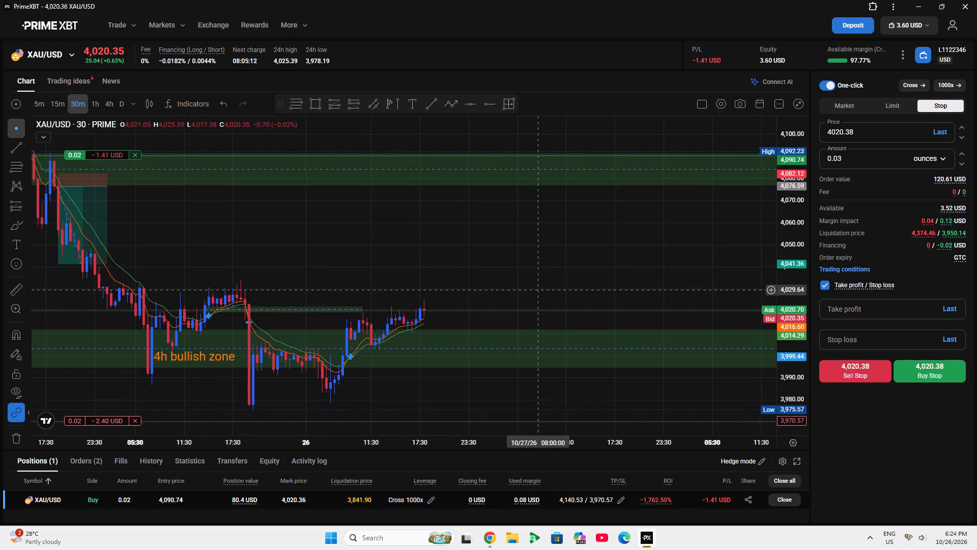
{"action": "left_click_drag", "start_coordinate": [537, 290], "coordinate": [466, 246]}
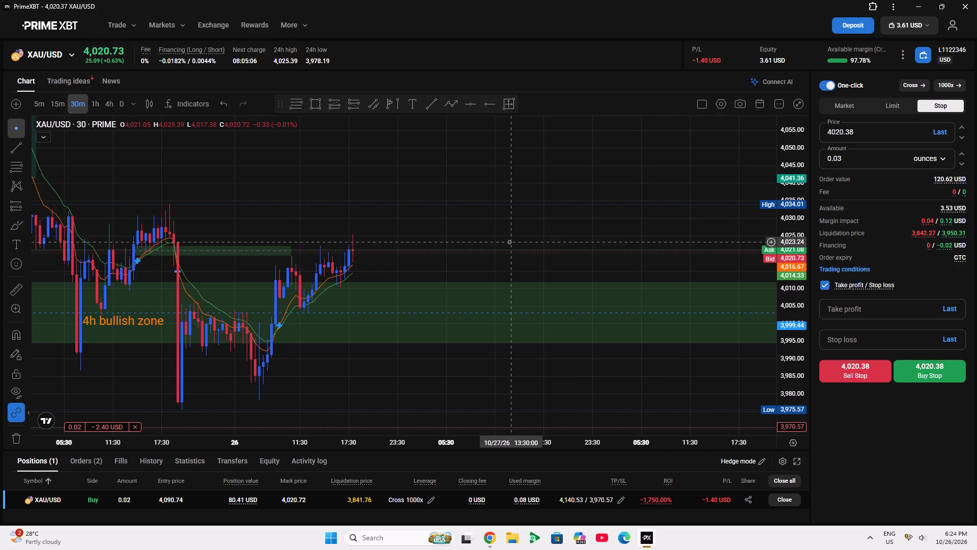
{"action": "scroll", "coordinate": [354, 233], "scroll_direction": "down", "scroll_amount": 4}
{"action": "scroll", "coordinate": [620, 340], "scroll_direction": "up", "scroll_amount": 4}
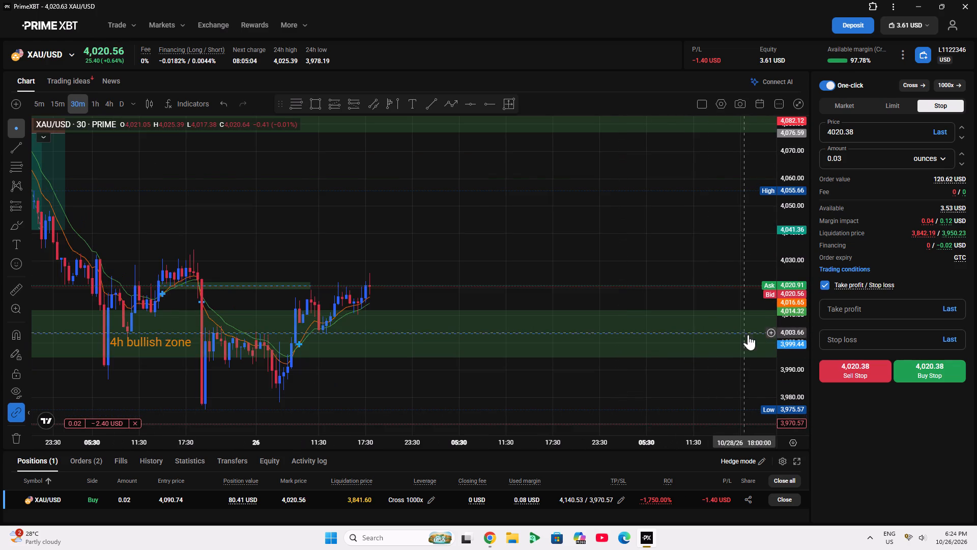
{"action": "left_click_drag", "start_coordinate": [415, 257], "coordinate": [557, 239]}
{"action": "scroll", "coordinate": [552, 266], "scroll_direction": "down", "scroll_amount": 4}
{"action": "scroll", "coordinate": [552, 267], "scroll_direction": "up", "scroll_amount": 5}
{"action": "scroll", "coordinate": [552, 267], "scroll_direction": "down", "scroll_amount": 9}
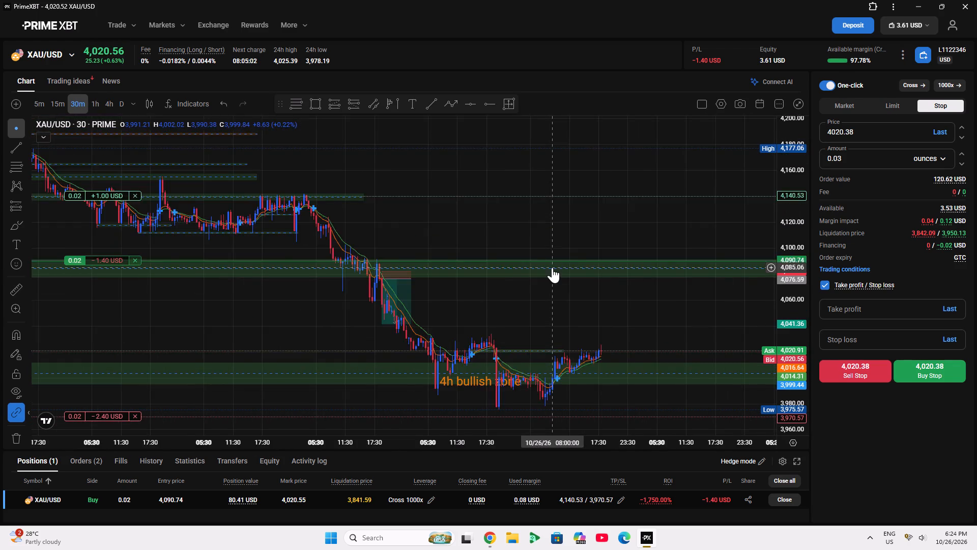
{"action": "scroll", "coordinate": [552, 267], "scroll_direction": "down", "scroll_amount": 3}
Switch to the 4-hour timeframe and move the green bullish zone down to about 3,990–3,972 at the June–July lows.
{"action": "left_click", "coordinate": [113, 98]}
{"action": "double_click", "coordinate": [796, 319]}
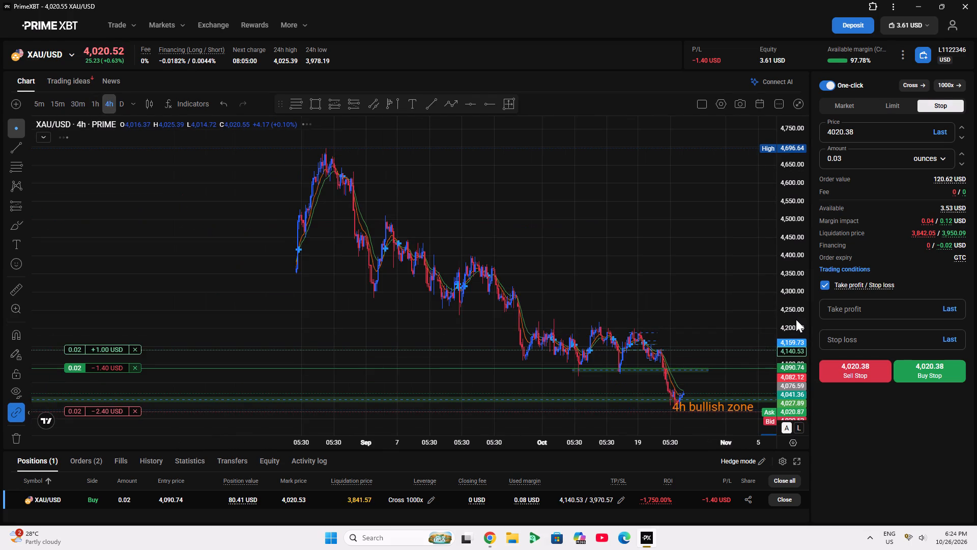
{"action": "scroll", "coordinate": [687, 293], "scroll_direction": "down", "scroll_amount": 4}
{"action": "scroll", "coordinate": [685, 294], "scroll_direction": "up", "scroll_amount": 5}
{"action": "left_click_drag", "start_coordinate": [100, 246], "coordinate": [407, 186]}
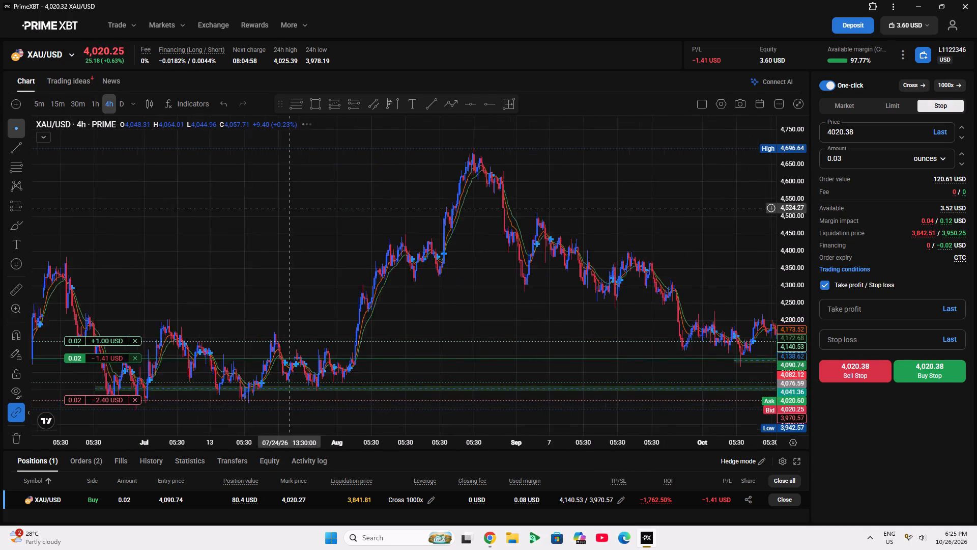
{"action": "left_click_drag", "start_coordinate": [407, 186], "coordinate": [615, 179]}
{"action": "scroll", "coordinate": [805, 397], "scroll_direction": "up", "scroll_amount": 7}
{"action": "left_click_drag", "start_coordinate": [597, 346], "coordinate": [504, 0]}
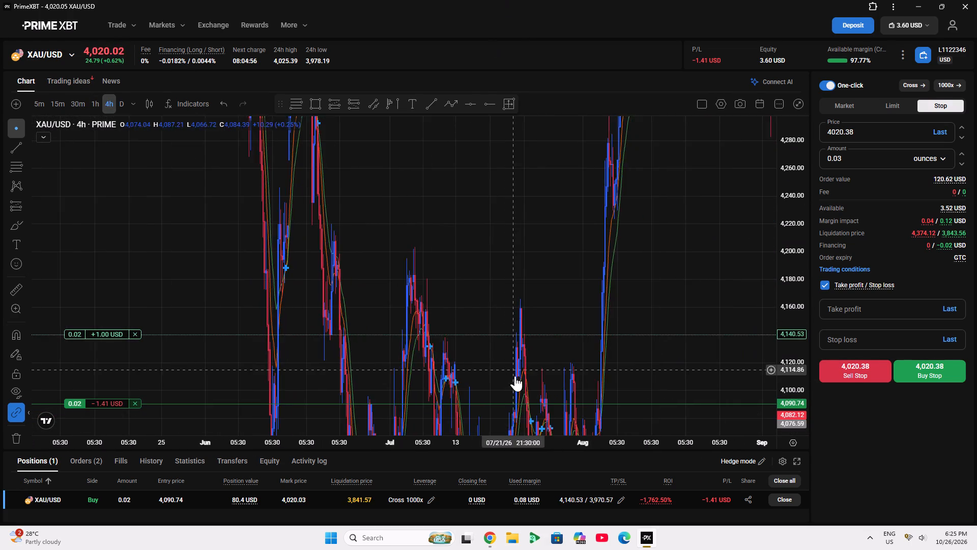
{"action": "scroll", "coordinate": [515, 376], "scroll_direction": "up", "scroll_amount": 5}
{"action": "left_click_drag", "start_coordinate": [571, 394], "coordinate": [647, 122]}
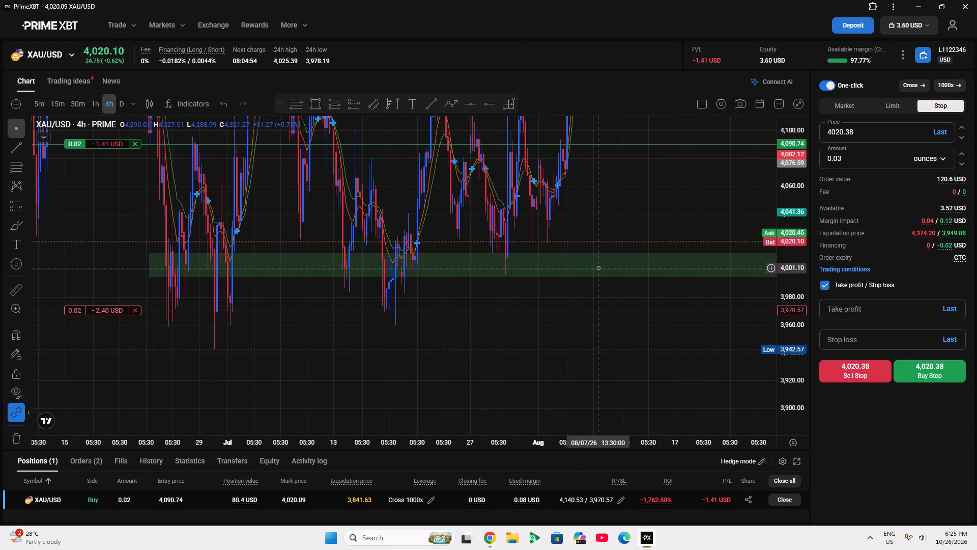
{"action": "left_click", "coordinate": [593, 265]}
{"action": "left_click_drag", "start_coordinate": [593, 265], "coordinate": [595, 302]}
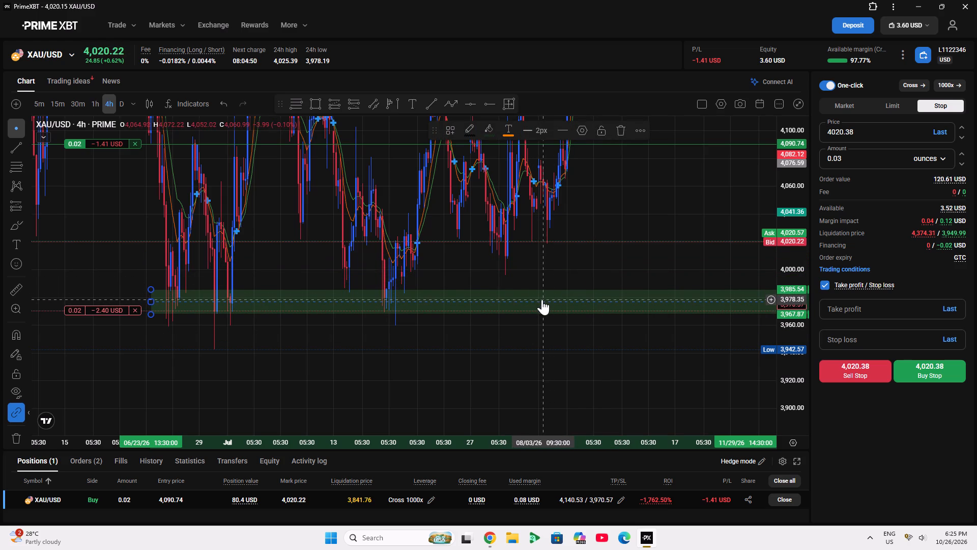
{"action": "left_click_drag", "start_coordinate": [542, 299], "coordinate": [545, 293]}
Examine the moved bullish zone against the latest October candles on the 4-hour chart.
{"action": "left_click_drag", "start_coordinate": [521, 332], "coordinate": [177, 298]}
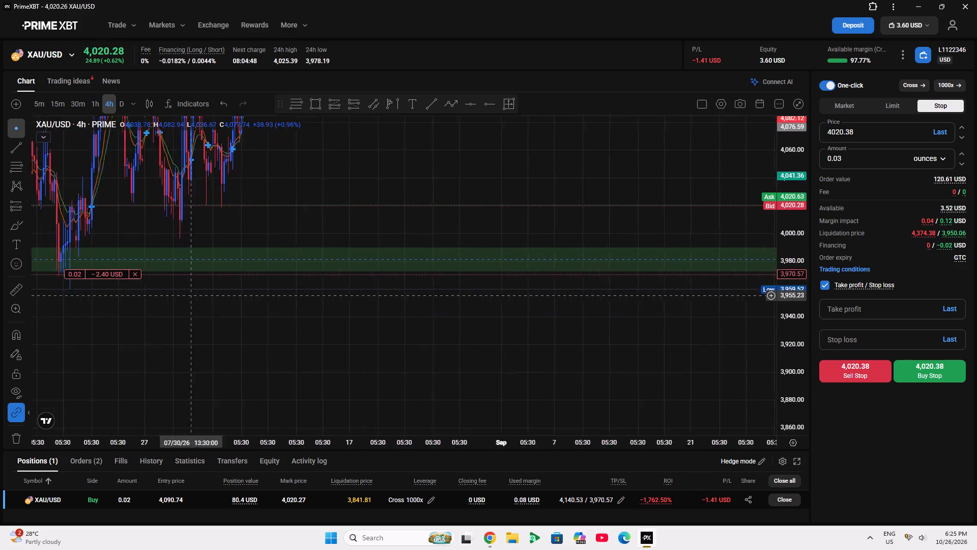
{"action": "left_click_drag", "start_coordinate": [177, 298], "coordinate": [133, 309]}
{"action": "left_click_drag", "start_coordinate": [552, 371], "coordinate": [0, 369]}
{"action": "scroll", "coordinate": [524, 315], "scroll_direction": "up", "scroll_amount": 5}
{"action": "left_click_drag", "start_coordinate": [261, 371], "coordinate": [786, 365]}
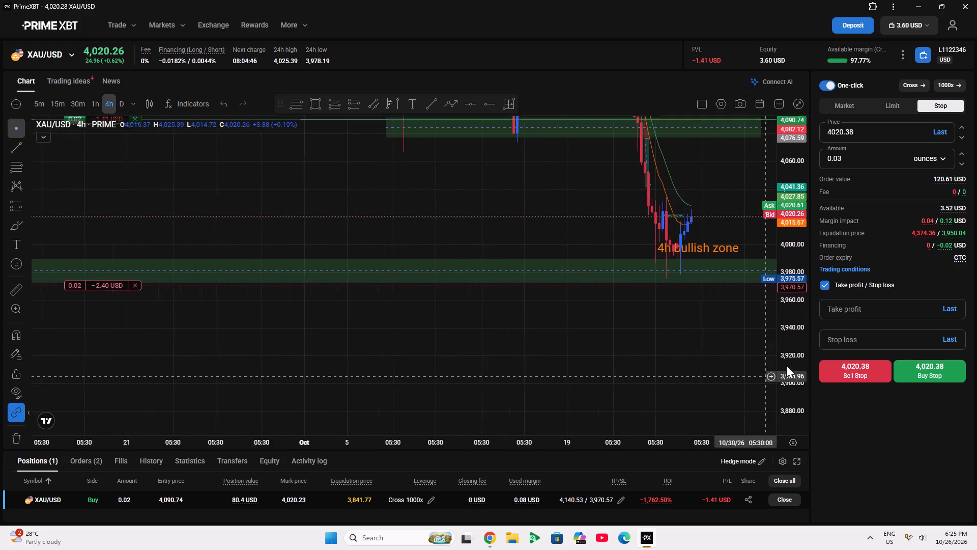
{"action": "left_click_drag", "start_coordinate": [786, 365], "coordinate": [774, 373]}
{"action": "double_click", "coordinate": [805, 329]}
{"action": "scroll", "coordinate": [645, 380], "scroll_direction": "up", "scroll_amount": 14}
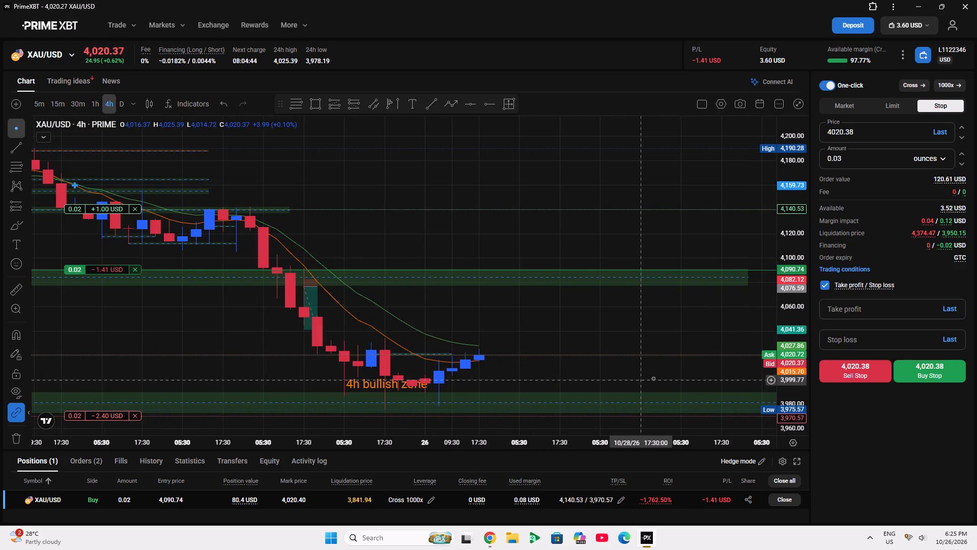
Lower the bullish zone's upper edge to 3,983.74.
{"action": "scroll", "coordinate": [671, 335], "scroll_direction": "down", "scroll_amount": 14}
{"action": "left_click_drag", "start_coordinate": [799, 390], "coordinate": [765, 278]}
{"action": "scroll", "coordinate": [596, 373], "scroll_direction": "down", "scroll_amount": 5}
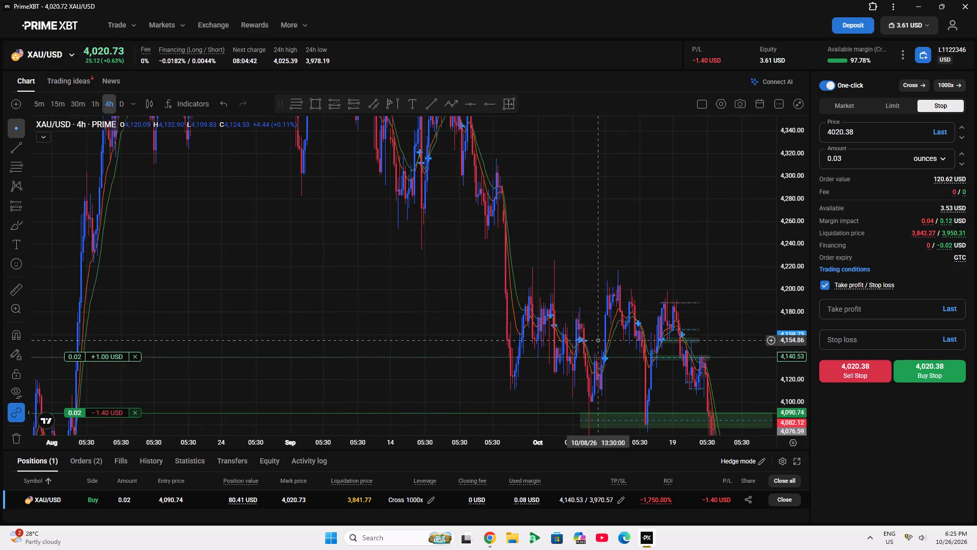
{"action": "left_click_drag", "start_coordinate": [596, 328], "coordinate": [638, 73]}
{"action": "scroll", "coordinate": [444, 292], "scroll_direction": "down", "scroll_amount": 5}
{"action": "left_click_drag", "start_coordinate": [580, 364], "coordinate": [368, 343]}
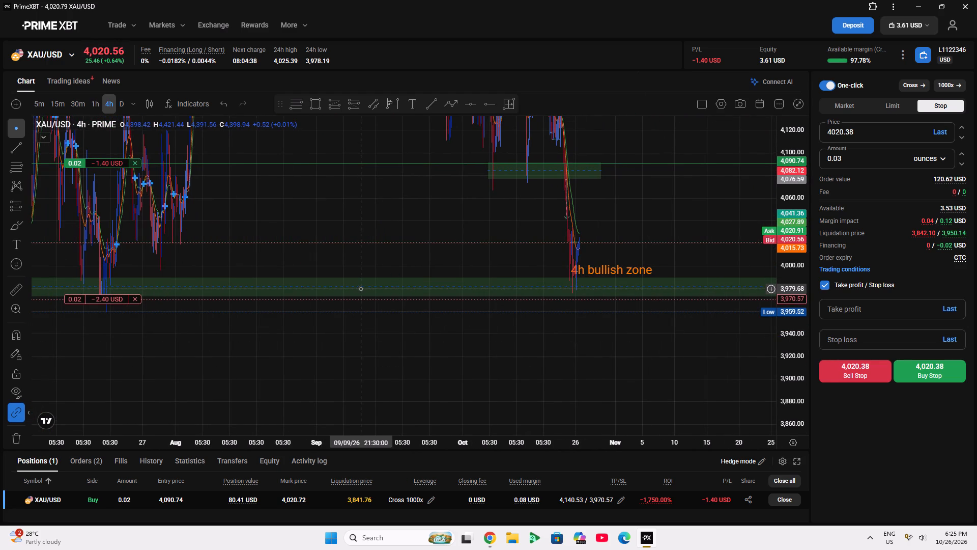
{"action": "left_click", "coordinate": [361, 288]}
{"action": "left_click_drag", "start_coordinate": [393, 279], "coordinate": [406, 281]}
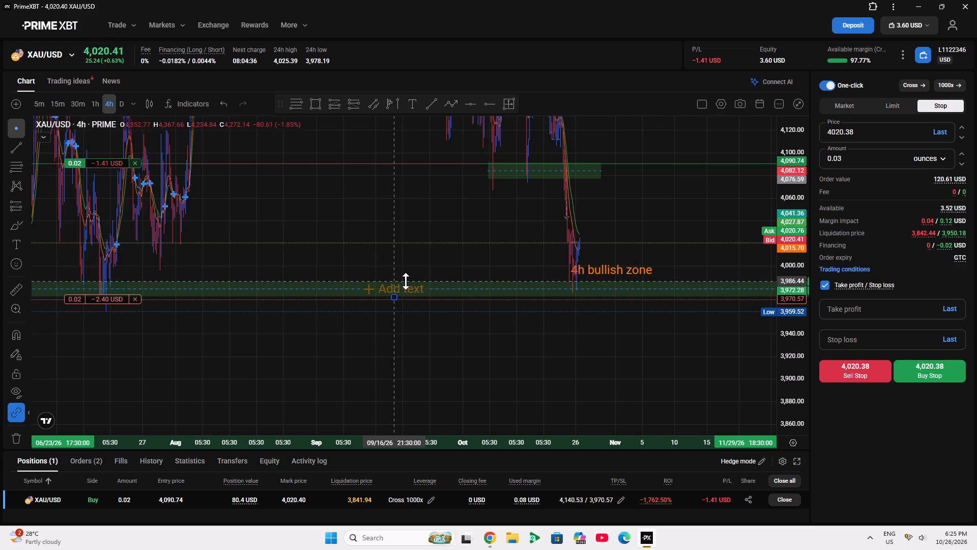
{"action": "left_click_drag", "start_coordinate": [406, 281], "coordinate": [418, 284]}
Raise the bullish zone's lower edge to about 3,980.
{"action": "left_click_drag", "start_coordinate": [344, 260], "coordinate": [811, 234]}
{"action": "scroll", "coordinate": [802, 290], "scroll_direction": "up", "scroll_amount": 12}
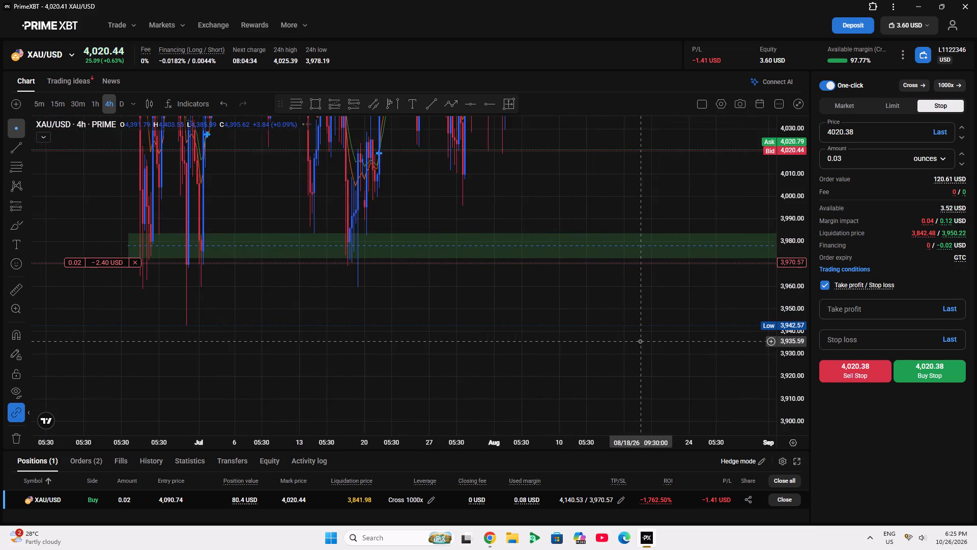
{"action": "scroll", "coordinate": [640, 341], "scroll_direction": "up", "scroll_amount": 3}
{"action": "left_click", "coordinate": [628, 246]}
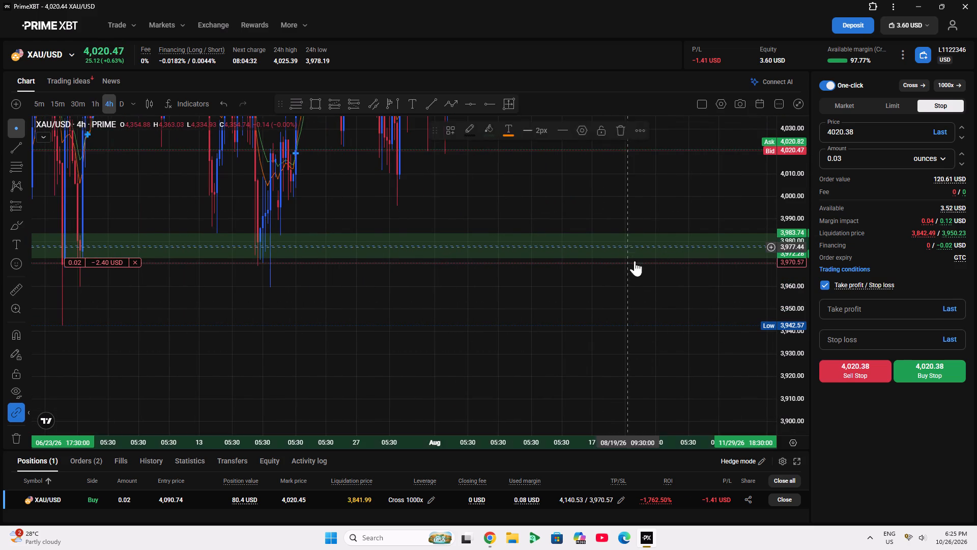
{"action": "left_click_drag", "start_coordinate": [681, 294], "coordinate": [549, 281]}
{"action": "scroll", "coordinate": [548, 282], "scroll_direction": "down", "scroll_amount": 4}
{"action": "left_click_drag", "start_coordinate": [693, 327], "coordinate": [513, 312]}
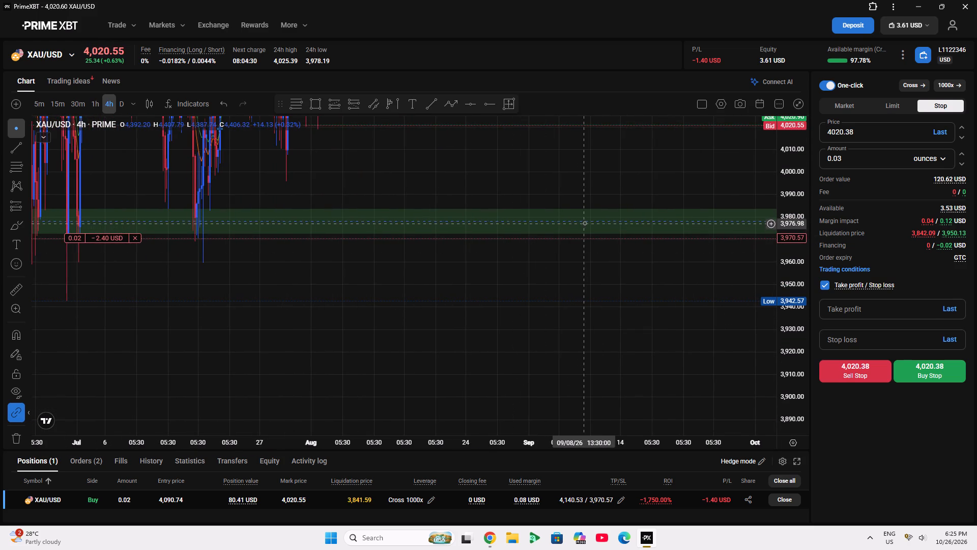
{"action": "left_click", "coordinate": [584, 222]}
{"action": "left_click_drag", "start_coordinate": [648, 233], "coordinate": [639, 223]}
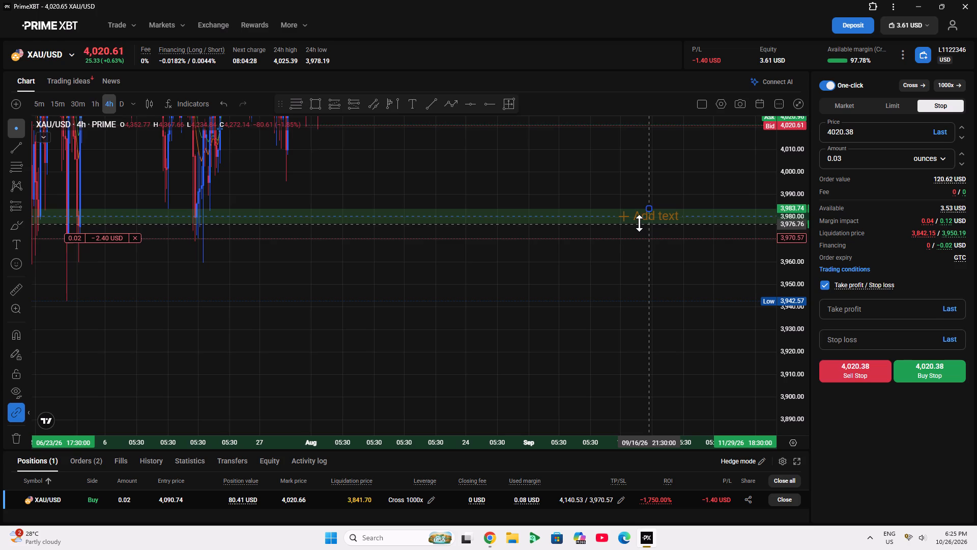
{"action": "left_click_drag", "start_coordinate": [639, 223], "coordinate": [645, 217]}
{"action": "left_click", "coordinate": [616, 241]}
Examine the narrowed zone against the 4-hour price history back to April, undoing the last chart change twice.
{"action": "scroll", "coordinate": [616, 241], "scroll_direction": "down", "scroll_amount": 2}
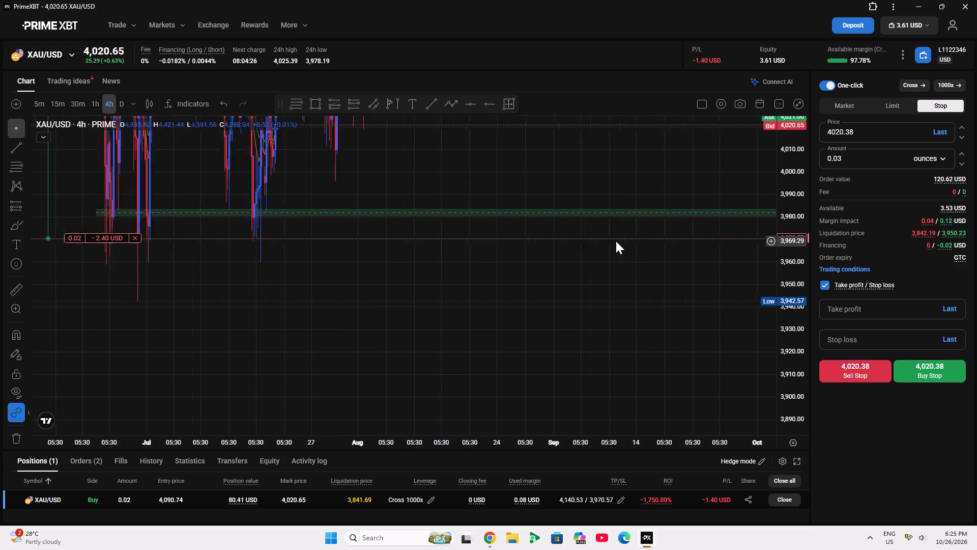
{"action": "scroll", "coordinate": [616, 241], "scroll_direction": "down", "scroll_amount": 4}
{"action": "double_click", "coordinate": [811, 261]}
{"action": "double_click", "coordinate": [795, 260]}
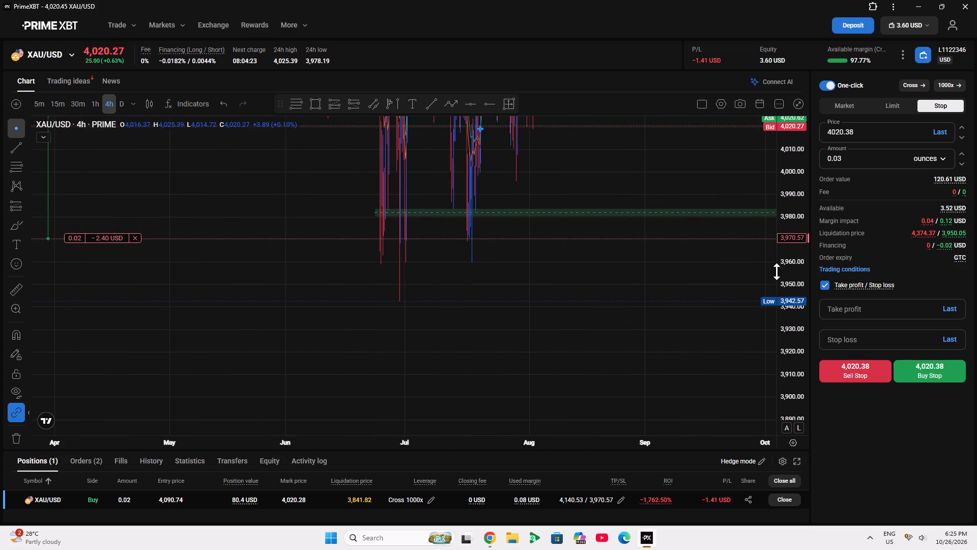
{"action": "double_click", "coordinate": [788, 273]}
{"action": "scroll", "coordinate": [608, 349], "scroll_direction": "down", "scroll_amount": 4}
{"action": "left_click_drag", "start_coordinate": [636, 325], "coordinate": [596, 214]}
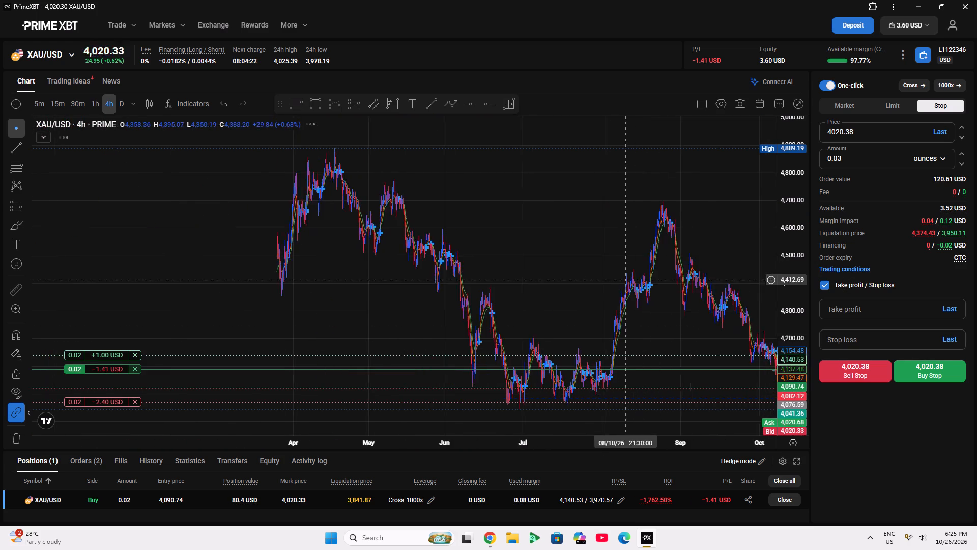
{"action": "left_click_drag", "start_coordinate": [596, 214], "coordinate": [509, 71]}
{"action": "left_click", "coordinate": [217, 102]}
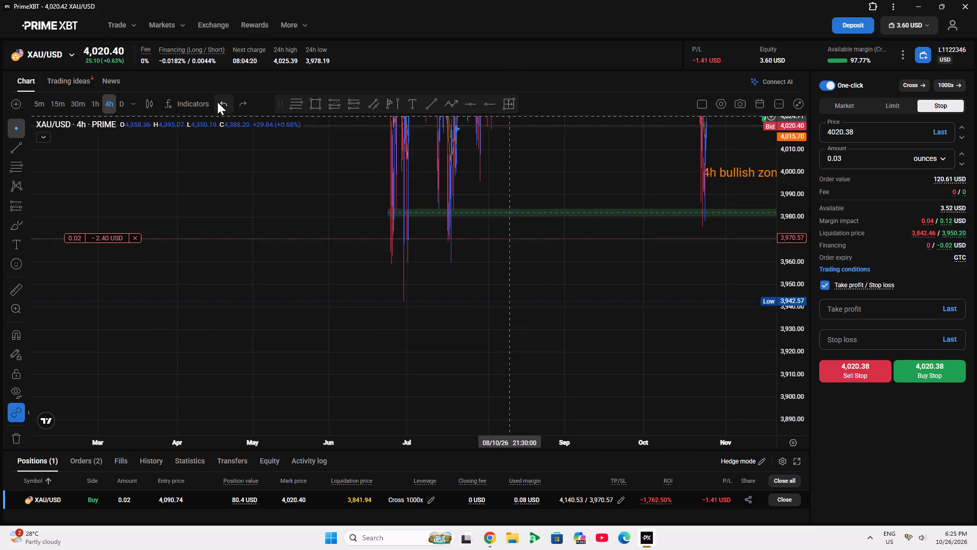
{"action": "scroll", "coordinate": [562, 336], "scroll_direction": "up", "scroll_amount": 5}
{"action": "double_click", "coordinate": [790, 270]}
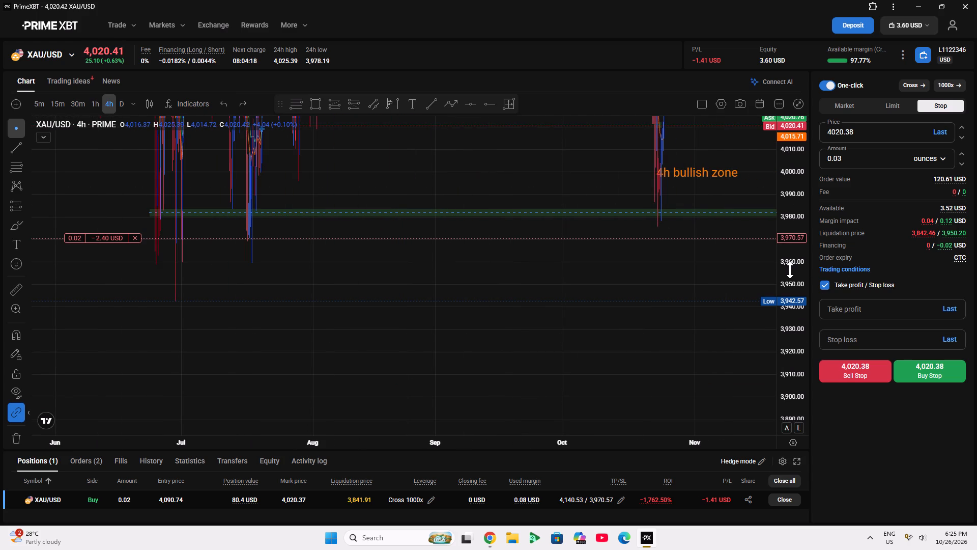
{"action": "left_click_drag", "start_coordinate": [723, 304], "coordinate": [591, 236]}
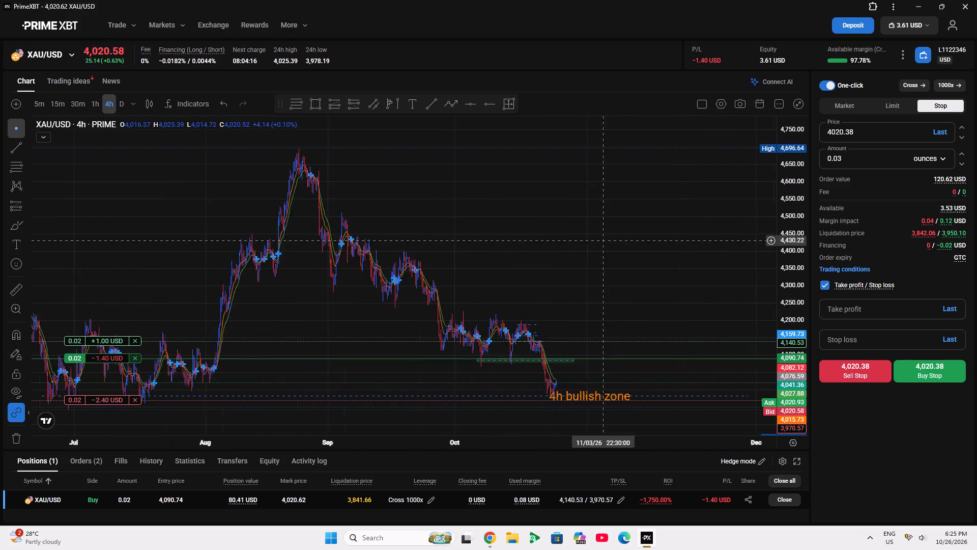
{"action": "left_click_drag", "start_coordinate": [591, 236], "coordinate": [849, 289]}
{"action": "left_click_drag", "start_coordinate": [789, 393], "coordinate": [746, 141]}
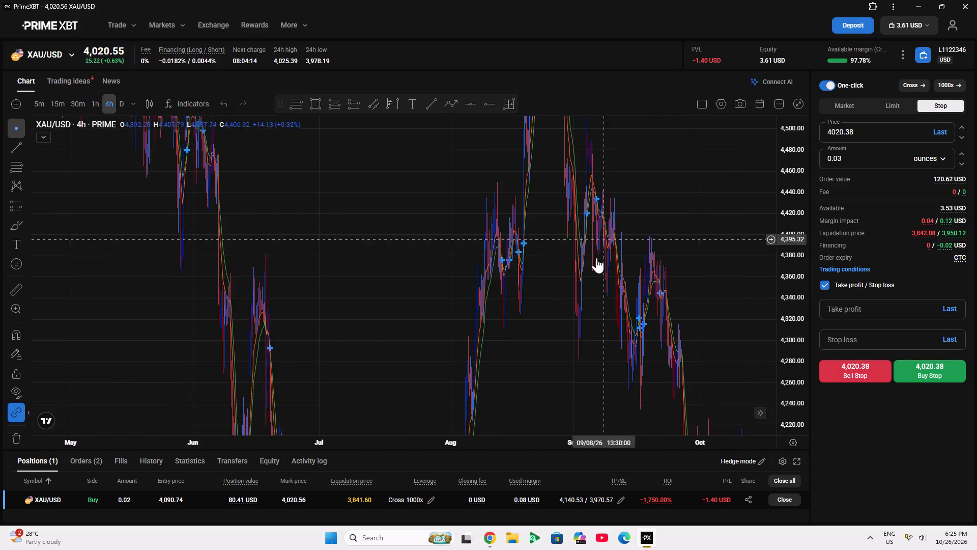
{"action": "left_click_drag", "start_coordinate": [596, 260], "coordinate": [597, 0]}
{"action": "left_click_drag", "start_coordinate": [524, 352], "coordinate": [598, 115]}
{"action": "left_click", "coordinate": [224, 101]}
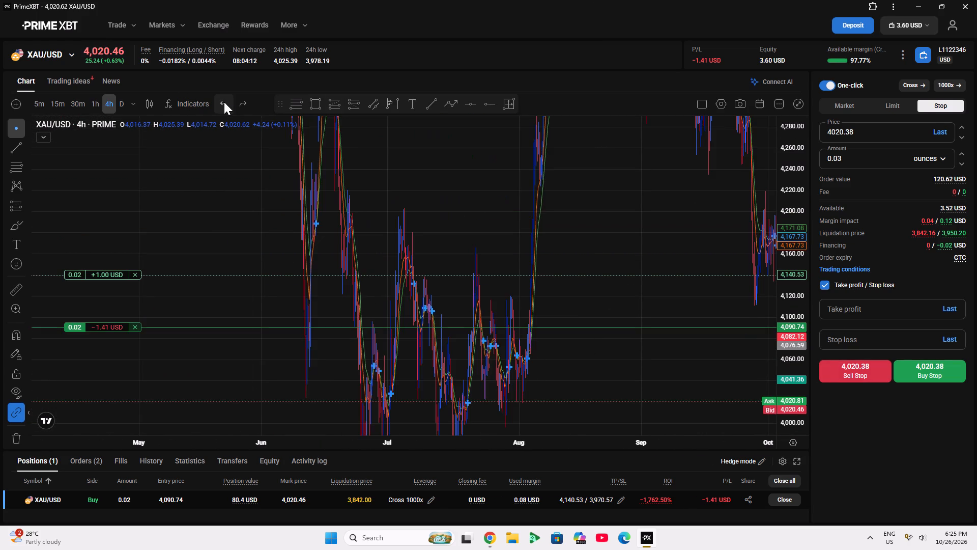
Lower the bullish zone's lower edge to about 3,973 and bring the October candles back into view.
{"action": "left_click_drag", "start_coordinate": [538, 222], "coordinate": [556, 97]}
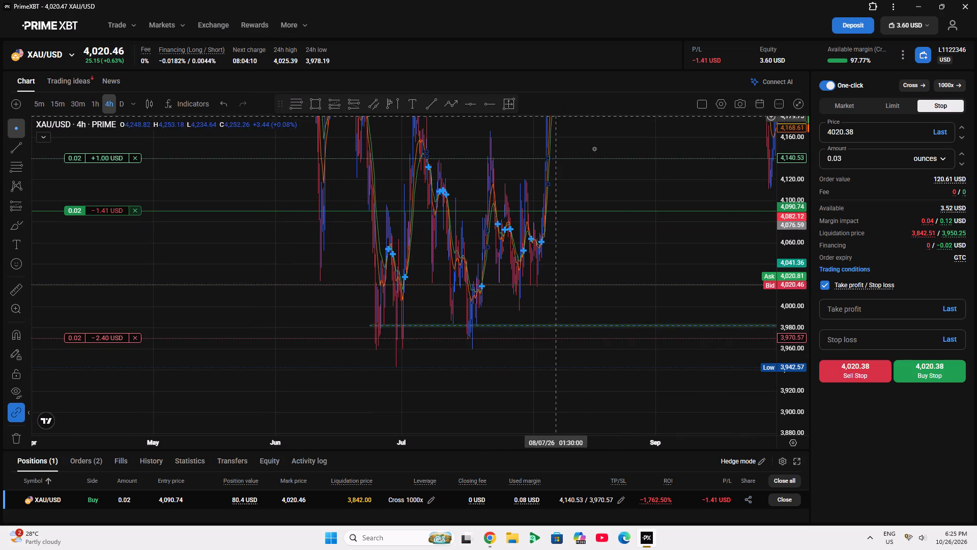
{"action": "scroll", "coordinate": [783, 364], "scroll_direction": "up", "scroll_amount": 5}
{"action": "scroll", "coordinate": [682, 356], "scroll_direction": "up", "scroll_amount": 5}
{"action": "left_click_drag", "start_coordinate": [655, 342], "coordinate": [633, 210]}
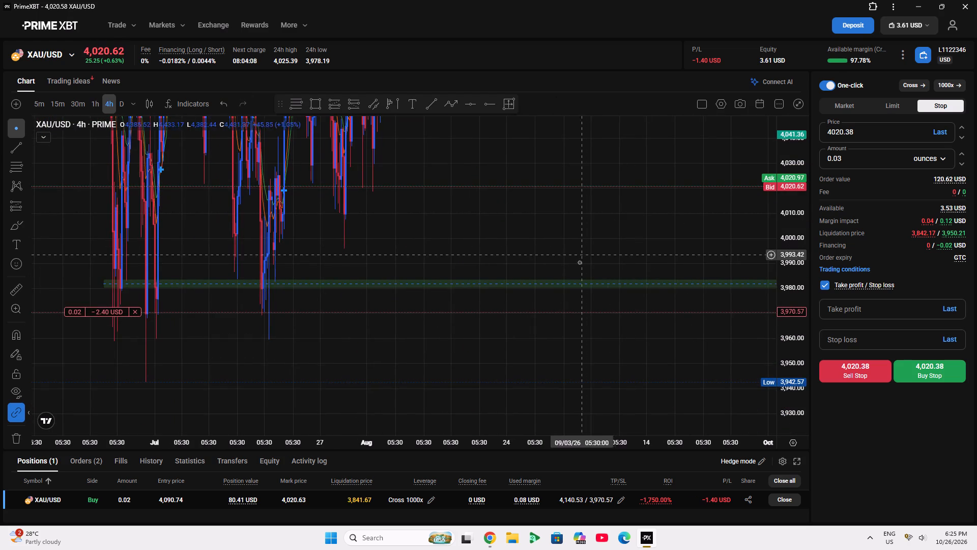
{"action": "left_click_drag", "start_coordinate": [674, 287], "coordinate": [669, 305]}
{"action": "left_click_drag", "start_coordinate": [669, 349], "coordinate": [413, 348]}
{"action": "left_click", "coordinate": [771, 304]}
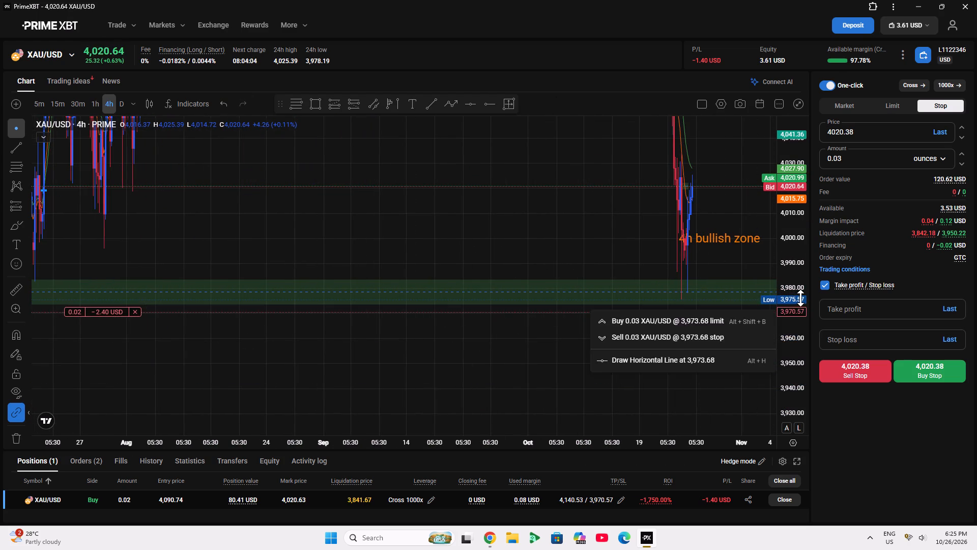
{"action": "double_click", "coordinate": [800, 298]}
{"action": "left_click_drag", "start_coordinate": [721, 299], "coordinate": [437, 239]}
{"action": "scroll", "coordinate": [437, 239], "scroll_direction": "up", "scroll_amount": 12}
{"action": "left_click_drag", "start_coordinate": [219, 273], "coordinate": [723, 280]}
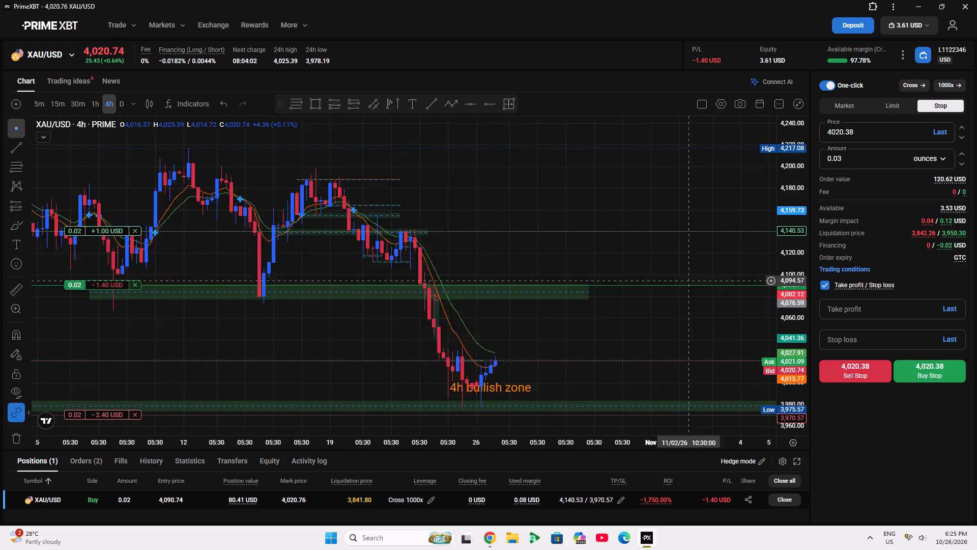
Switch the chart to the 30-minute timeframe and examine the recent candles between the upper green zone and the 4h bullish zone.
{"action": "left_click_drag", "start_coordinate": [723, 280], "coordinate": [737, 273]}
{"action": "scroll", "coordinate": [620, 299], "scroll_direction": "up", "scroll_amount": 3}
{"action": "left_click_drag", "start_coordinate": [507, 333], "coordinate": [332, 176]}
{"action": "left_click", "coordinate": [85, 101]}
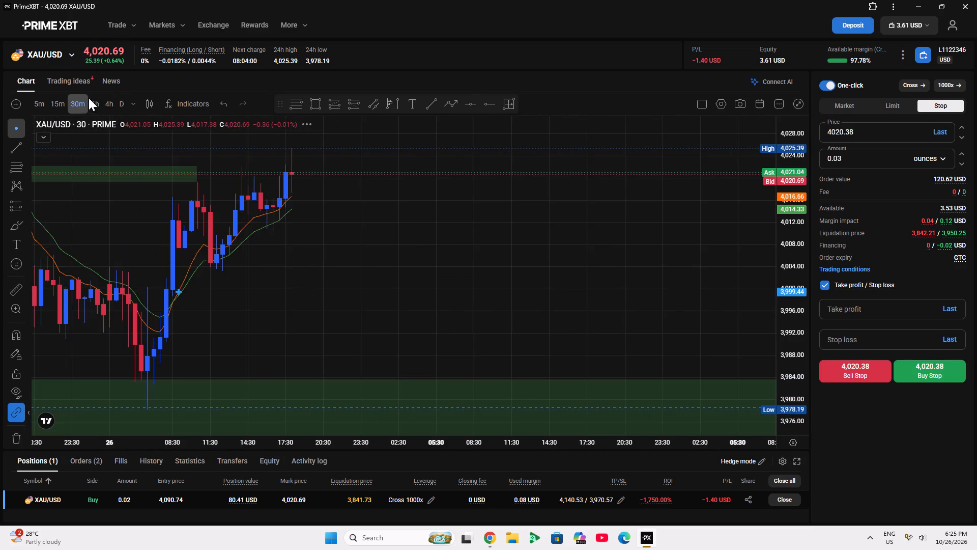
{"action": "scroll", "coordinate": [416, 262], "scroll_direction": "down", "scroll_amount": 5}
{"action": "scroll", "coordinate": [797, 383], "scroll_direction": "up", "scroll_amount": 4}
{"action": "left_click_drag", "start_coordinate": [665, 379], "coordinate": [660, 361]}
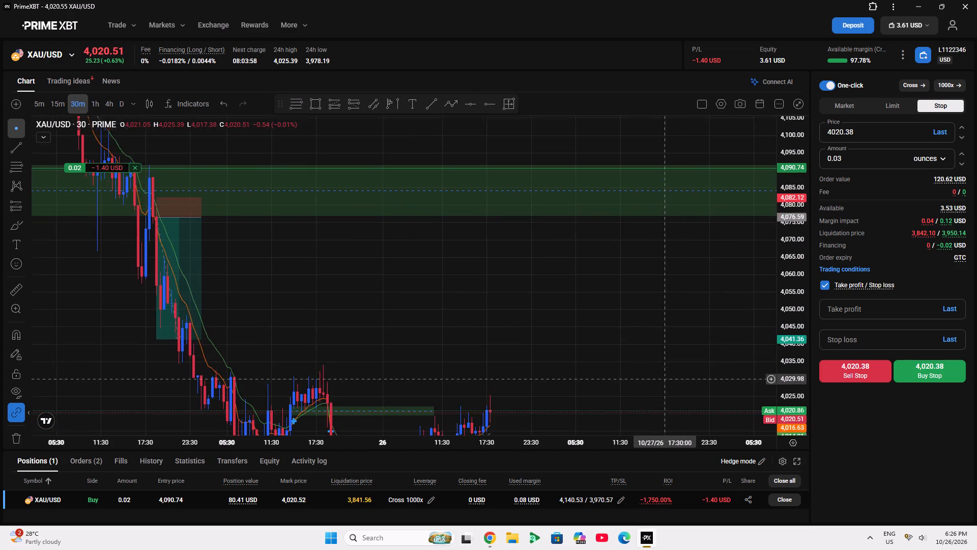
{"action": "left_click_drag", "start_coordinate": [660, 361], "coordinate": [654, 191]}
{"action": "scroll", "coordinate": [616, 251], "scroll_direction": "up", "scroll_amount": 2}
{"action": "left_click_drag", "start_coordinate": [558, 276], "coordinate": [637, 282]}
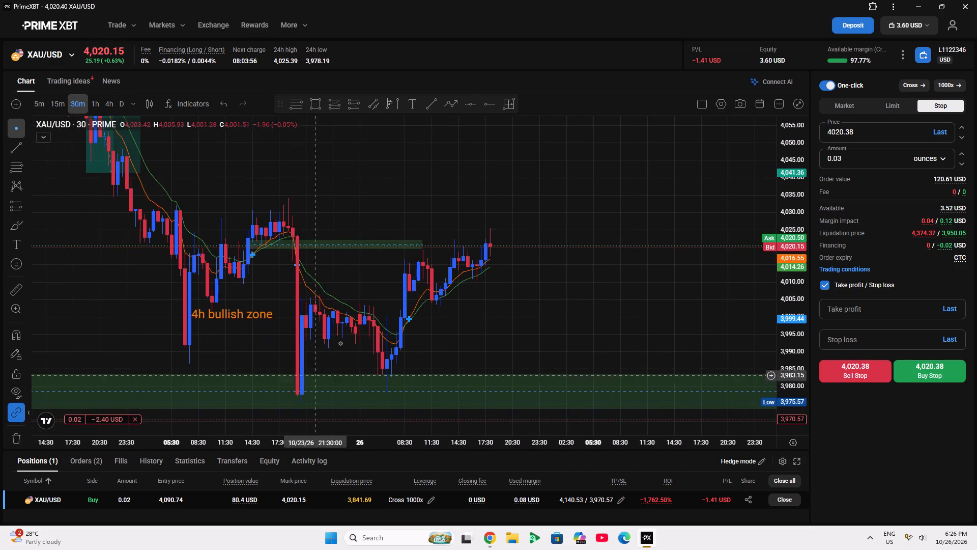
Measure the price distance from about 3,989 up to about 4,025 beside the latest candles, and clear the measurement.
{"action": "left_click", "coordinate": [8, 291]}
{"action": "left_click", "coordinate": [498, 354]}
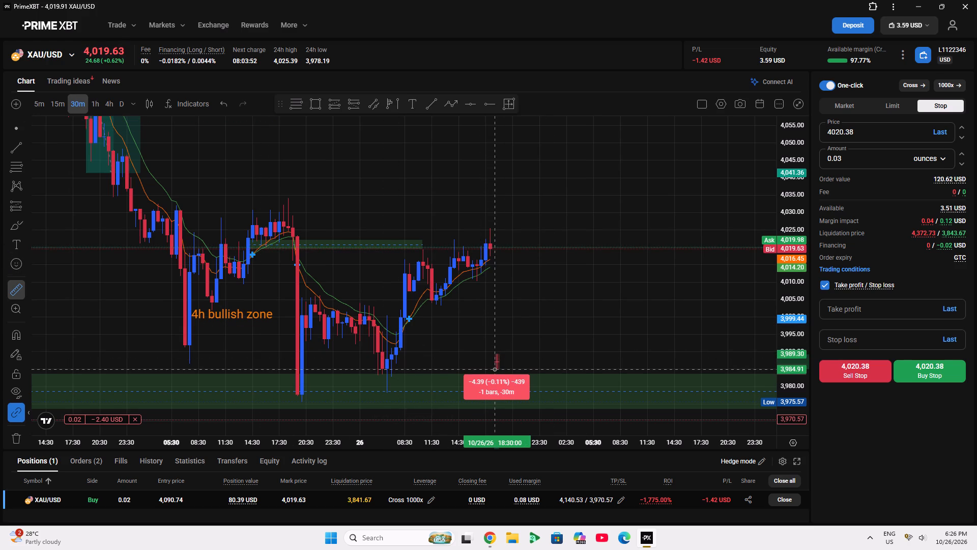
{"action": "left_click", "coordinate": [521, 229]}
{"action": "left_click", "coordinate": [552, 208]}
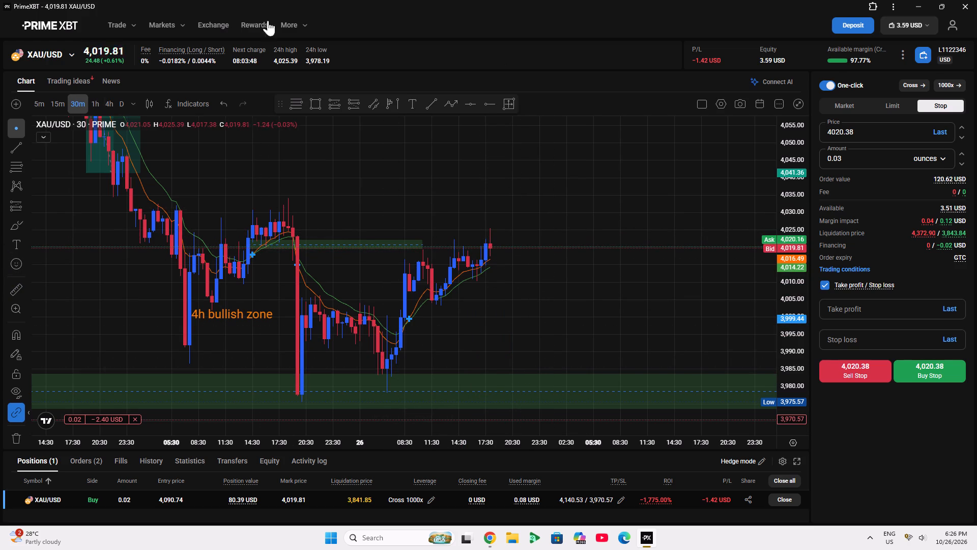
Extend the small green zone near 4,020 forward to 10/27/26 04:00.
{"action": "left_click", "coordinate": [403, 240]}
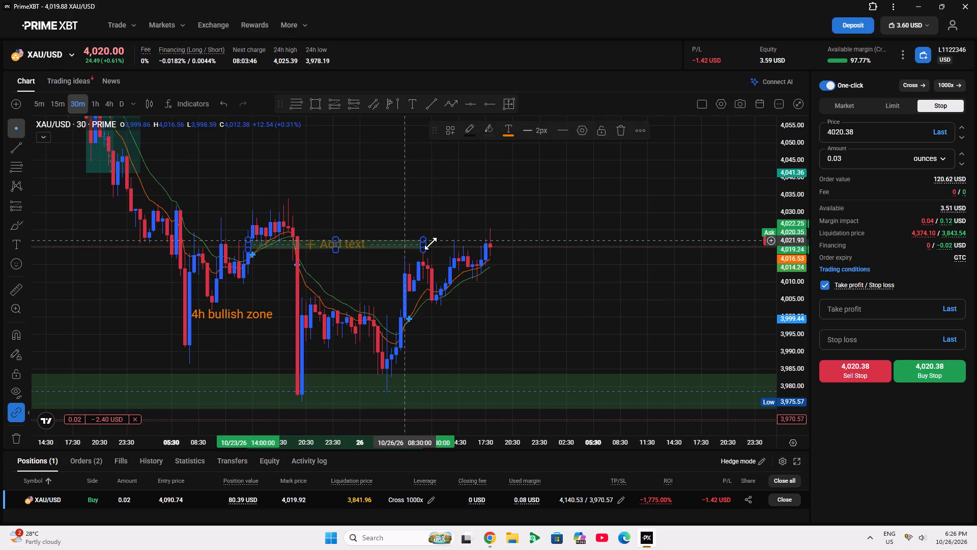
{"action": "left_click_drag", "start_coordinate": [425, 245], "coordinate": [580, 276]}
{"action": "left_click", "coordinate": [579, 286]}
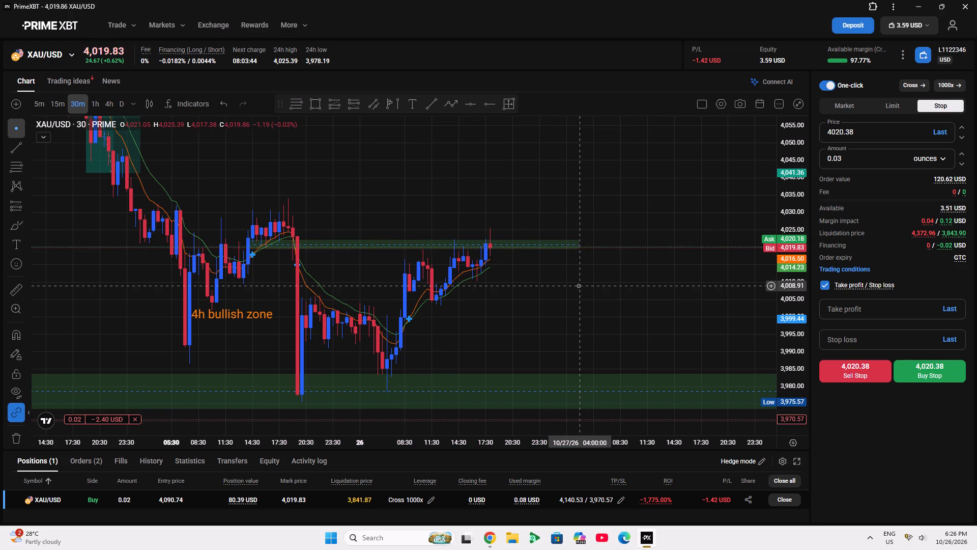
Delete the small green zone near 4,020.
{"action": "left_click", "coordinate": [367, 244]}
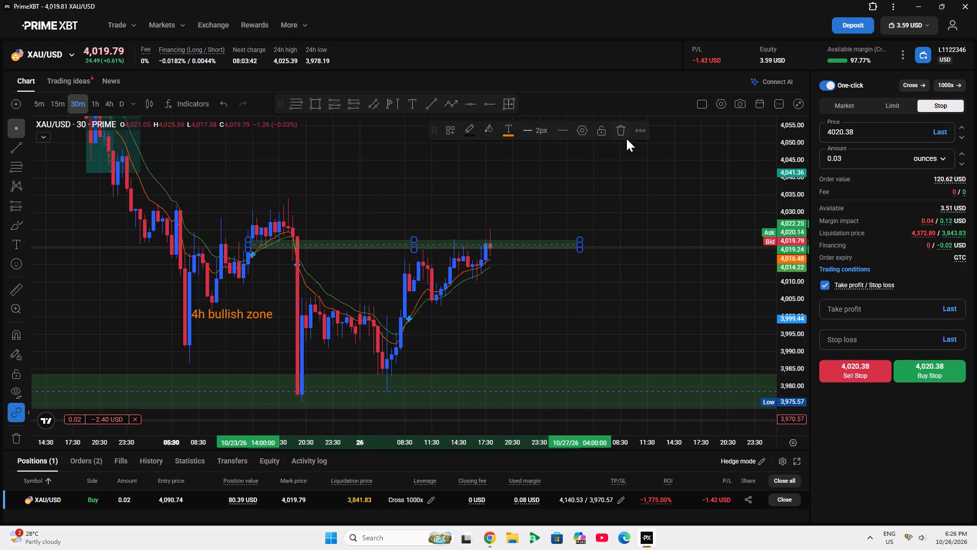
{"action": "left_click", "coordinate": [624, 131]}
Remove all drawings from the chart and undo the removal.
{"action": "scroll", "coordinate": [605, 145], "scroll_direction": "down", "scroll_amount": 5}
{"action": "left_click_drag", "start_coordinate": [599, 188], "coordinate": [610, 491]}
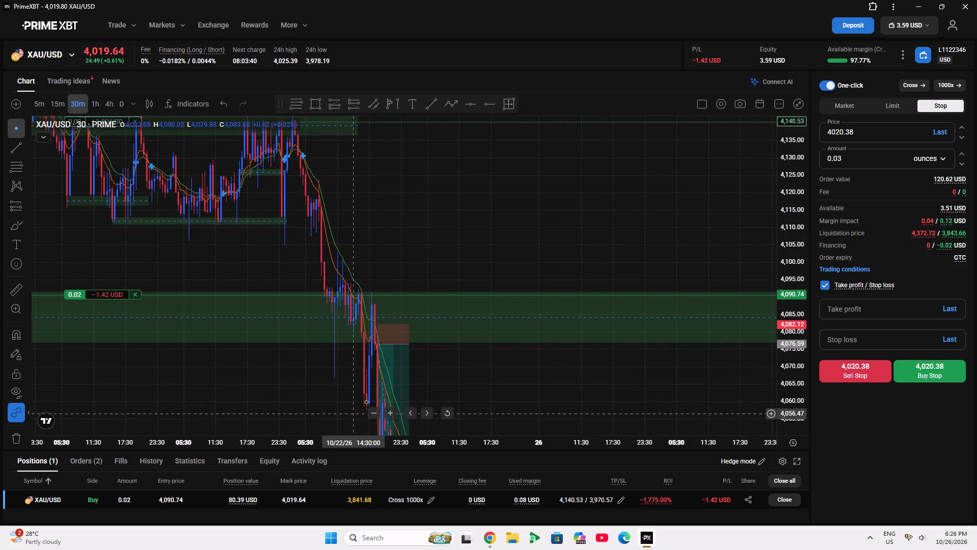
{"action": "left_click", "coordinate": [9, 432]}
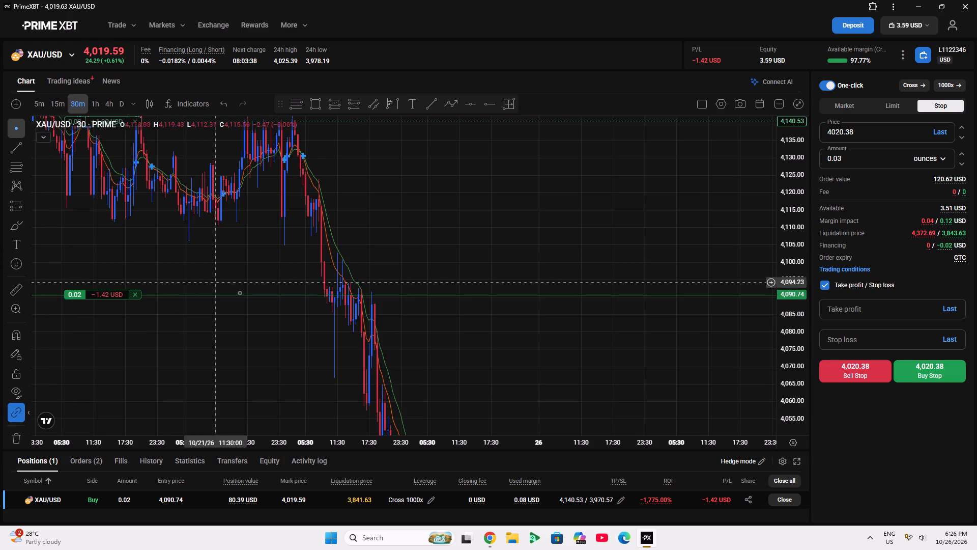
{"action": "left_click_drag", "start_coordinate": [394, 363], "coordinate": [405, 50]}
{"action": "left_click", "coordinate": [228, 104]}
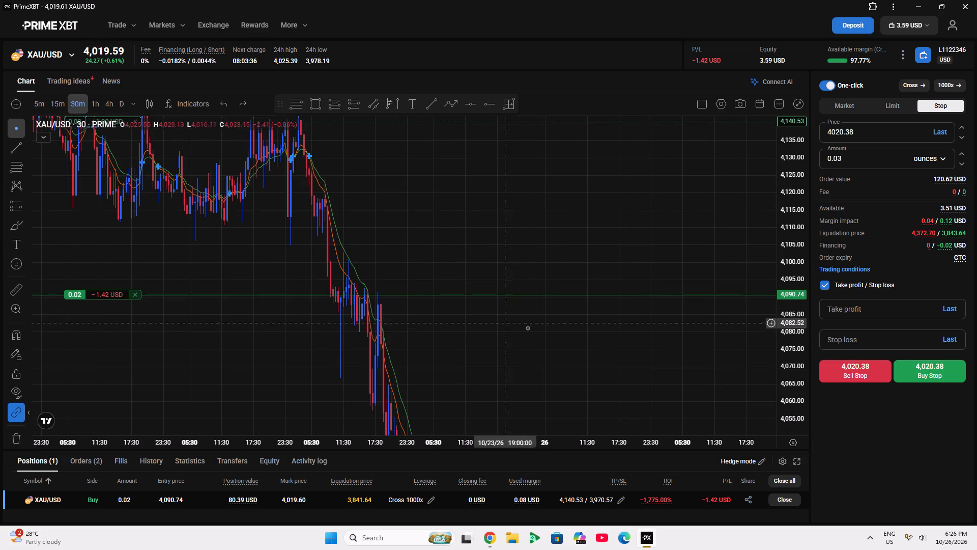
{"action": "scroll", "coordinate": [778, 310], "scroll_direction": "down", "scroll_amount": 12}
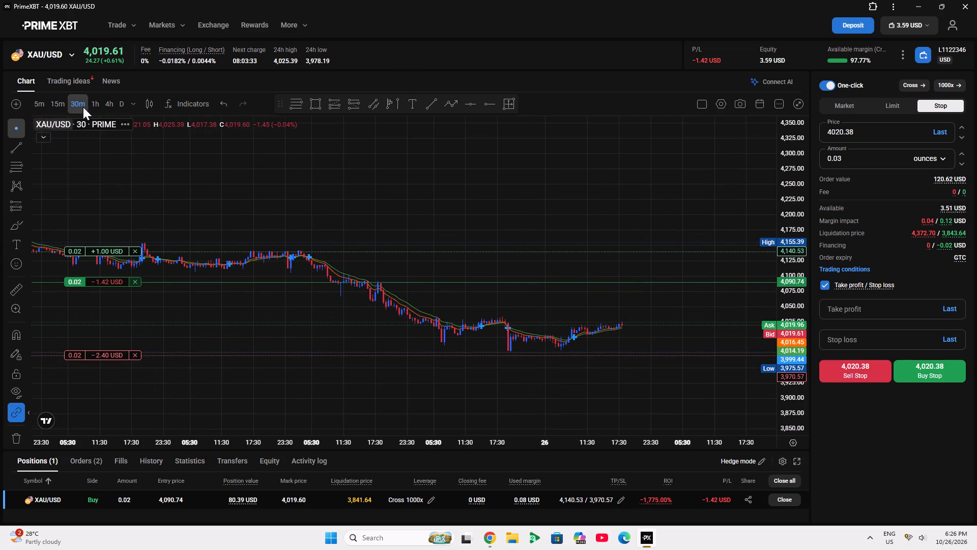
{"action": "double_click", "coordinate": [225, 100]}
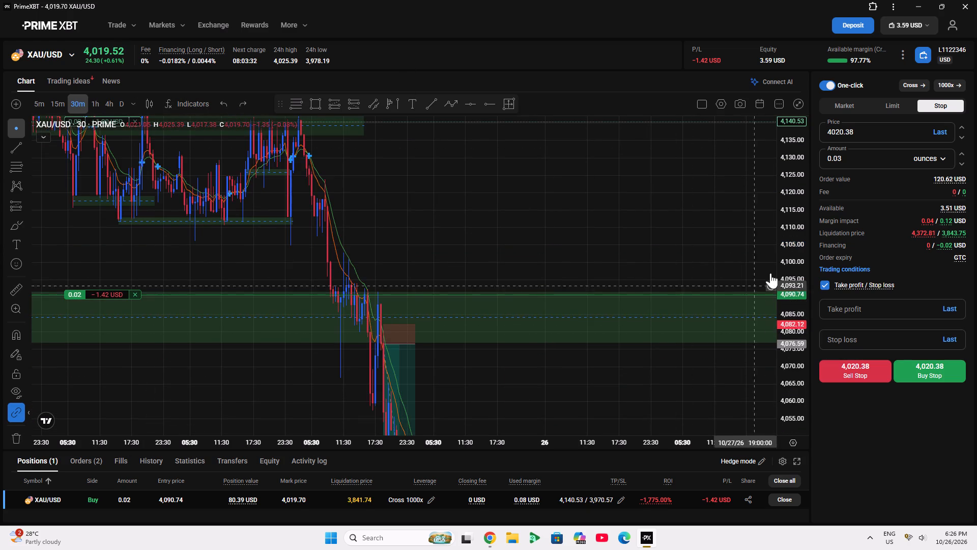
Lock the 4h bullish zone rectangle around 3,978 in place.
{"action": "left_click_drag", "start_coordinate": [790, 242], "coordinate": [770, 372]}
{"action": "left_click_drag", "start_coordinate": [683, 387], "coordinate": [601, 212]}
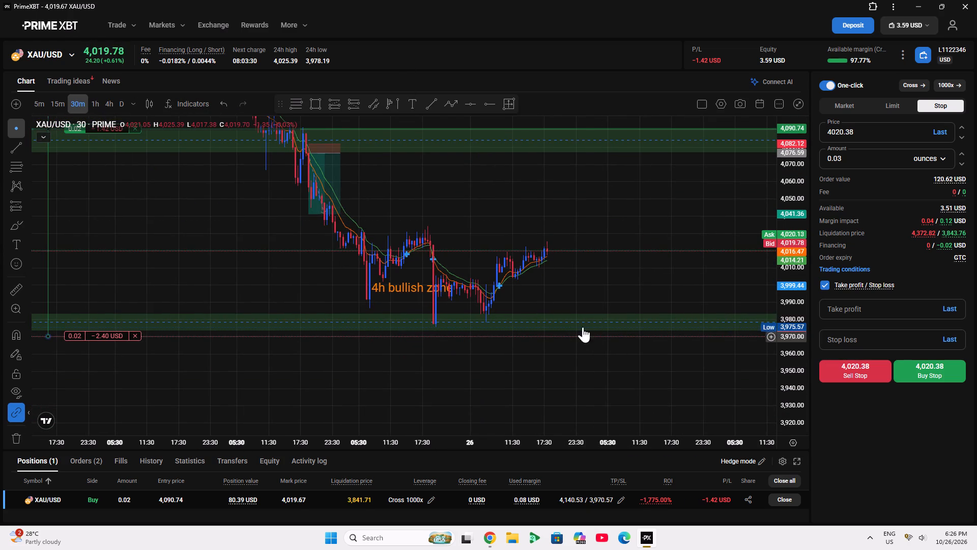
{"action": "left_click", "coordinate": [579, 322]}
{"action": "left_click", "coordinate": [592, 132]}
Move the "4h bullish zone" label down onto its green zone at about 3,976.
{"action": "left_click_drag", "start_coordinate": [550, 205], "coordinate": [612, 296]}
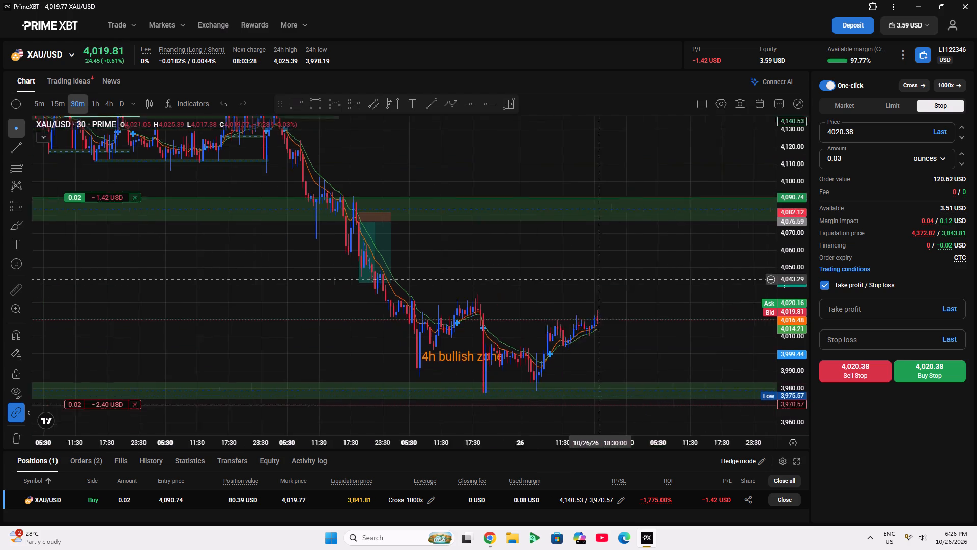
{"action": "left_click_drag", "start_coordinate": [612, 296], "coordinate": [620, 306]}
{"action": "left_click_drag", "start_coordinate": [470, 387], "coordinate": [464, 421]}
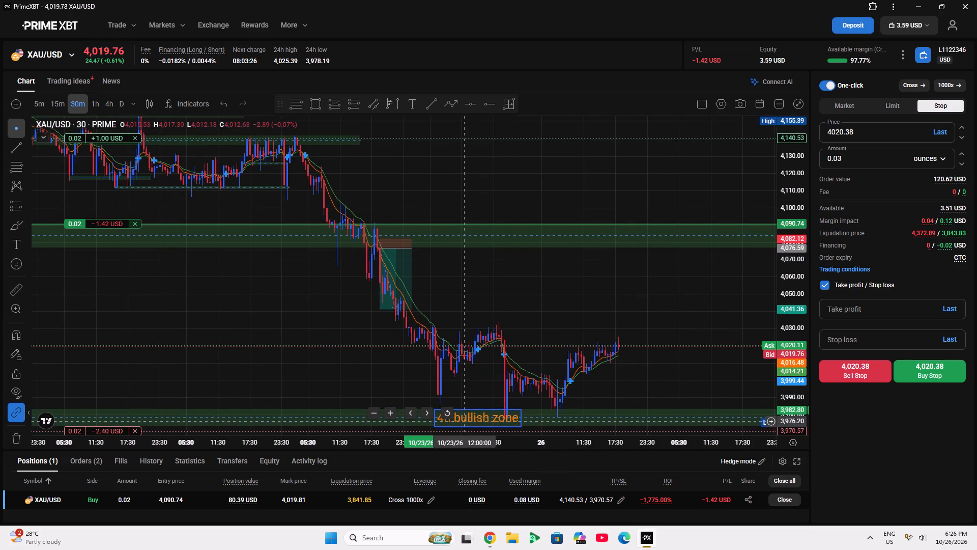
{"action": "left_click", "coordinate": [549, 136]}
Delete the short position drawing with its entry at 4,076.59.
{"action": "left_click_drag", "start_coordinate": [536, 184], "coordinate": [586, 243]}
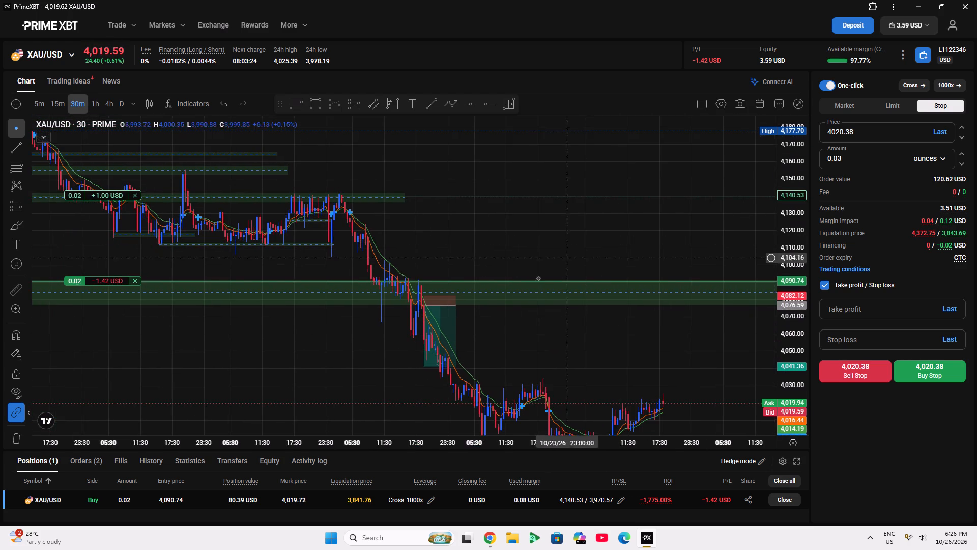
{"action": "left_click", "coordinate": [443, 326]}
{"action": "left_click", "coordinate": [584, 131]}
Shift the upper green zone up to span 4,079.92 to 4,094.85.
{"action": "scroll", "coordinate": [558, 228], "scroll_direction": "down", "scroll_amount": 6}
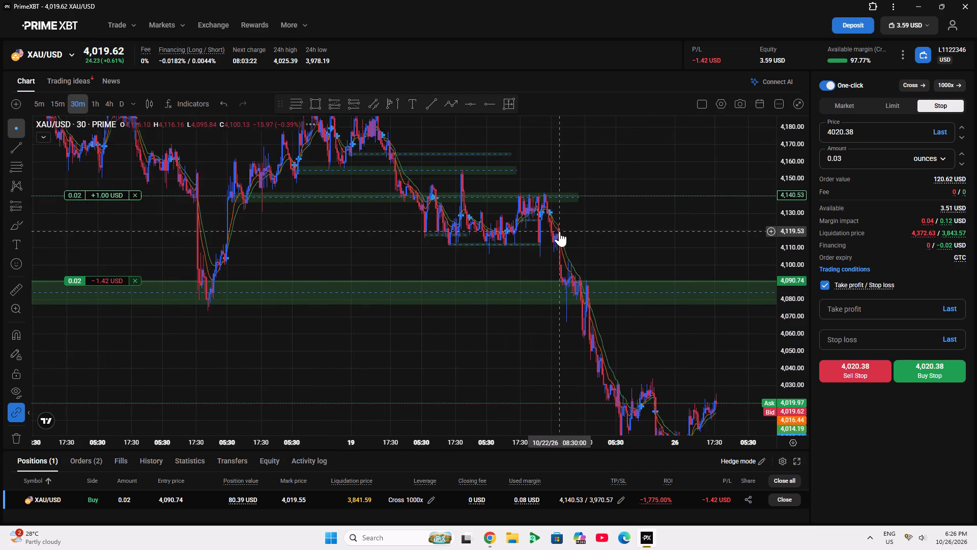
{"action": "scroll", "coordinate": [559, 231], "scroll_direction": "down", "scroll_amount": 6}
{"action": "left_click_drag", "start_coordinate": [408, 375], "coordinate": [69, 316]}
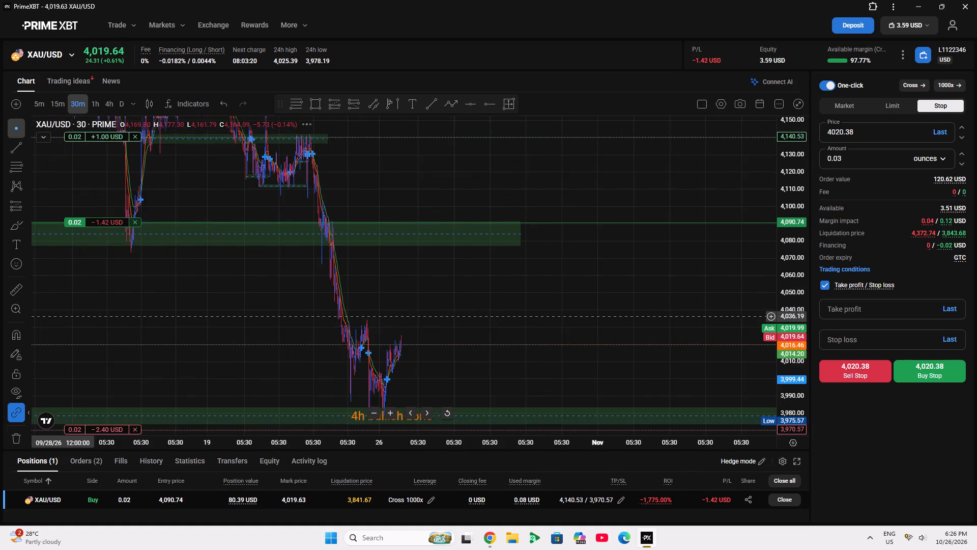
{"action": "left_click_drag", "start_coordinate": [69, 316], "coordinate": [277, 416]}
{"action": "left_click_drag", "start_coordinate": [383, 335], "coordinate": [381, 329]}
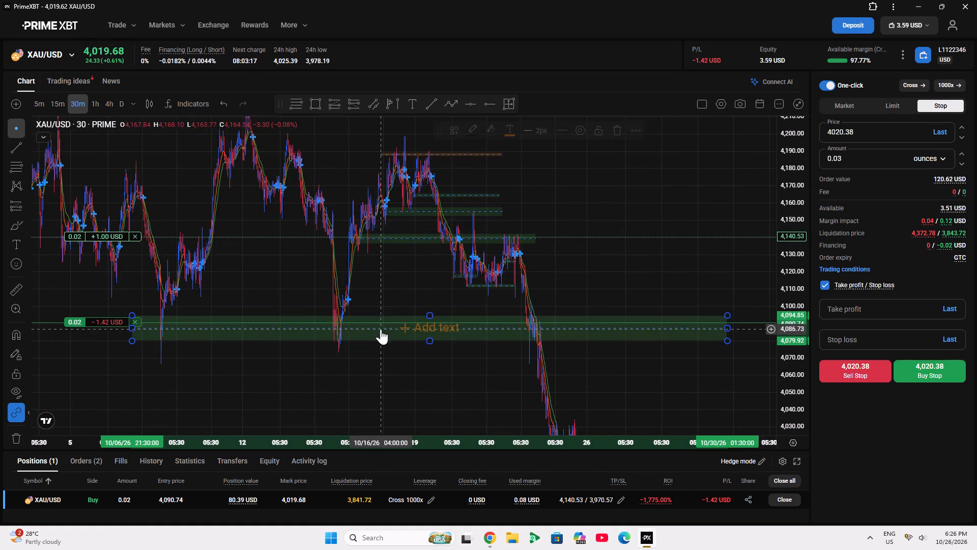
On the 4-hour timeframe, move the upper green zone so its lower edge sits at 4,075.19 and it starts at 10/08/26 05:30.
{"action": "left_click_drag", "start_coordinate": [373, 352], "coordinate": [547, 331]}
{"action": "left_click", "coordinate": [107, 100]}
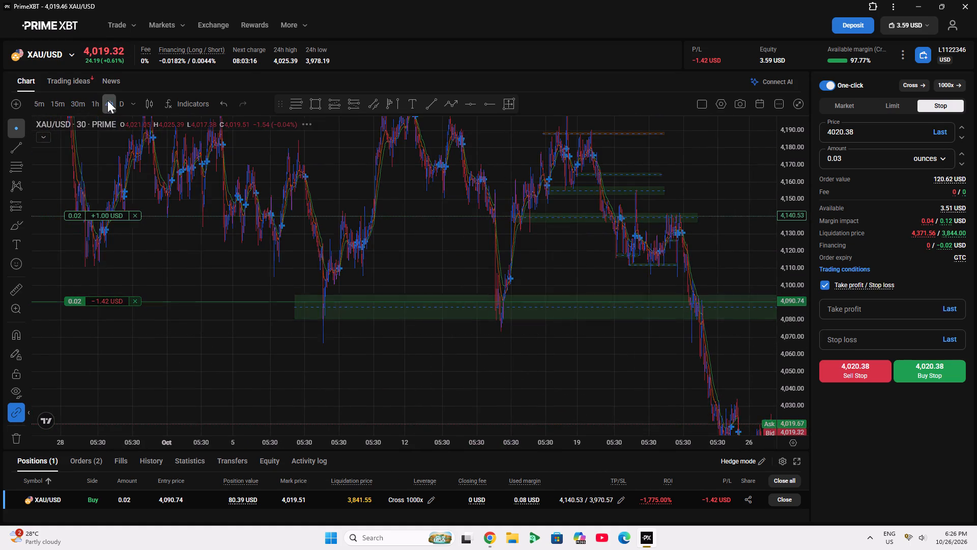
{"action": "scroll", "coordinate": [554, 335], "scroll_direction": "up", "scroll_amount": 18}
{"action": "left_click_drag", "start_coordinate": [589, 355], "coordinate": [244, 342]}
{"action": "left_click_drag", "start_coordinate": [245, 294], "coordinate": [252, 301]}
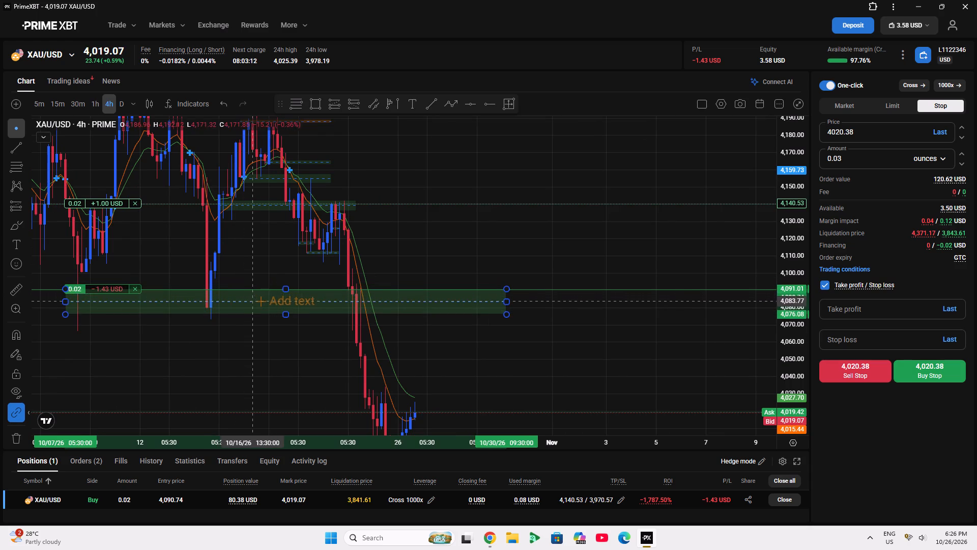
{"action": "left_click_drag", "start_coordinate": [252, 301], "coordinate": [278, 302]}
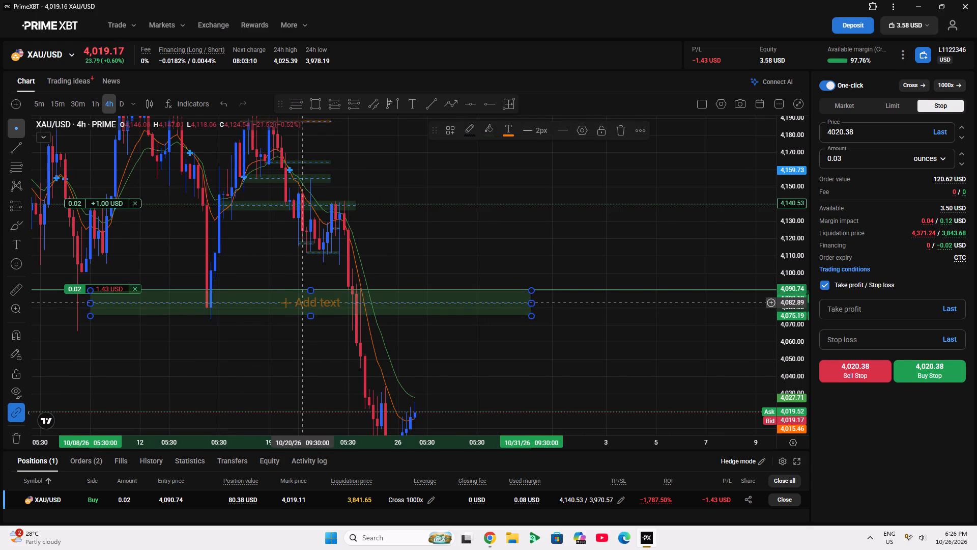
Resize the upper green zone to span 4,077.27 to 4,088.20, starting at the 10/07/26 17:30 candle.
{"action": "left_click", "coordinate": [312, 293]}
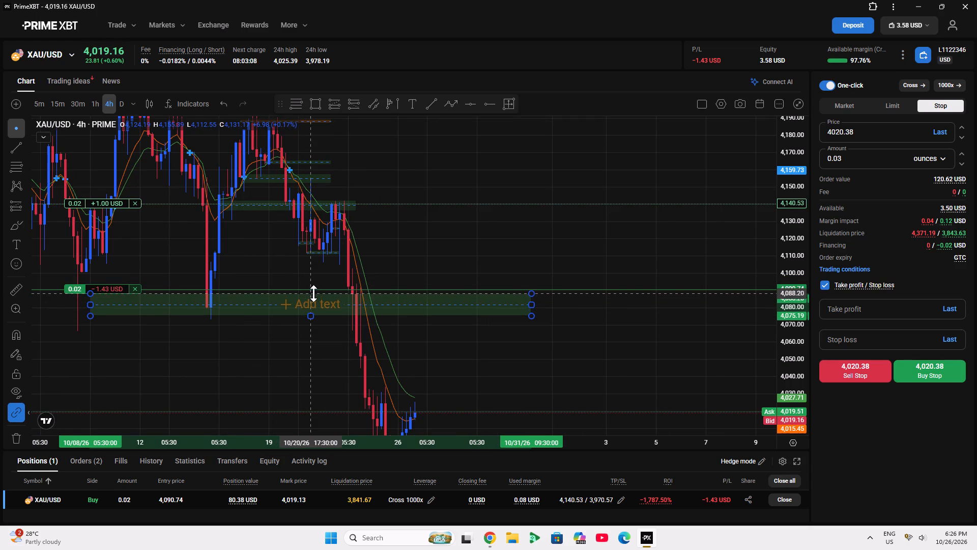
{"action": "left_click_drag", "start_coordinate": [313, 317], "coordinate": [312, 312]}
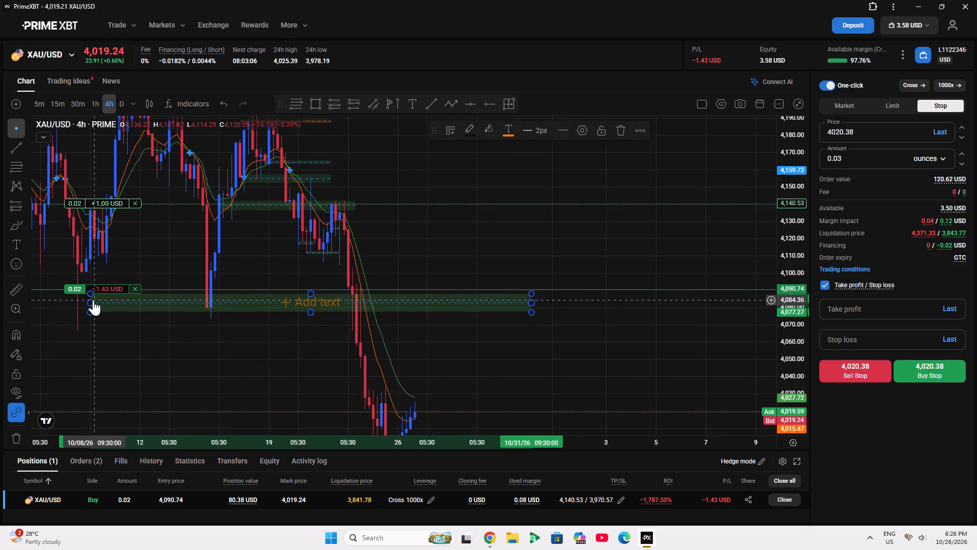
{"action": "left_click", "coordinate": [93, 300]}
{"action": "left_click_drag", "start_coordinate": [89, 302], "coordinate": [76, 301]}
{"action": "left_click", "coordinate": [256, 375]}
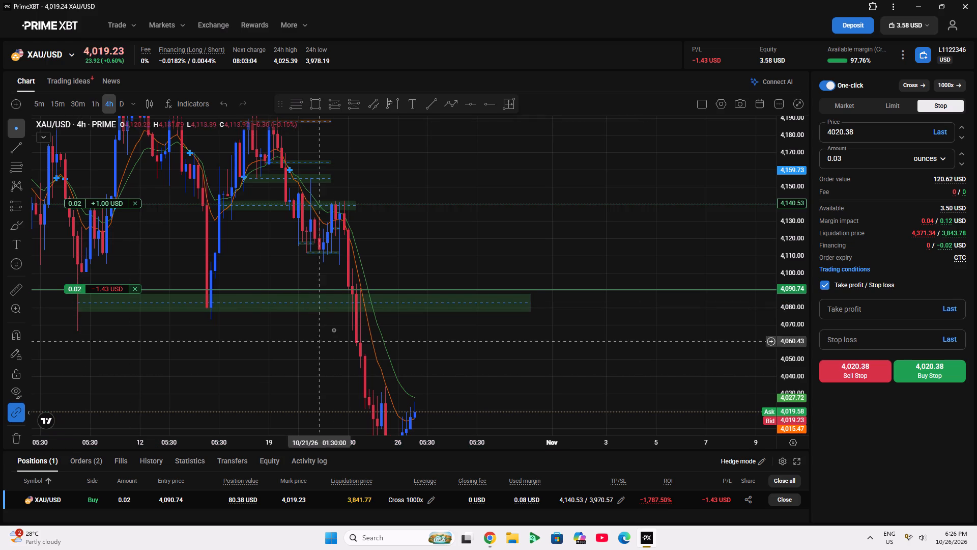
Lock the resized upper green zone in place.
{"action": "left_click", "coordinate": [346, 308]}
{"action": "left_click", "coordinate": [347, 304]}
{"action": "left_click", "coordinate": [593, 127]}
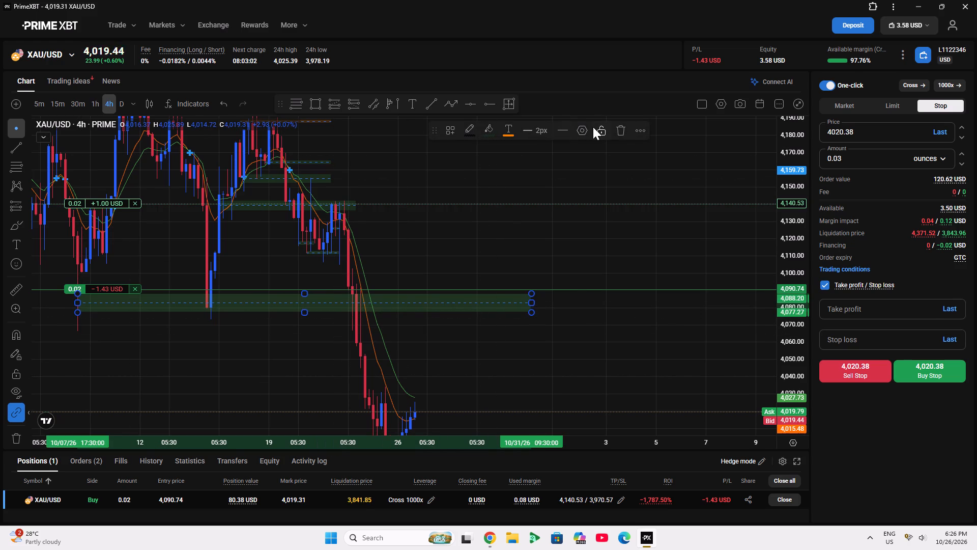
Switch to the 30-minute timeframe and examine the October decline around the locked upper zone and the smaller zones above it.
{"action": "left_click_drag", "start_coordinate": [520, 249], "coordinate": [603, 325]}
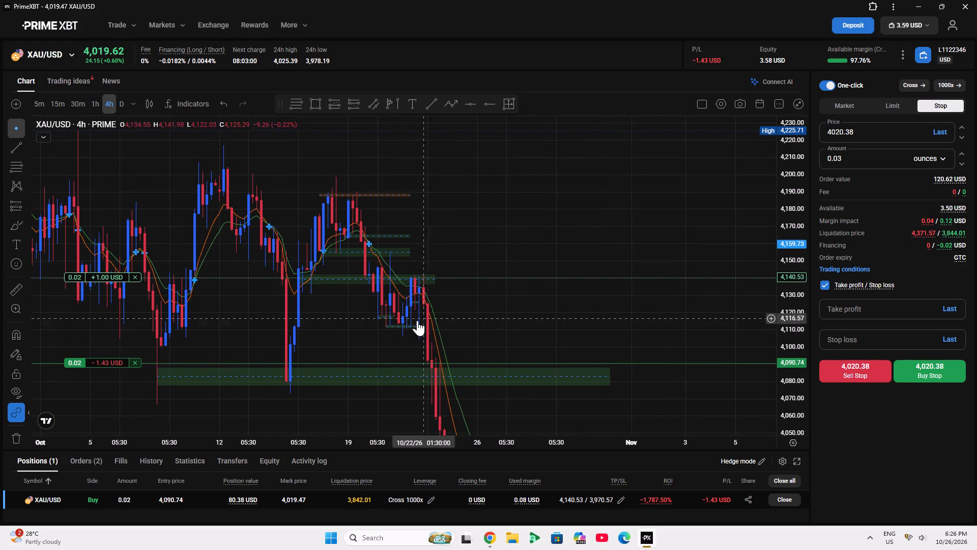
{"action": "scroll", "coordinate": [487, 300], "scroll_direction": "up", "scroll_amount": 3}
{"action": "left_click_drag", "start_coordinate": [477, 341], "coordinate": [699, 321]}
{"action": "left_click", "coordinate": [82, 101]}
{"action": "scroll", "coordinate": [297, 213], "scroll_direction": "down", "scroll_amount": 3}
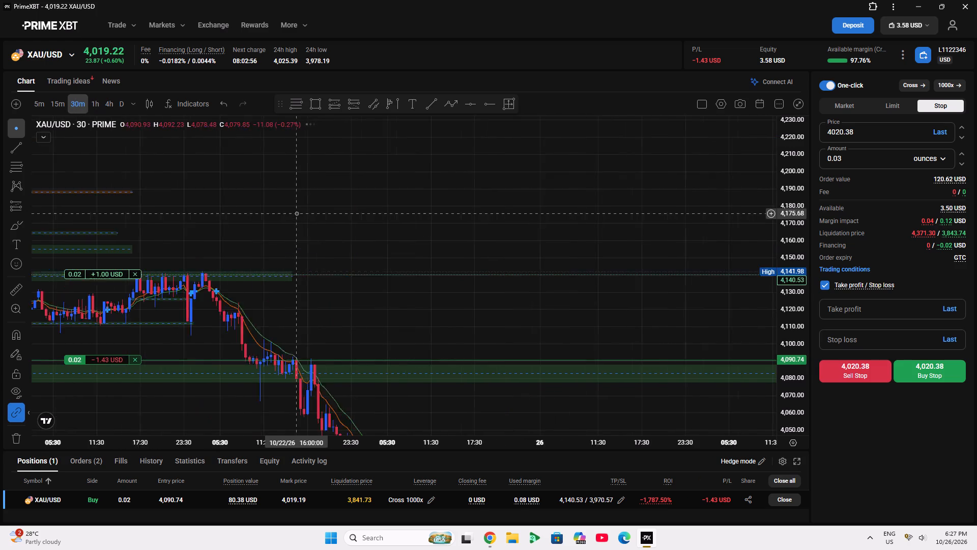
{"action": "scroll", "coordinate": [297, 213], "scroll_direction": "down", "scroll_amount": 9}
{"action": "left_click", "coordinate": [632, 375]}
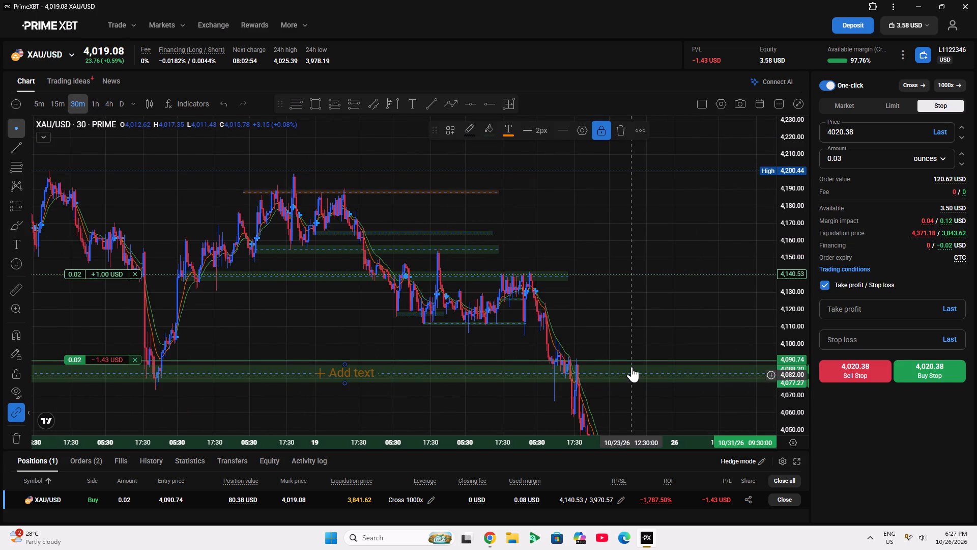
{"action": "left_click_drag", "start_coordinate": [598, 202], "coordinate": [719, 204]}
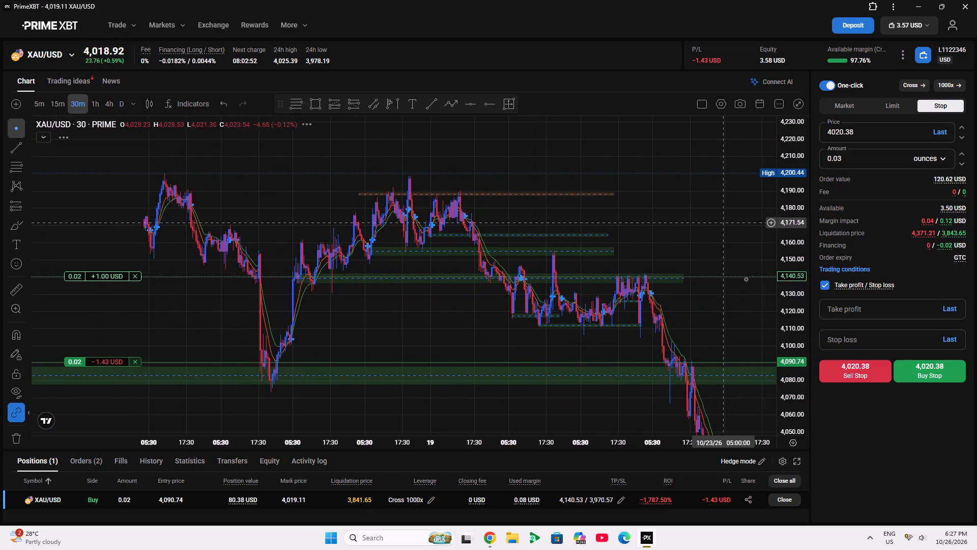
{"action": "left_click_drag", "start_coordinate": [735, 332], "coordinate": [477, 167]}
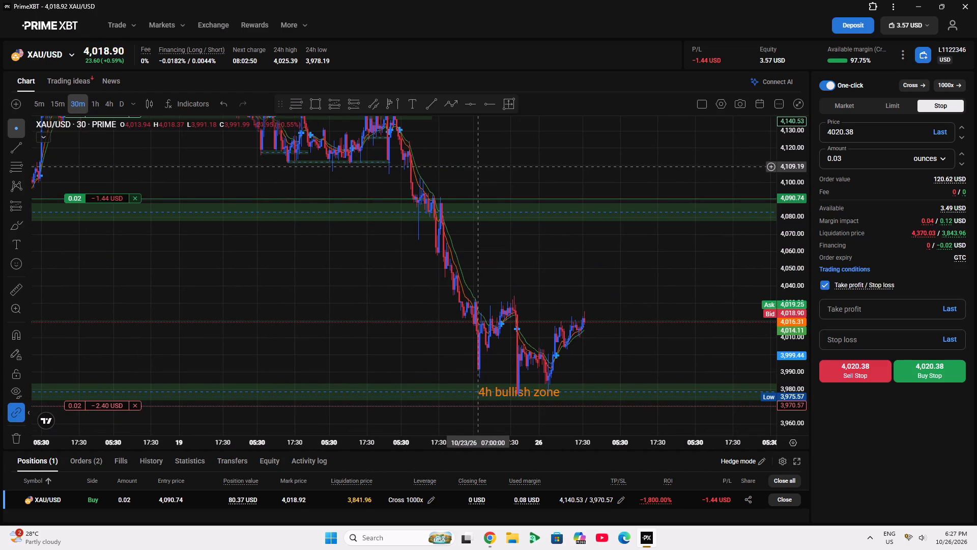
{"action": "left_click_drag", "start_coordinate": [477, 167], "coordinate": [545, 311]}
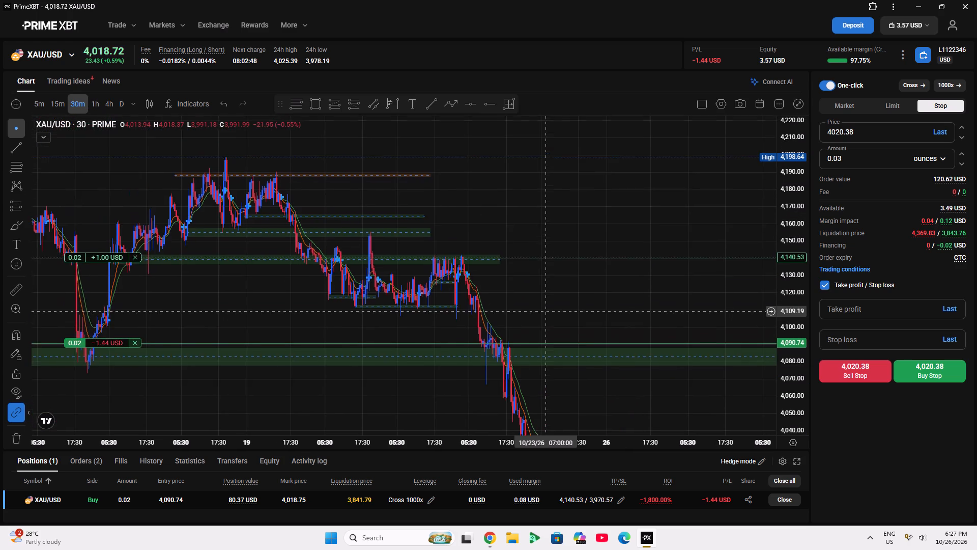
{"action": "left_click_drag", "start_coordinate": [545, 311], "coordinate": [708, 335]}
{"action": "scroll", "coordinate": [687, 348], "scroll_direction": "up", "scroll_amount": 6}
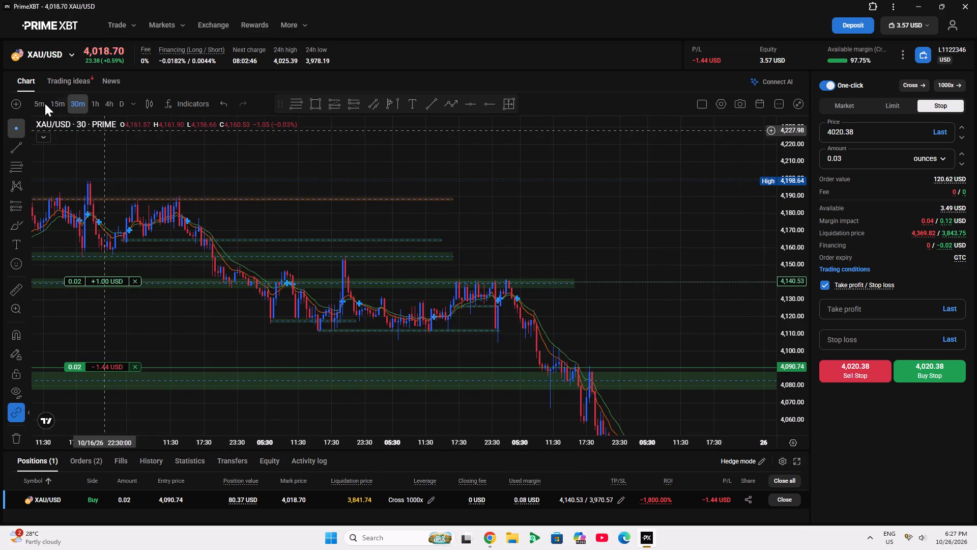
Review the October decline and the zones around it on the 15-minute and 5-minute timeframes.
{"action": "left_click", "coordinate": [54, 101]}
{"action": "scroll", "coordinate": [266, 199], "scroll_direction": "down", "scroll_amount": 5}
{"action": "left_click_drag", "start_coordinate": [462, 316], "coordinate": [467, 304]}
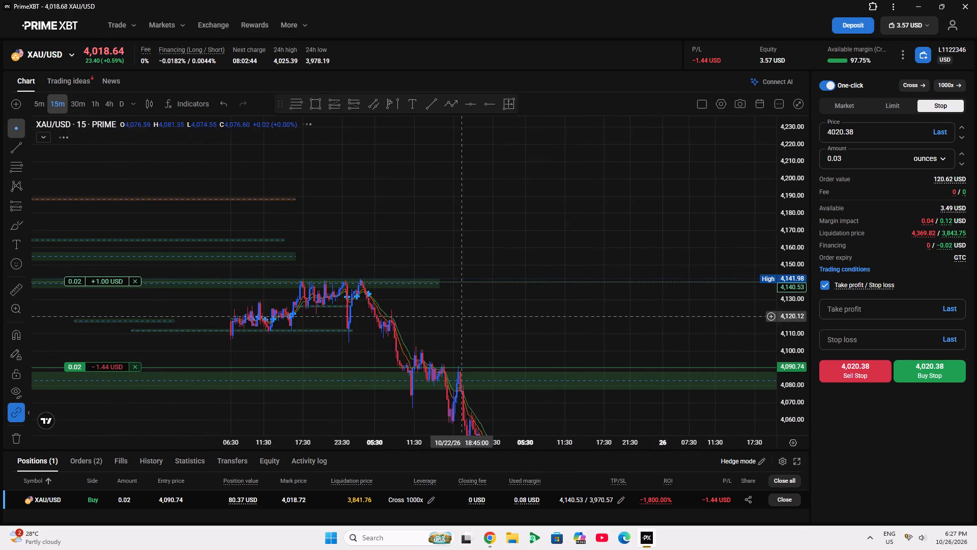
{"action": "left_click_drag", "start_coordinate": [467, 304], "coordinate": [630, 199]}
{"action": "left_click", "coordinate": [40, 104]}
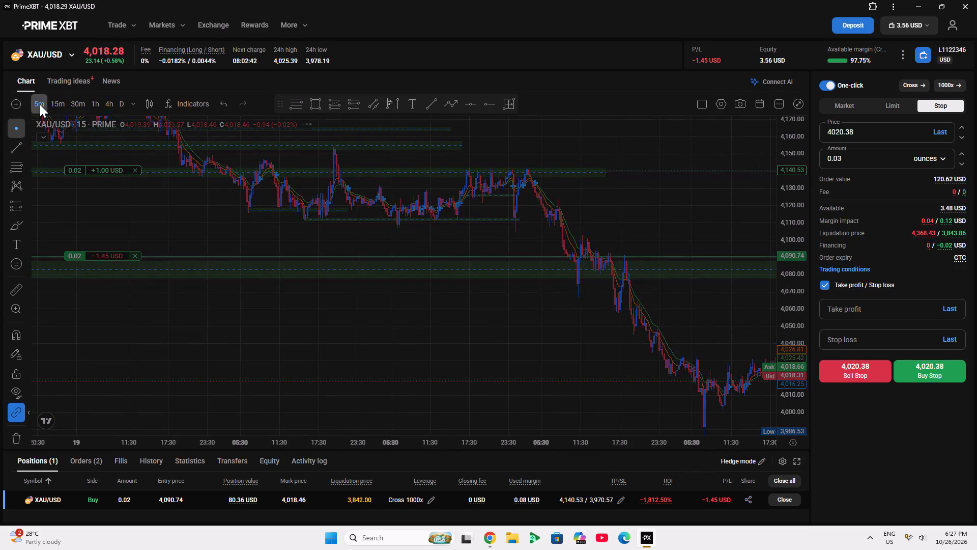
{"action": "scroll", "coordinate": [227, 223], "scroll_direction": "down", "scroll_amount": 5}
{"action": "left_click_drag", "start_coordinate": [585, 356], "coordinate": [582, 307]}
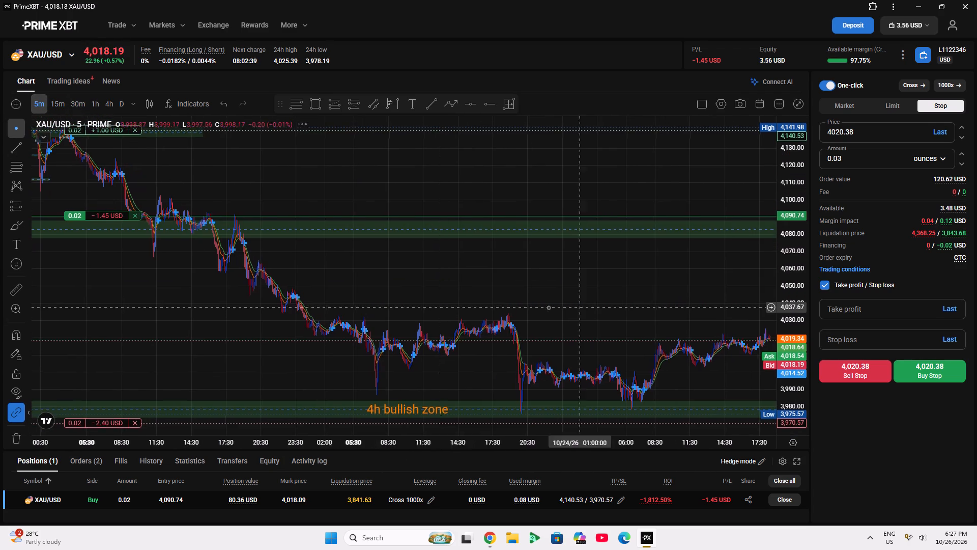
{"action": "left_click_drag", "start_coordinate": [136, 302], "coordinate": [572, 418]}
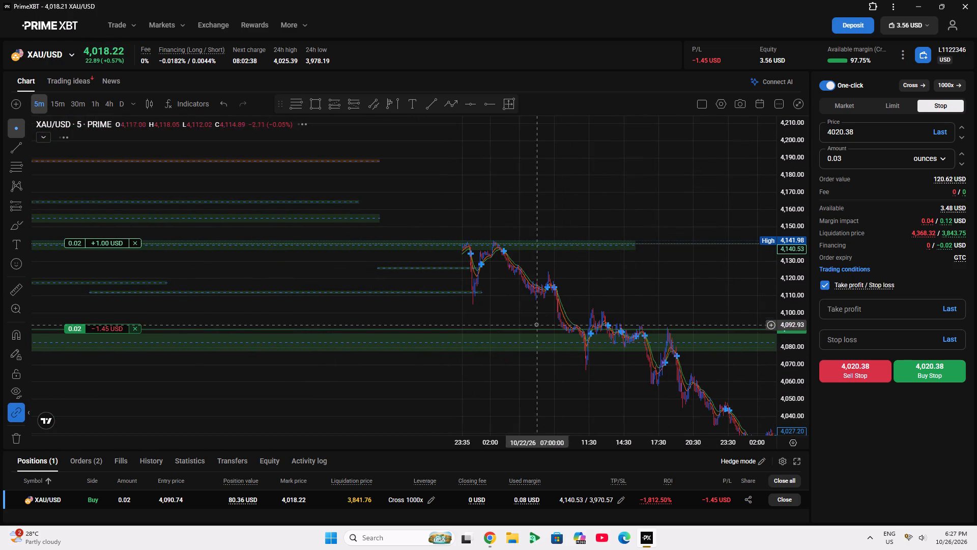
{"action": "left_click_drag", "start_coordinate": [517, 294], "coordinate": [806, 281]}
{"action": "left_click_drag", "start_coordinate": [675, 297], "coordinate": [326, 281]}
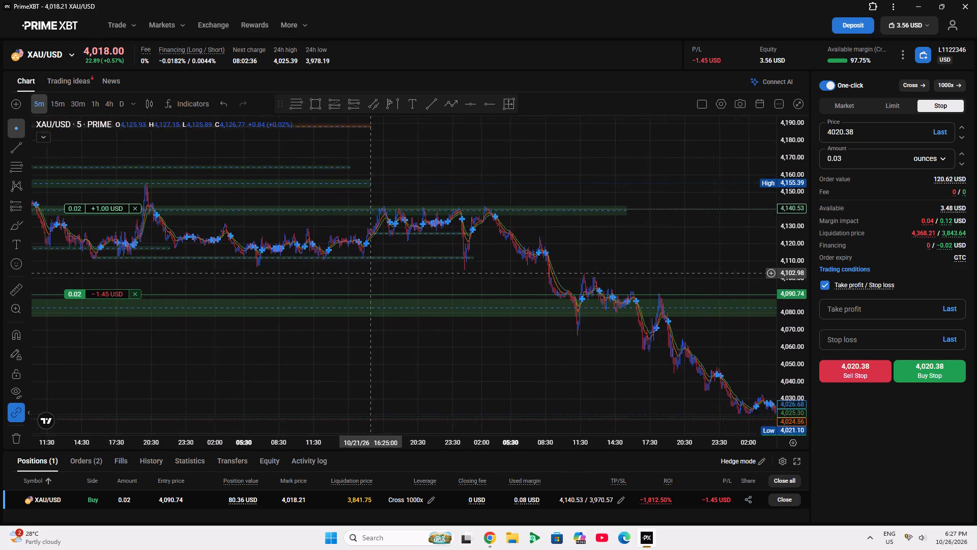
Delete the small green zone near 4,126 that starts at 10/21/26 16:15 and ends at 10/22/26 00:55.
{"action": "left_click_drag", "start_coordinate": [326, 281], "coordinate": [262, 295]}
{"action": "left_click", "coordinate": [309, 257]}
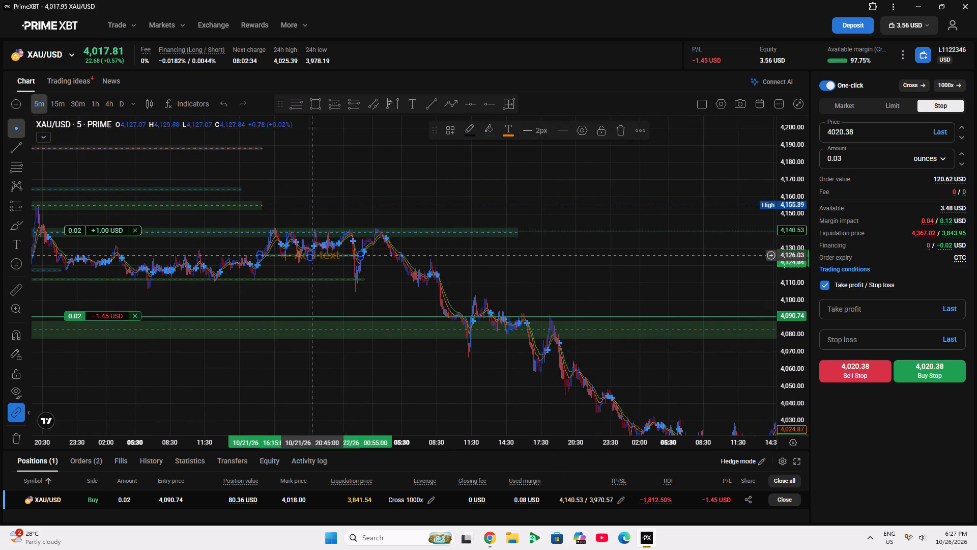
{"action": "left_click", "coordinate": [617, 131]}
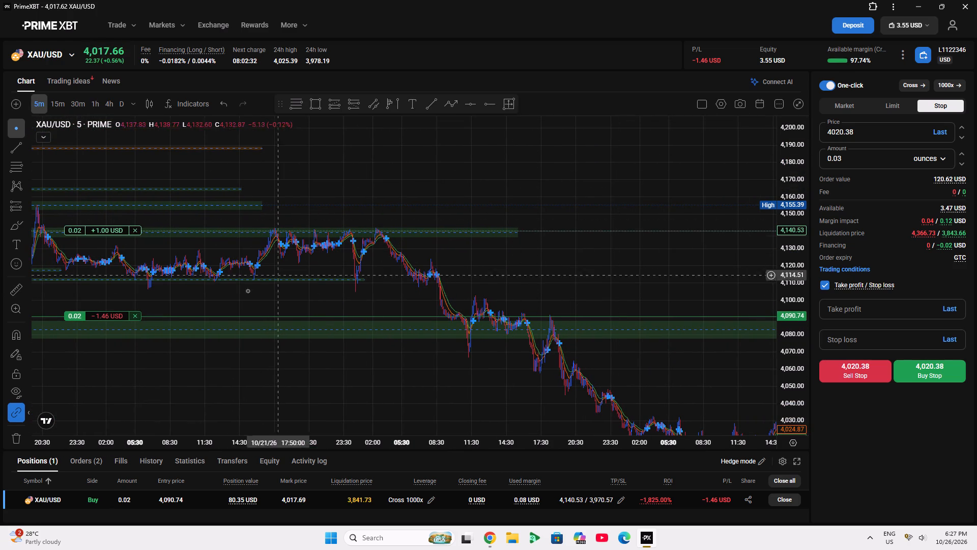
Inspect the earlier zones on the 5-minute chart, checking the ones near 4,188, 4,155 and 4,140.
{"action": "left_click_drag", "start_coordinate": [215, 290], "coordinate": [566, 303]}
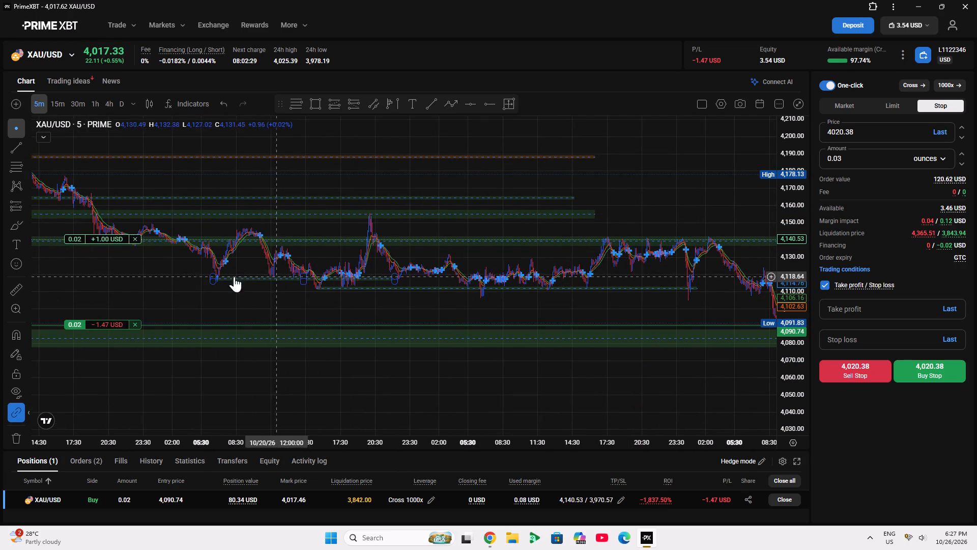
{"action": "left_click_drag", "start_coordinate": [186, 277], "coordinate": [467, 384]}
{"action": "left_click", "coordinate": [342, 265]}
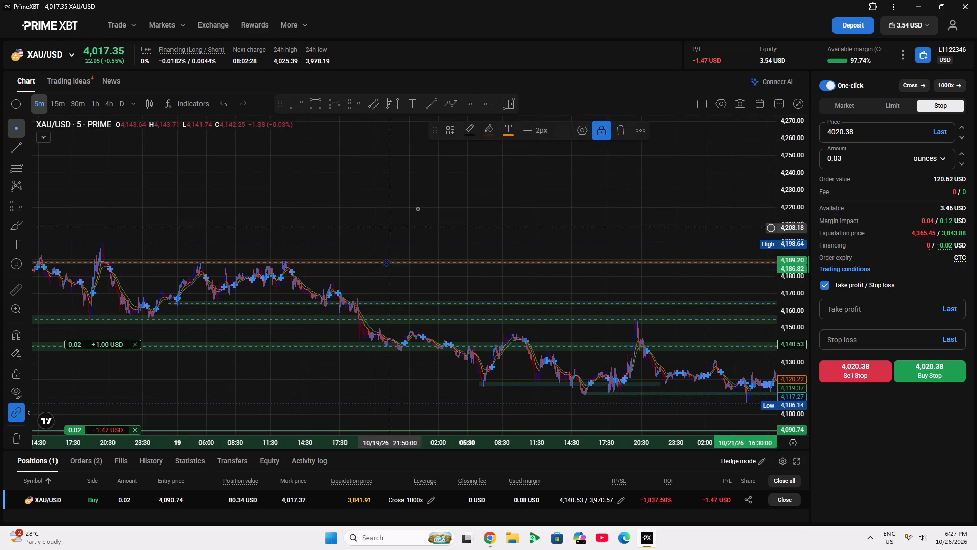
{"action": "left_click_drag", "start_coordinate": [420, 208], "coordinate": [431, 169]}
{"action": "left_click", "coordinate": [417, 267]}
{"action": "left_click", "coordinate": [419, 282]}
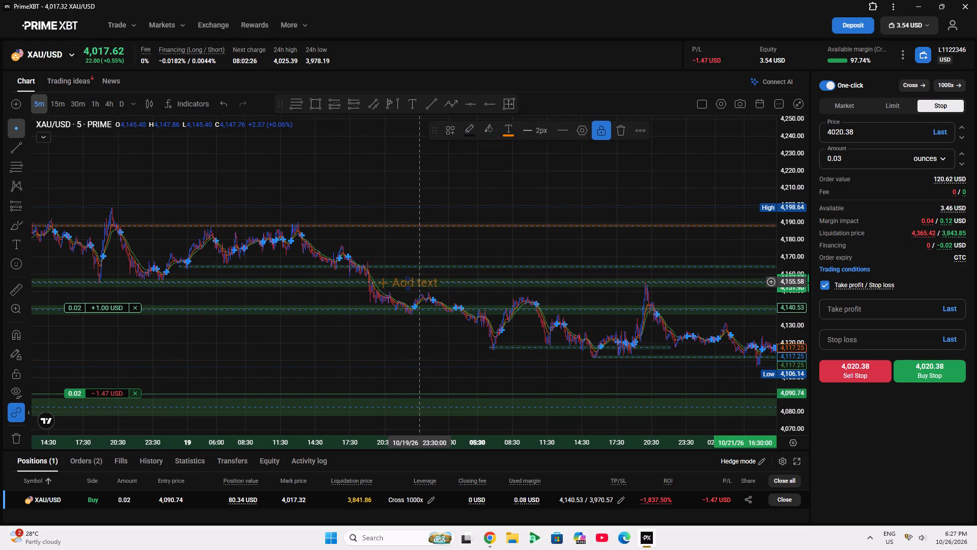
{"action": "left_click", "coordinate": [442, 283]}
{"action": "left_click", "coordinate": [435, 317]}
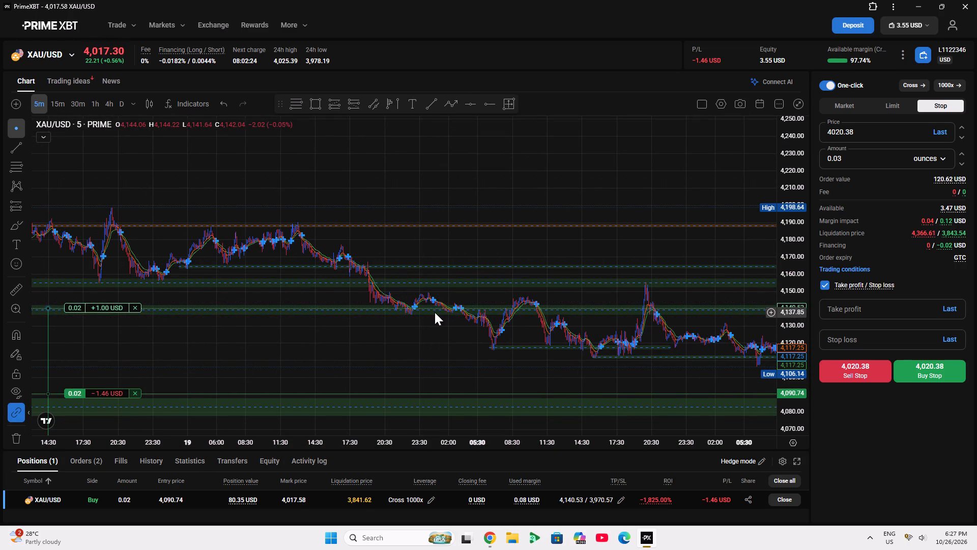
{"action": "left_click", "coordinate": [435, 312]}
{"action": "left_click", "coordinate": [435, 309]}
Select the green zone around the take-profit level and examine the price action back to its start on 10/15/26.
{"action": "left_click_drag", "start_coordinate": [437, 334], "coordinate": [189, 238]}
{"action": "left_click", "coordinate": [271, 214]}
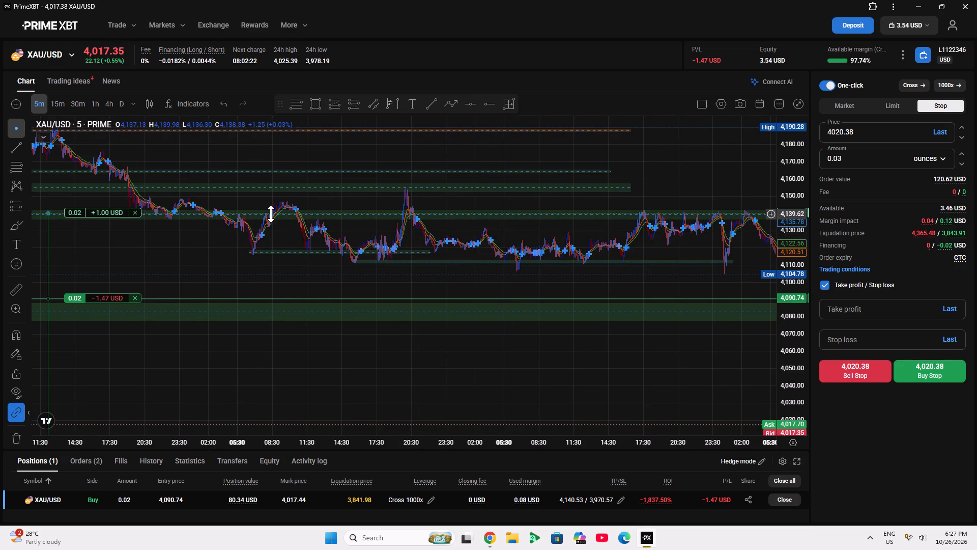
{"action": "left_click", "coordinate": [284, 221]}
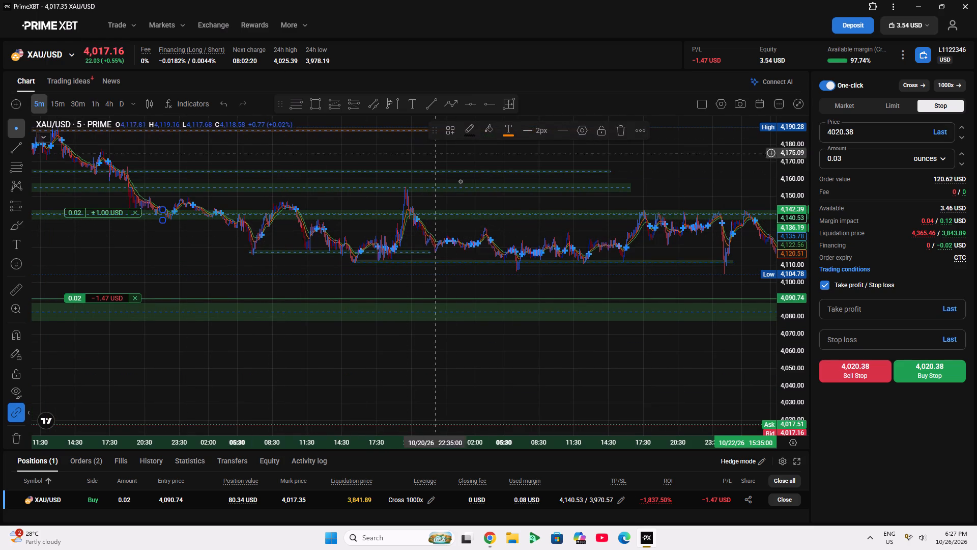
{"action": "scroll", "coordinate": [553, 199], "scroll_direction": "down", "scroll_amount": 6}
{"action": "scroll", "coordinate": [419, 229], "scroll_direction": "down", "scroll_amount": 6}
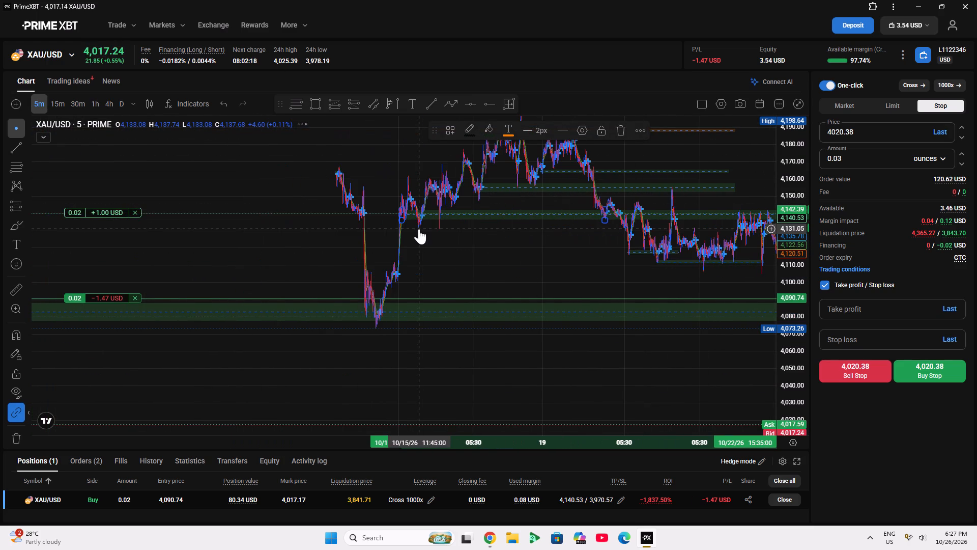
{"action": "scroll", "coordinate": [419, 229], "scroll_direction": "up", "scroll_amount": 8}
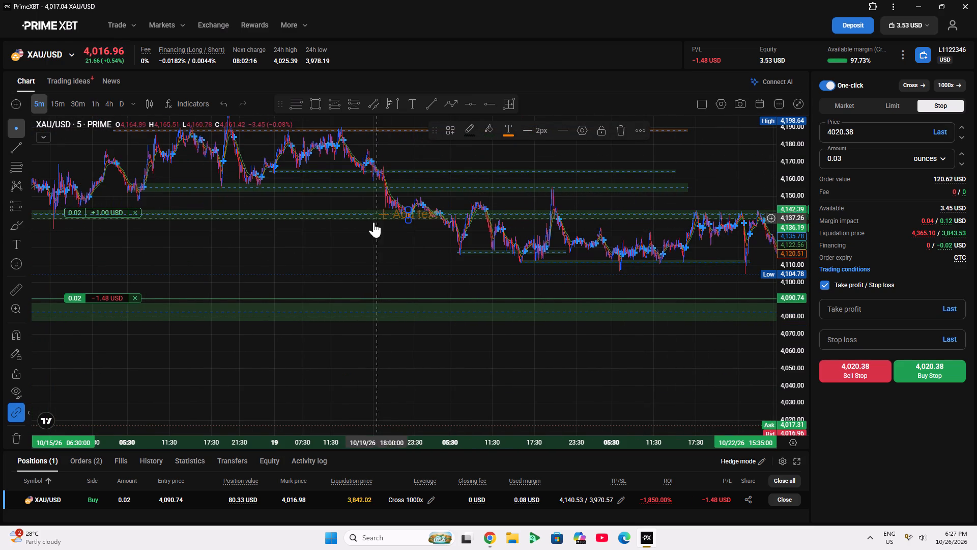
Move the take-profit line of the open gold position to 4,140.51.
{"action": "left_click_drag", "start_coordinate": [345, 254], "coordinate": [436, 257]}
{"action": "left_click_drag", "start_coordinate": [413, 216], "coordinate": [400, 216]}
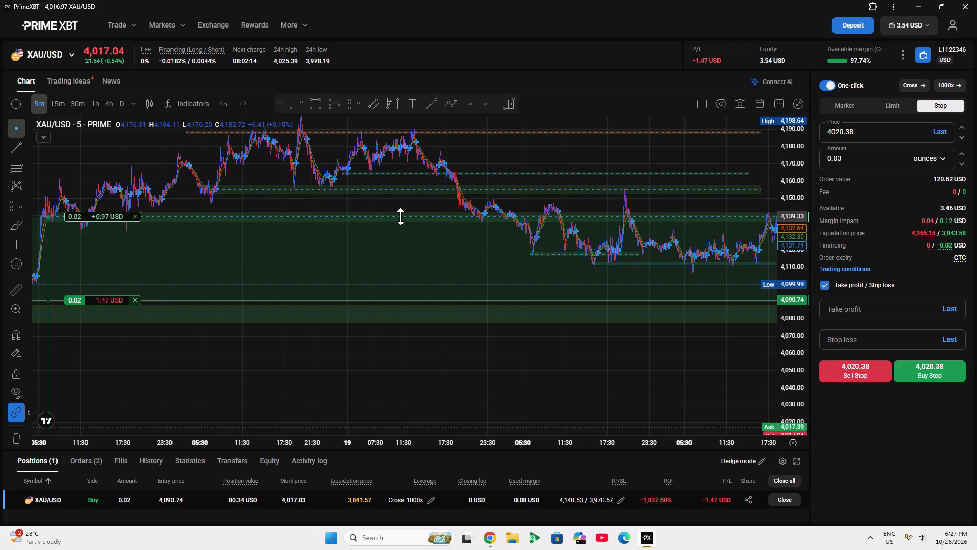
{"action": "left_click_drag", "start_coordinate": [400, 216], "coordinate": [412, 211]}
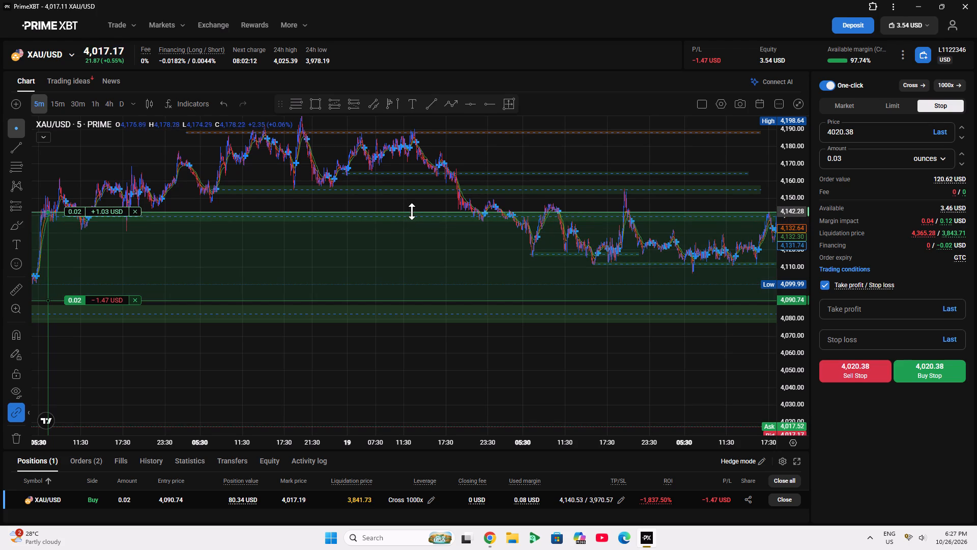
{"action": "left_click_drag", "start_coordinate": [412, 211], "coordinate": [420, 214]}
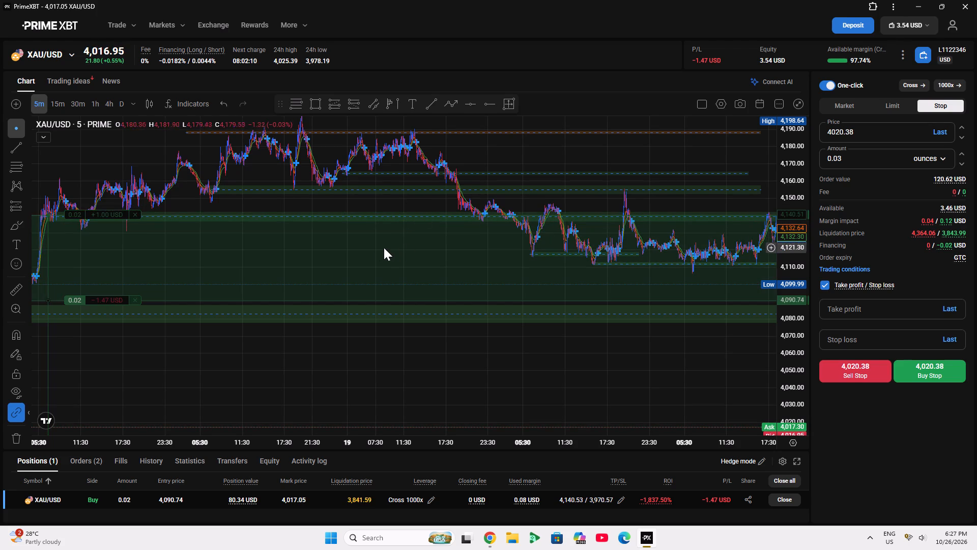
Hide the open position and the orders from the chart.
{"action": "left_click_drag", "start_coordinate": [377, 250], "coordinate": [482, 252]}
{"action": "scroll", "coordinate": [791, 296], "scroll_direction": "up", "scroll_amount": 6}
{"action": "left_click_drag", "start_coordinate": [549, 257], "coordinate": [548, 293]}
{"action": "left_click", "coordinate": [772, 103]}
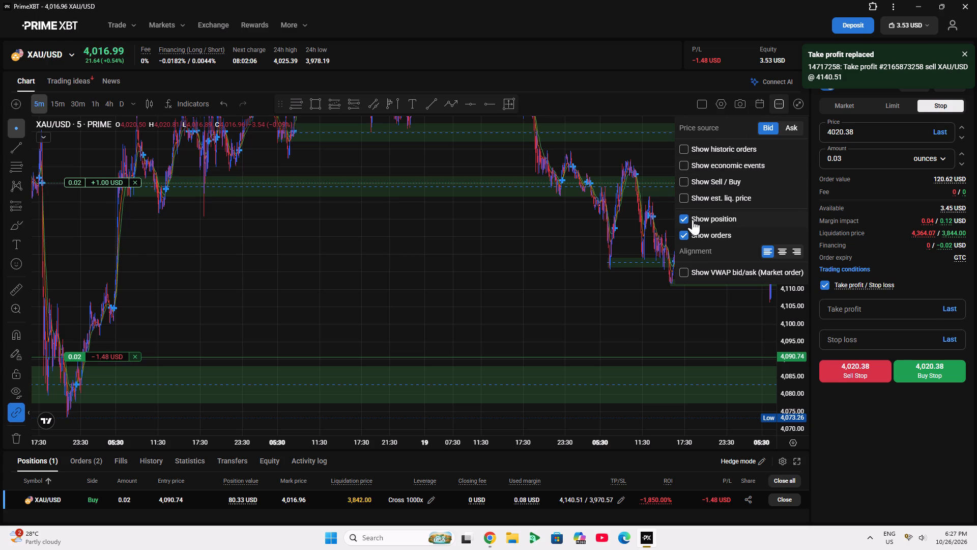
{"action": "left_click", "coordinate": [693, 219]}
{"action": "left_click", "coordinate": [686, 234]}
Shift the green zone near 4,140 down to span 4,133.29 to 4,139.48, starting at 10/15/26 07:35.
{"action": "left_click_drag", "start_coordinate": [579, 228], "coordinate": [556, 248]}
{"action": "left_click_drag", "start_coordinate": [448, 202], "coordinate": [473, 209]}
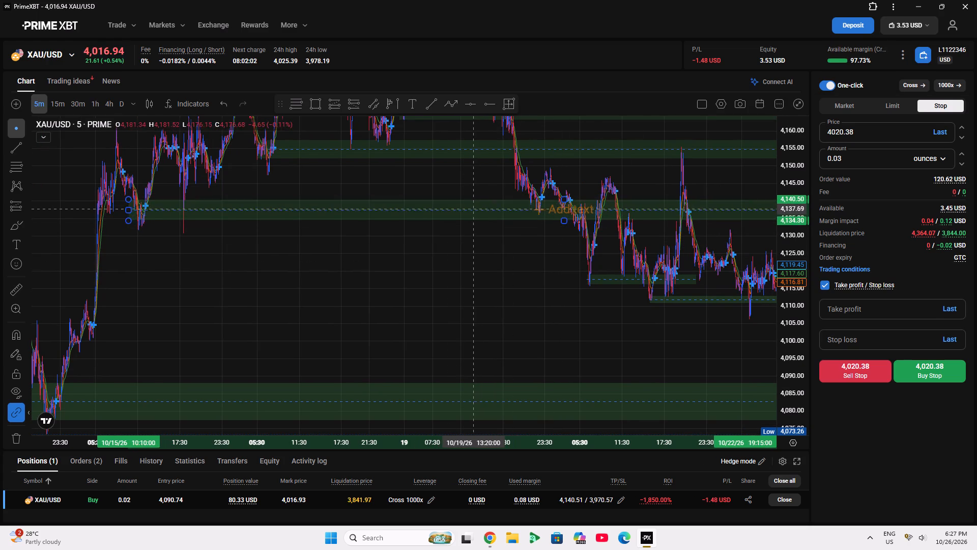
{"action": "left_click_drag", "start_coordinate": [473, 209], "coordinate": [453, 204]}
{"action": "left_click", "coordinate": [452, 243]}
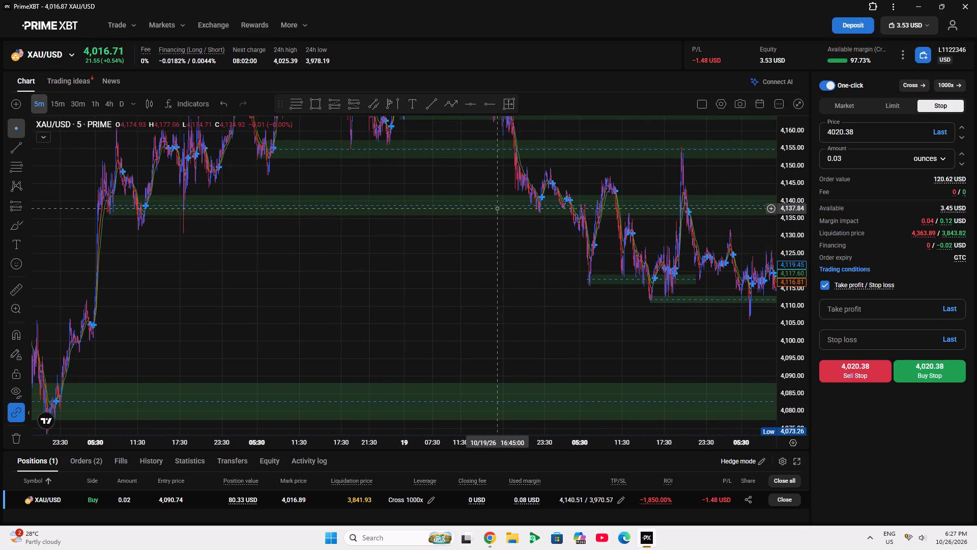
{"action": "left_click", "coordinate": [506, 251]}
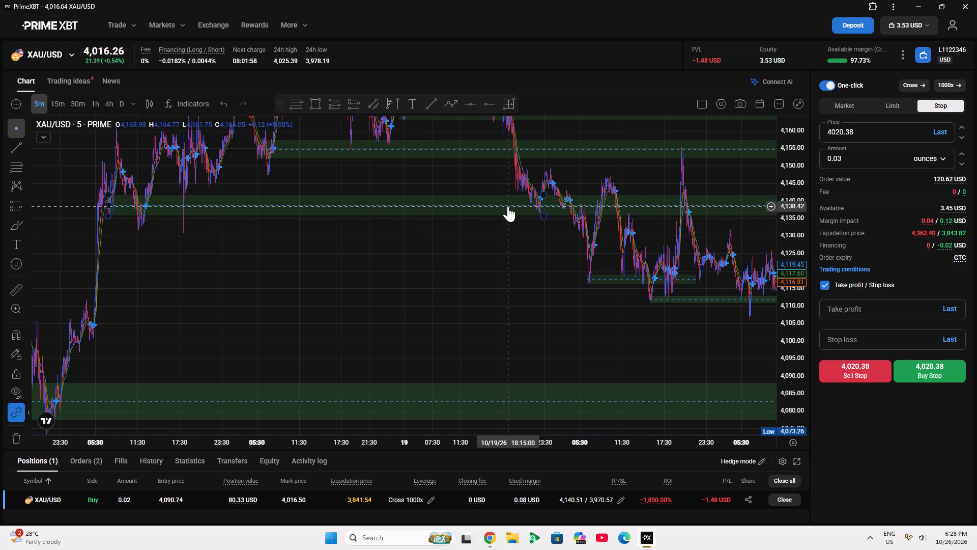
{"action": "left_click_drag", "start_coordinate": [508, 206], "coordinate": [510, 214]}
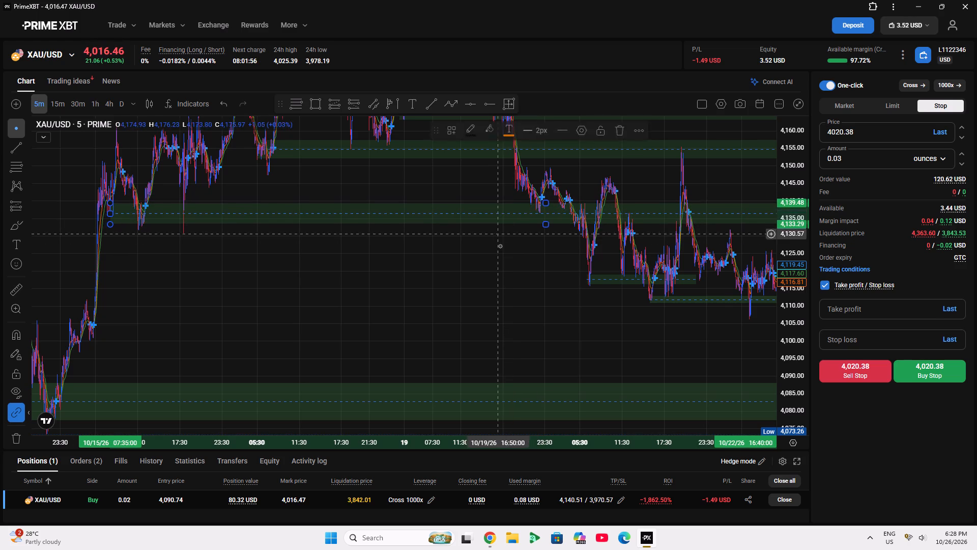
{"action": "left_click", "coordinate": [500, 246]}
Resize the shifted green zone to span 4,133.62 to 4,140.16.
{"action": "left_click_drag", "start_coordinate": [546, 199], "coordinate": [550, 207]}
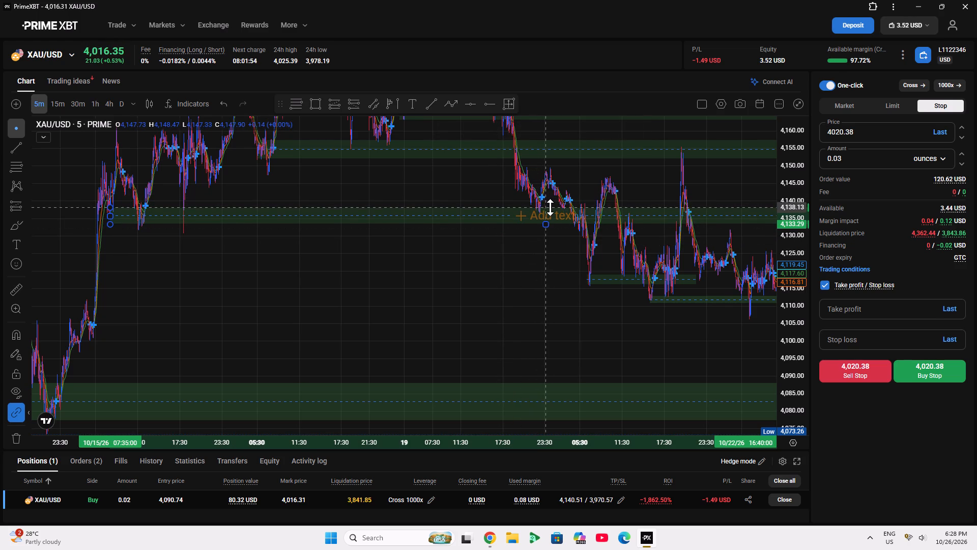
{"action": "left_click_drag", "start_coordinate": [550, 207], "coordinate": [551, 200]}
{"action": "left_click", "coordinate": [545, 226]}
Examine the resized zone against the surrounding swings and the smaller zones above and below it.
{"action": "left_click_drag", "start_coordinate": [520, 263], "coordinate": [319, 272]}
{"action": "scroll", "coordinate": [411, 253], "scroll_direction": "down", "scroll_amount": 5}
{"action": "double_click", "coordinate": [778, 283]}
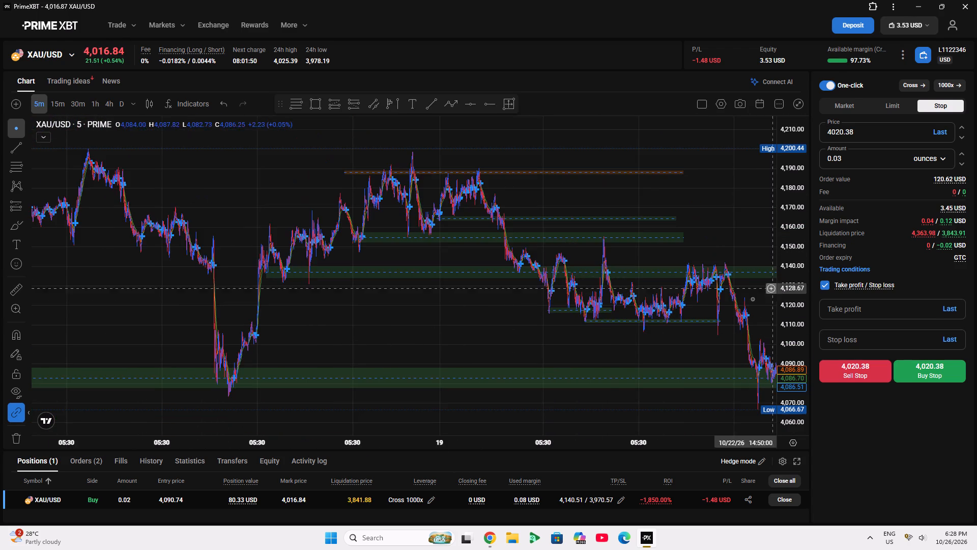
{"action": "scroll", "coordinate": [670, 306], "scroll_direction": "up", "scroll_amount": 5}
{"action": "scroll", "coordinate": [778, 331], "scroll_direction": "up", "scroll_amount": 4}
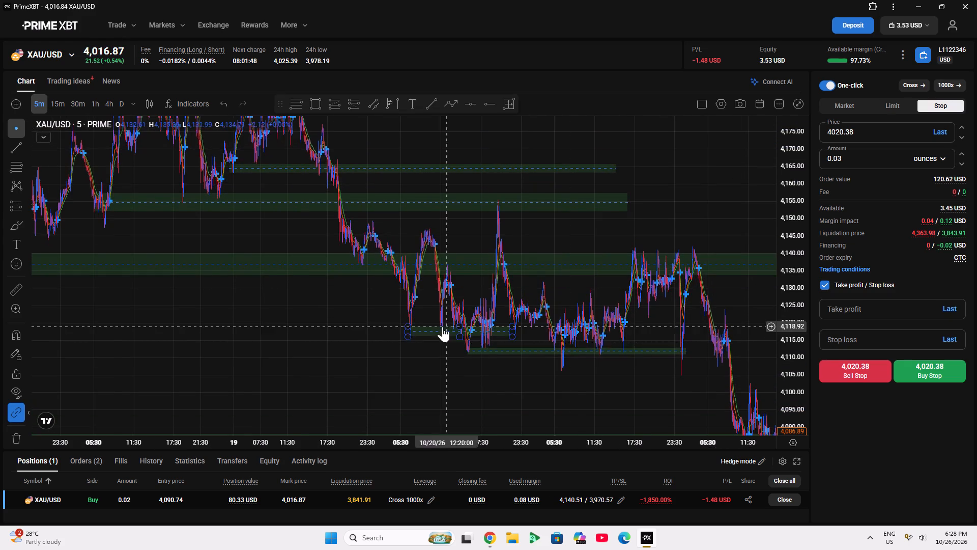
{"action": "scroll", "coordinate": [442, 326], "scroll_direction": "up", "scroll_amount": 5}
{"action": "left_click_drag", "start_coordinate": [384, 282], "coordinate": [672, 255]}
{"action": "scroll", "coordinate": [546, 295], "scroll_direction": "down", "scroll_amount": 5}
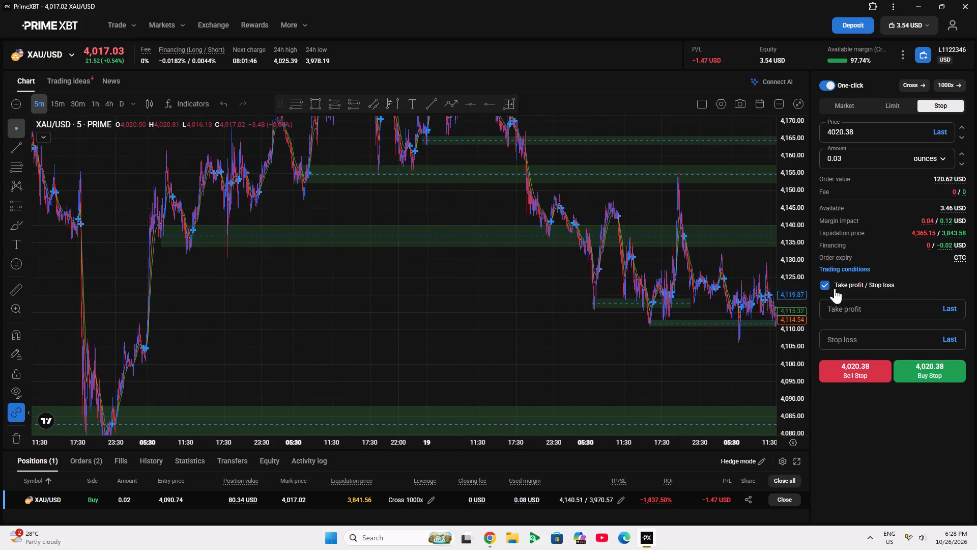
{"action": "scroll", "coordinate": [786, 291], "scroll_direction": "down", "scroll_amount": 1}
{"action": "scroll", "coordinate": [786, 291], "scroll_direction": "up", "scroll_amount": 1}
Extend the start of the 4,133.62 to 4,140.16 zone back to the steep early rally on 10/15/26.
{"action": "scroll", "coordinate": [583, 298], "scroll_direction": "up", "scroll_amount": 3}
{"action": "left_click_drag", "start_coordinate": [376, 298], "coordinate": [615, 340]}
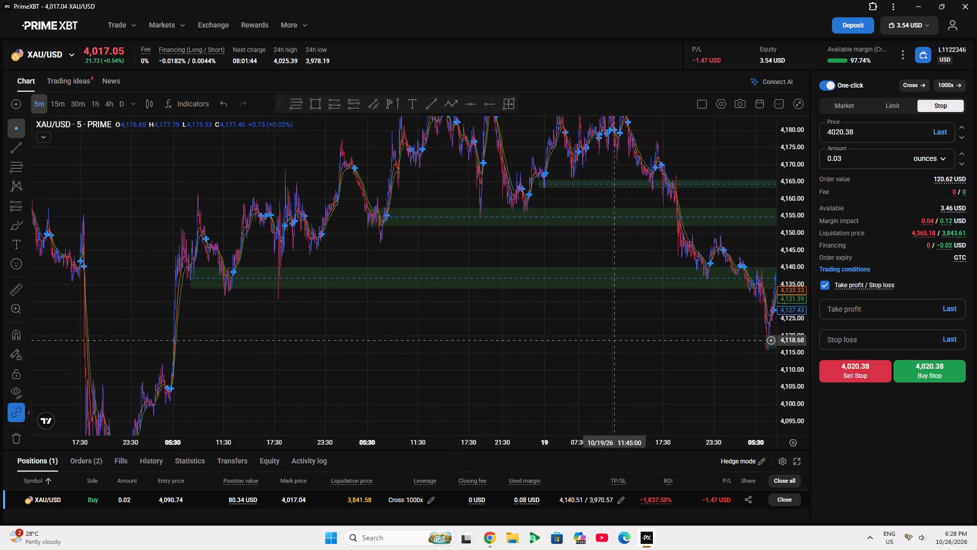
{"action": "left_click_drag", "start_coordinate": [615, 340], "coordinate": [593, 343]}
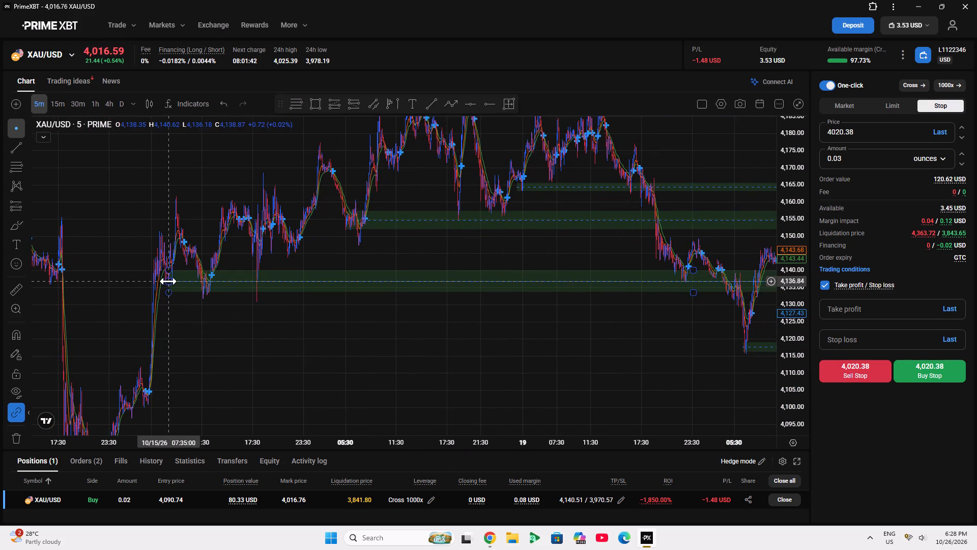
{"action": "left_click_drag", "start_coordinate": [168, 281], "coordinate": [156, 277]}
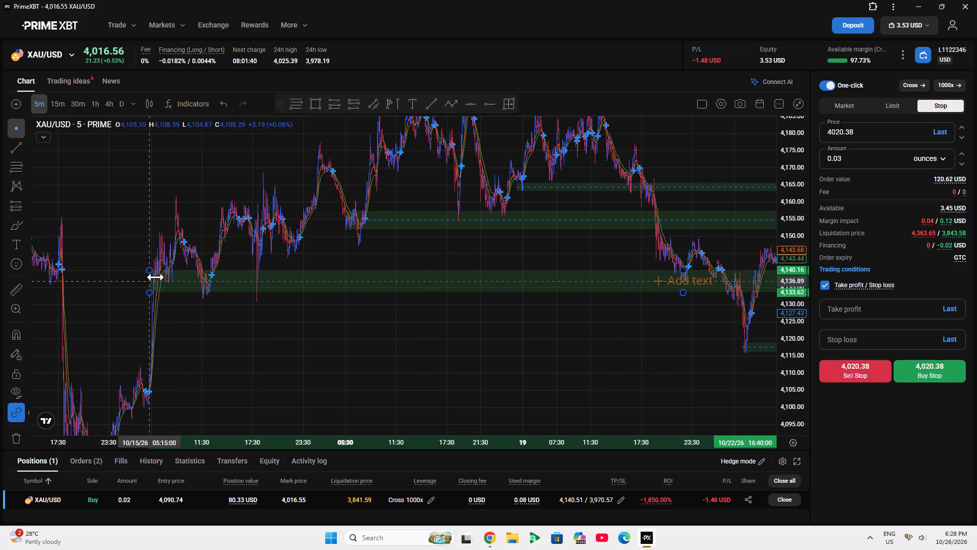
{"action": "left_click_drag", "start_coordinate": [156, 277], "coordinate": [153, 279]}
Examine the 10/20/26 price action around the two small green zones near 4,117.50 and 4,112.50.
{"action": "left_click_drag", "start_coordinate": [414, 351], "coordinate": [152, 334]}
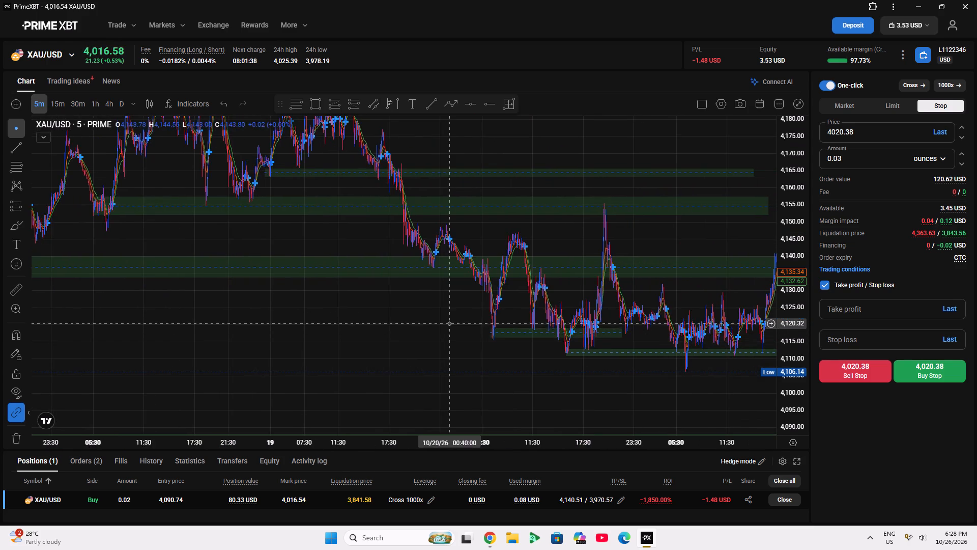
{"action": "scroll", "coordinate": [449, 323], "scroll_direction": "up", "scroll_amount": 6}
{"action": "scroll", "coordinate": [789, 333], "scroll_direction": "up", "scroll_amount": 5}
{"action": "scroll", "coordinate": [491, 326], "scroll_direction": "up", "scroll_amount": 2}
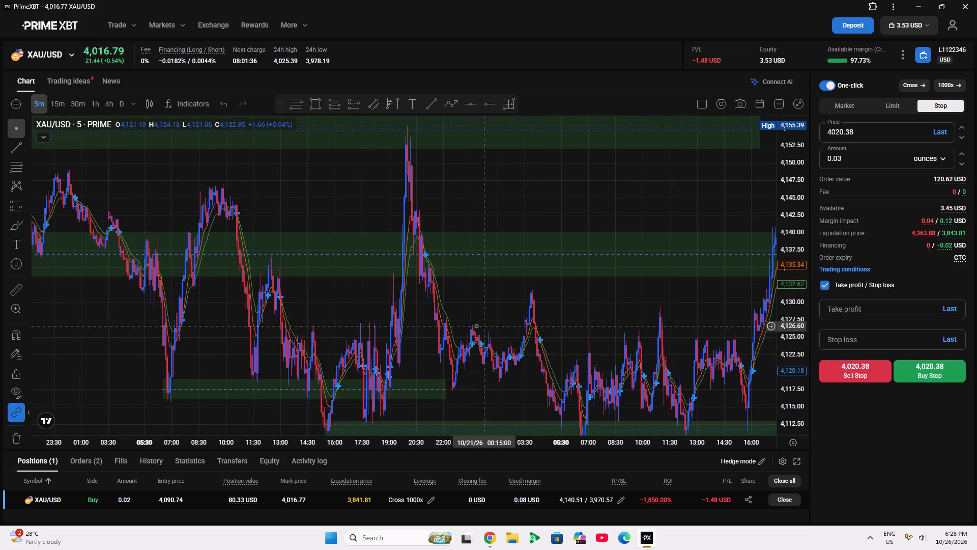
{"action": "left_click_drag", "start_coordinate": [328, 303], "coordinate": [461, 315]}
{"action": "scroll", "coordinate": [420, 325], "scroll_direction": "up", "scroll_amount": 6}
{"action": "left_click_drag", "start_coordinate": [255, 307], "coordinate": [728, 271]}
{"action": "scroll", "coordinate": [569, 307], "scroll_direction": "up", "scroll_amount": 2}
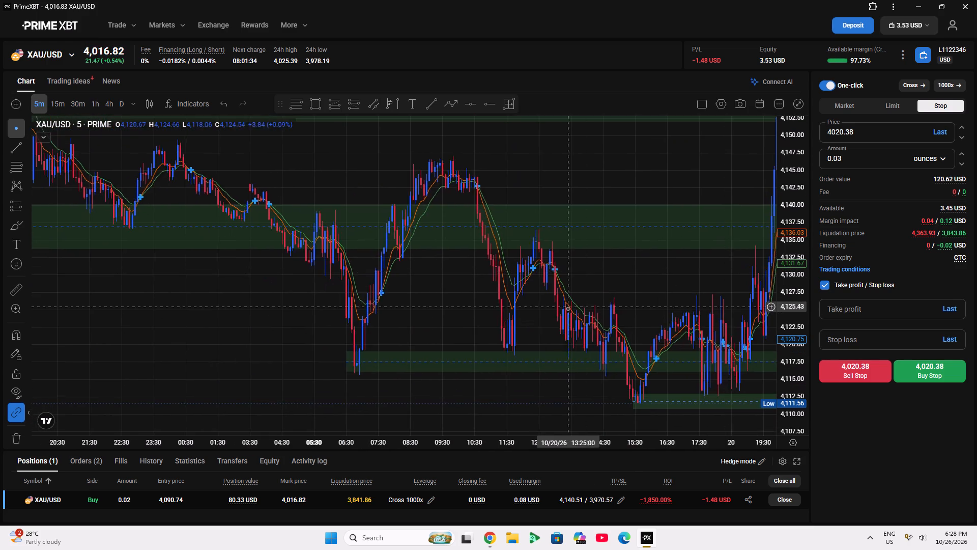
{"action": "scroll", "coordinate": [568, 309], "scroll_direction": "up", "scroll_amount": 4}
{"action": "left_click_drag", "start_coordinate": [515, 299], "coordinate": [631, 271]}
{"action": "left_click_drag", "start_coordinate": [628, 263], "coordinate": [630, 302]}
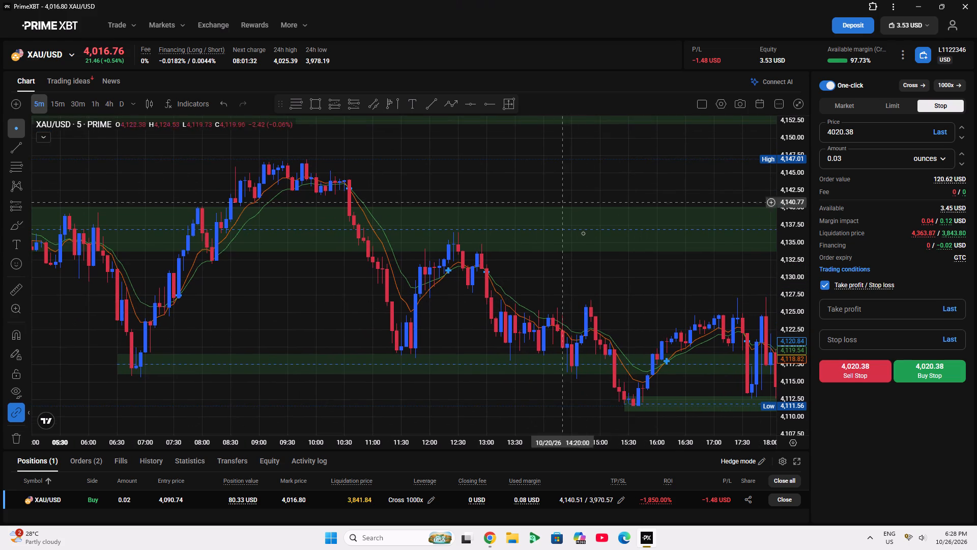
{"action": "scroll", "coordinate": [784, 300], "scroll_direction": "down", "scroll_amount": 3}
{"action": "scroll", "coordinate": [663, 274], "scroll_direction": "down", "scroll_amount": 2}
{"action": "left_click_drag", "start_coordinate": [654, 276], "coordinate": [629, 230]}
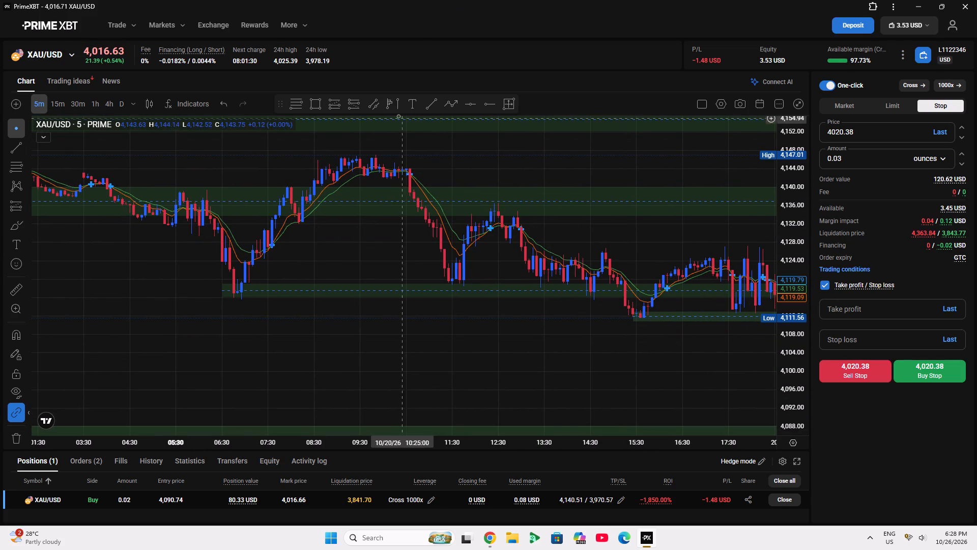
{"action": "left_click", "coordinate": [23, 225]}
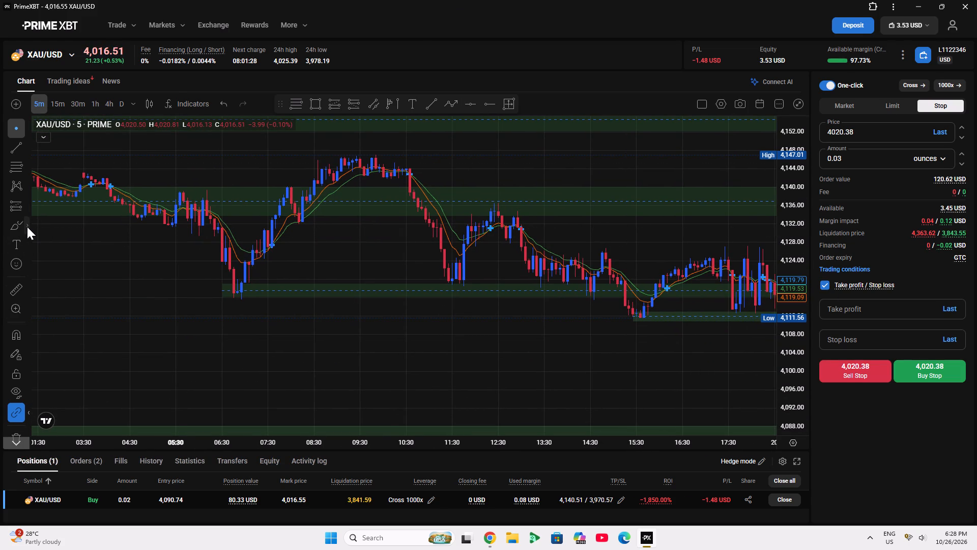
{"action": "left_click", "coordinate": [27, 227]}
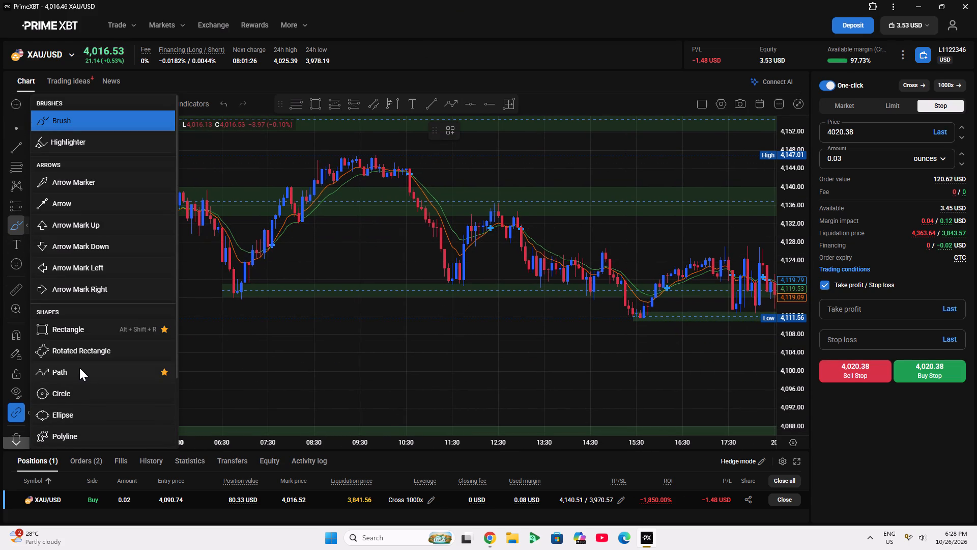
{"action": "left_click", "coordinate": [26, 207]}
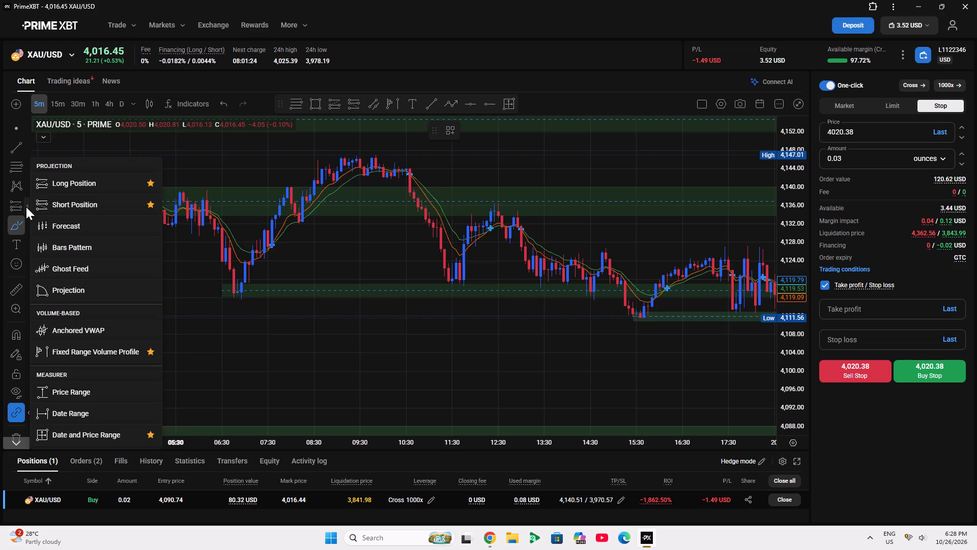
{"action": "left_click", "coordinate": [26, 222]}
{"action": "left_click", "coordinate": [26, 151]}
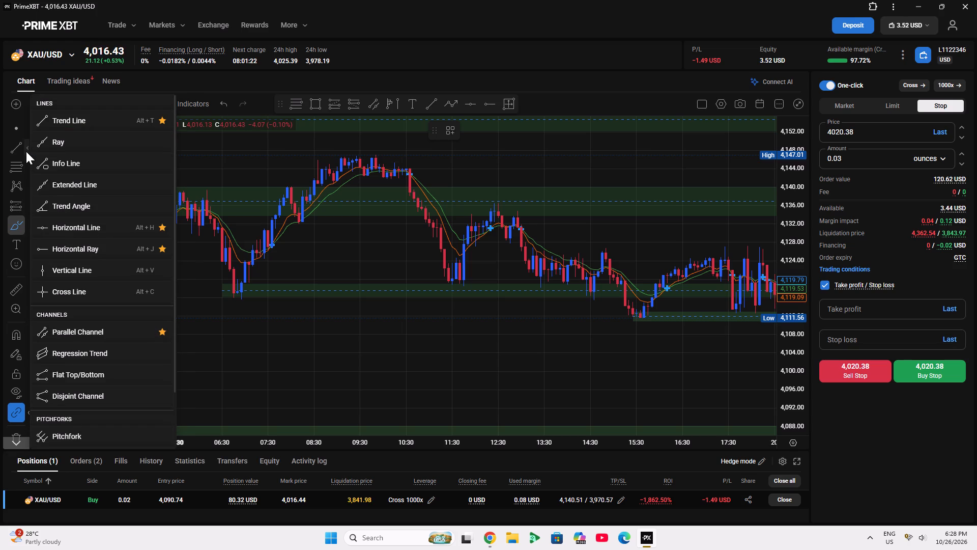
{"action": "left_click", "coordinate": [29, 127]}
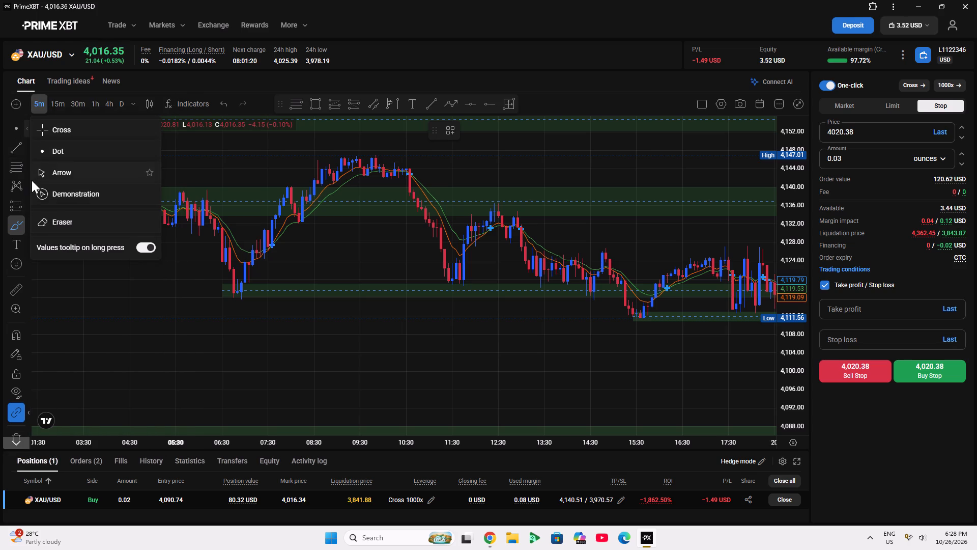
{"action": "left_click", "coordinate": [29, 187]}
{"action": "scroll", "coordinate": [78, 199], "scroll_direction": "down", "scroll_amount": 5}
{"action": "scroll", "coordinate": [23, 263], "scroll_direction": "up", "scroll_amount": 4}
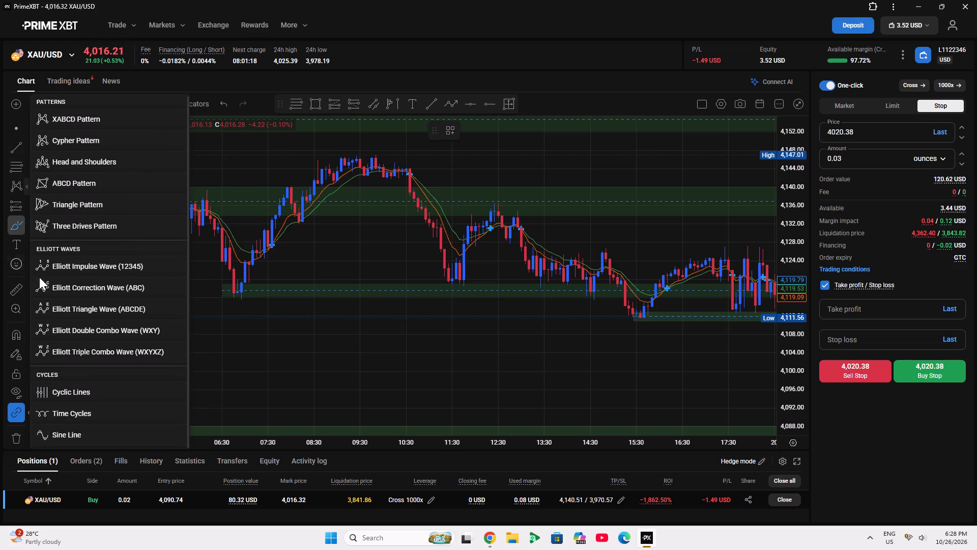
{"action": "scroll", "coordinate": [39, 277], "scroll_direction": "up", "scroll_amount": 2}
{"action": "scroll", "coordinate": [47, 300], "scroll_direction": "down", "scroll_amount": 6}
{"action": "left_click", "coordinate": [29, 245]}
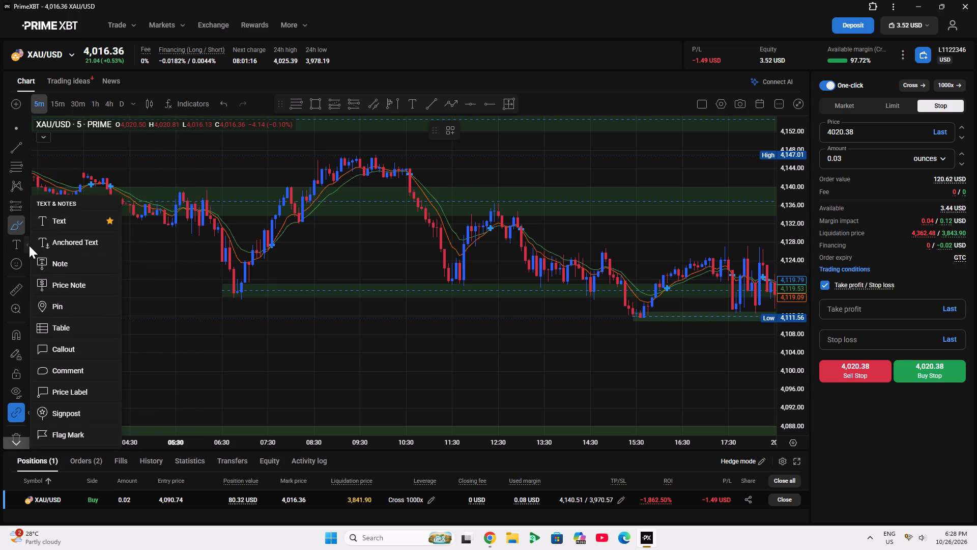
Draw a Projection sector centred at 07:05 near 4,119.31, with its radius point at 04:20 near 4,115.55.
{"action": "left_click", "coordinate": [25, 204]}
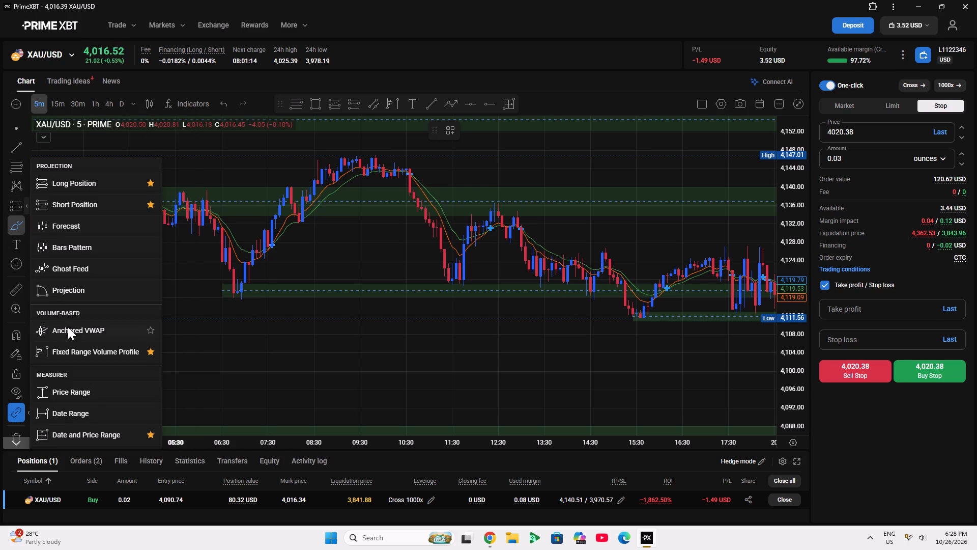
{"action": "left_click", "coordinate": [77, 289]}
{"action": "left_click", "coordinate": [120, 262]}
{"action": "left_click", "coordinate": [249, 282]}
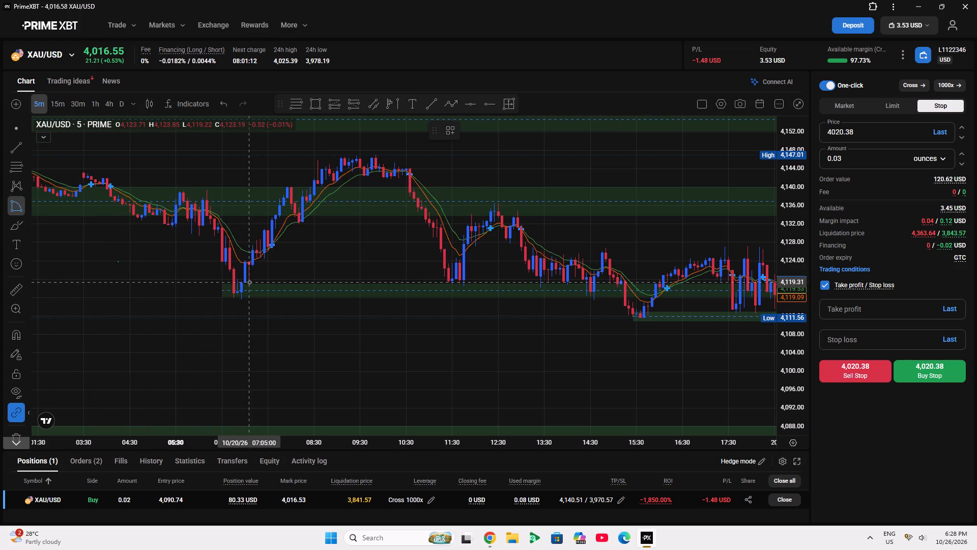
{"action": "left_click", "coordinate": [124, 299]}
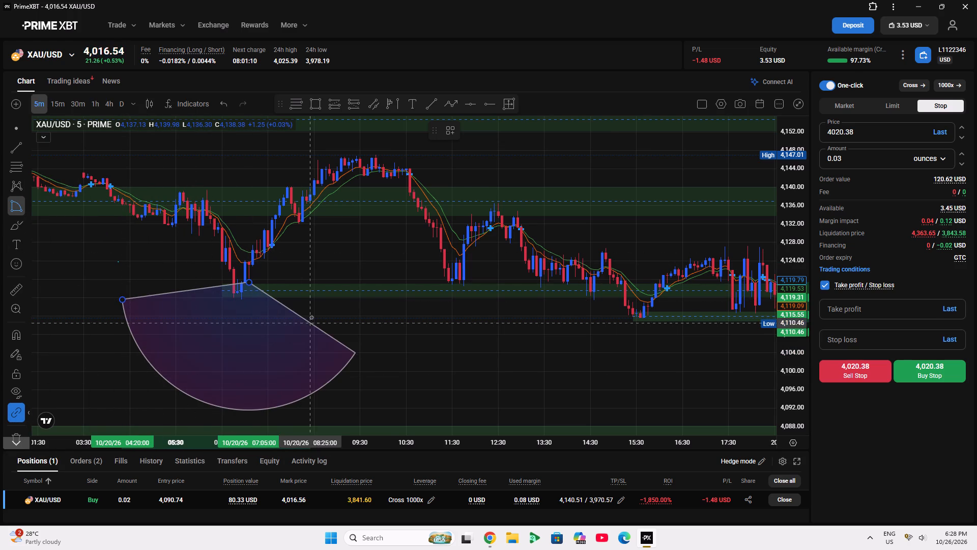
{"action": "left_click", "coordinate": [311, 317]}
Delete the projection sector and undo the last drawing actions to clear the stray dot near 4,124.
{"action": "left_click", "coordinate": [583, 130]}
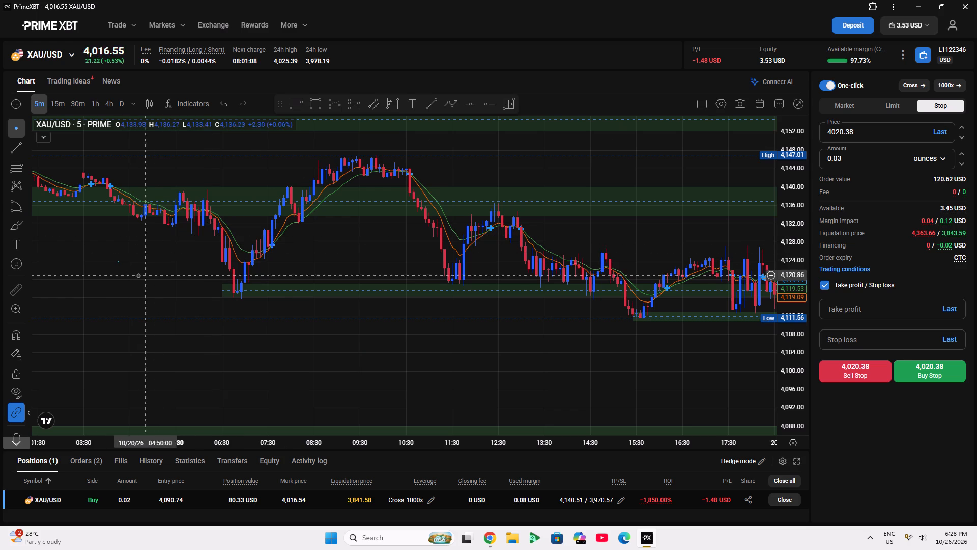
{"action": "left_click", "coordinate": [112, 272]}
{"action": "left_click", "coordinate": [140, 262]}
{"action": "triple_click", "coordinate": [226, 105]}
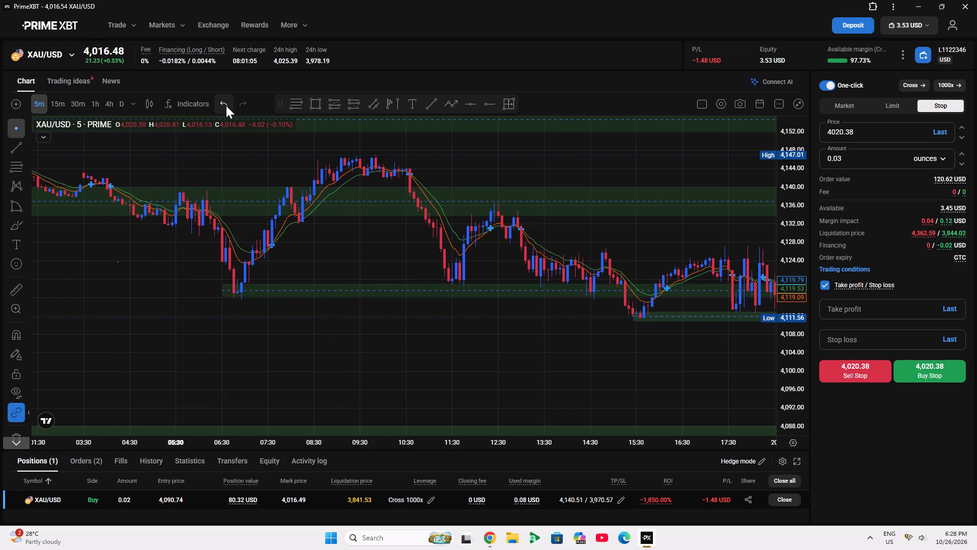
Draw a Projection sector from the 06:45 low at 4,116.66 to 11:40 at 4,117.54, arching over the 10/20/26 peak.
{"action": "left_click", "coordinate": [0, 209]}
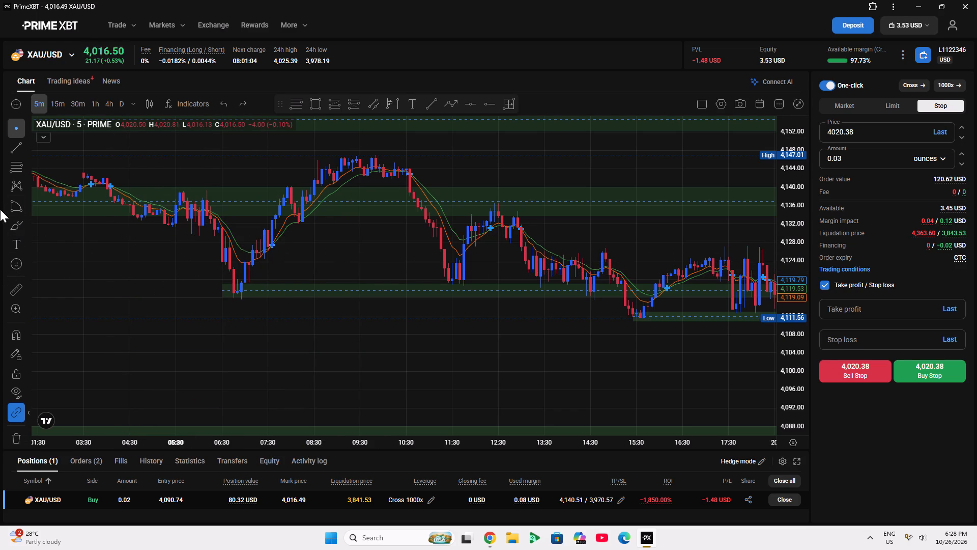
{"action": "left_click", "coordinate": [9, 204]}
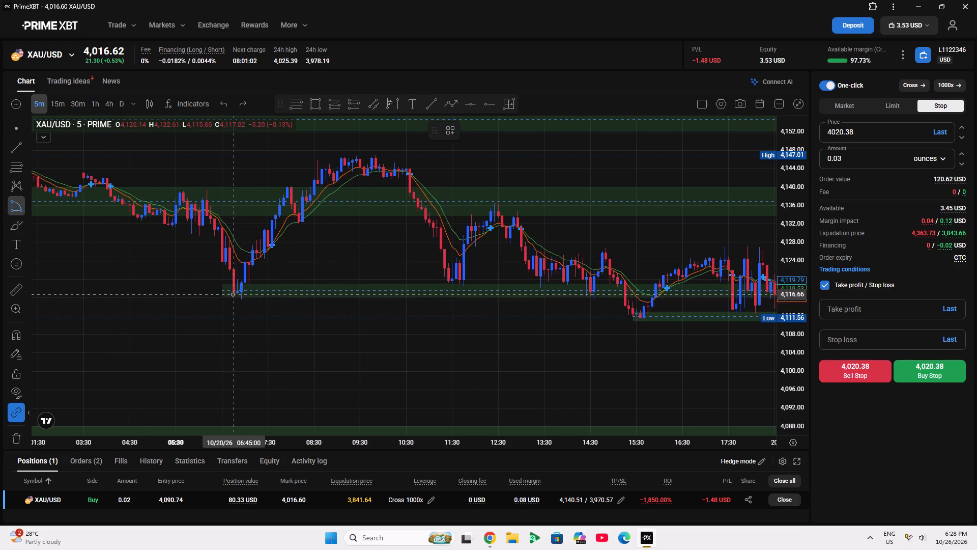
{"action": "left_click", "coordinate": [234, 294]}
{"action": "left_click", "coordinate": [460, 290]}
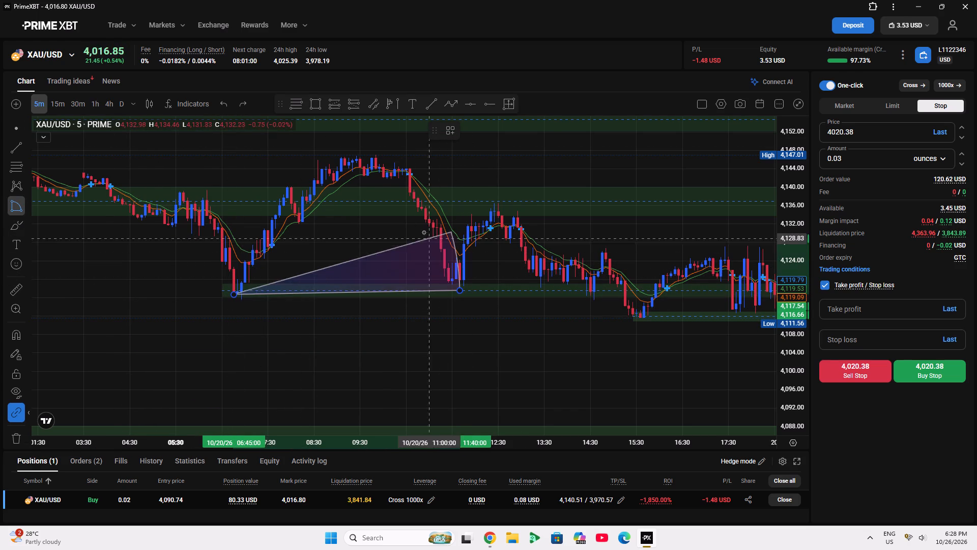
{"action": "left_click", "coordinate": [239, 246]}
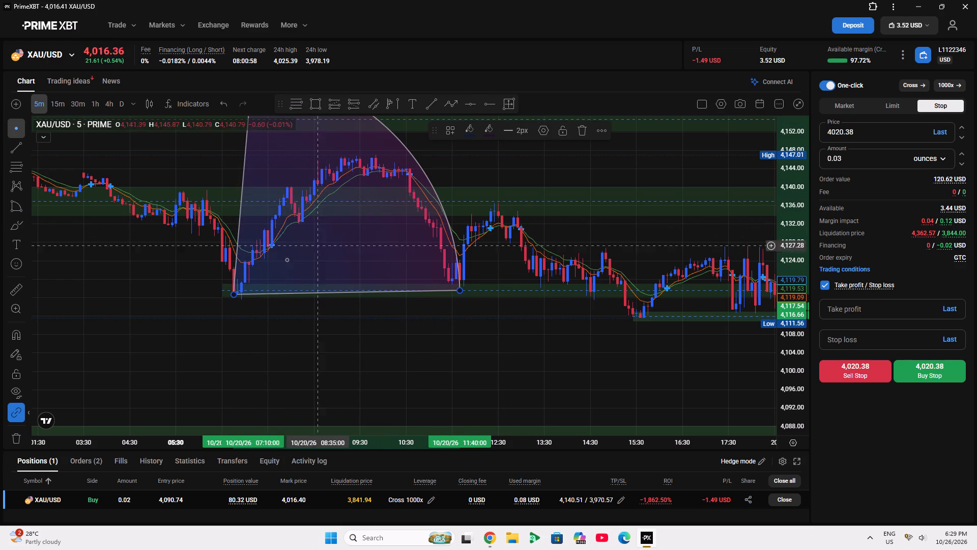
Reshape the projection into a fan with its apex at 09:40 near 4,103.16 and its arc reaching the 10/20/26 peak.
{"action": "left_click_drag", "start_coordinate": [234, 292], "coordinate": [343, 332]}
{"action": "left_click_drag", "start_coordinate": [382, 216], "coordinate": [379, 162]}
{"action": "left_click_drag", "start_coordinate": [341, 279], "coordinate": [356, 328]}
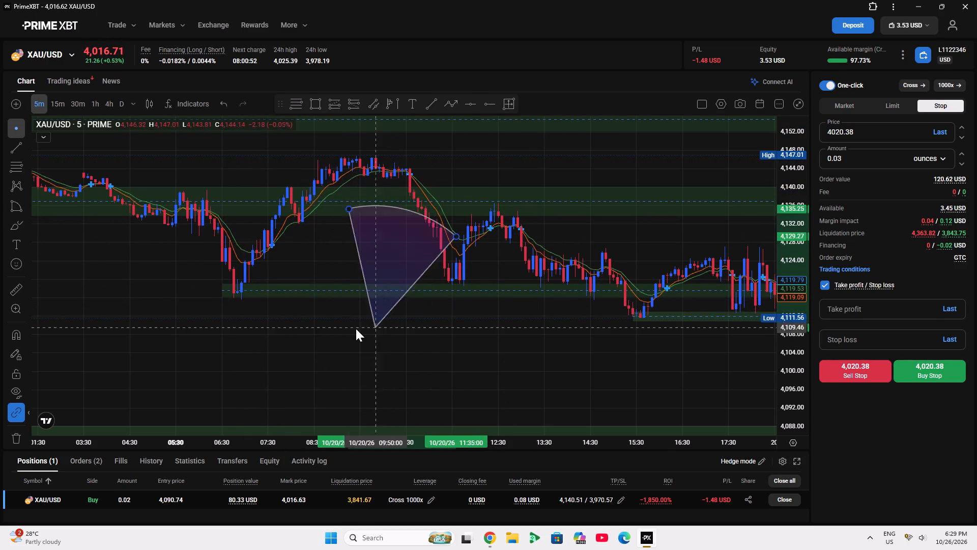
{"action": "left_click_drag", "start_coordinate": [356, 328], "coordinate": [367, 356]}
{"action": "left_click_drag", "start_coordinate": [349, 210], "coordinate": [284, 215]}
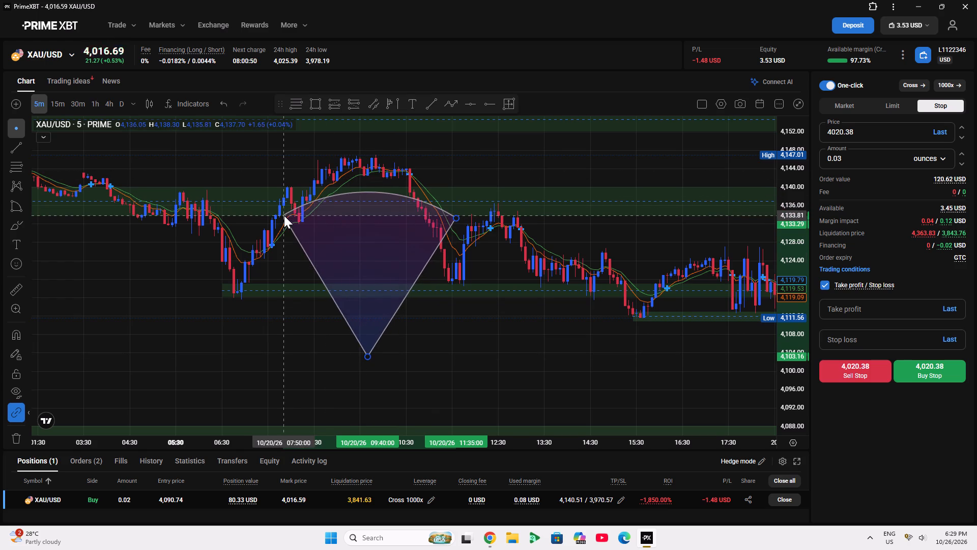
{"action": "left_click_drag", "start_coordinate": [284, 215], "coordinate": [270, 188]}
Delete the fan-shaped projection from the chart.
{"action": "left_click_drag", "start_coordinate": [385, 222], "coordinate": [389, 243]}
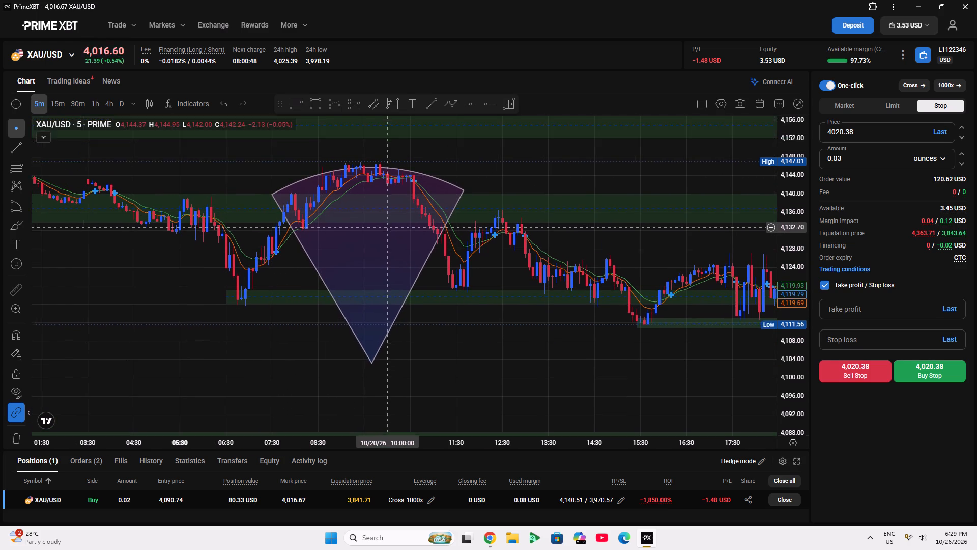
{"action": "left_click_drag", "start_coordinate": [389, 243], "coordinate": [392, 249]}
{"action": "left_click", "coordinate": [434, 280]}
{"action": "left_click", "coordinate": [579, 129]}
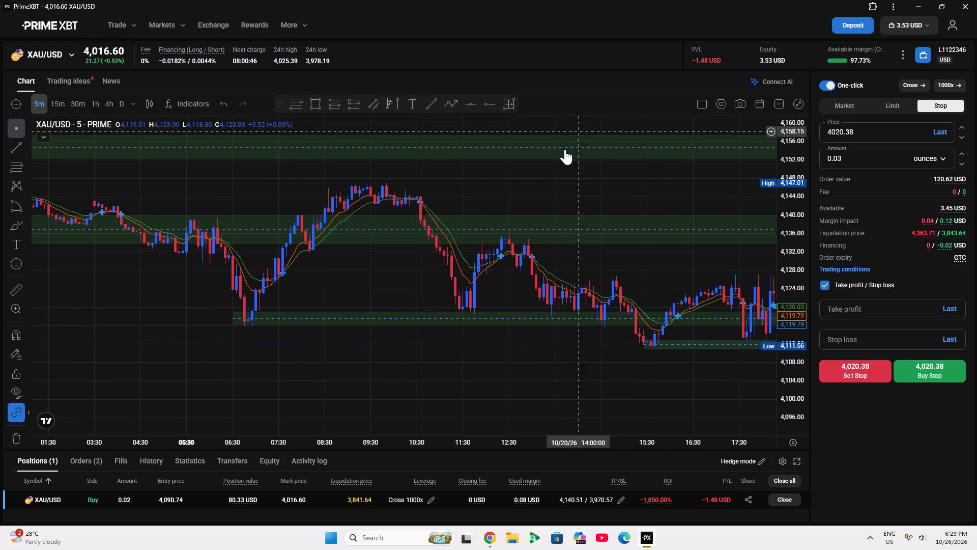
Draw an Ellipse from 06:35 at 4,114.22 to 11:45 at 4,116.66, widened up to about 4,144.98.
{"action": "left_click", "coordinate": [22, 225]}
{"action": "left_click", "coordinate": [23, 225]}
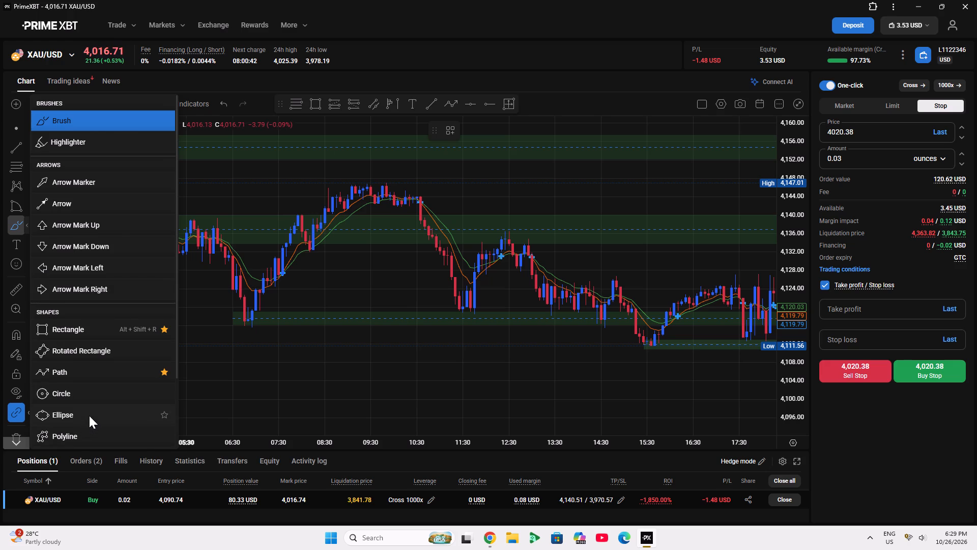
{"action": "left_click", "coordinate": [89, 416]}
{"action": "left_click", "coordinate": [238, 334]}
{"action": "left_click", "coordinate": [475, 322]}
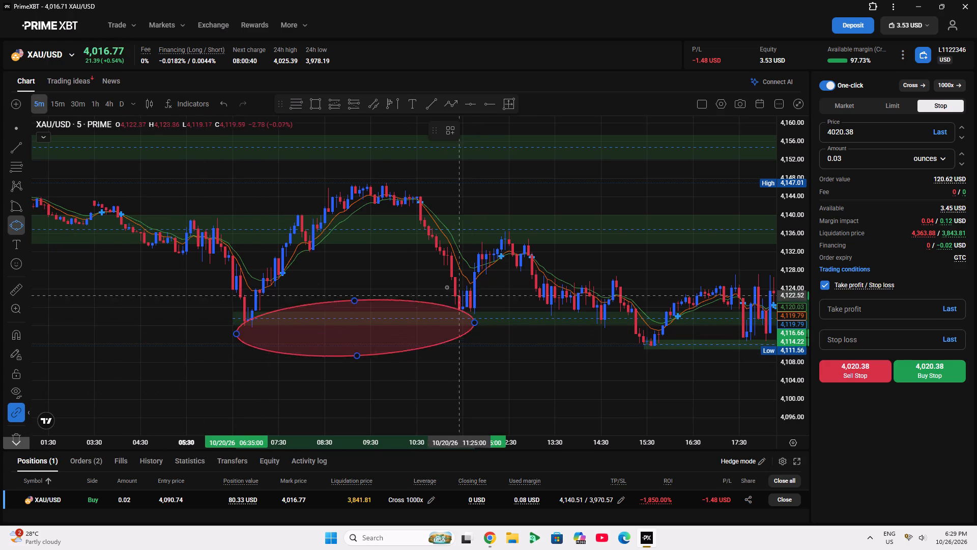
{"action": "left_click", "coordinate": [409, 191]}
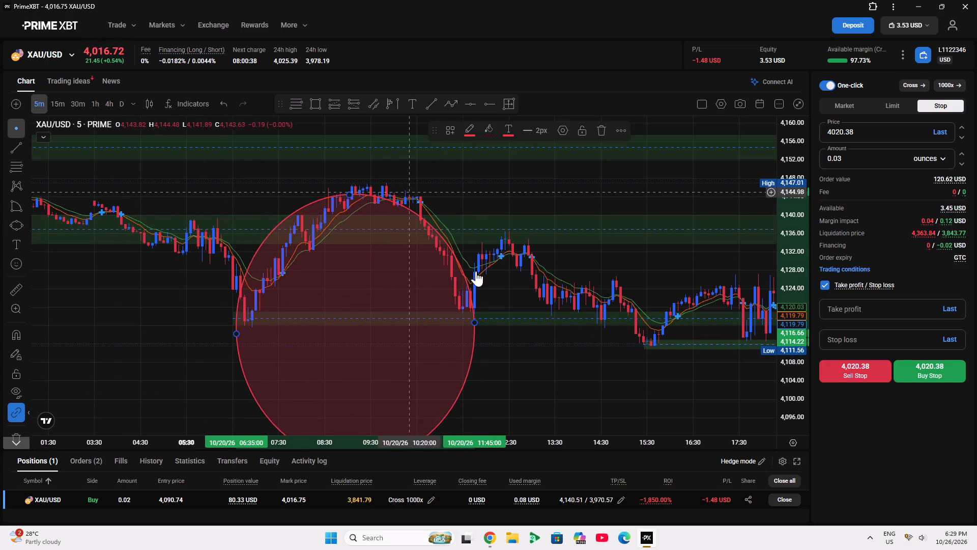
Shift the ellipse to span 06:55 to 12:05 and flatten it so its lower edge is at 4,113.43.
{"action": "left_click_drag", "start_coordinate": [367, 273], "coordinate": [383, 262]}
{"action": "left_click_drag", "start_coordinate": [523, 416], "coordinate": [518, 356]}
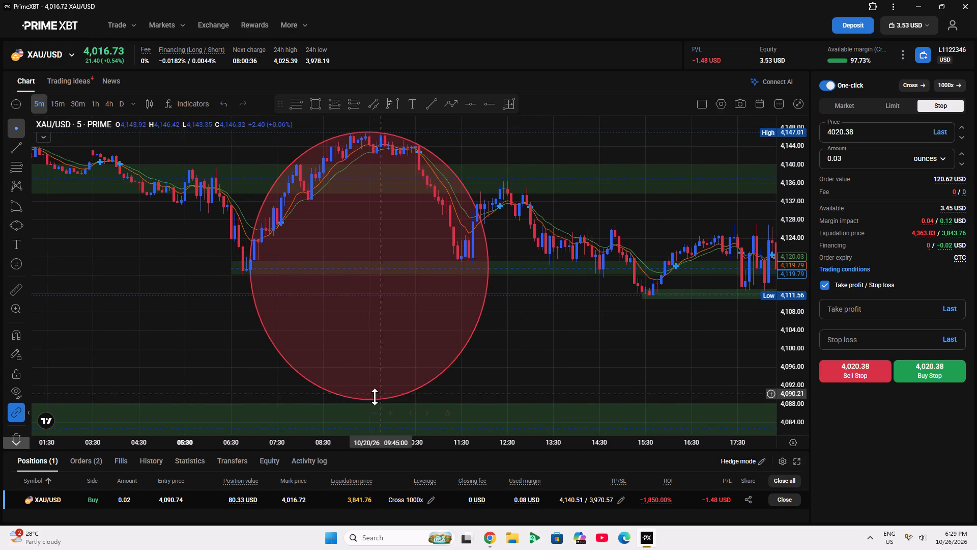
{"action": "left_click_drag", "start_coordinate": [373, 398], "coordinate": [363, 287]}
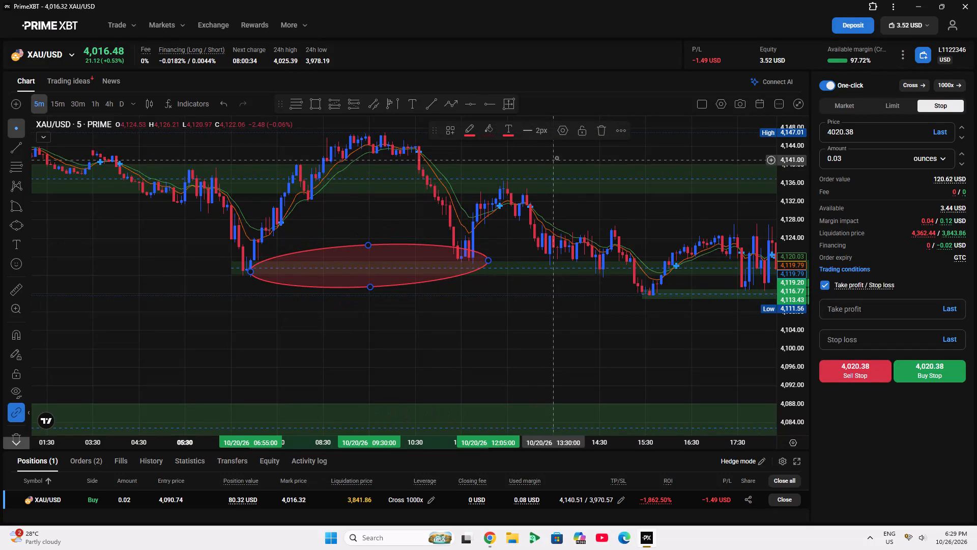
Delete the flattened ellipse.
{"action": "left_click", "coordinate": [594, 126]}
Draw an Arc from the 06:55 low at 4,116.66 to the 11:30 low at 4,118.09, with its peak at about 4,144.37.
{"action": "left_click", "coordinate": [24, 267]}
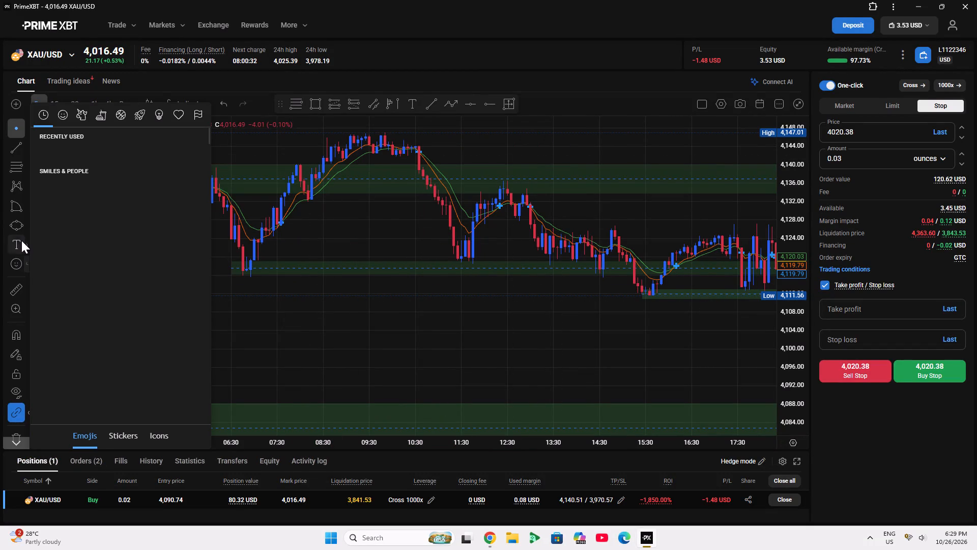
{"action": "left_click", "coordinate": [24, 240]}
{"action": "left_click", "coordinate": [27, 228]}
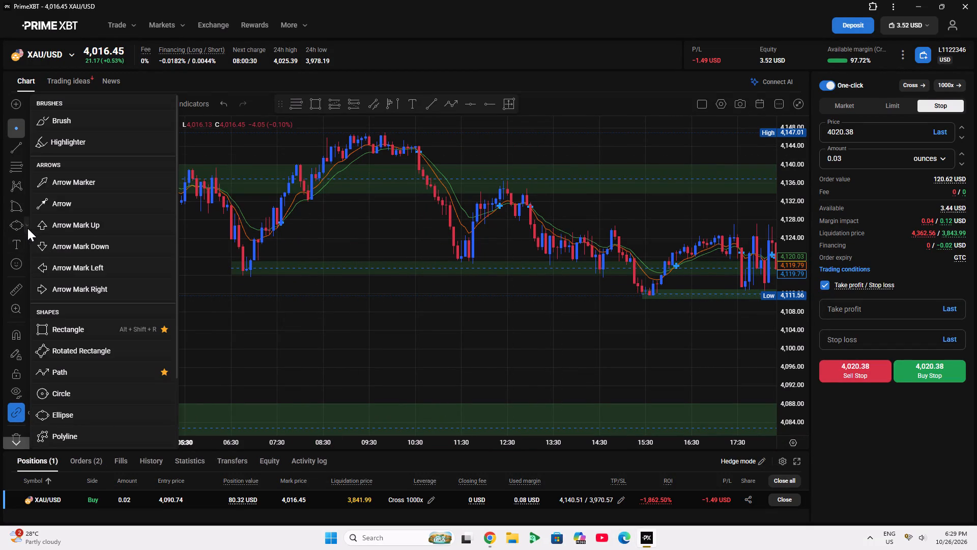
{"action": "scroll", "coordinate": [156, 520], "scroll_direction": "down", "scroll_amount": 3}
{"action": "scroll", "coordinate": [138, 434], "scroll_direction": "up", "scroll_amount": 2}
{"action": "scroll", "coordinate": [138, 434], "scroll_direction": "down", "scroll_amount": 1}
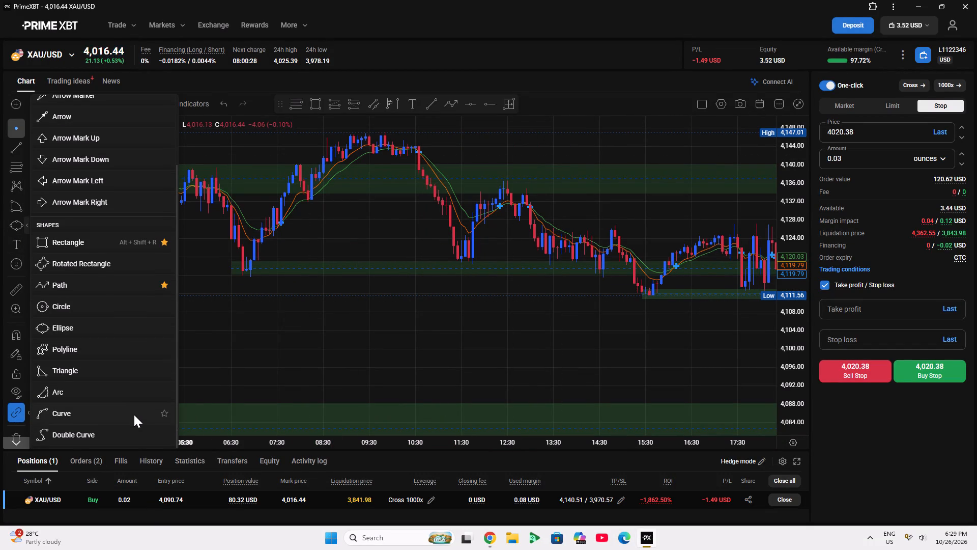
{"action": "left_click", "coordinate": [125, 401]}
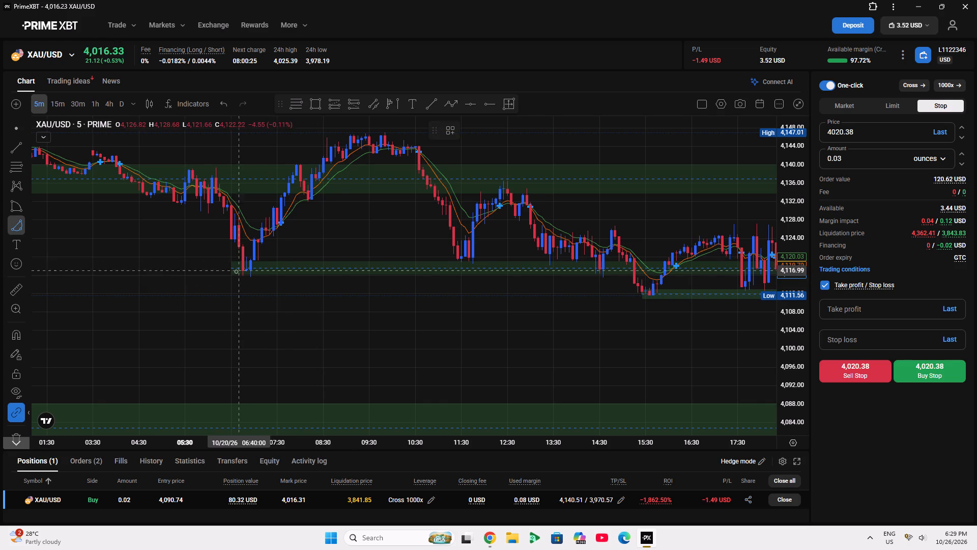
{"action": "left_click", "coordinate": [248, 272]}
{"action": "left_click", "coordinate": [462, 265]}
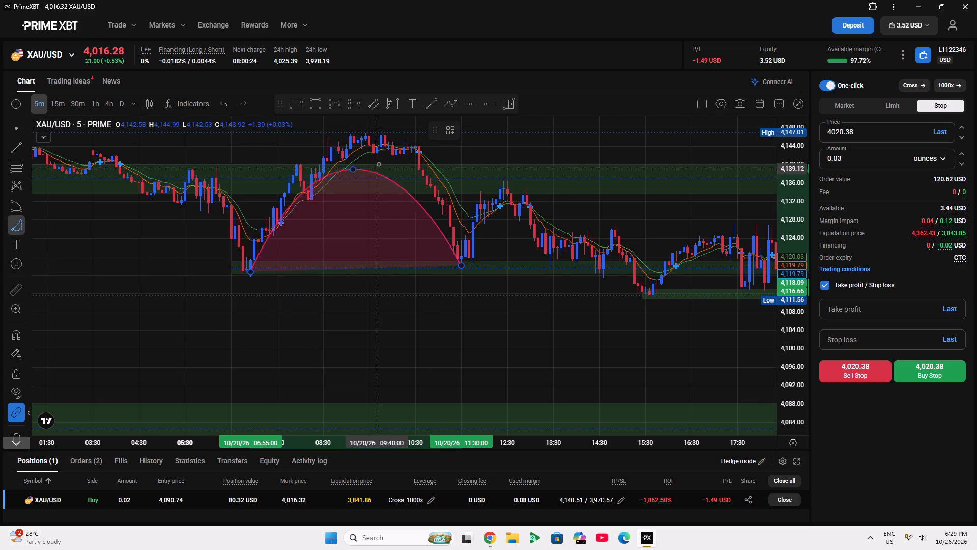
{"action": "left_click", "coordinate": [391, 141]}
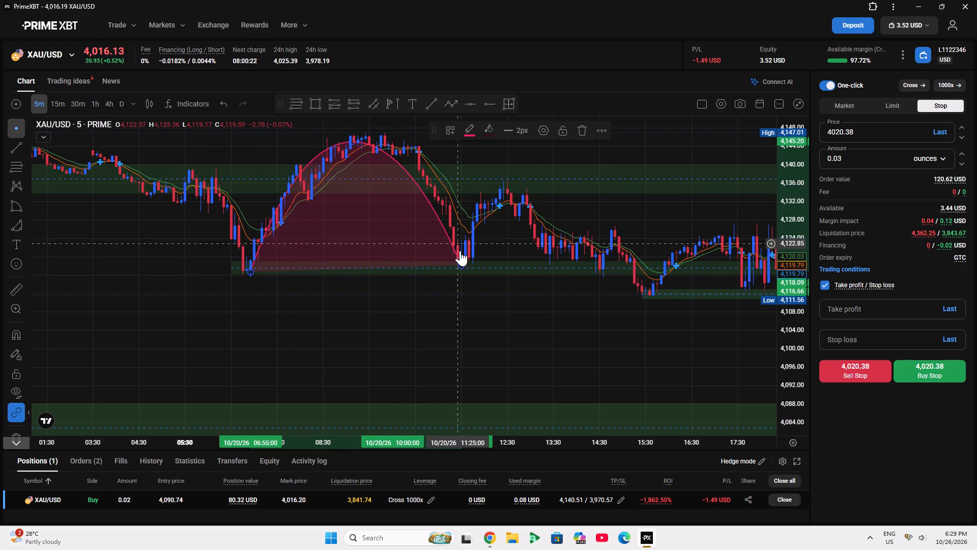
{"action": "left_click_drag", "start_coordinate": [353, 143], "coordinate": [393, 143]}
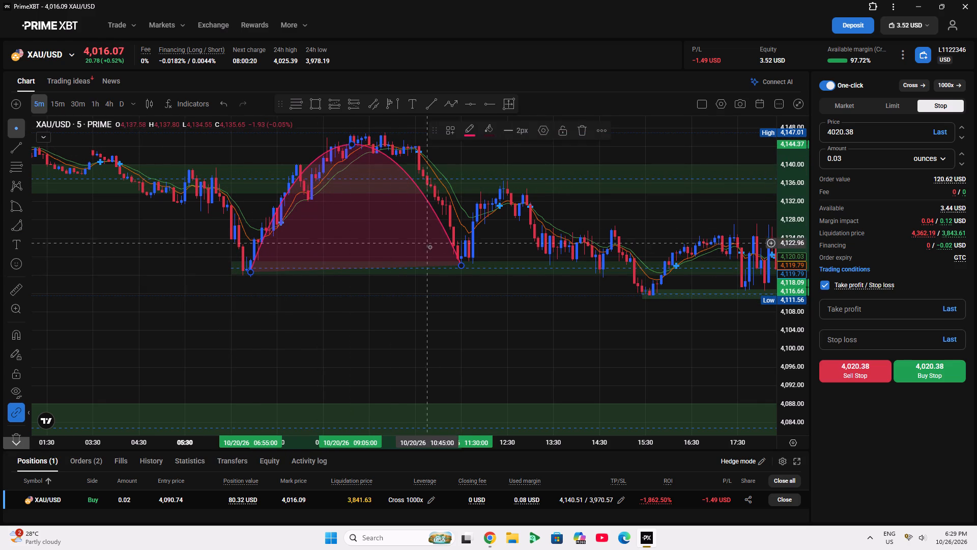
Extend the arc's end point to 12:05 at 4,117.21, keeping the green zone beneath it in place.
{"action": "left_click_drag", "start_coordinate": [465, 267], "coordinate": [478, 269]}
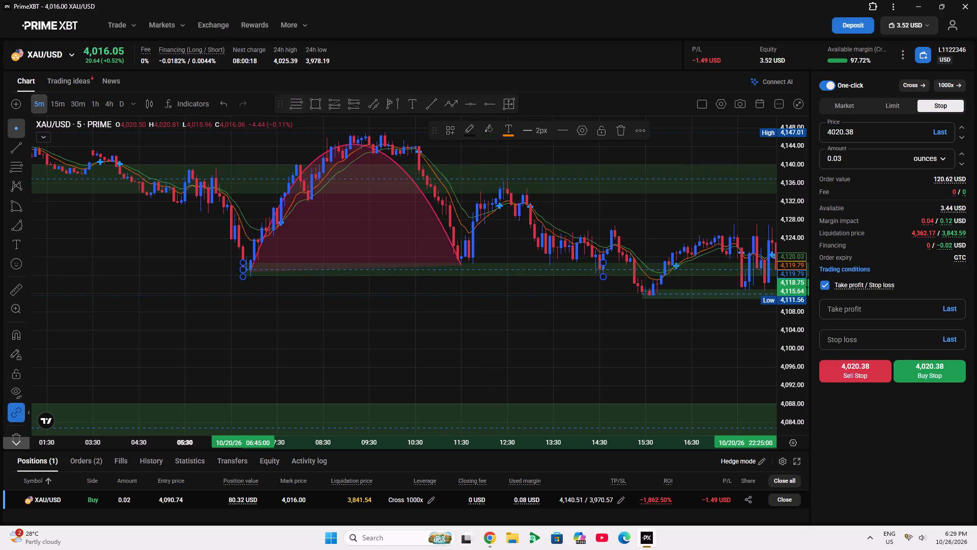
{"action": "left_click", "coordinate": [223, 102]}
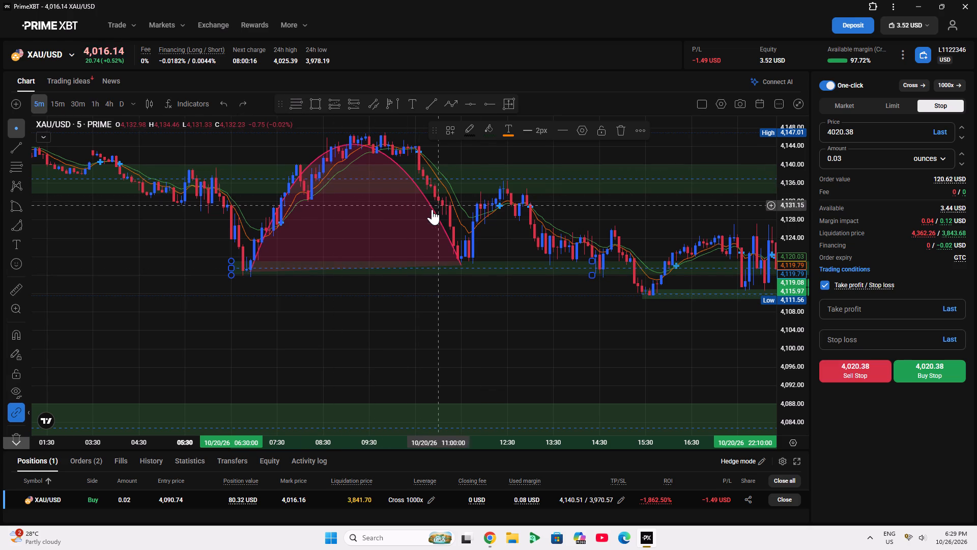
{"action": "left_click", "coordinate": [434, 210]}
{"action": "left_click_drag", "start_coordinate": [463, 267], "coordinate": [489, 269]}
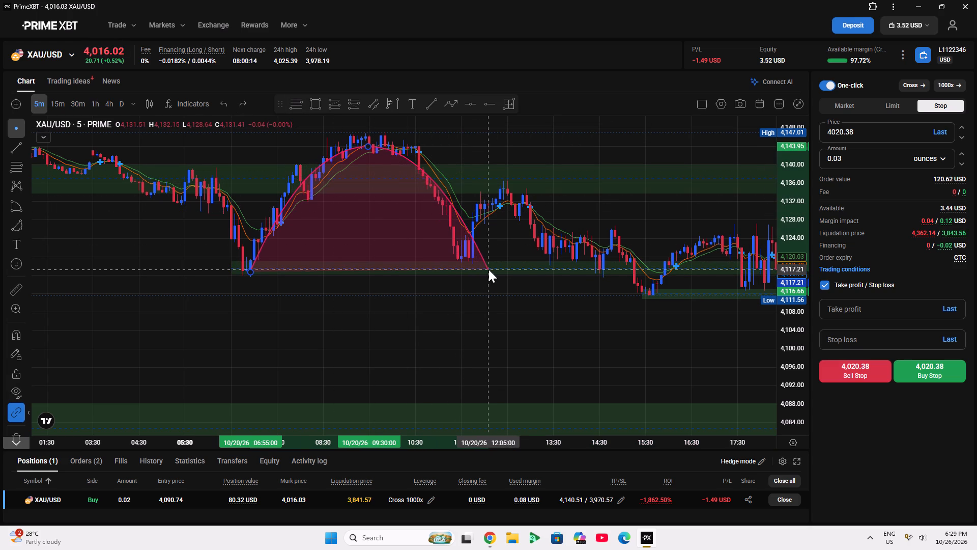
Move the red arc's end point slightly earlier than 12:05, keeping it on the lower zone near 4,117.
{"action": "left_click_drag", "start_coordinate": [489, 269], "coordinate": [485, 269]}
Add the Arc shape to the favourite drawing tools.
{"action": "left_click_drag", "start_coordinate": [461, 294], "coordinate": [305, 354]}
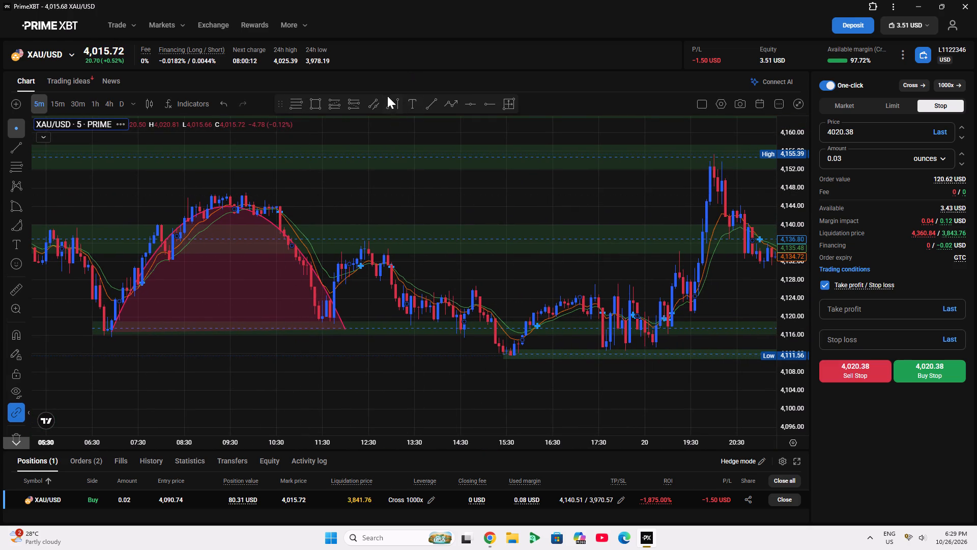
{"action": "left_click", "coordinate": [371, 103]}
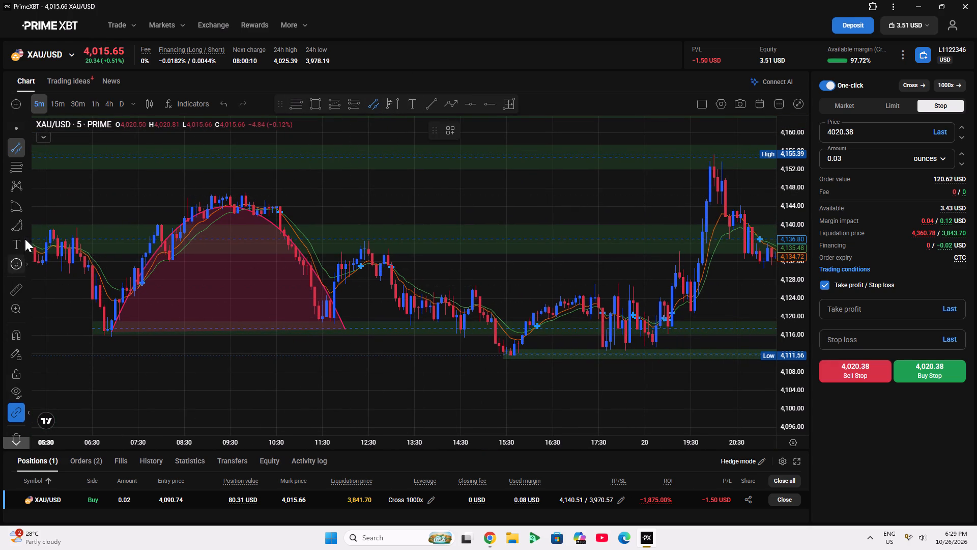
{"action": "left_click", "coordinate": [30, 225]}
{"action": "left_click", "coordinate": [25, 224]}
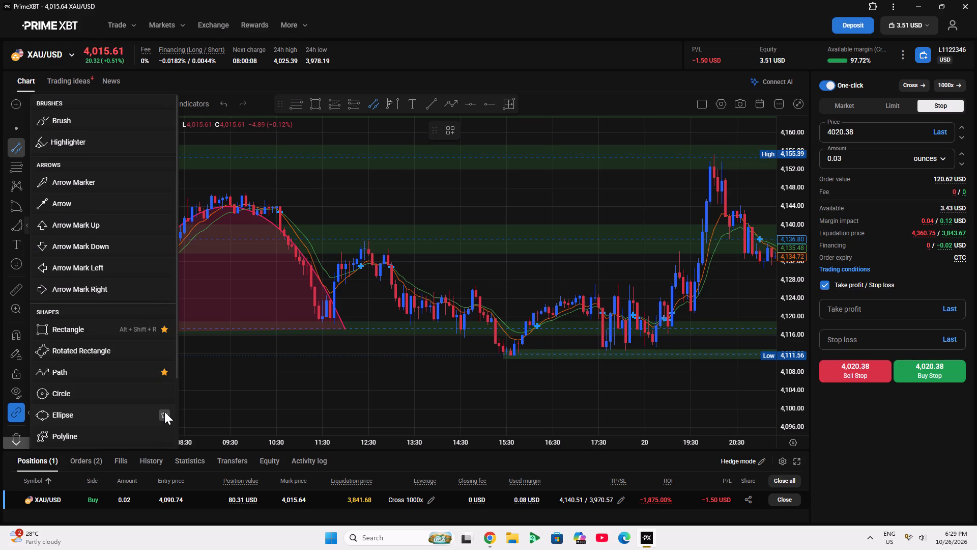
{"action": "scroll", "coordinate": [165, 424], "scroll_direction": "down", "scroll_amount": 2}
{"action": "left_click", "coordinate": [161, 388]}
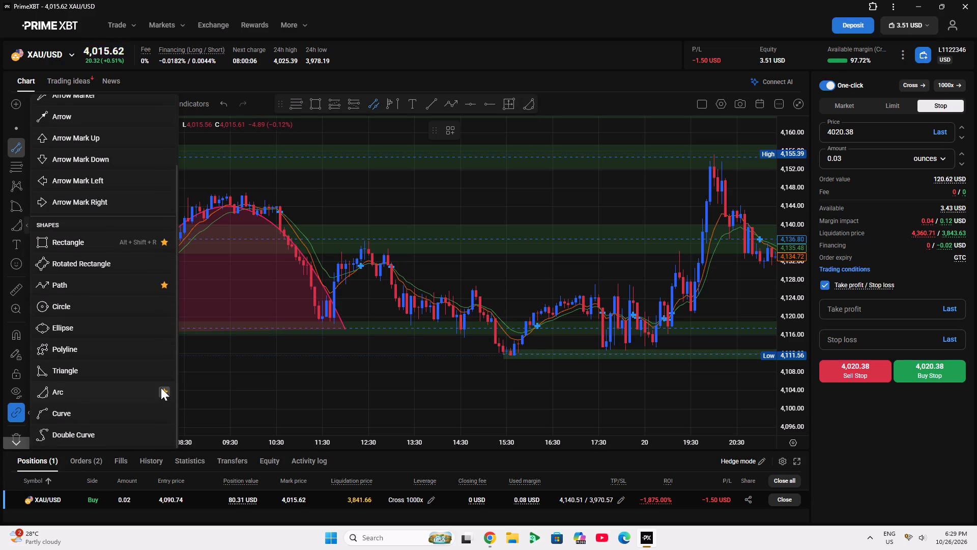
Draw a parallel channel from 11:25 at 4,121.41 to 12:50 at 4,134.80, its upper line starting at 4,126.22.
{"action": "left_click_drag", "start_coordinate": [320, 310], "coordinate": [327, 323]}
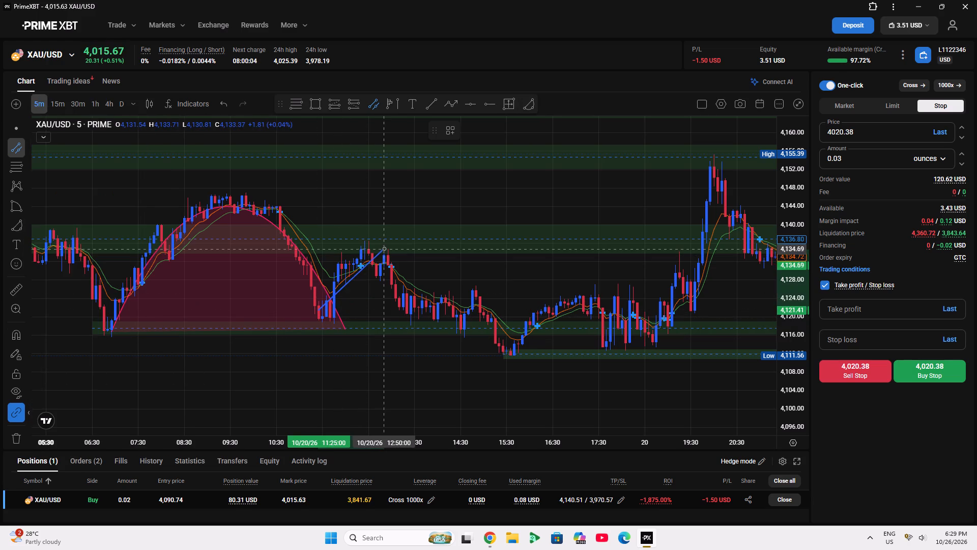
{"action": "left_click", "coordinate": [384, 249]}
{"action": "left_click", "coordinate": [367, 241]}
Measure the price move from 4,132.03 at 14:15 to 4,122.08 at 15:40 on 10/20/26, and clear the measurement.
{"action": "left_click_drag", "start_coordinate": [461, 257], "coordinate": [357, 197]}
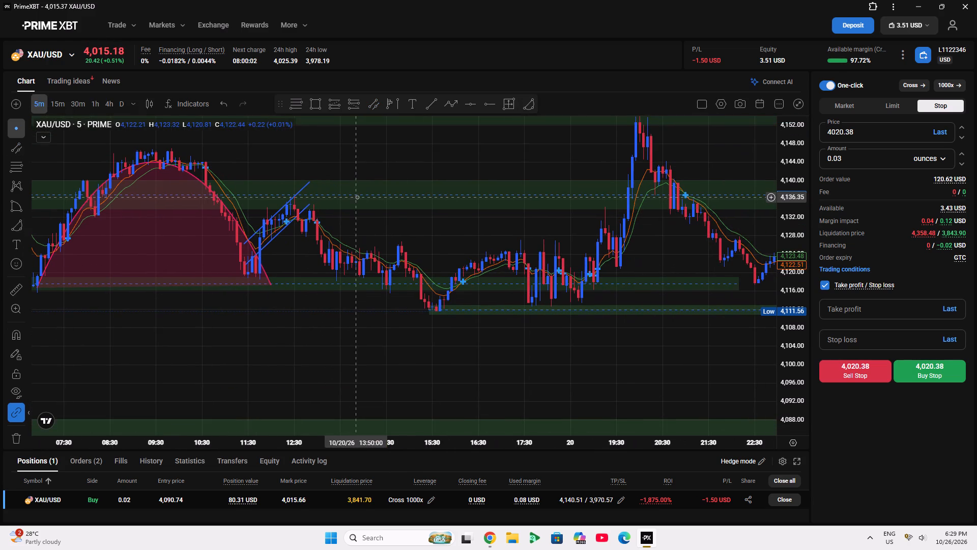
{"action": "left_click", "coordinate": [16, 290]}
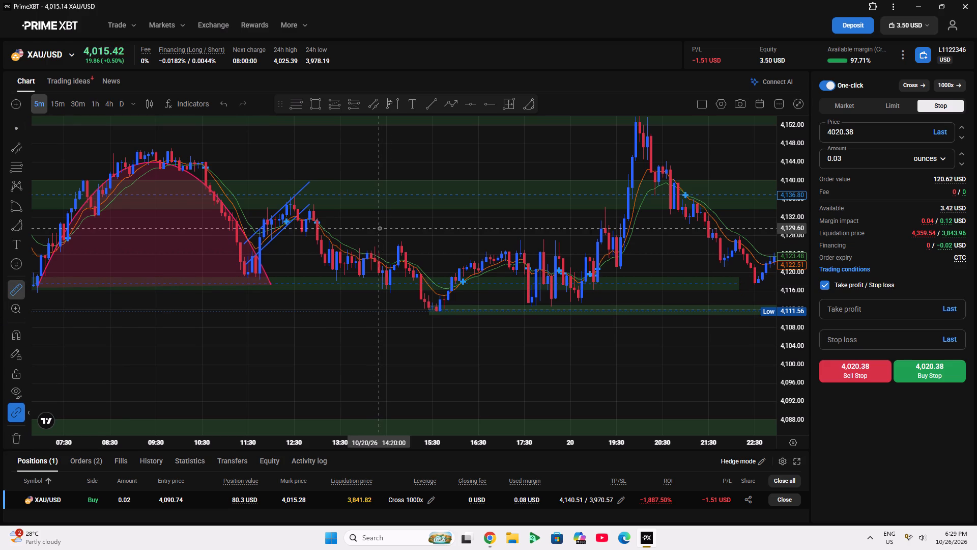
{"action": "left_click", "coordinate": [373, 217]}
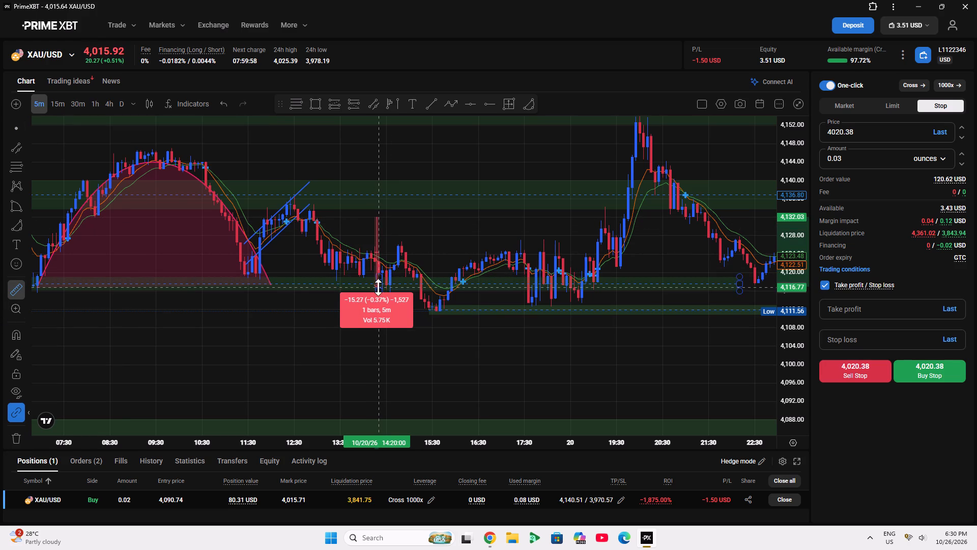
{"action": "left_click", "coordinate": [440, 263]}
{"action": "left_click", "coordinate": [413, 343]}
Delete the green zone around 4,117 that starts beneath the arc on 10/20/26.
{"action": "scroll", "coordinate": [413, 343], "scroll_direction": "down", "scroll_amount": 2}
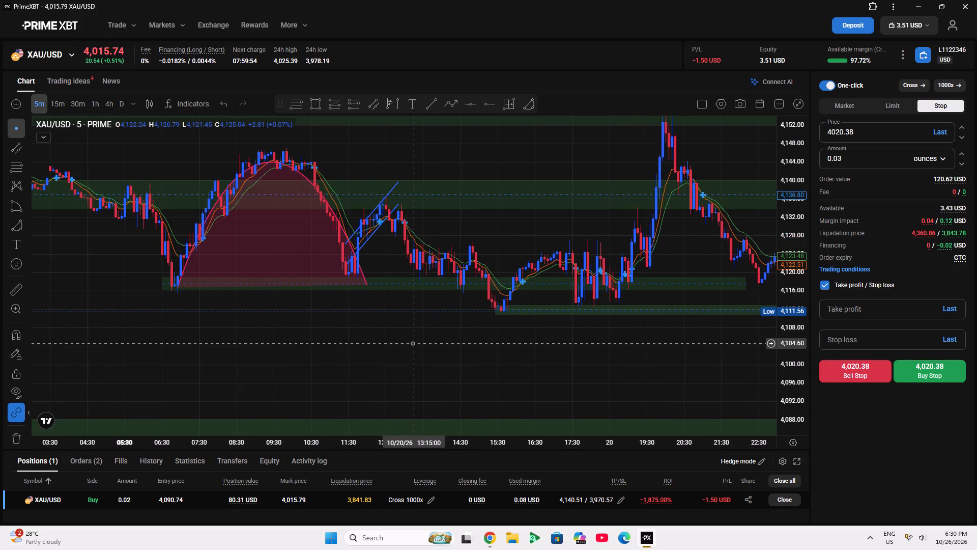
{"action": "left_click", "coordinate": [258, 212]}
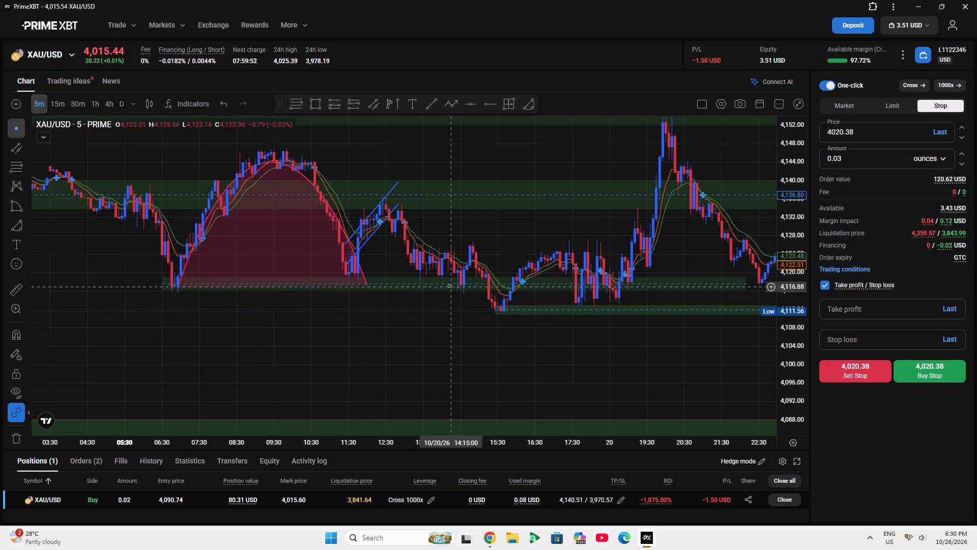
{"action": "left_click", "coordinate": [447, 284]}
{"action": "left_click_drag", "start_coordinate": [631, 351], "coordinate": [464, 365]}
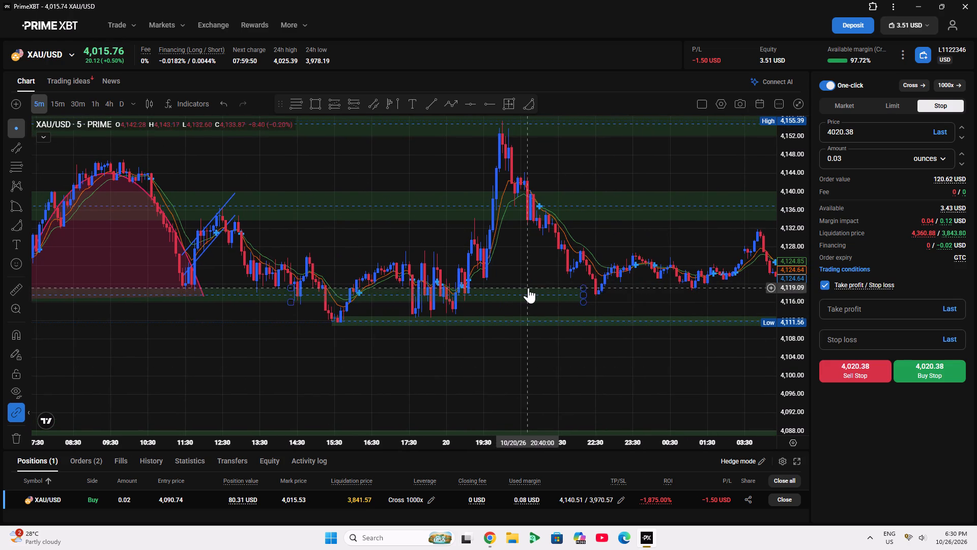
{"action": "left_click_drag", "start_coordinate": [669, 301], "coordinate": [292, 317]}
{"action": "left_click", "coordinate": [211, 307]}
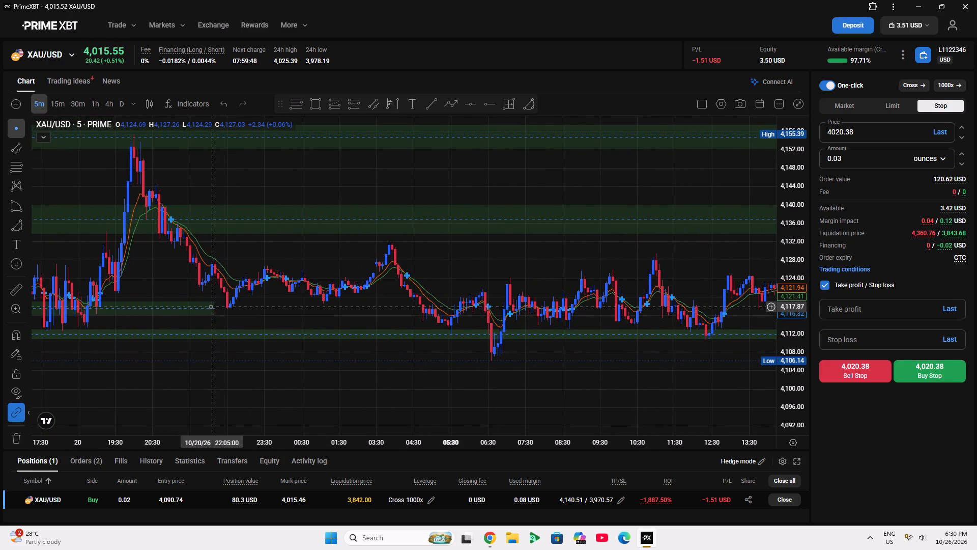
{"action": "left_click", "coordinate": [212, 310]}
{"action": "left_click", "coordinate": [617, 124]}
Lock the green zone between 4,133.62 and 4,140.16.
{"action": "scroll", "coordinate": [674, 296], "scroll_direction": "down", "scroll_amount": 6}
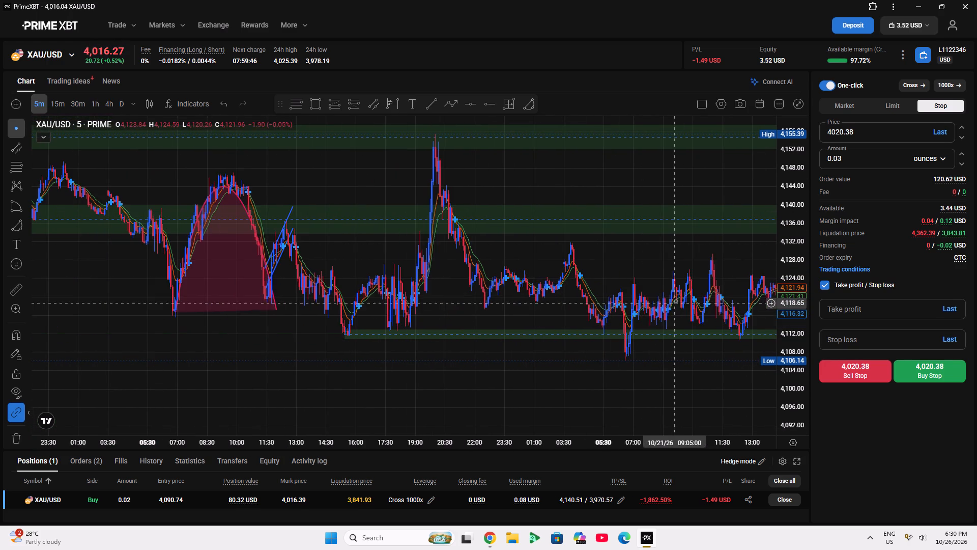
{"action": "left_click", "coordinate": [641, 219]}
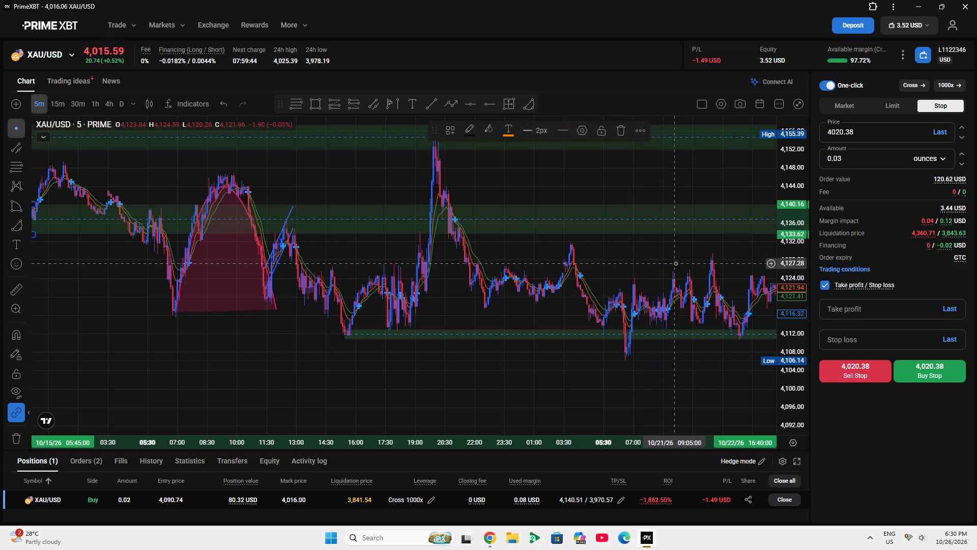
{"action": "scroll", "coordinate": [676, 263], "scroll_direction": "down", "scroll_amount": 4}
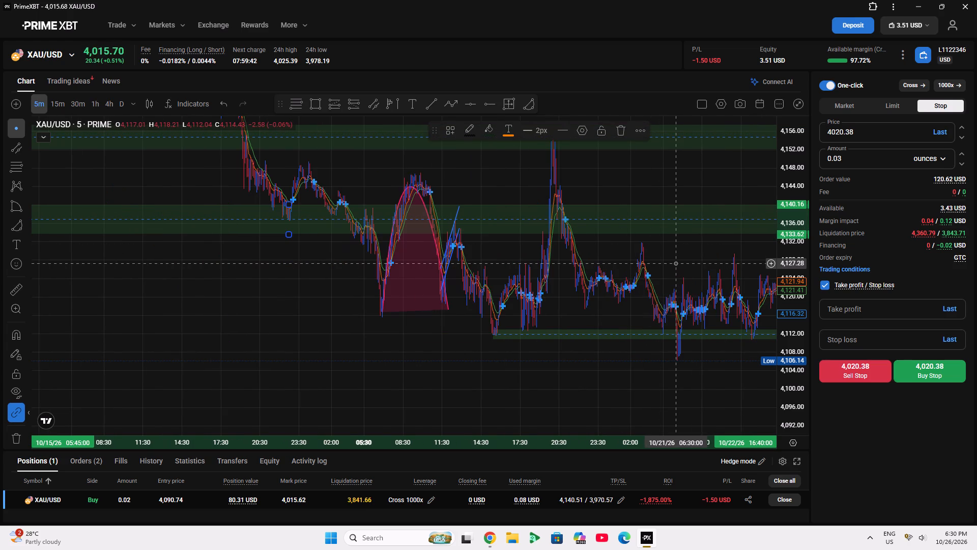
{"action": "scroll", "coordinate": [676, 263], "scroll_direction": "down", "scroll_amount": 10}
{"action": "scroll", "coordinate": [676, 263], "scroll_direction": "up", "scroll_amount": 10}
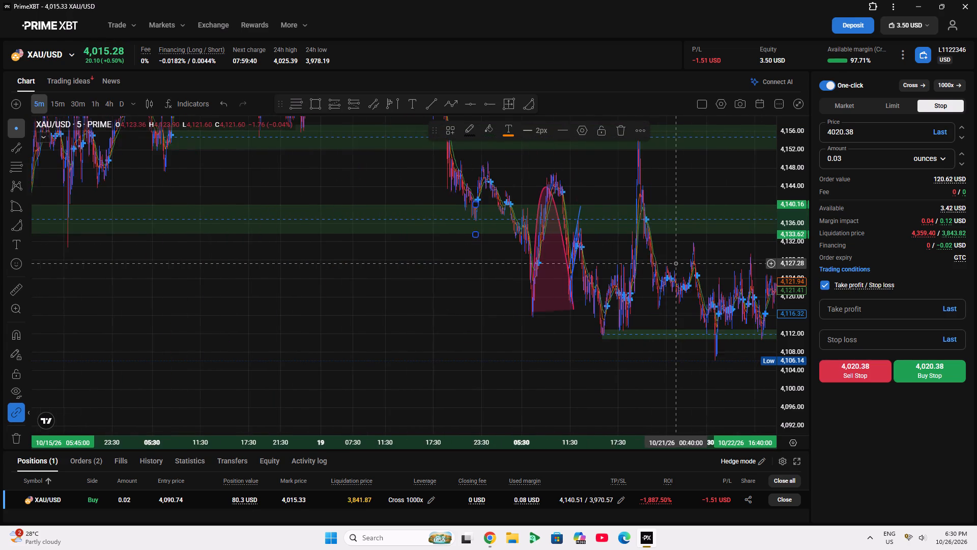
{"action": "scroll", "coordinate": [676, 263], "scroll_direction": "up", "scroll_amount": 2}
{"action": "left_click_drag", "start_coordinate": [677, 263], "coordinate": [350, 309]}
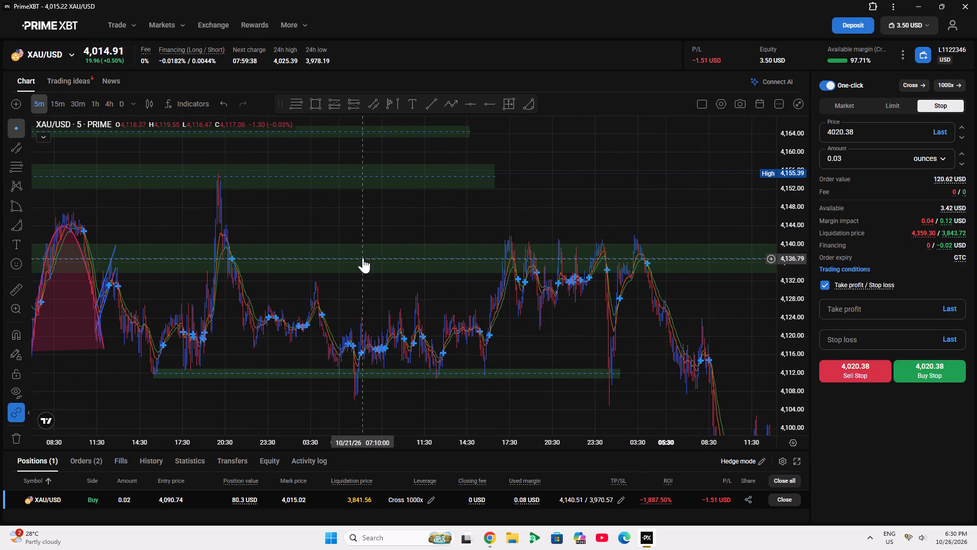
{"action": "left_click", "coordinate": [363, 258]}
{"action": "left_click", "coordinate": [599, 131]}
Examine the marked zones across the whole decline, from the 10/20/26 swing to the 4h bullish zone.
{"action": "left_click_drag", "start_coordinate": [618, 218], "coordinate": [536, 152]}
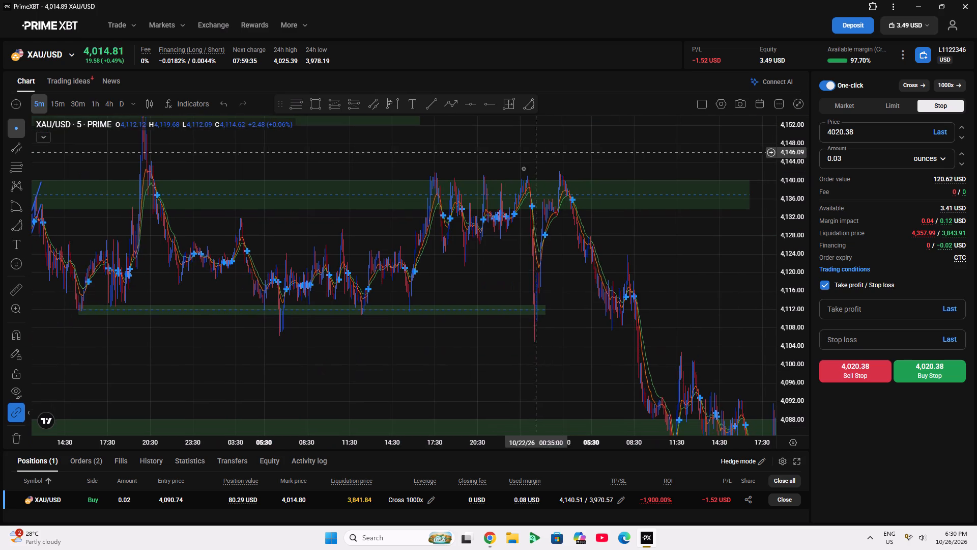
{"action": "left_click", "coordinate": [492, 311]}
{"action": "left_click_drag", "start_coordinate": [272, 373], "coordinate": [516, 360]}
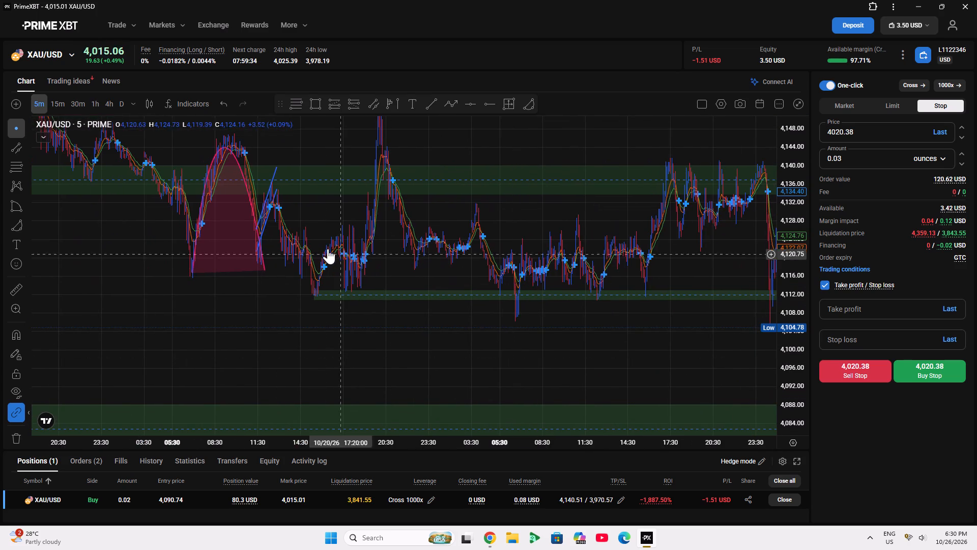
{"action": "left_click_drag", "start_coordinate": [563, 268], "coordinate": [301, 184]}
{"action": "double_click", "coordinate": [797, 309]}
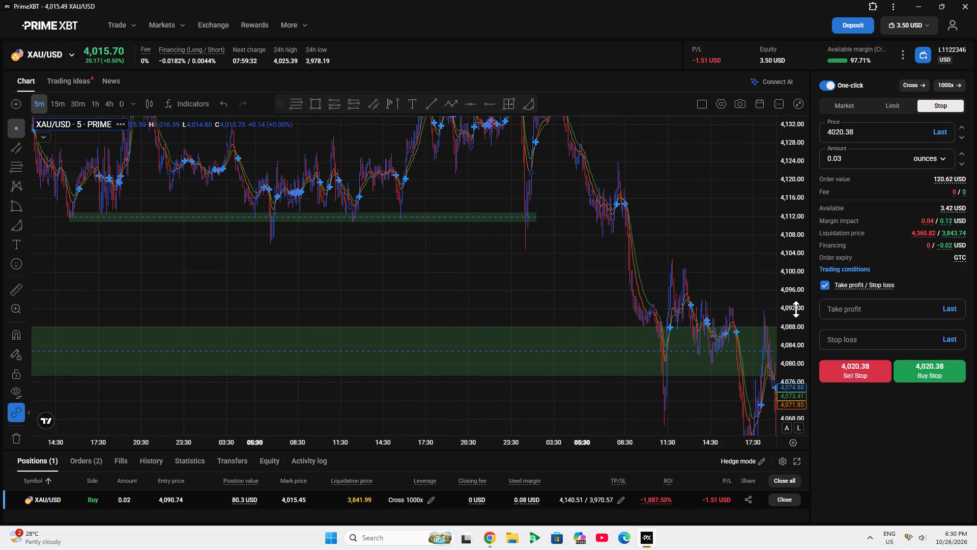
{"action": "scroll", "coordinate": [613, 364], "scroll_direction": "down", "scroll_amount": 4}
{"action": "triple_click", "coordinate": [791, 288]}
{"action": "scroll", "coordinate": [726, 336], "scroll_direction": "down", "scroll_amount": 3}
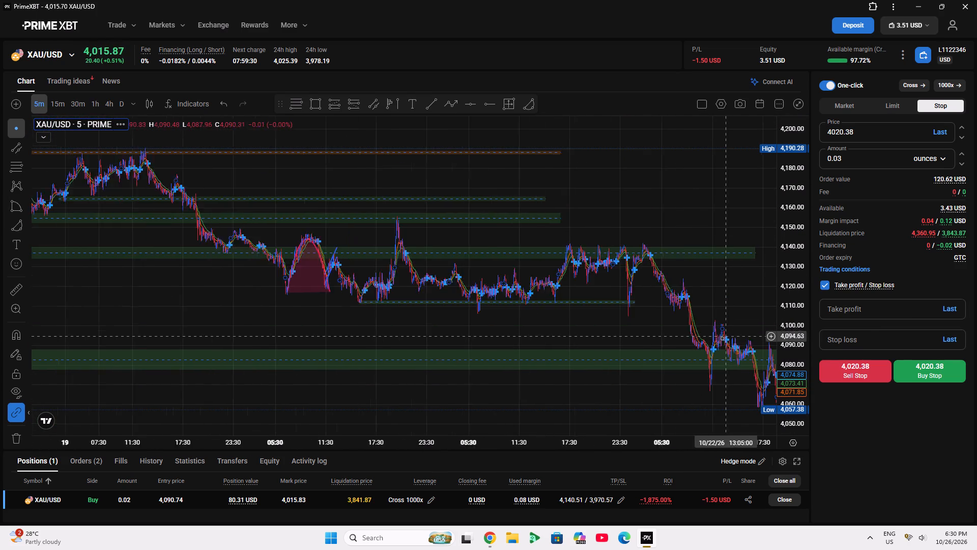
{"action": "scroll", "coordinate": [722, 338], "scroll_direction": "down", "scroll_amount": 2}
{"action": "left_click_drag", "start_coordinate": [735, 327], "coordinate": [379, 326]}
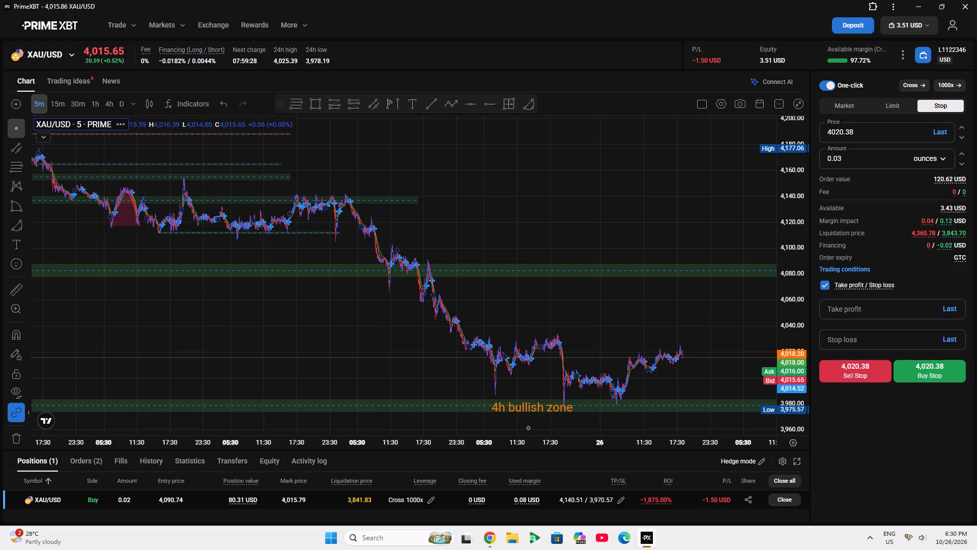
{"action": "left_click_drag", "start_coordinate": [528, 409], "coordinate": [526, 402]}
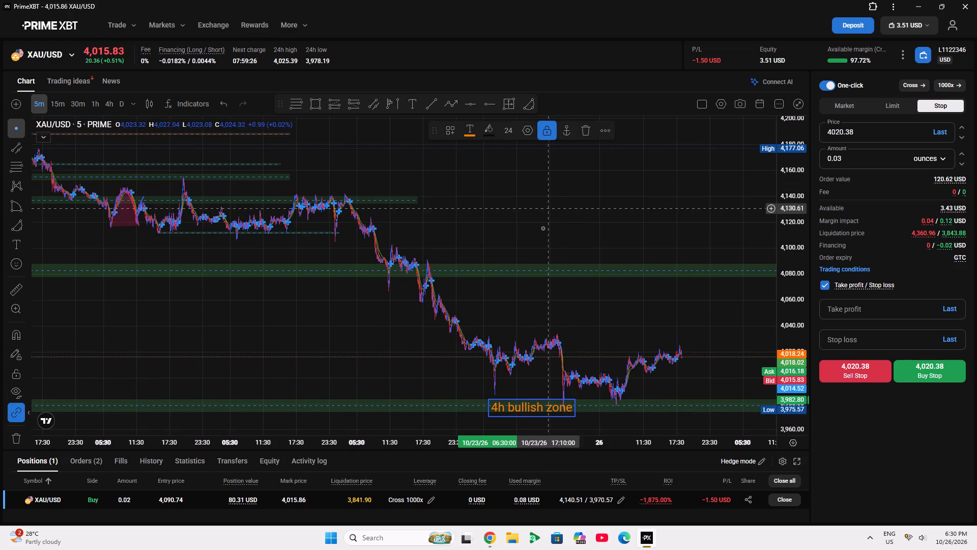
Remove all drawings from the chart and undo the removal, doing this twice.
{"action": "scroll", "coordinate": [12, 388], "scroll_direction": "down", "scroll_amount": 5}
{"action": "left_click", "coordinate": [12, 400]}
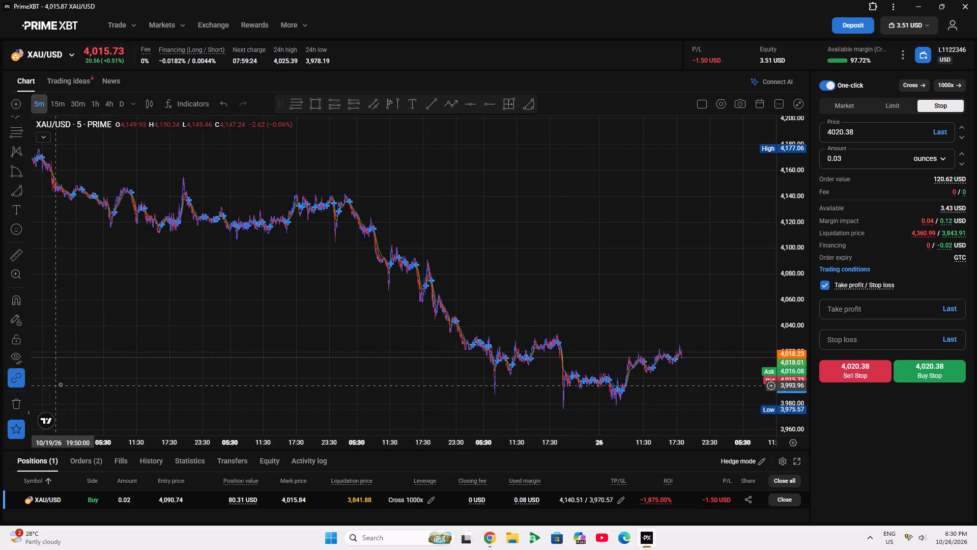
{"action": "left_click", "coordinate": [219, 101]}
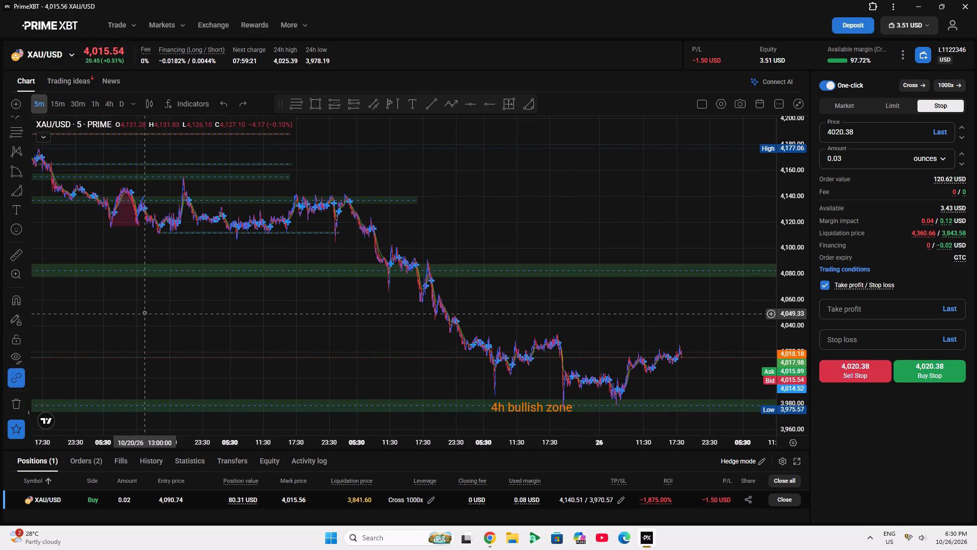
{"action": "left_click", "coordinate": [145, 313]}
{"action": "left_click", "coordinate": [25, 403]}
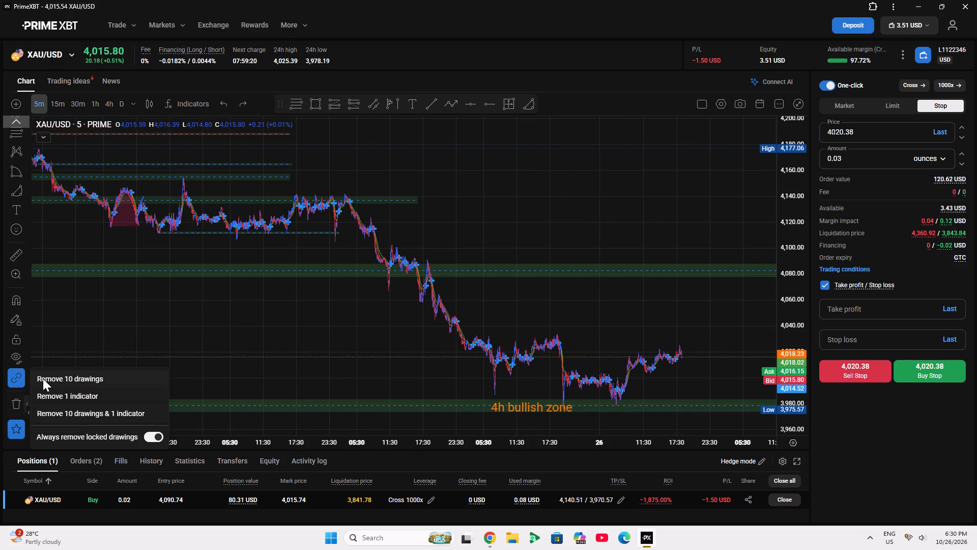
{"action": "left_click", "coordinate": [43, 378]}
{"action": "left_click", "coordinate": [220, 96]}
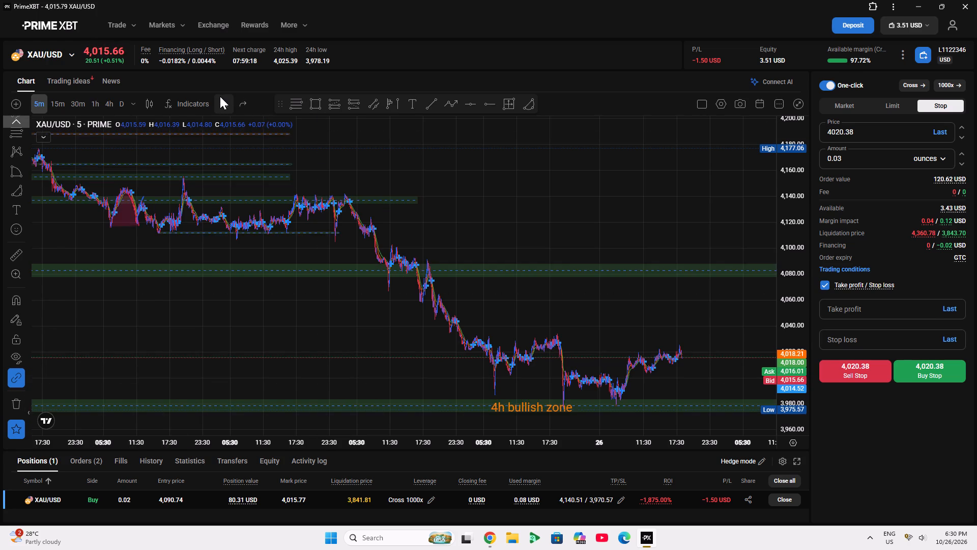
Delete the red arc and the blue parallel channel drawn on the 10/20/26 swing.
{"action": "scroll", "coordinate": [213, 254], "scroll_direction": "up", "scroll_amount": 5}
{"action": "left_click_drag", "start_coordinate": [172, 292], "coordinate": [871, 334]}
{"action": "scroll", "coordinate": [504, 312], "scroll_direction": "up", "scroll_amount": 4}
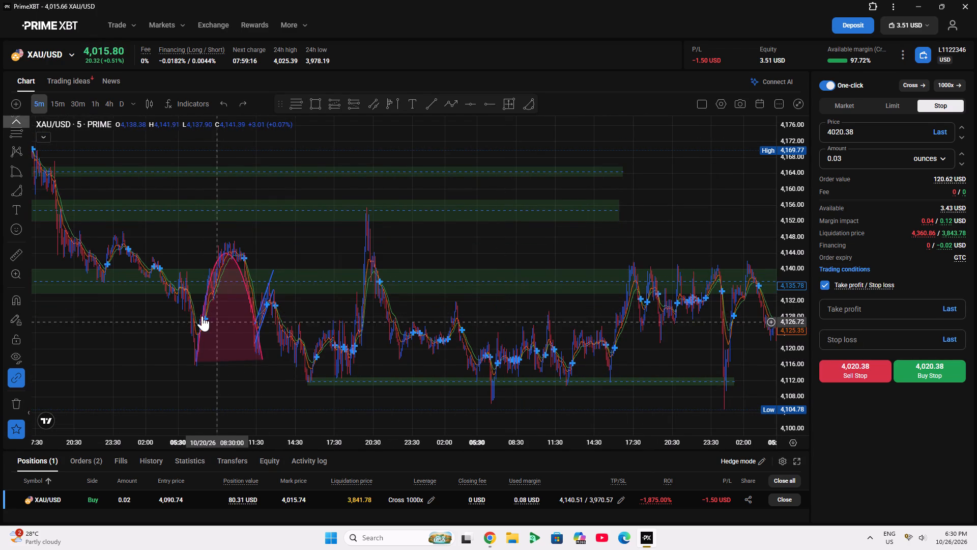
{"action": "left_click", "coordinate": [202, 315]}
{"action": "left_click", "coordinate": [584, 128]}
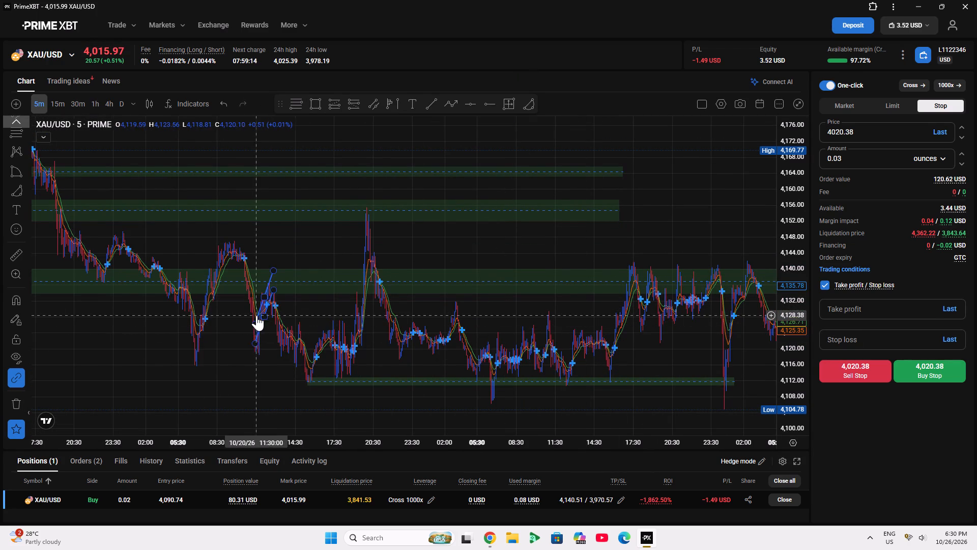
{"action": "left_click", "coordinate": [255, 317]}
{"action": "left_click", "coordinate": [264, 316]}
{"action": "left_click", "coordinate": [593, 127]}
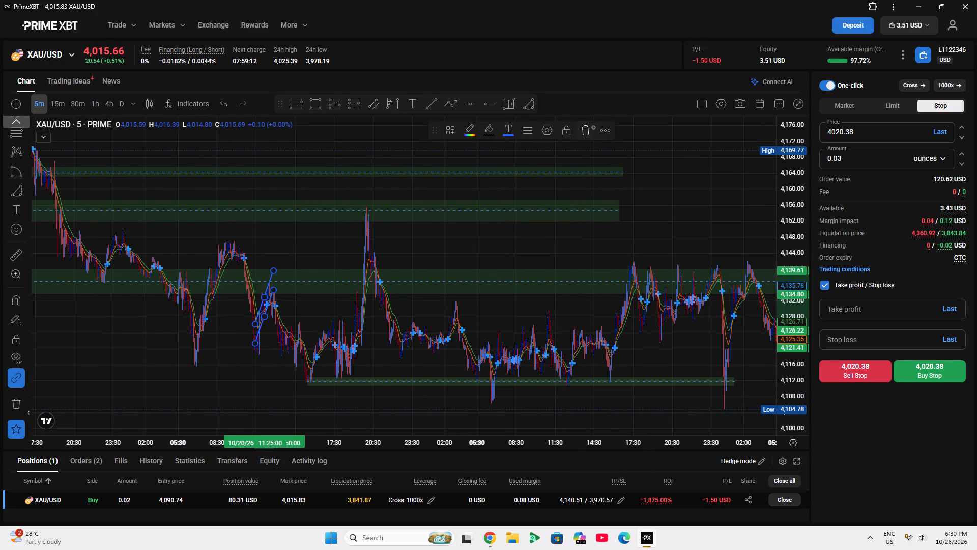
Unlock the green zone between 4,110.65 and 4,112.98 and extend its end from 01:20 to about 16:05 on 10/22/26.
{"action": "scroll", "coordinate": [585, 274], "scroll_direction": "up", "scroll_amount": 13}
{"action": "left_click_drag", "start_coordinate": [710, 354], "coordinate": [193, 339]}
{"action": "scroll", "coordinate": [272, 289], "scroll_direction": "down", "scroll_amount": 4}
{"action": "scroll", "coordinate": [479, 297], "scroll_direction": "down", "scroll_amount": 6}
{"action": "scroll", "coordinate": [479, 297], "scroll_direction": "up", "scroll_amount": 7}
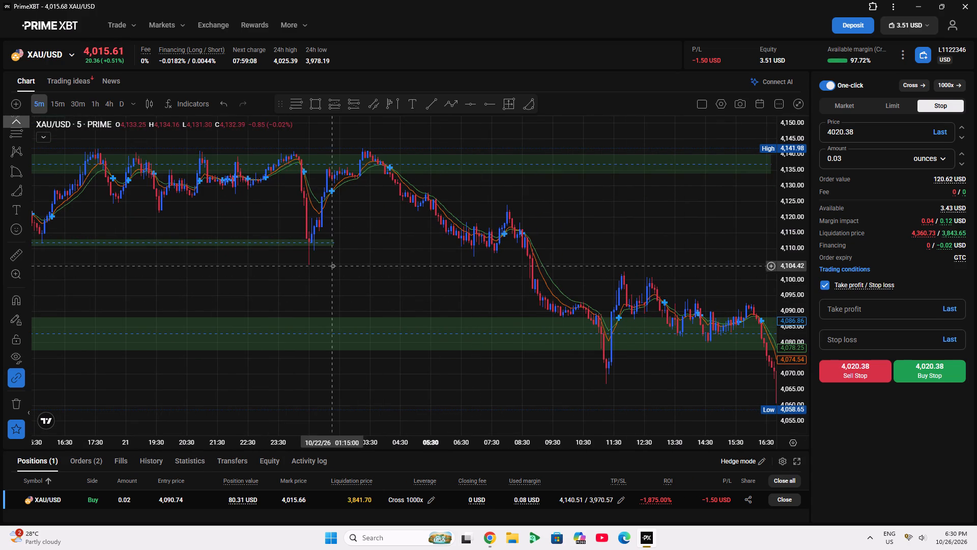
{"action": "left_click", "coordinate": [334, 242]}
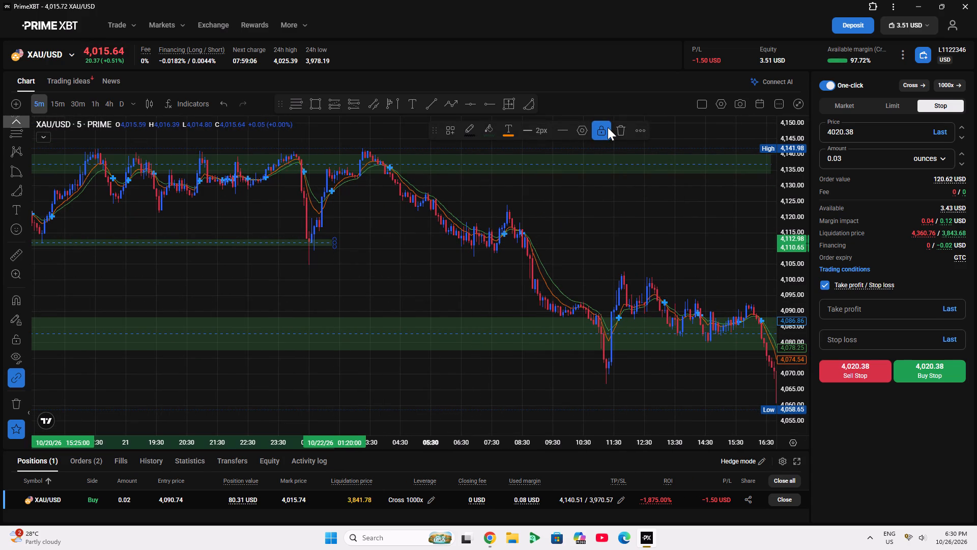
{"action": "left_click", "coordinate": [608, 127]}
{"action": "left_click_drag", "start_coordinate": [338, 243], "coordinate": [755, 328]}
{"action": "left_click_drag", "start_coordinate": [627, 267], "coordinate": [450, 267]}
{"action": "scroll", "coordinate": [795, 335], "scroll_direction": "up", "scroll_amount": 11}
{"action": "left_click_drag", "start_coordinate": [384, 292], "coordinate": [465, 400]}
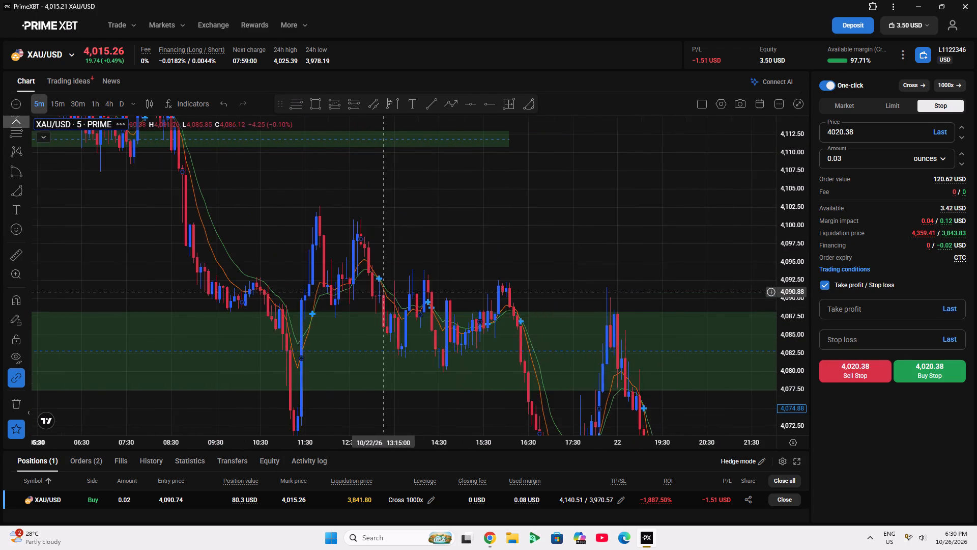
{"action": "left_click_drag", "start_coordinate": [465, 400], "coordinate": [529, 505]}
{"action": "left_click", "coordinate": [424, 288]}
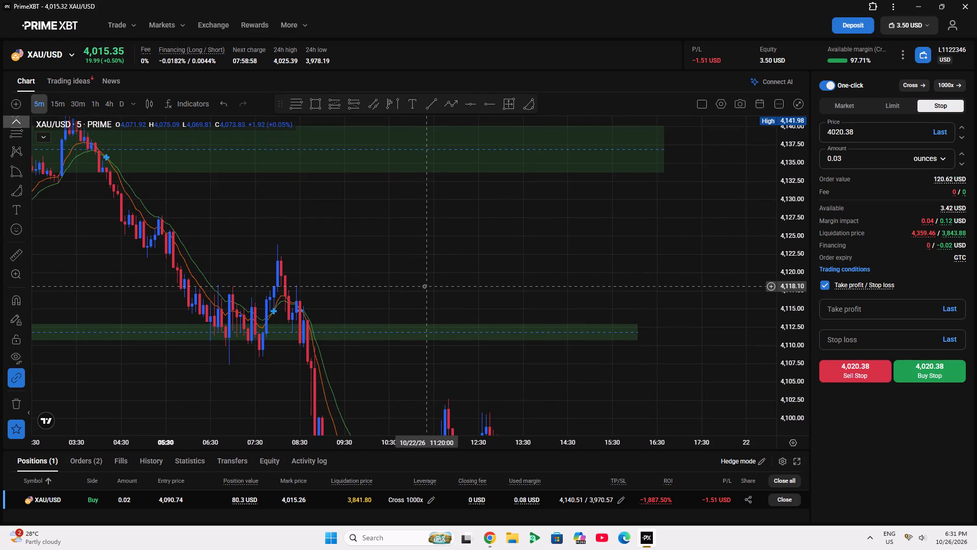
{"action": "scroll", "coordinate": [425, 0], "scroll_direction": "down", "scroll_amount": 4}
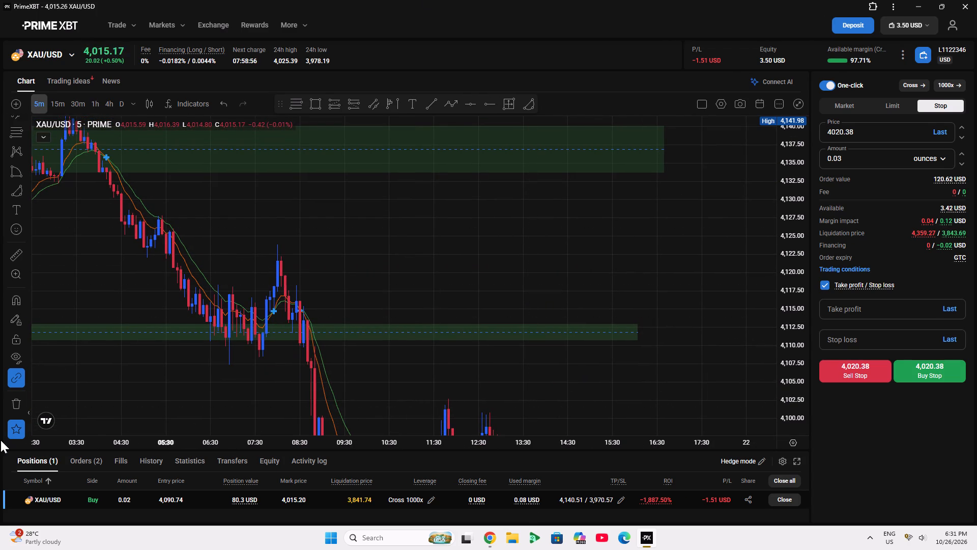
Measure two short price distances in the empty area beside the 10/22/26 decline, clearing each measurement.
{"action": "left_click", "coordinate": [10, 250]}
{"action": "left_click", "coordinate": [390, 332]}
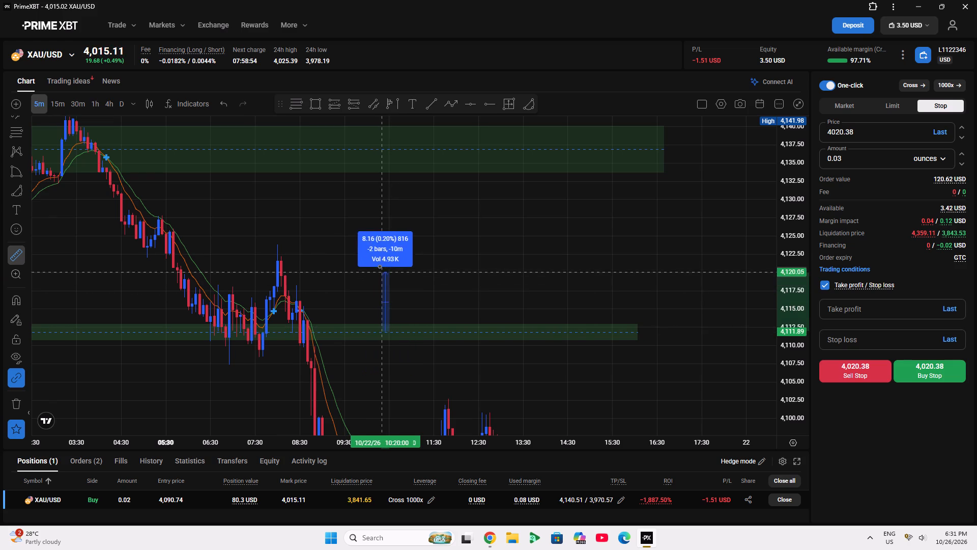
{"action": "left_click", "coordinate": [377, 244]}
{"action": "left_click", "coordinate": [328, 257]}
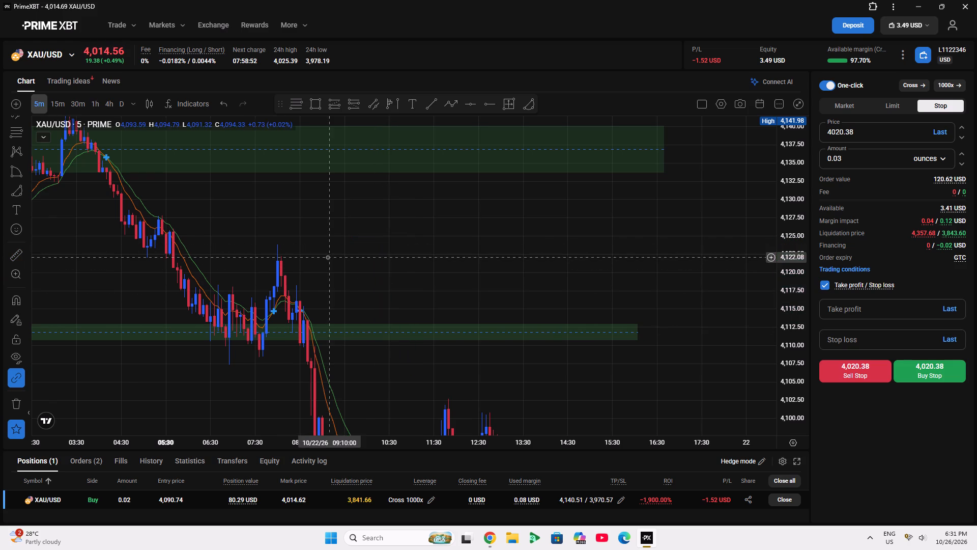
{"action": "left_click", "coordinate": [17, 257]}
{"action": "left_click", "coordinate": [433, 299]}
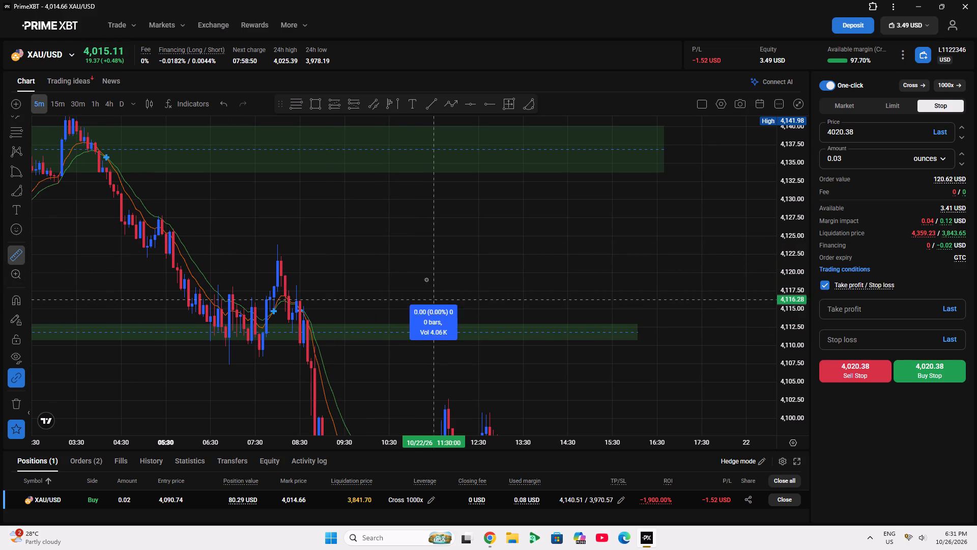
{"action": "left_click", "coordinate": [423, 243]}
{"action": "left_click", "coordinate": [384, 273]}
Examine the 5-minute gold chart from the 10/22/26 decline through to the latest candles, with the price scale auto-fitted.
{"action": "left_click_drag", "start_coordinate": [694, 277], "coordinate": [668, 174]}
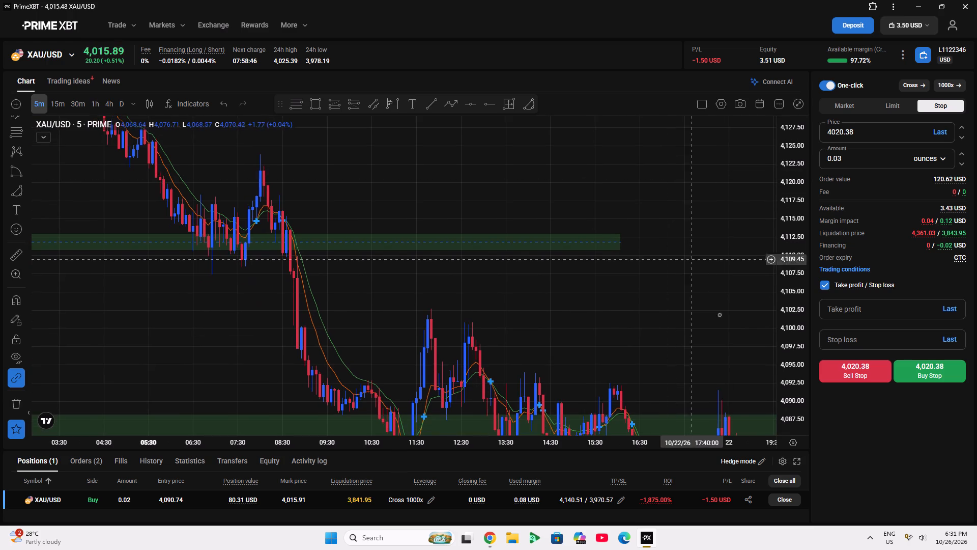
{"action": "left_click_drag", "start_coordinate": [726, 333], "coordinate": [482, 180]}
{"action": "scroll", "coordinate": [736, 306], "scroll_direction": "down", "scroll_amount": 1}
{"action": "left_click_drag", "start_coordinate": [736, 391], "coordinate": [639, 316]}
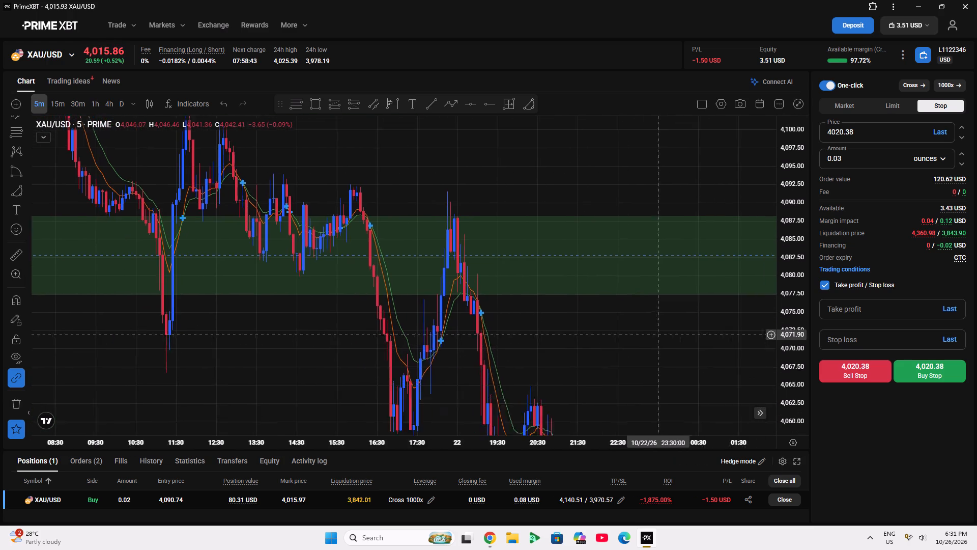
{"action": "left_click_drag", "start_coordinate": [639, 316], "coordinate": [306, 36]}
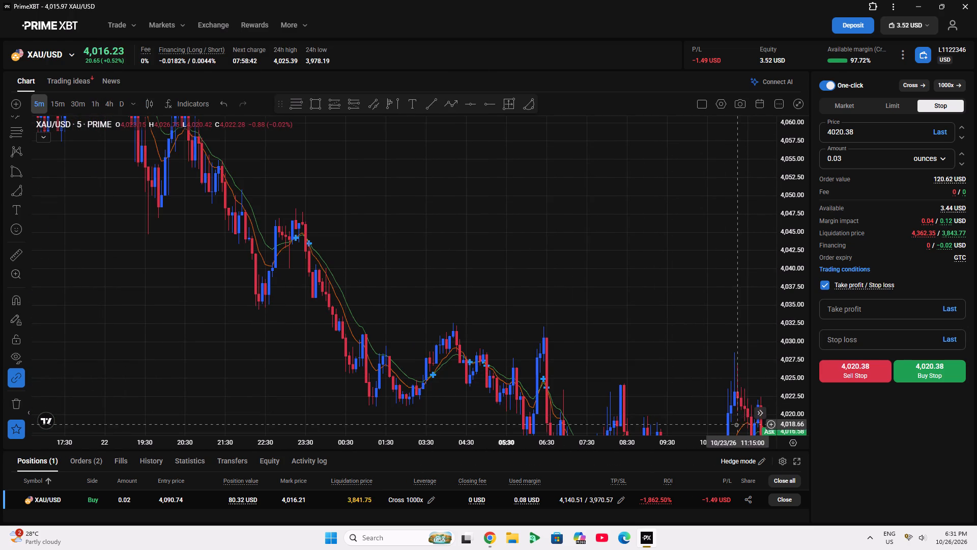
{"action": "left_click", "coordinate": [763, 414]}
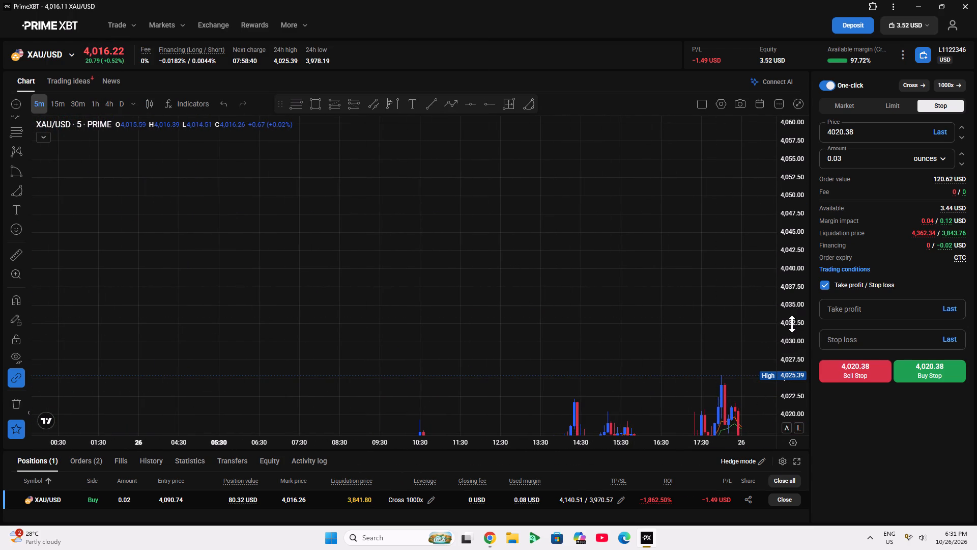
{"action": "double_click", "coordinate": [793, 324]}
{"action": "scroll", "coordinate": [619, 345], "scroll_direction": "up", "scroll_amount": 4}
{"action": "left_click_drag", "start_coordinate": [686, 320], "coordinate": [409, 323]}
{"action": "scroll", "coordinate": [409, 323], "scroll_direction": "down", "scroll_amount": 4}
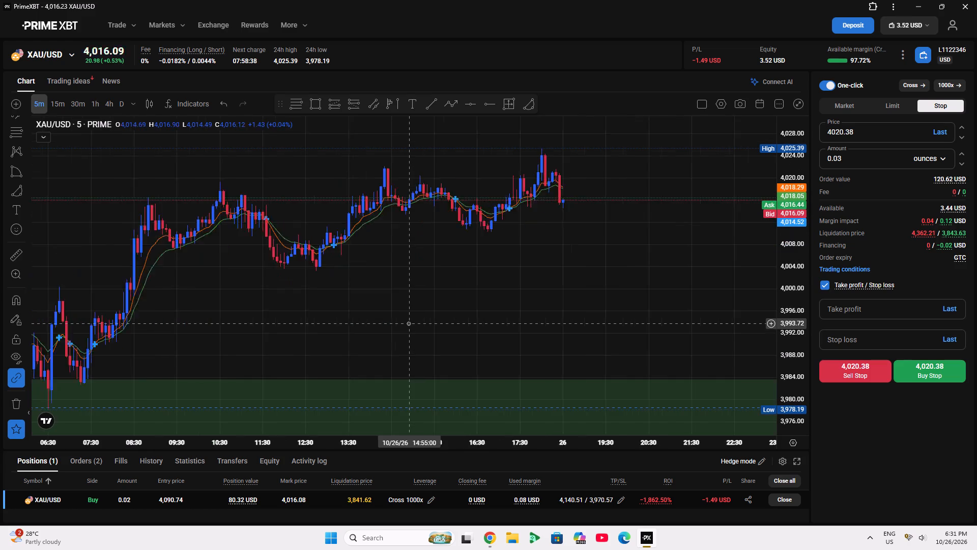
Switch to the TradingView gold chart and remove the long position, trend lines and "be here" line, keeping the green zones.
{"action": "left_click", "coordinate": [495, 546]}
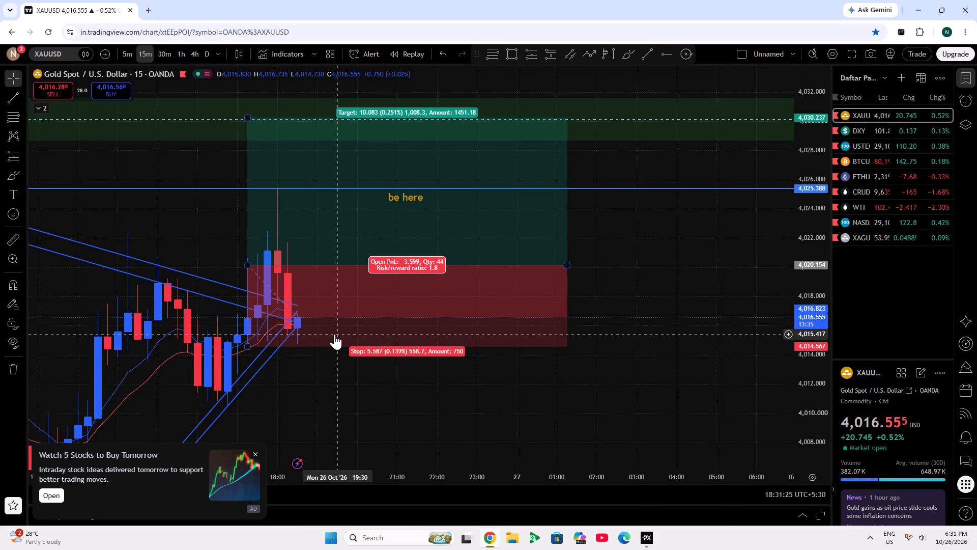
{"action": "left_click", "coordinate": [398, 195]}
{"action": "left_click", "coordinate": [718, 96]}
{"action": "left_click", "coordinate": [718, 96]}
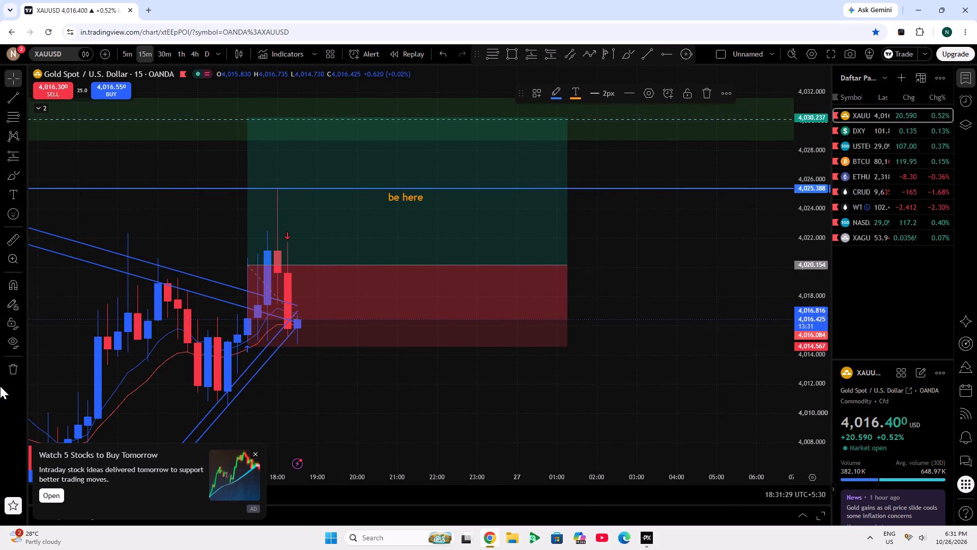
{"action": "left_click", "coordinate": [11, 372]}
{"action": "left_click", "coordinate": [34, 365]}
Examine the remaining green zones and recent candles on the 15-minute TradingView chart with the price scale auto-fitted.
{"action": "scroll", "coordinate": [428, 349], "scroll_direction": "down", "scroll_amount": 10}
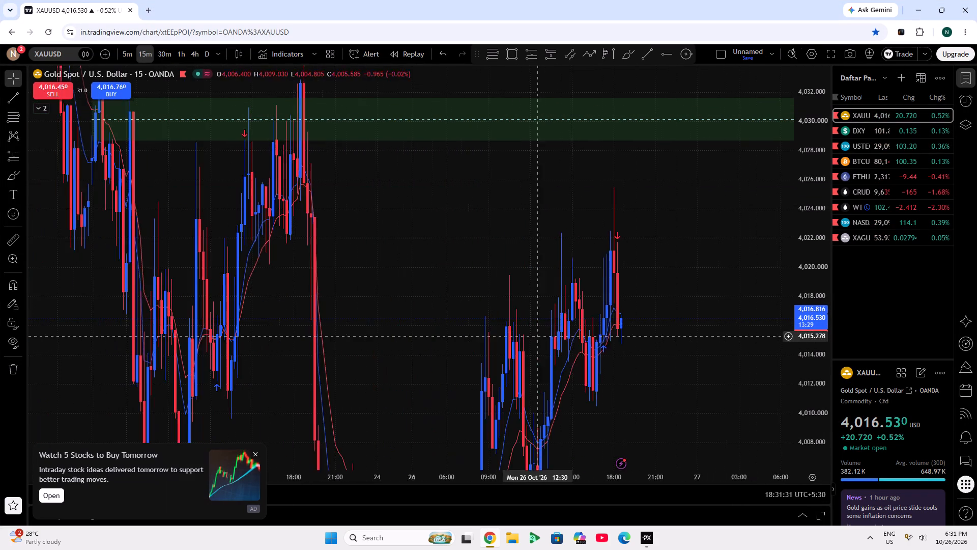
{"action": "scroll", "coordinate": [555, 336], "scroll_direction": "down", "scroll_amount": 5}
{"action": "left_click", "coordinate": [838, 321]}
{"action": "double_click", "coordinate": [812, 319]}
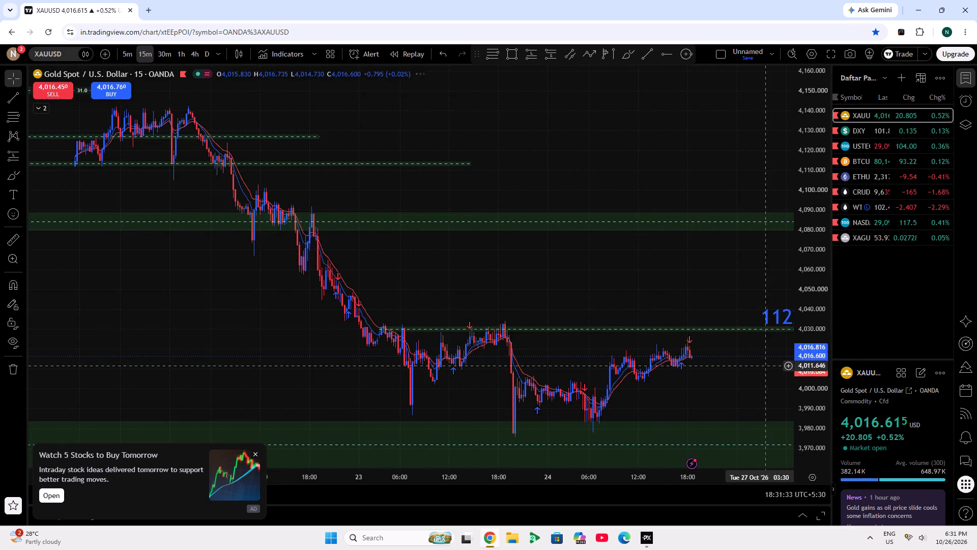
{"action": "left_click_drag", "start_coordinate": [757, 367], "coordinate": [512, 364]}
{"action": "scroll", "coordinate": [512, 364], "scroll_direction": "up", "scroll_amount": 5}
{"action": "left_click_drag", "start_coordinate": [436, 347], "coordinate": [643, 393]}
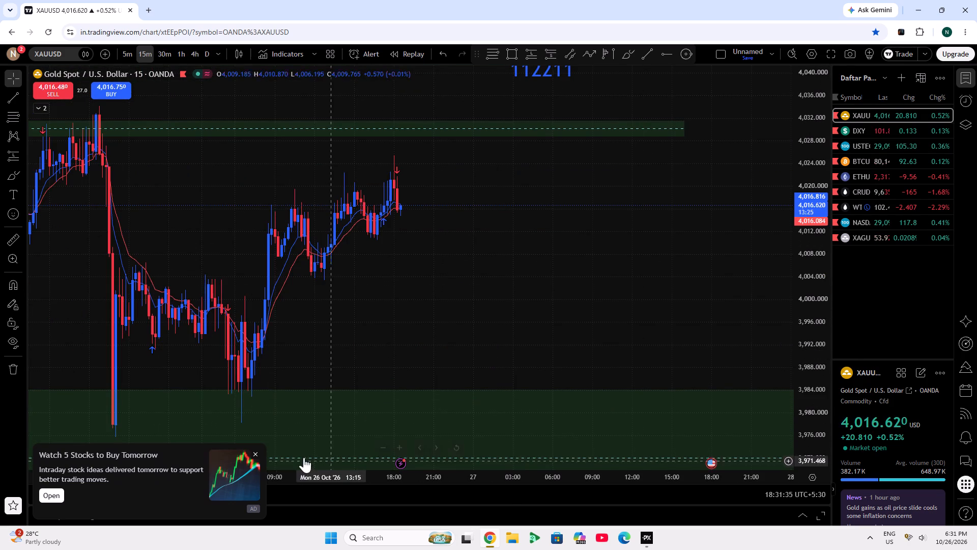
{"action": "left_click", "coordinate": [254, 454]}
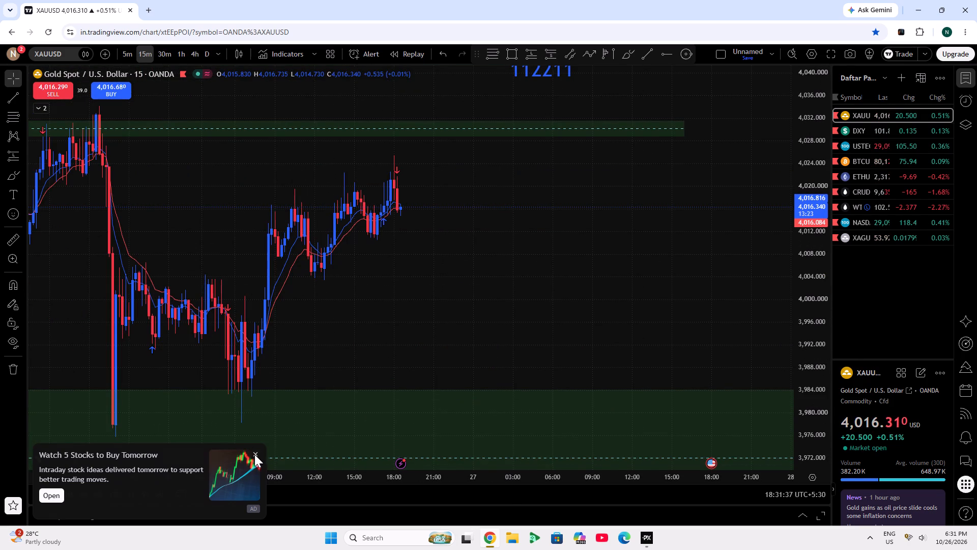
Place the PrimeXBT app beside Chrome on the taskbar and switch to it.
{"action": "left_click_drag", "start_coordinate": [655, 542], "coordinate": [521, 521]}
{"action": "left_click", "coordinate": [504, 545]}
Examine the recent 5-minute candles above the 4h bullish zone, both close up and across the 10/23/26 to 10/26/26 swings.
{"action": "left_click_drag", "start_coordinate": [410, 297], "coordinate": [722, 352]}
{"action": "scroll", "coordinate": [722, 352], "scroll_direction": "down", "scroll_amount": 5}
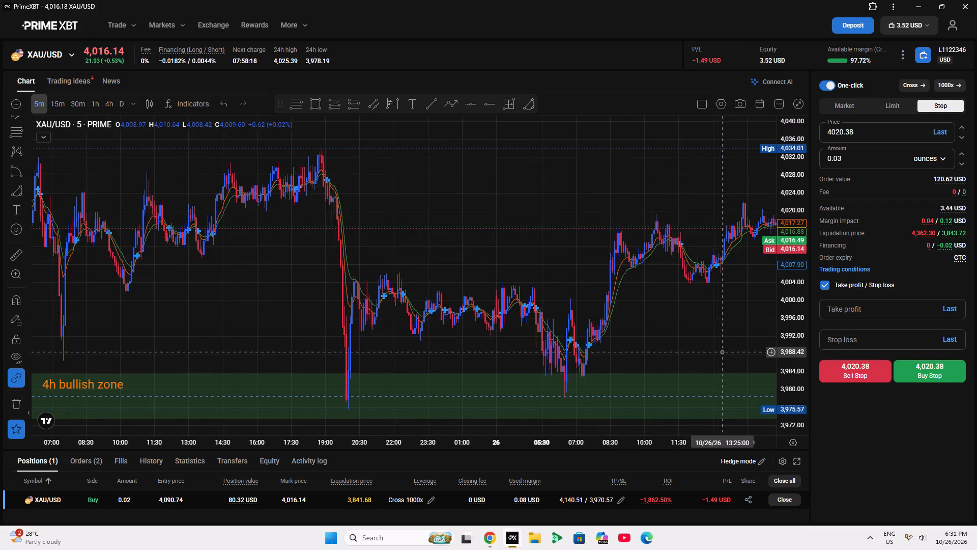
{"action": "scroll", "coordinate": [722, 352], "scroll_direction": "up", "scroll_amount": 11}
{"action": "left_click_drag", "start_coordinate": [709, 306], "coordinate": [191, 424]}
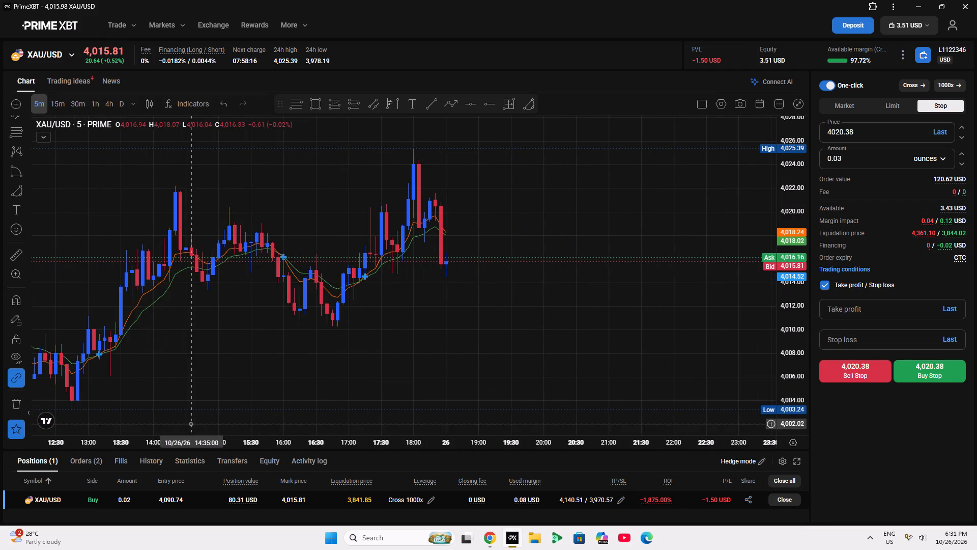
{"action": "scroll", "coordinate": [393, 328], "scroll_direction": "down", "scroll_amount": 5}
{"action": "scroll", "coordinate": [394, 328], "scroll_direction": "up", "scroll_amount": 5}
{"action": "left_click_drag", "start_coordinate": [781, 338], "coordinate": [781, 282]}
{"action": "scroll", "coordinate": [589, 271], "scroll_direction": "down", "scroll_amount": 3}
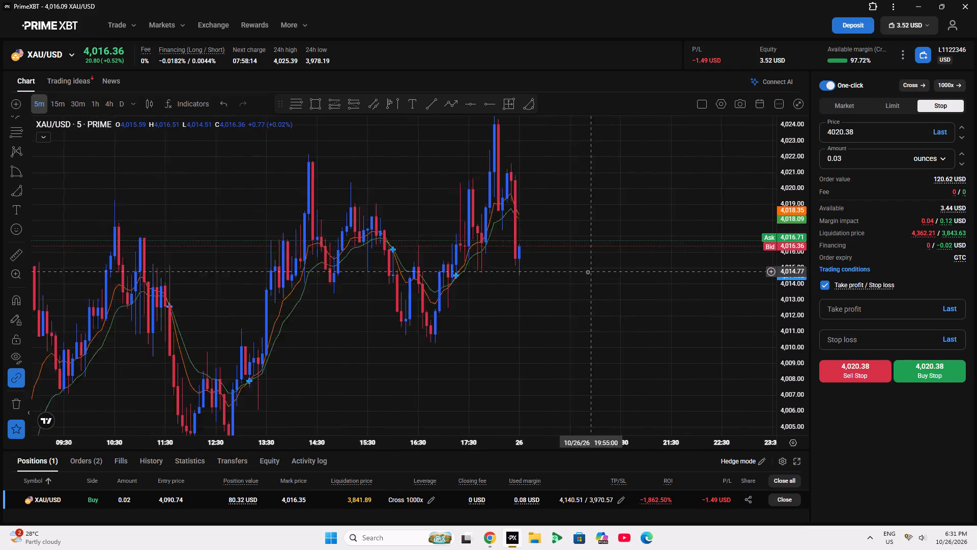
{"action": "scroll", "coordinate": [588, 272], "scroll_direction": "down", "scroll_amount": 2}
{"action": "scroll", "coordinate": [804, 312], "scroll_direction": "down", "scroll_amount": 6}
{"action": "scroll", "coordinate": [645, 344], "scroll_direction": "up", "scroll_amount": 5}
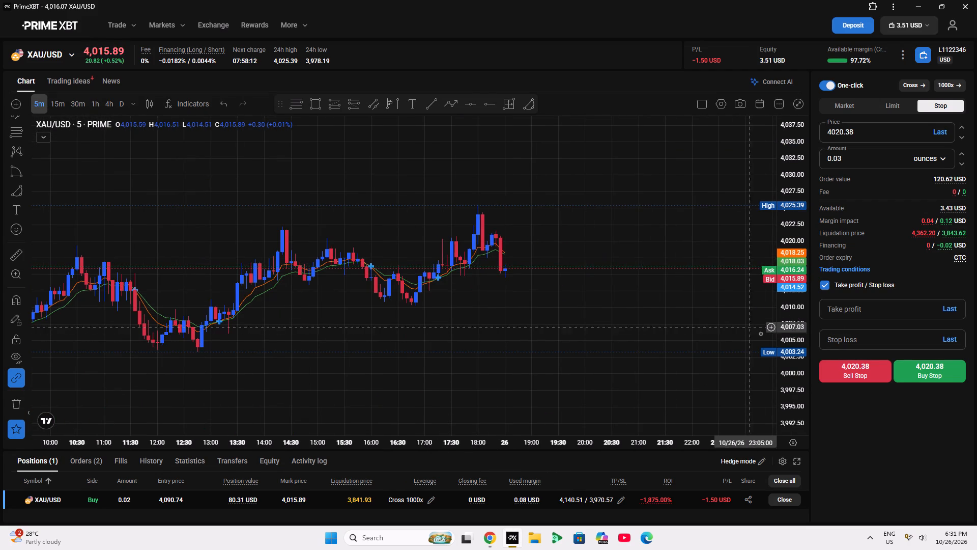
{"action": "scroll", "coordinate": [783, 353], "scroll_direction": "up", "scroll_amount": 5}
{"action": "scroll", "coordinate": [777, 362], "scroll_direction": "down", "scroll_amount": 6}
{"action": "scroll", "coordinate": [639, 340], "scroll_direction": "down", "scroll_amount": 6}
{"action": "double_click", "coordinate": [791, 340]}
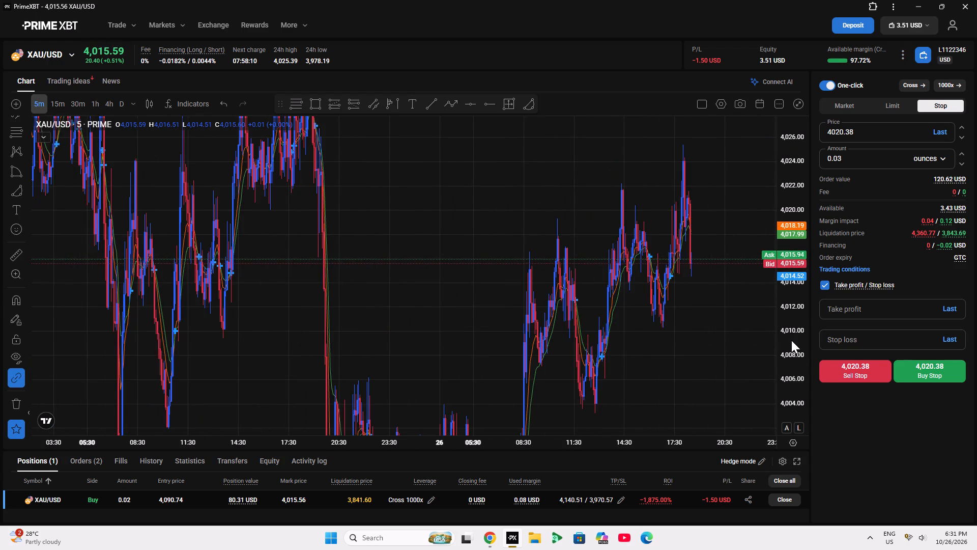
{"action": "left_click_drag", "start_coordinate": [723, 339], "coordinate": [548, 335]}
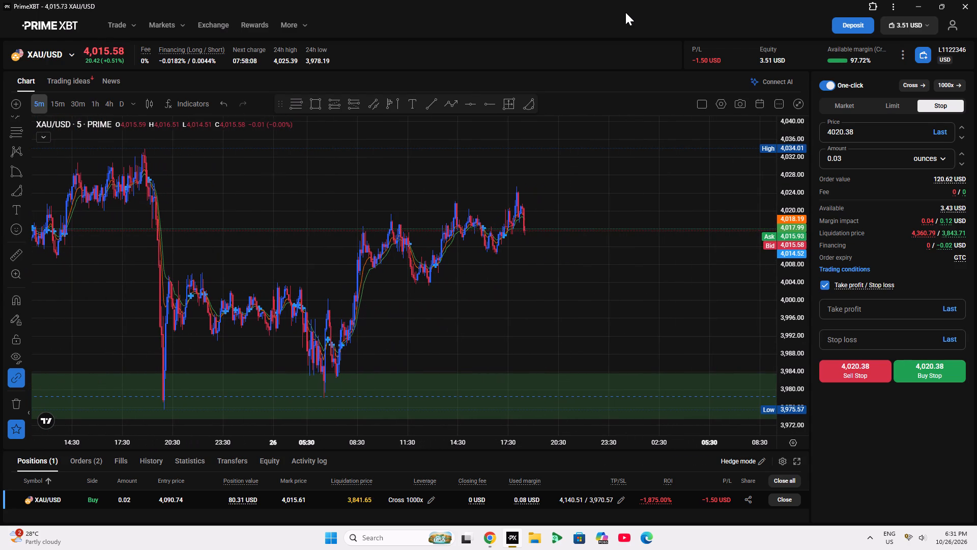
Examine the wider decline and its marked zones down to the 4h bullish zone on the 5-minute chart.
{"action": "scroll", "coordinate": [625, 12], "scroll_direction": "up", "scroll_amount": 11}
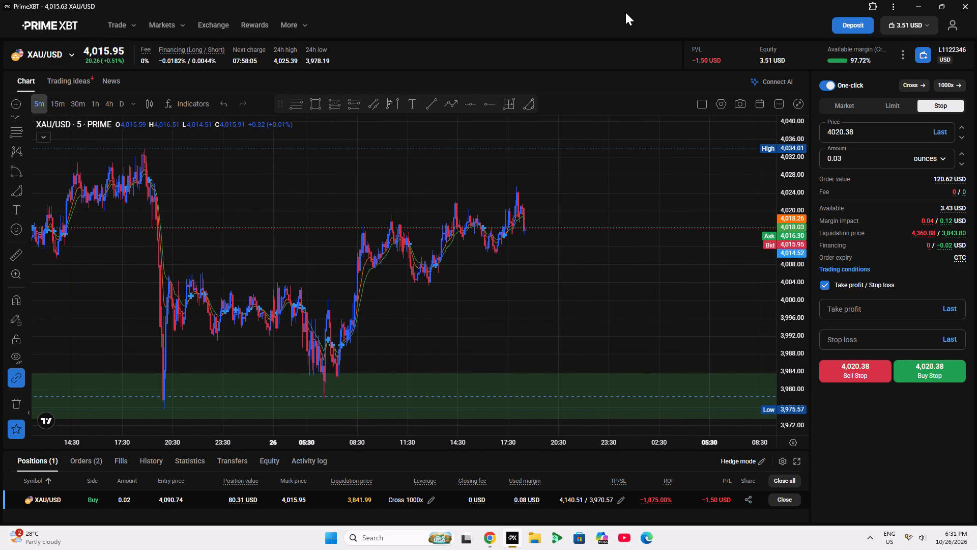
{"action": "scroll", "coordinate": [648, 208], "scroll_direction": "down", "scroll_amount": 14}
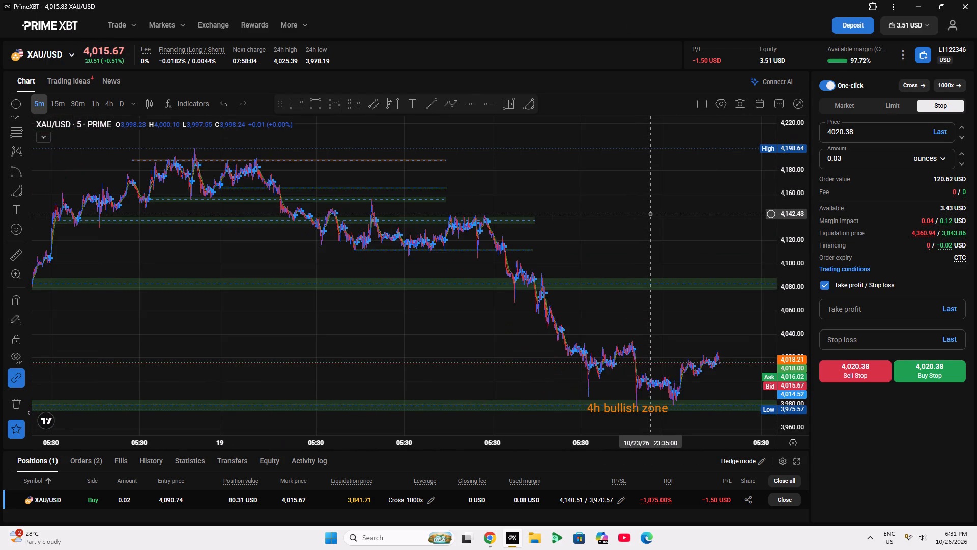
{"action": "scroll", "coordinate": [650, 214], "scroll_direction": "down", "scroll_amount": 7}
{"action": "left_click_drag", "start_coordinate": [794, 255], "coordinate": [793, 448]}
{"action": "double_click", "coordinate": [799, 206]}
{"action": "scroll", "coordinate": [722, 249], "scroll_direction": "up", "scroll_amount": 12}
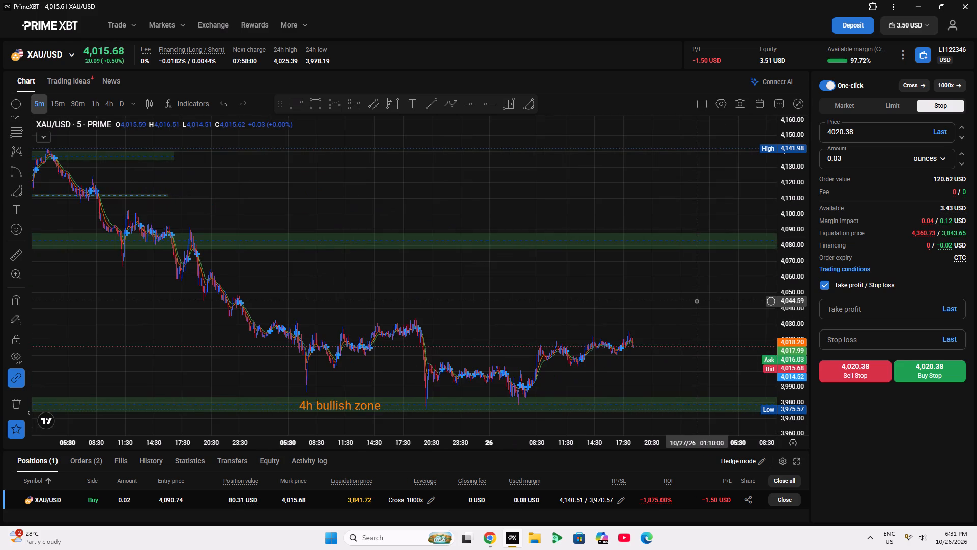
{"action": "scroll", "coordinate": [697, 301], "scroll_direction": "up", "scroll_amount": 4}
Check the recent upswing on the 15-minute timeframe and return the chart to the 5-minute timeframe.
{"action": "left_click", "coordinate": [52, 106]}
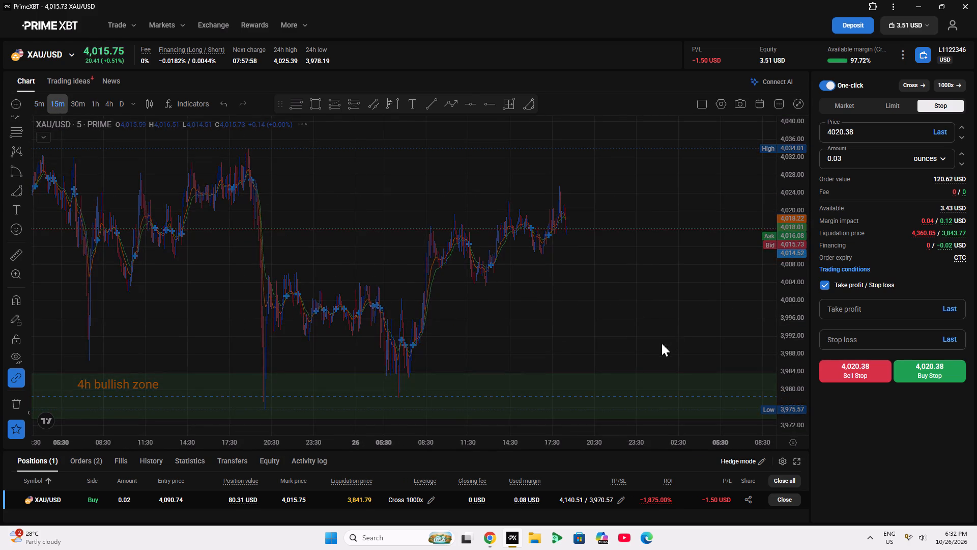
{"action": "scroll", "coordinate": [513, 325], "scroll_direction": "up", "scroll_amount": 11}
{"action": "left_click_drag", "start_coordinate": [417, 338], "coordinate": [681, 329]}
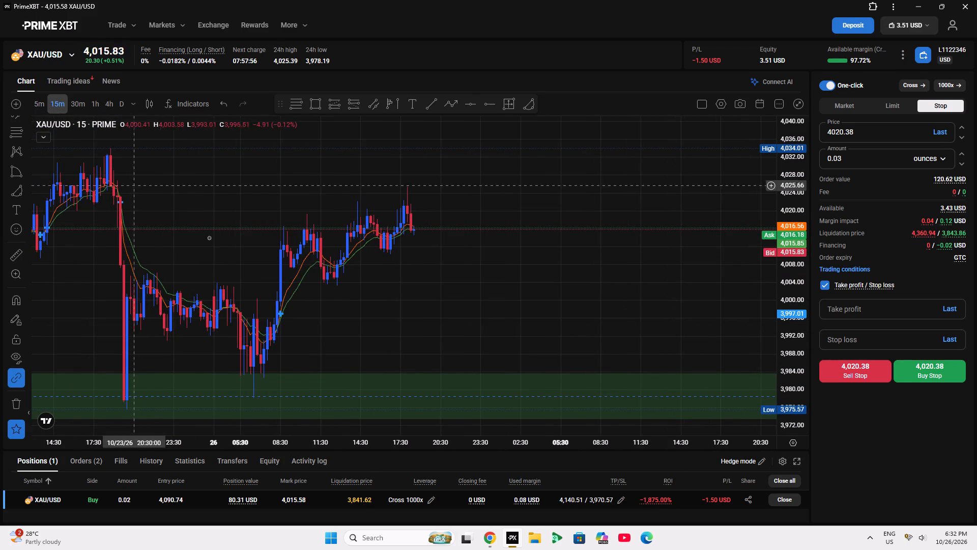
{"action": "left_click_drag", "start_coordinate": [337, 277], "coordinate": [364, 281]}
{"action": "left_click", "coordinate": [20, 102]}
{"action": "left_click", "coordinate": [36, 104]}
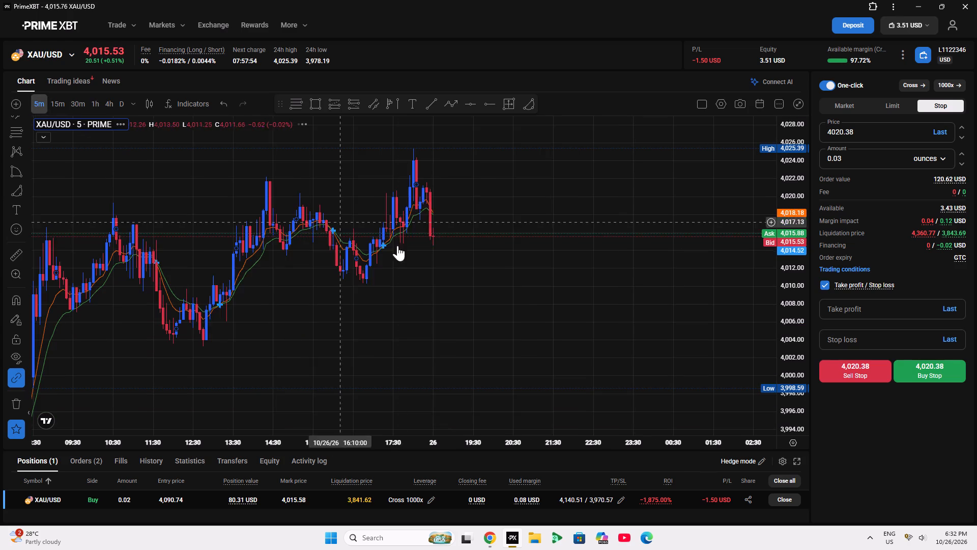
Draw a Fib Retracement from the 12:45 low near 4,003.15 on 10/26/26 to the 4,025.39 high level, ending about 00:10 on 10/27/26.
{"action": "left_click", "coordinate": [607, 148]}
{"action": "left_click", "coordinate": [302, 100]}
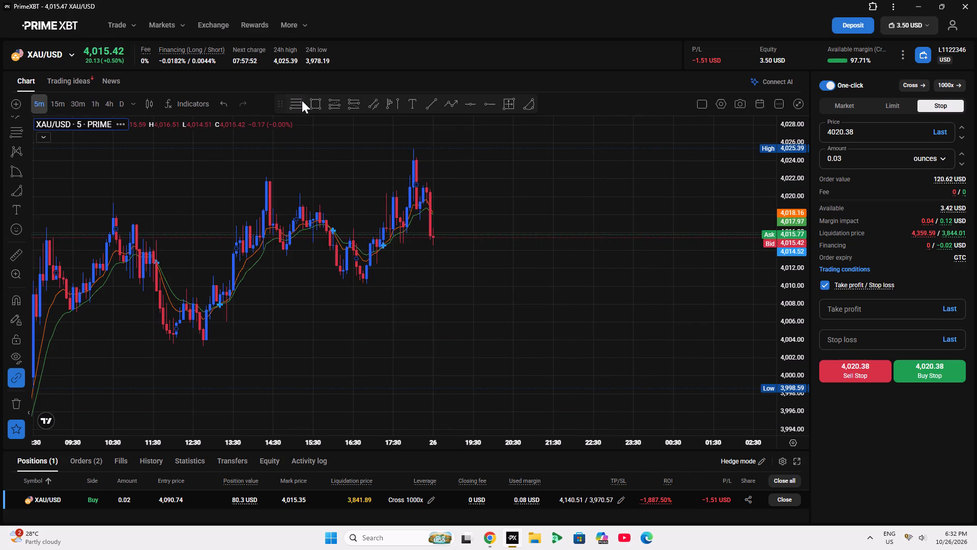
{"action": "left_click", "coordinate": [204, 347]}
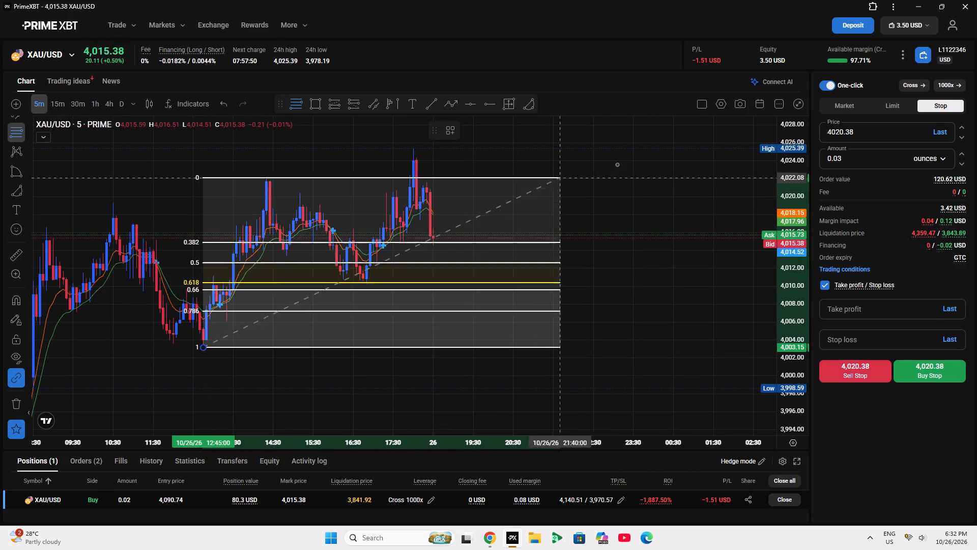
{"action": "left_click", "coordinate": [662, 149]}
{"action": "left_click", "coordinate": [709, 225]}
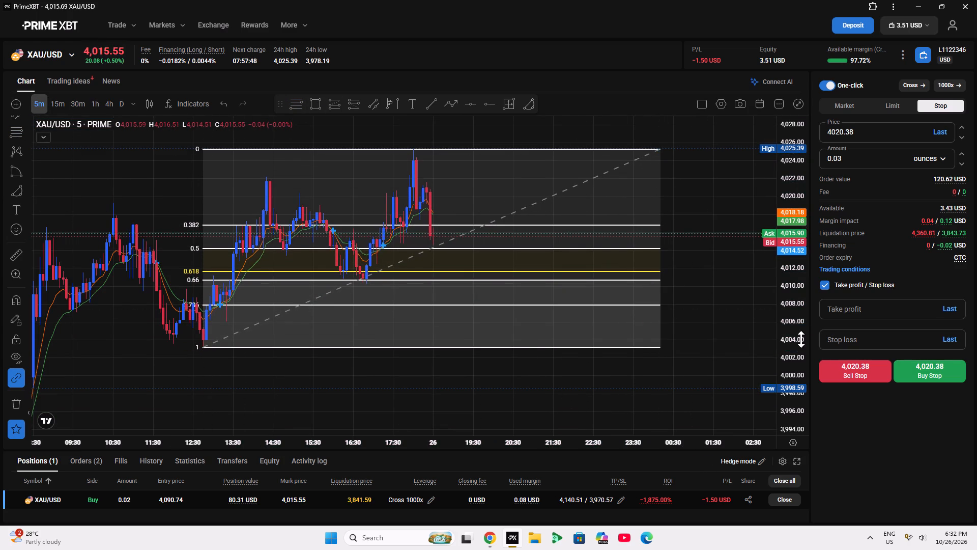
Examine how the 5-minute candles sit against the Fib Retracement levels between 0.382 and 0.786.
{"action": "scroll", "coordinate": [791, 335], "scroll_direction": "up", "scroll_amount": 4}
{"action": "scroll", "coordinate": [739, 310], "scroll_direction": "down", "scroll_amount": 6}
{"action": "scroll", "coordinate": [729, 332], "scroll_direction": "up", "scroll_amount": 4}
{"action": "left_click_drag", "start_coordinate": [729, 285], "coordinate": [713, 341]}
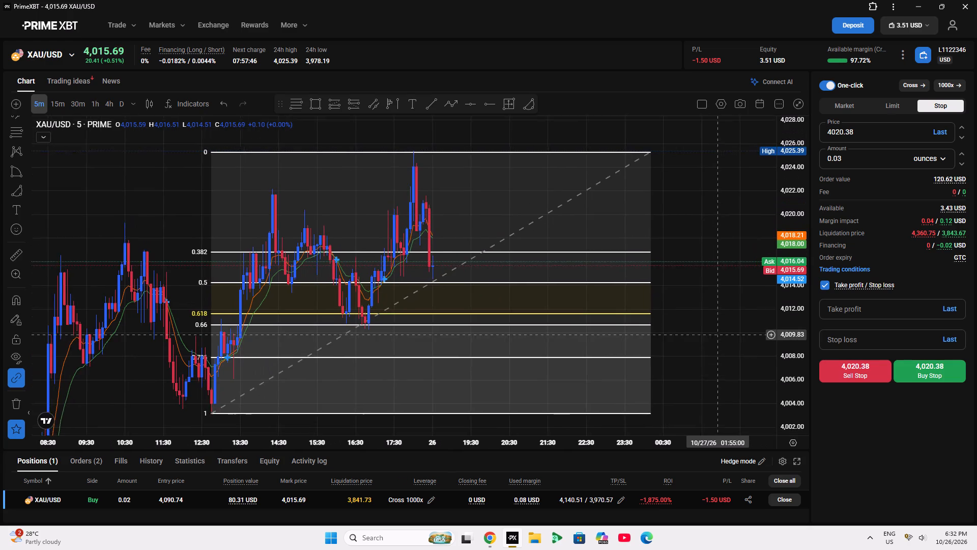
{"action": "left_click_drag", "start_coordinate": [713, 341], "coordinate": [704, 336]}
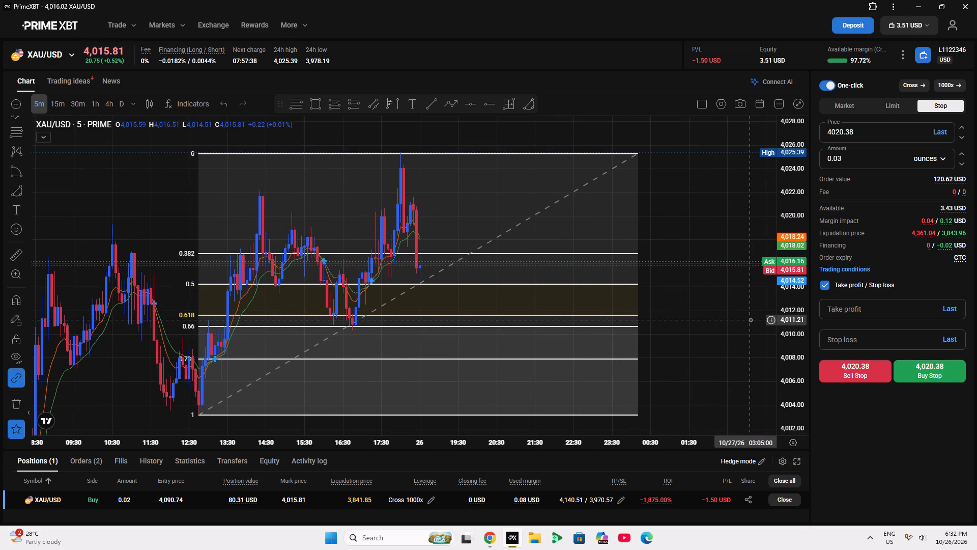
{"action": "left_click_drag", "start_coordinate": [662, 294], "coordinate": [656, 276]}
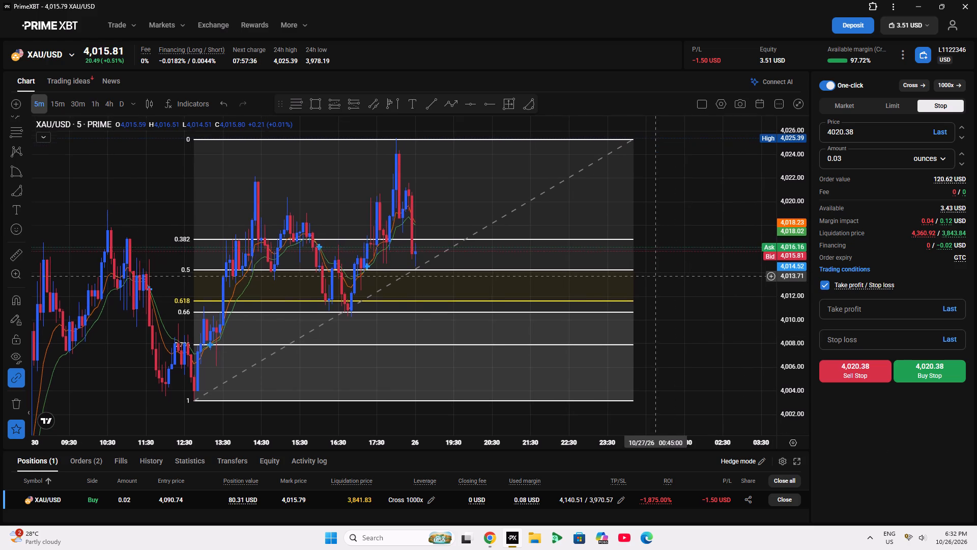
{"action": "left_click_drag", "start_coordinate": [656, 276], "coordinate": [656, 275]}
{"action": "left_click_drag", "start_coordinate": [693, 256], "coordinate": [697, 289]}
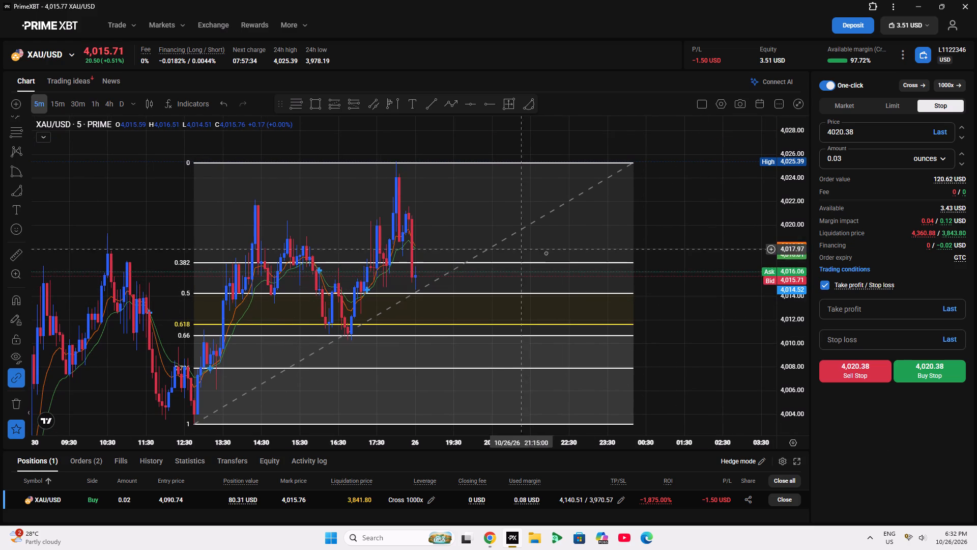
Show gold on the 15-minute timeframe and move the Fib Retracement's starting anchor back to about 12:00, near 4,003.
{"action": "left_click", "coordinate": [60, 103]}
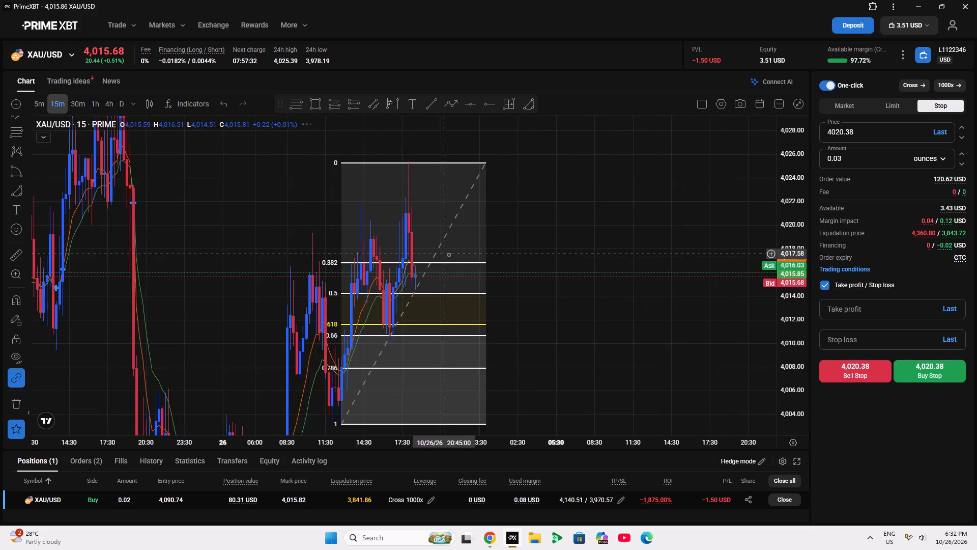
{"action": "scroll", "coordinate": [451, 256], "scroll_direction": "up", "scroll_amount": 5}
{"action": "left_click_drag", "start_coordinate": [448, 266], "coordinate": [711, 249]}
{"action": "double_click", "coordinate": [803, 289]}
{"action": "scroll", "coordinate": [795, 295], "scroll_direction": "up", "scroll_amount": 5}
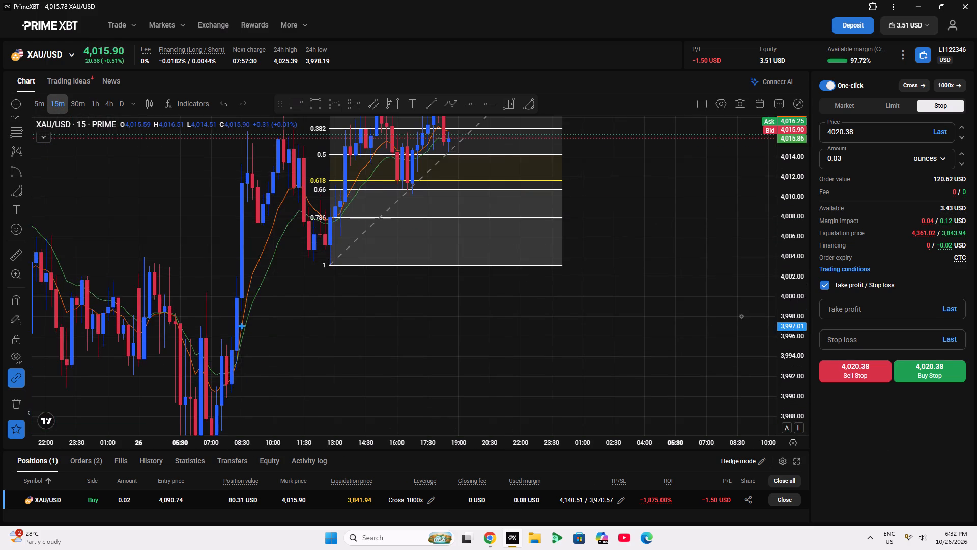
{"action": "scroll", "coordinate": [705, 333], "scroll_direction": "up", "scroll_amount": 3}
{"action": "left_click_drag", "start_coordinate": [653, 211], "coordinate": [725, 348]}
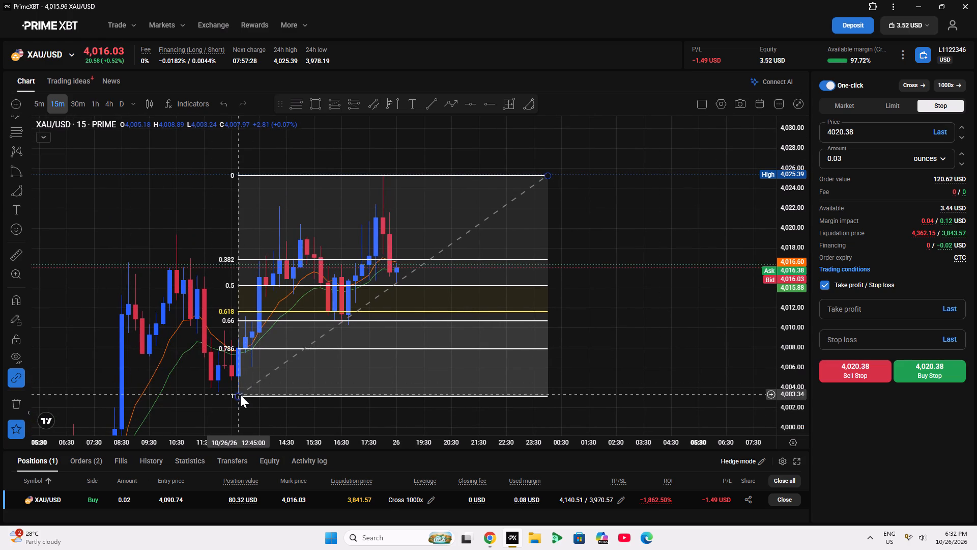
{"action": "left_click_drag", "start_coordinate": [240, 395], "coordinate": [220, 397]}
{"action": "left_click", "coordinate": [688, 297]}
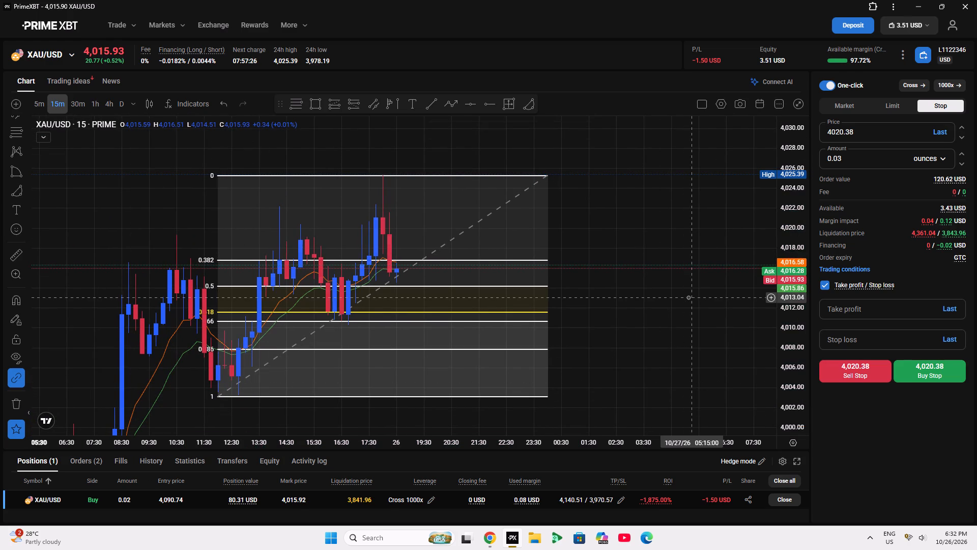
Examine how gold's 15-minute candles sit against the adjusted Fib Retracement levels.
{"action": "left_click_drag", "start_coordinate": [676, 260], "coordinate": [748, 278]}
{"action": "scroll", "coordinate": [788, 308], "scroll_direction": "up", "scroll_amount": 2}
{"action": "left_click_drag", "start_coordinate": [722, 319], "coordinate": [687, 269]}
{"action": "scroll", "coordinate": [660, 0], "scroll_direction": "down", "scroll_amount": 5}
{"action": "left_click_drag", "start_coordinate": [621, 146], "coordinate": [601, 189]}
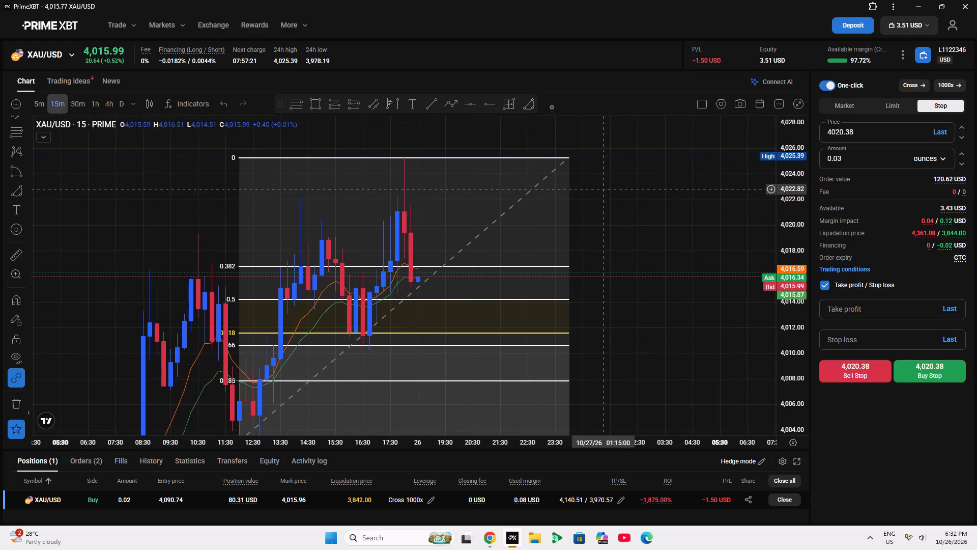
{"action": "scroll", "coordinate": [534, 0], "scroll_direction": "down", "scroll_amount": 6}
{"action": "left_click_drag", "start_coordinate": [659, 263], "coordinate": [653, 242]}
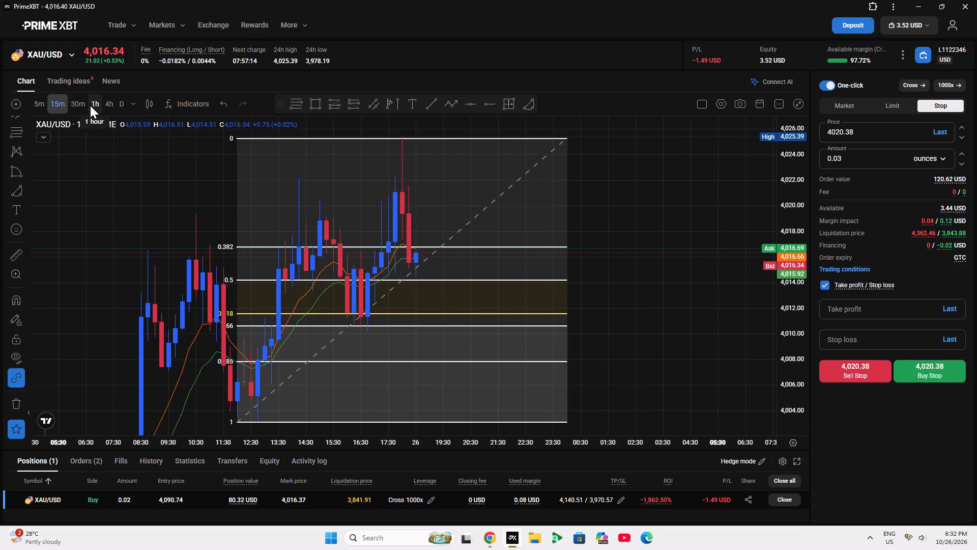
Switch the charted instrument from gold to USTEC.
{"action": "left_click", "coordinate": [68, 53]}
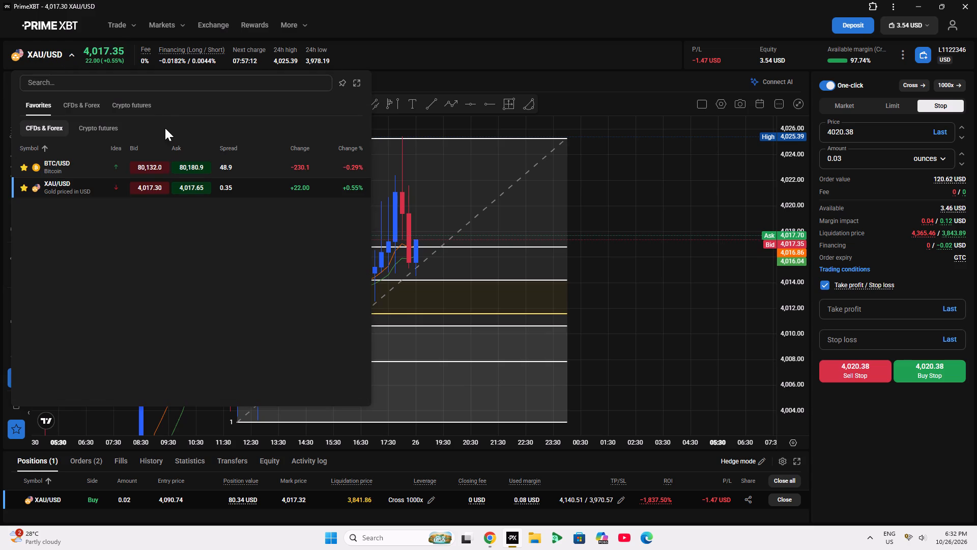
{"action": "left_click", "coordinate": [185, 79]}
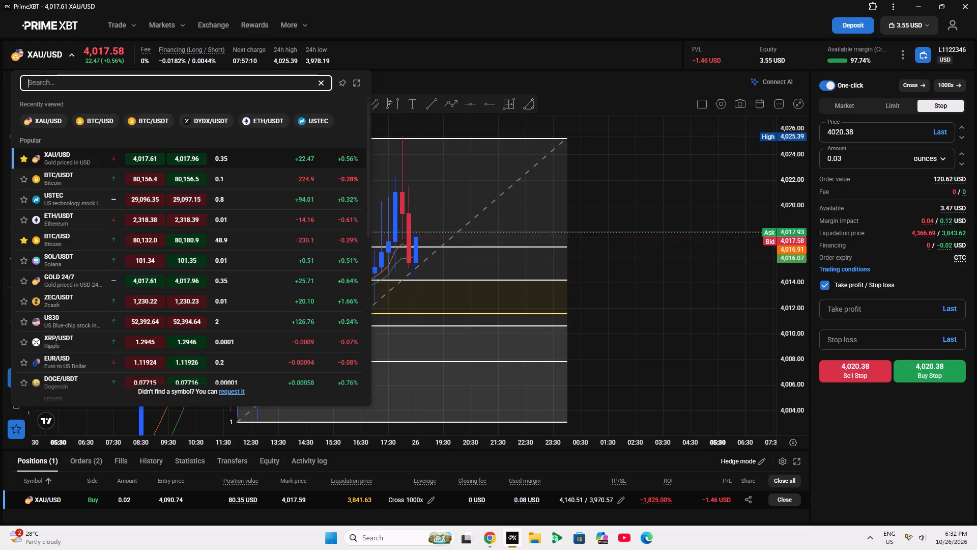
{"action": "scroll", "coordinate": [185, 79], "scroll_direction": "up", "scroll_amount": 2}
{"action": "left_click", "coordinate": [52, 203]}
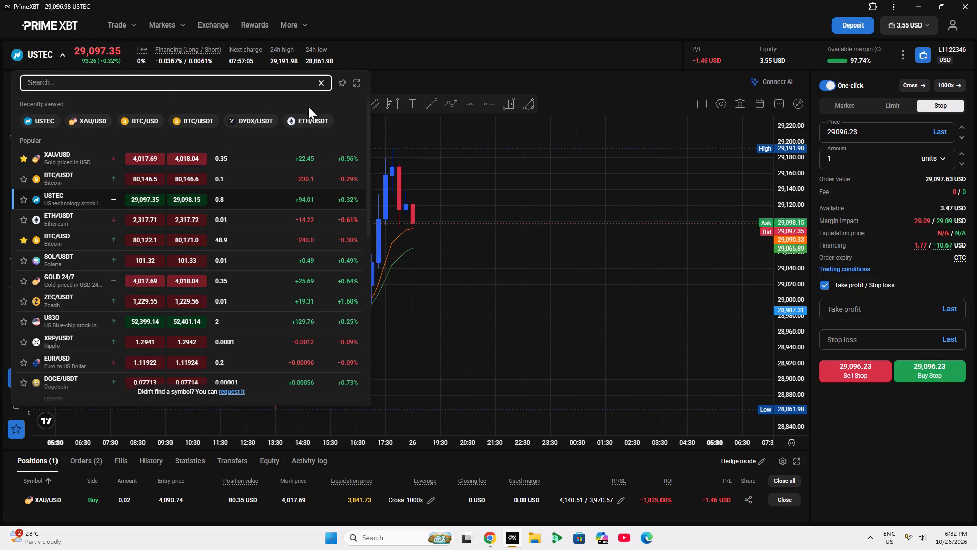
Search the instruments for "uc 100" and "UC100", clear the search and return to the USTEC chart.
{"action": "left_click", "coordinate": [216, 85]}
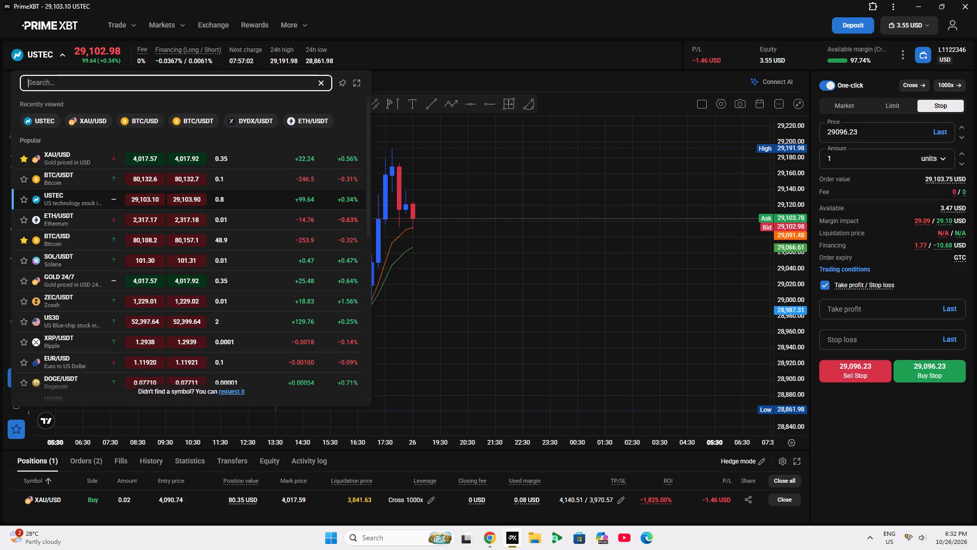
{"action": "type", "text": "uc 1"}
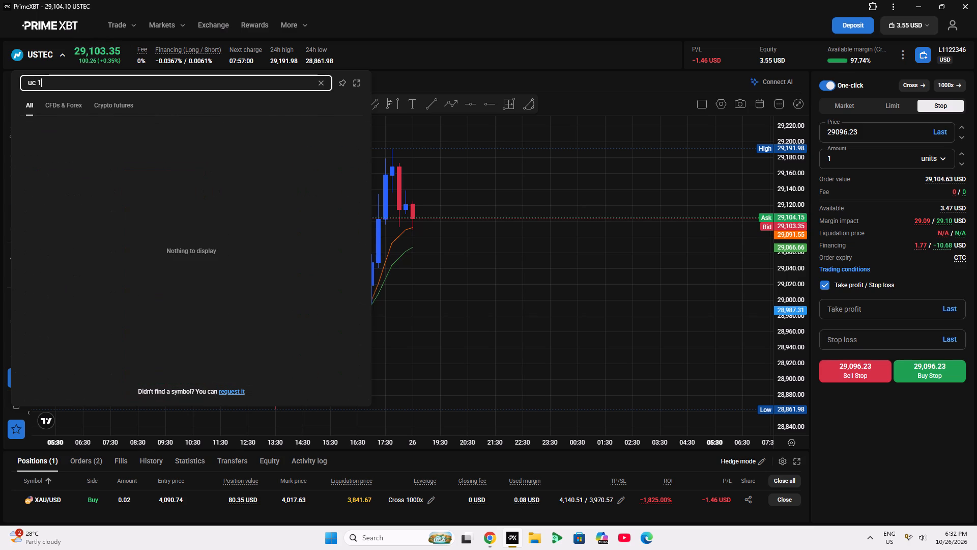
{"action": "type", "text": "00"}
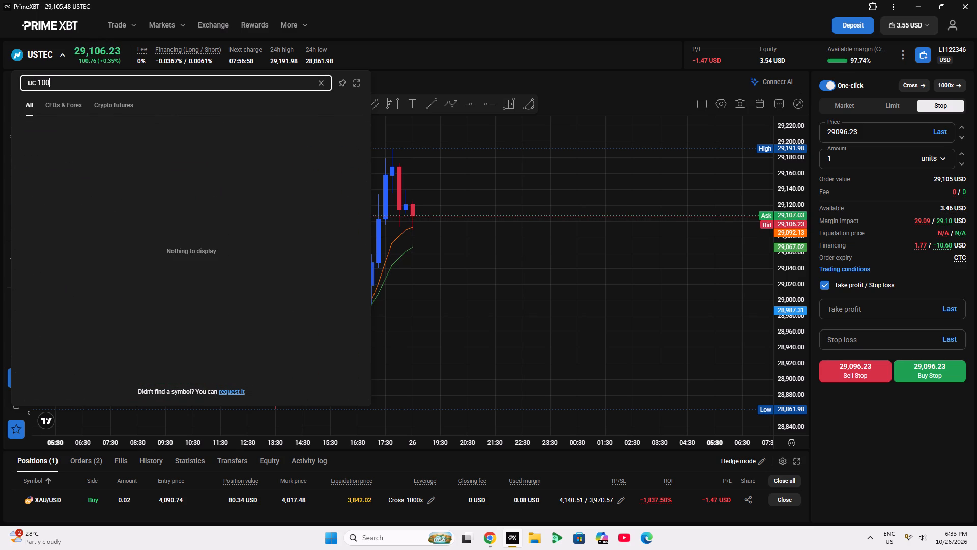
{"action": "key", "text": "Left"}
{"action": "key", "text": "Left"}
{"action": "key", "text": "Left"}
{"action": "key", "text": "BackSpace"}
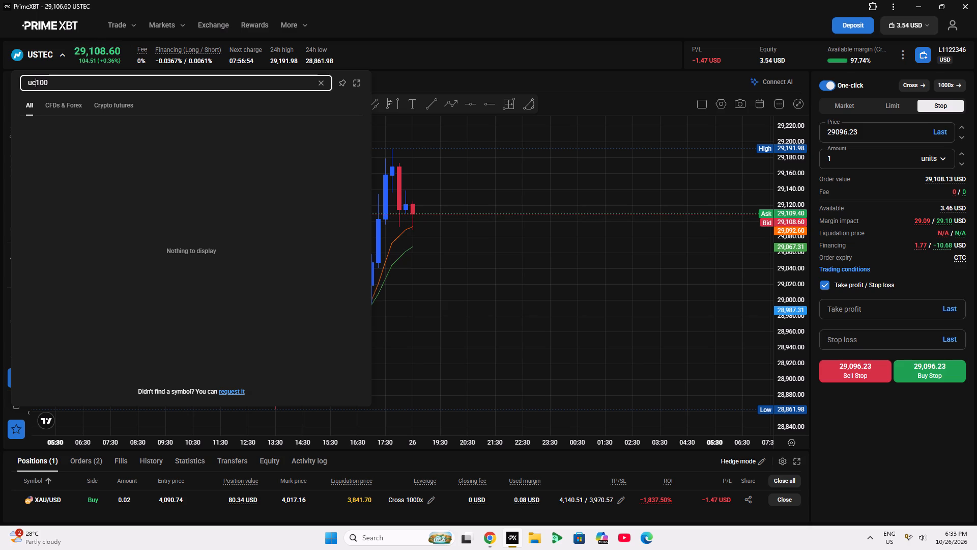
{"action": "key", "text": "BackSpace"}
{"action": "key", "text": "BackSpace"}
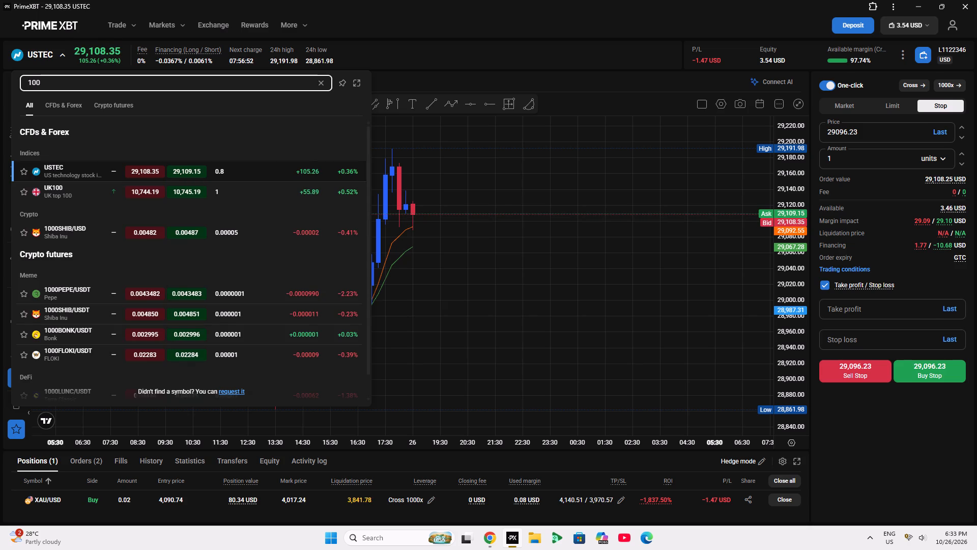
{"action": "type", "text": "UC"}
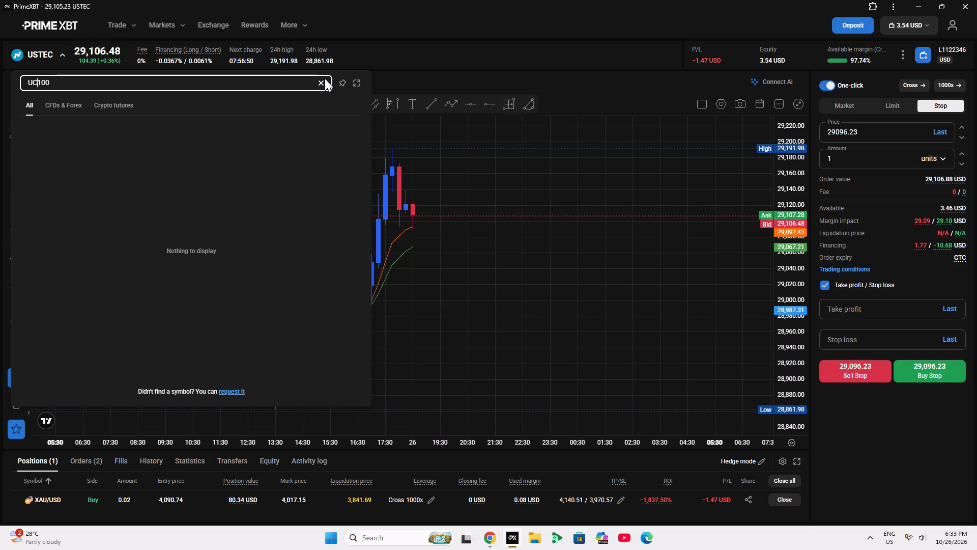
{"action": "left_click", "coordinate": [323, 86]}
{"action": "left_click", "coordinate": [489, 172]}
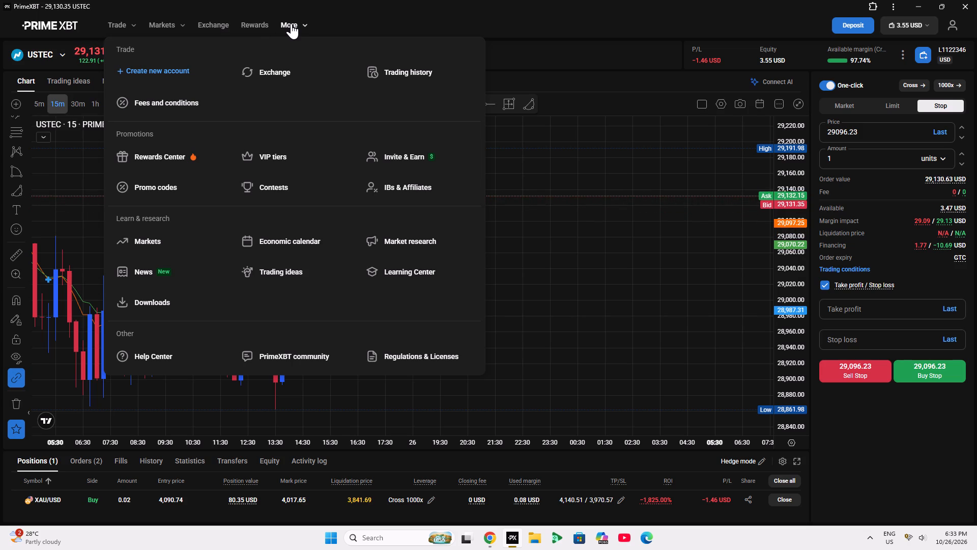
Examine USTEC's swings on the 15-minute chart over 10/25 and 10/26, up to the latest rally.
{"action": "left_click_drag", "start_coordinate": [540, 239], "coordinate": [623, 254]}
{"action": "double_click", "coordinate": [781, 292]}
{"action": "scroll", "coordinate": [684, 295], "scroll_direction": "down", "scroll_amount": 4}
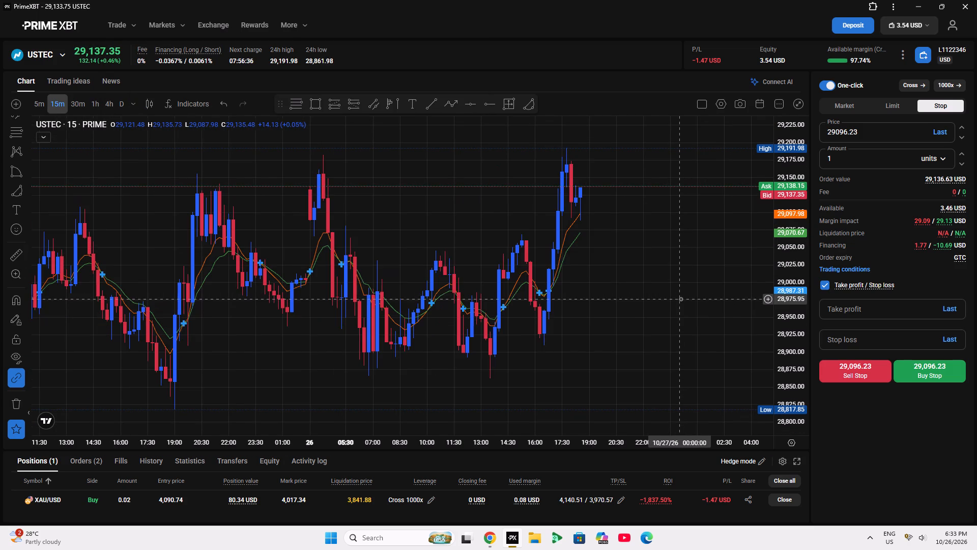
{"action": "scroll", "coordinate": [700, 313], "scroll_direction": "up", "scroll_amount": 5}
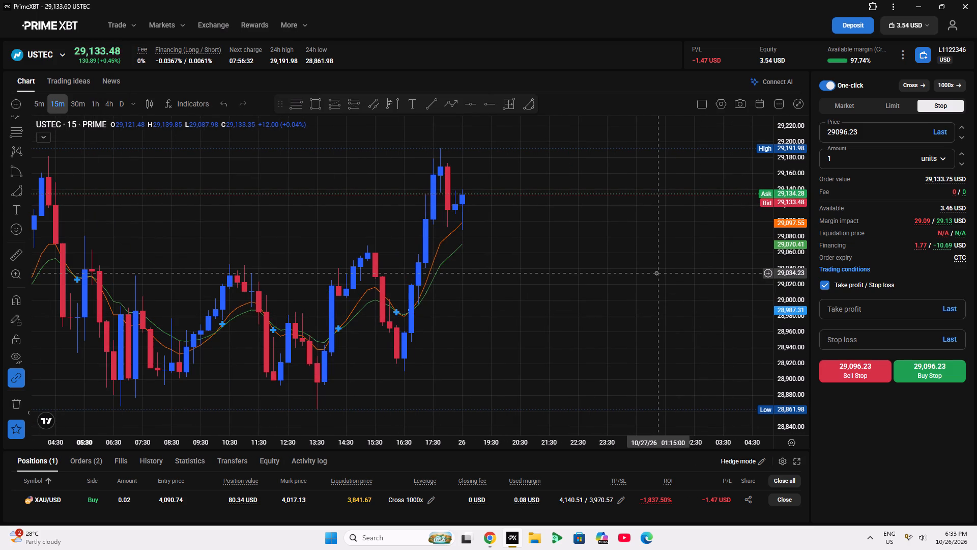
{"action": "scroll", "coordinate": [656, 273], "scroll_direction": "down", "scroll_amount": 6}
{"action": "left_click_drag", "start_coordinate": [708, 292], "coordinate": [624, 278]}
{"action": "scroll", "coordinate": [624, 278], "scroll_direction": "down", "scroll_amount": 4}
{"action": "scroll", "coordinate": [746, 332], "scroll_direction": "up", "scroll_amount": 4}
{"action": "left_click_drag", "start_coordinate": [784, 354], "coordinate": [787, 329]}
{"action": "scroll", "coordinate": [740, 320], "scroll_direction": "down", "scroll_amount": 6}
{"action": "scroll", "coordinate": [731, 329], "scroll_direction": "up", "scroll_amount": 4}
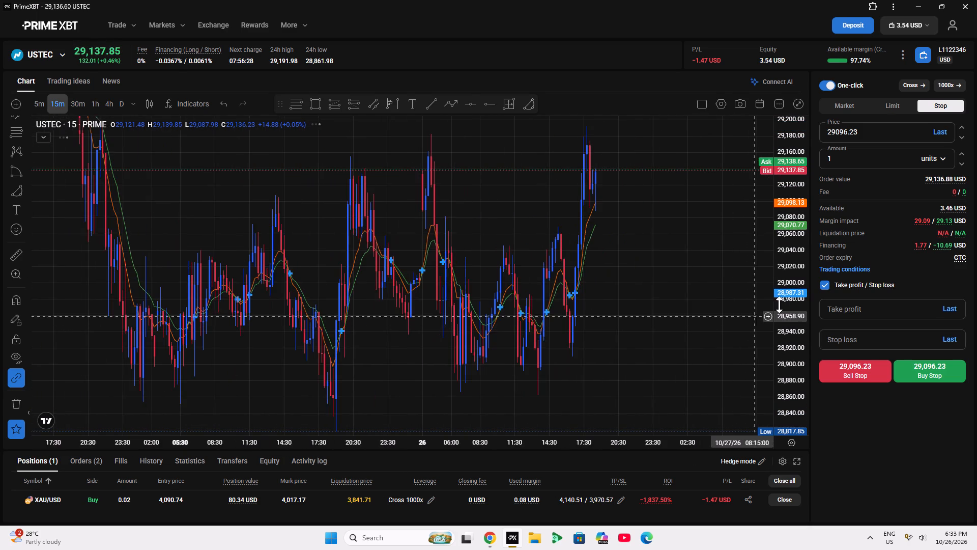
{"action": "scroll", "coordinate": [782, 305], "scroll_direction": "down", "scroll_amount": 4}
{"action": "scroll", "coordinate": [739, 335], "scroll_direction": "up", "scroll_amount": 5}
{"action": "left_click_drag", "start_coordinate": [685, 316], "coordinate": [715, 344]}
{"action": "scroll", "coordinate": [793, 343], "scroll_direction": "up", "scroll_amount": 3}
{"action": "left_click_drag", "start_coordinate": [674, 326], "coordinate": [639, 289]}
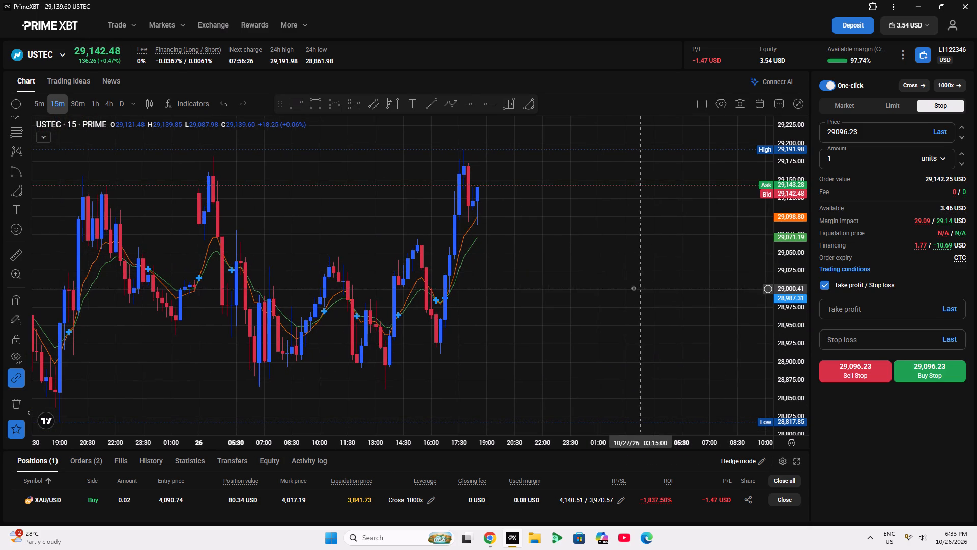
Draw a Fib Retracement on USTEC from the 13:15 low near 28,863 on 10/26/26 to about 29,190 at 06:45 on 10/27/26.
{"action": "left_click", "coordinate": [296, 99]}
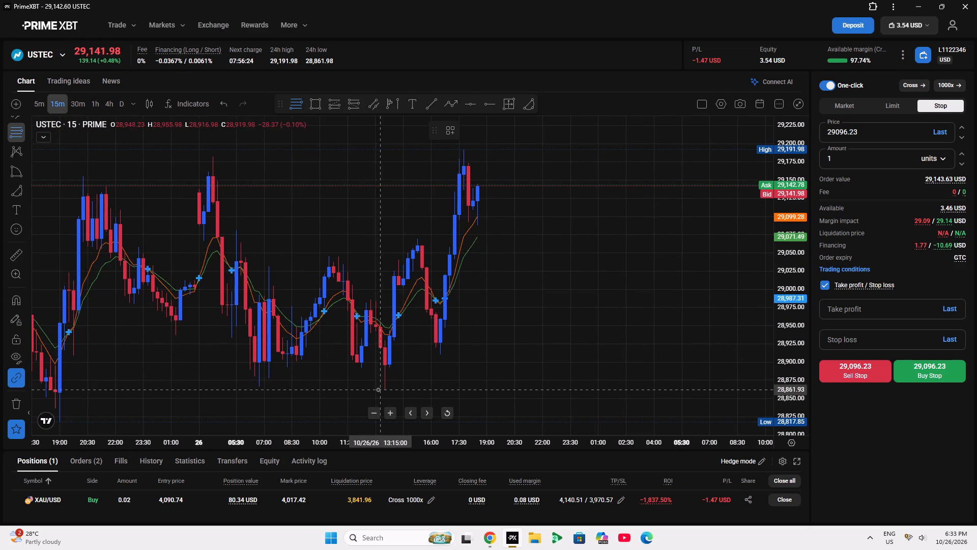
{"action": "left_click", "coordinate": [379, 389]}
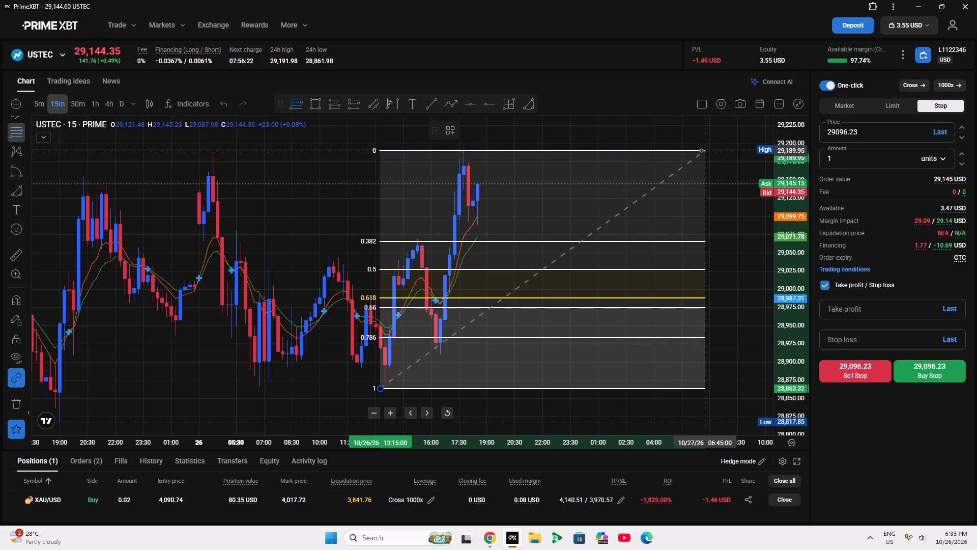
{"action": "left_click", "coordinate": [700, 150]}
{"action": "left_click_drag", "start_coordinate": [717, 239], "coordinate": [704, 237]}
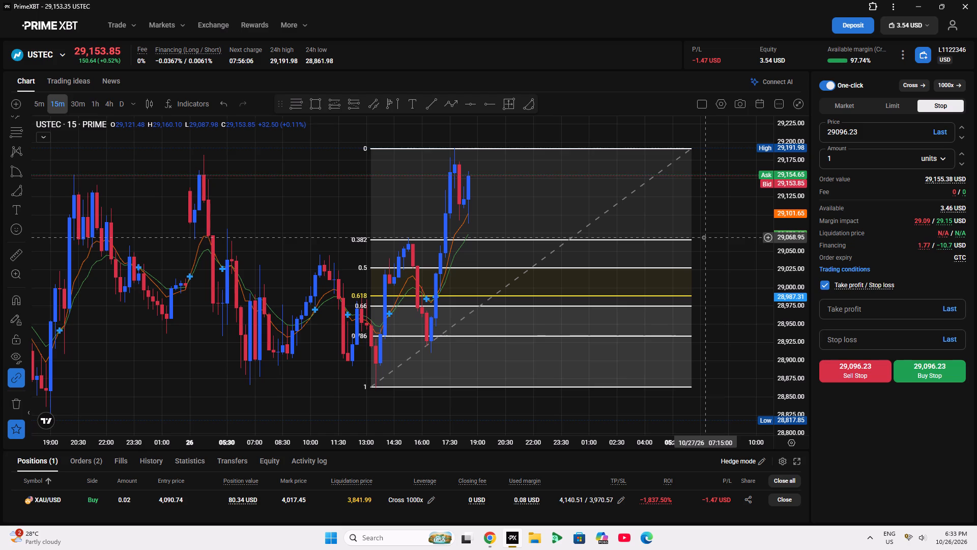
{"action": "left_click", "coordinate": [268, 204]}
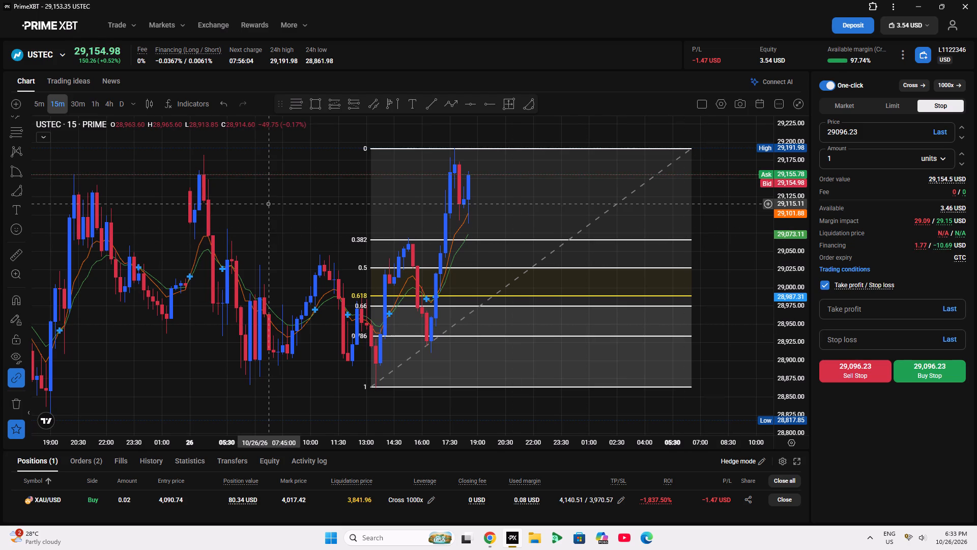
Compare the USTEC Fib Retracement with the earlier swings on the 15-minute chart.
{"action": "left_click_drag", "start_coordinate": [297, 184], "coordinate": [326, 189]}
{"action": "double_click", "coordinate": [805, 270]}
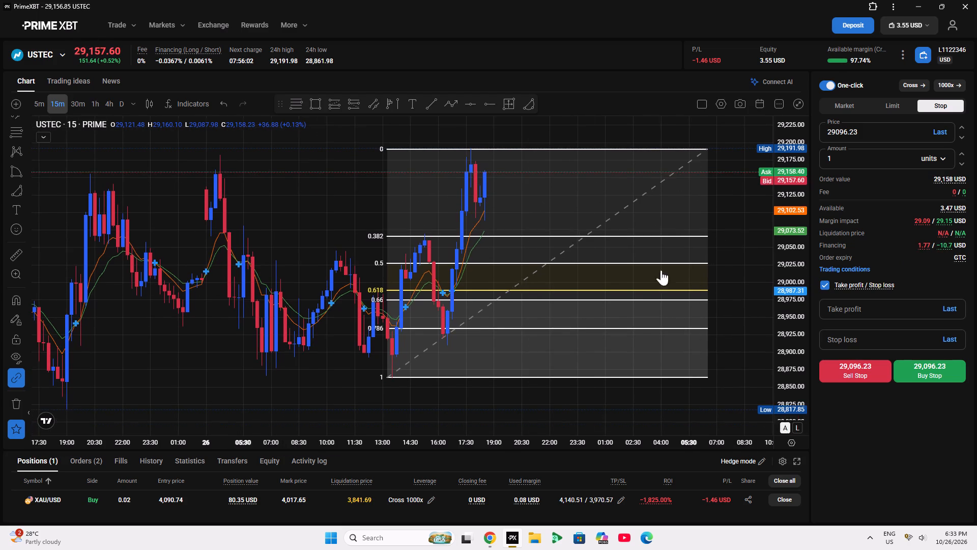
{"action": "scroll", "coordinate": [503, 280], "scroll_direction": "down", "scroll_amount": 7}
{"action": "scroll", "coordinate": [503, 280], "scroll_direction": "up", "scroll_amount": 7}
{"action": "left_click_drag", "start_coordinate": [807, 311], "coordinate": [793, 278]}
{"action": "left_click_drag", "start_coordinate": [746, 284], "coordinate": [605, 304]}
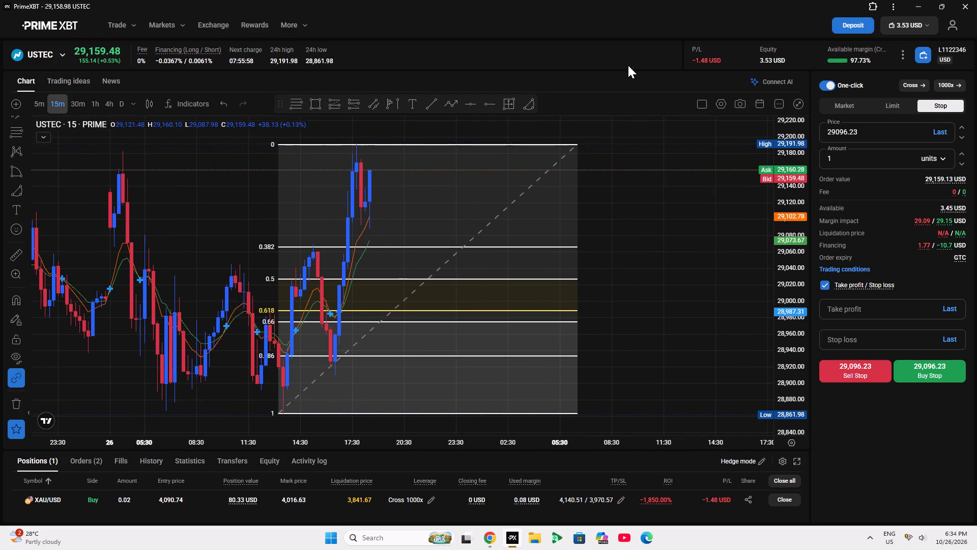
{"action": "scroll", "coordinate": [626, 57], "scroll_direction": "down", "scroll_amount": 6}
{"action": "scroll", "coordinate": [739, 312], "scroll_direction": "down", "scroll_amount": 6}
{"action": "double_click", "coordinate": [810, 322]}
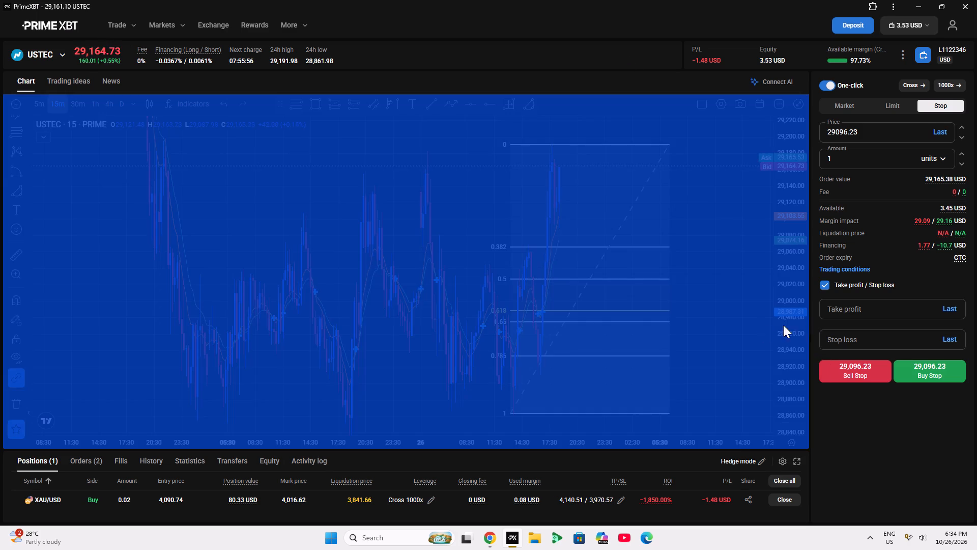
{"action": "left_click", "coordinate": [710, 276]}
{"action": "double_click", "coordinate": [770, 283]}
{"action": "double_click", "coordinate": [782, 276]}
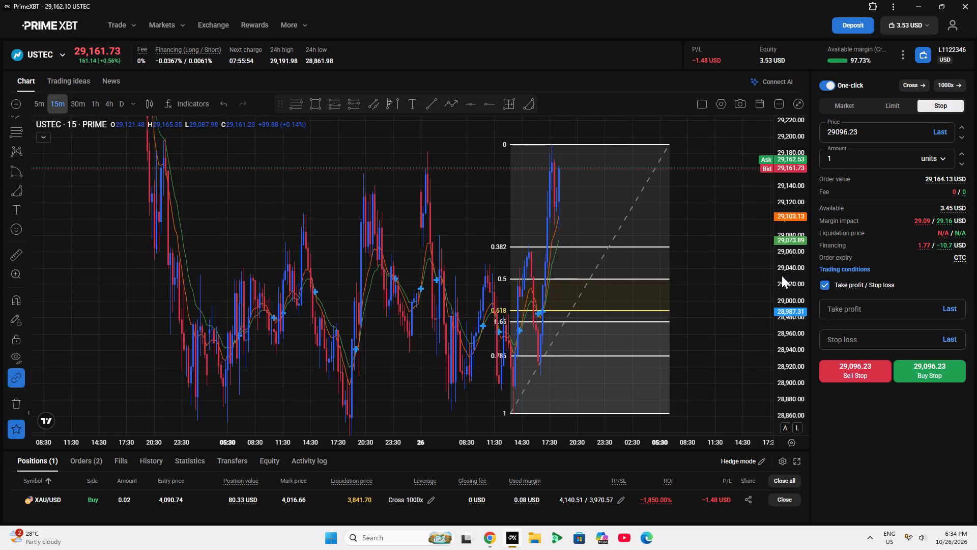
{"action": "scroll", "coordinate": [631, 311], "scroll_direction": "up", "scroll_amount": 8}
{"action": "scroll", "coordinate": [478, 0], "scroll_direction": "down", "scroll_amount": 10}
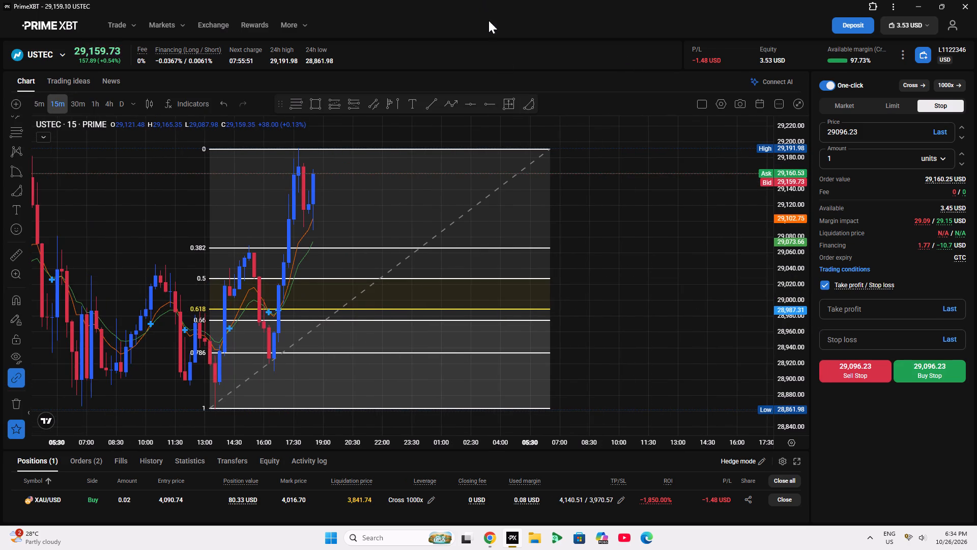
Examine where USTEC's latest rally and pullback sit against the Fib Retracement levels from 0 to 1.
{"action": "left_click_drag", "start_coordinate": [622, 222], "coordinate": [775, 253]}
{"action": "left_click_drag", "start_coordinate": [794, 283], "coordinate": [794, 262]}
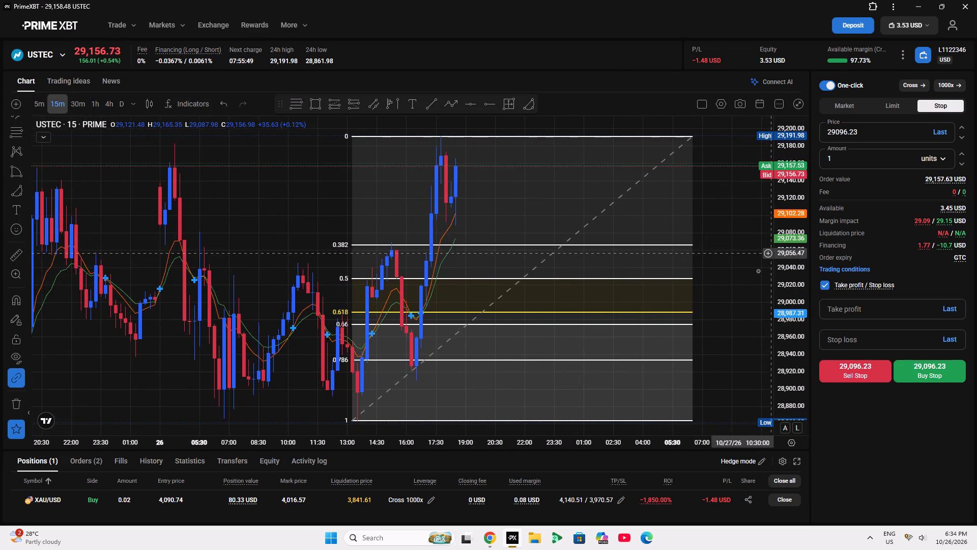
{"action": "scroll", "coordinate": [757, 271], "scroll_direction": "down", "scroll_amount": 6}
{"action": "scroll", "coordinate": [745, 303], "scroll_direction": "up", "scroll_amount": 2}
{"action": "left_click_drag", "start_coordinate": [745, 303], "coordinate": [624, 289]}
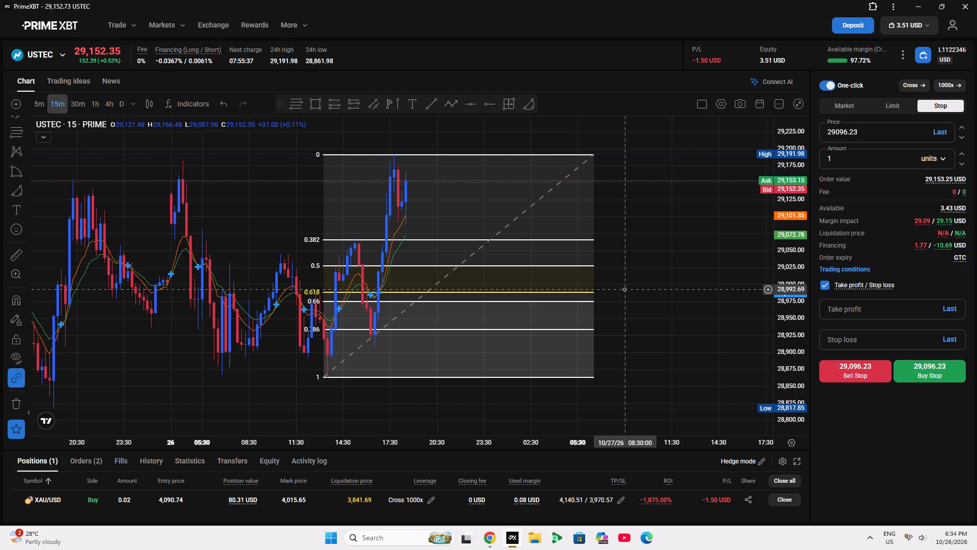
{"action": "scroll", "coordinate": [451, 0], "scroll_direction": "down", "scroll_amount": 4}
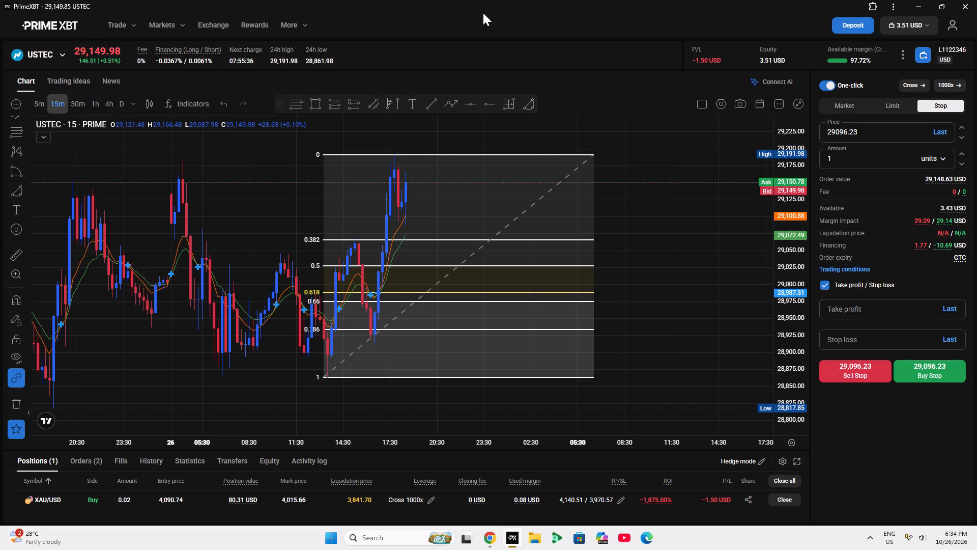
{"action": "left_click", "coordinate": [814, 247]}
{"action": "double_click", "coordinate": [796, 243]}
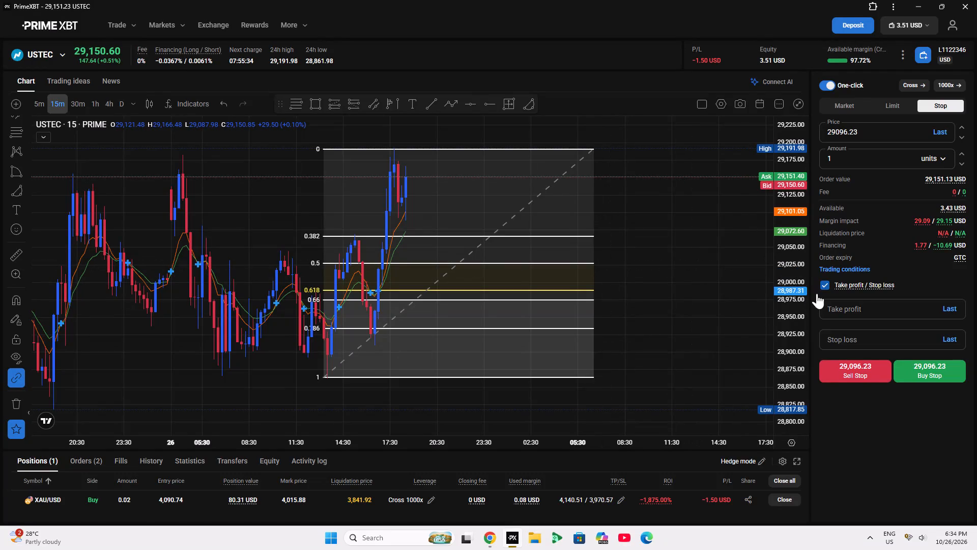
{"action": "left_click_drag", "start_coordinate": [799, 281], "coordinate": [790, 203]}
{"action": "scroll", "coordinate": [544, 285], "scroll_direction": "down", "scroll_amount": 6}
{"action": "scroll", "coordinate": [783, 298], "scroll_direction": "down", "scroll_amount": 6}
{"action": "double_click", "coordinate": [778, 299]}
{"action": "scroll", "coordinate": [574, 353], "scroll_direction": "up", "scroll_amount": 7}
{"action": "left_click_drag", "start_coordinate": [787, 323], "coordinate": [787, 314]}
{"action": "scroll", "coordinate": [593, 313], "scroll_direction": "up", "scroll_amount": 2}
{"action": "left_click_drag", "start_coordinate": [605, 304], "coordinate": [629, 283]}
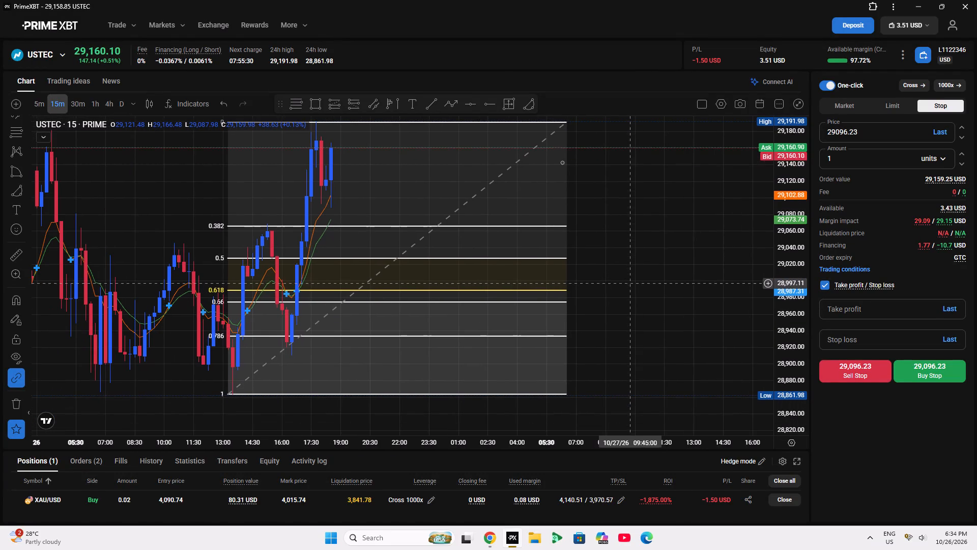
{"action": "scroll", "coordinate": [493, 0], "scroll_direction": "down", "scroll_amount": 5}
{"action": "left_click_drag", "start_coordinate": [648, 328], "coordinate": [691, 334]}
Switch to the XAUUSD chart in TradingView in Chrome.
{"action": "left_click", "coordinate": [493, 534]}
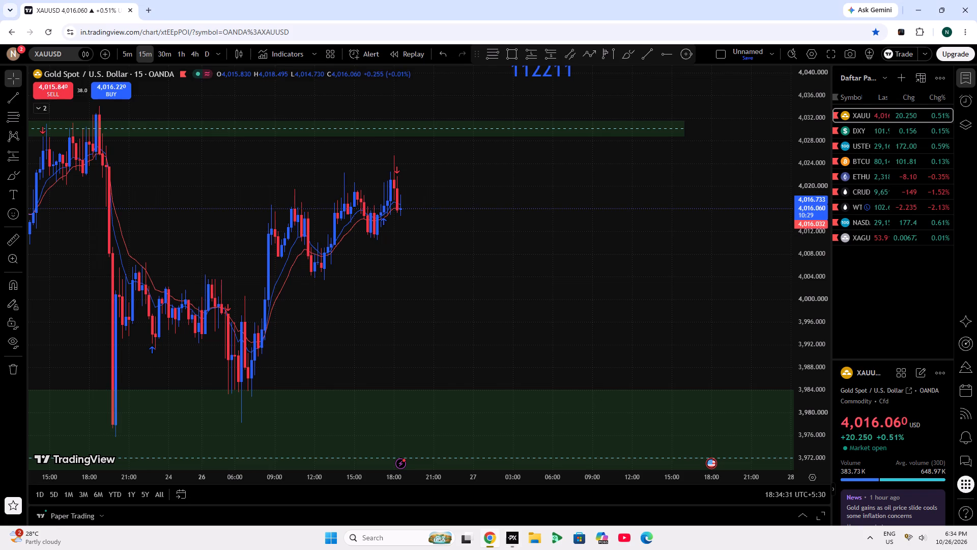
Open the YouTube home page in a new browser tab.
{"action": "left_click", "coordinate": [150, 10]}
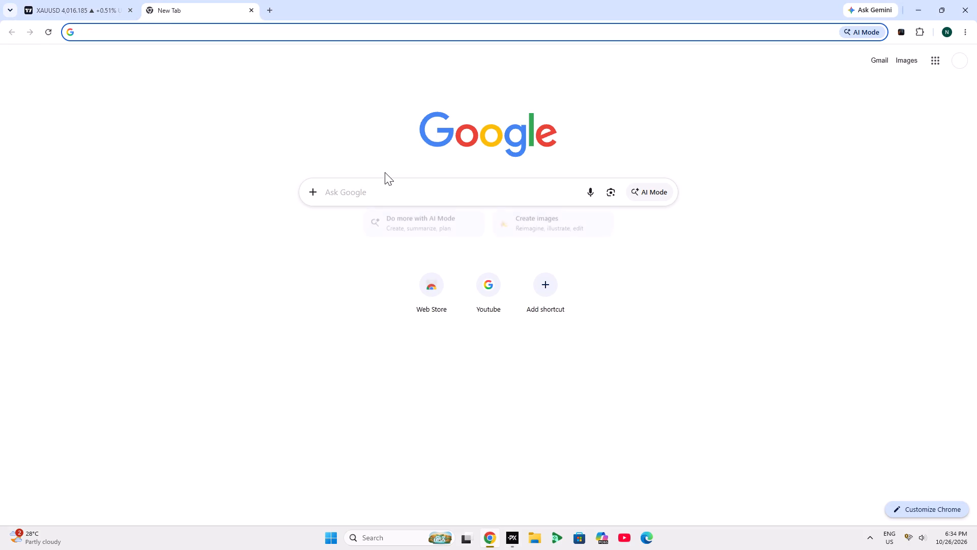
{"action": "left_click", "coordinate": [383, 188]}
{"action": "scroll", "coordinate": [381, 4], "scroll_direction": "down", "scroll_amount": 2}
{"action": "left_click", "coordinate": [203, 273]}
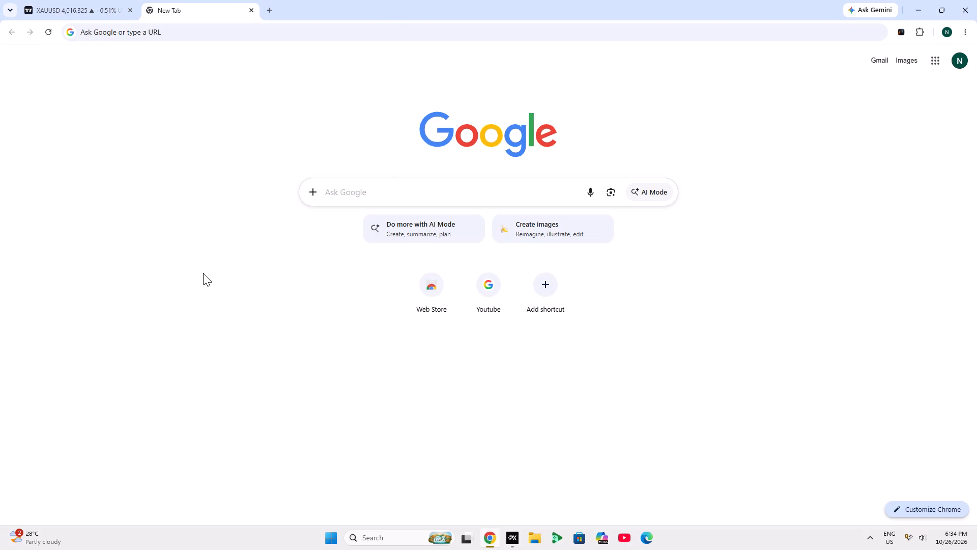
{"action": "left_click", "coordinate": [506, 306]}
{"action": "scroll", "coordinate": [332, 0], "scroll_direction": "down", "scroll_amount": 5}
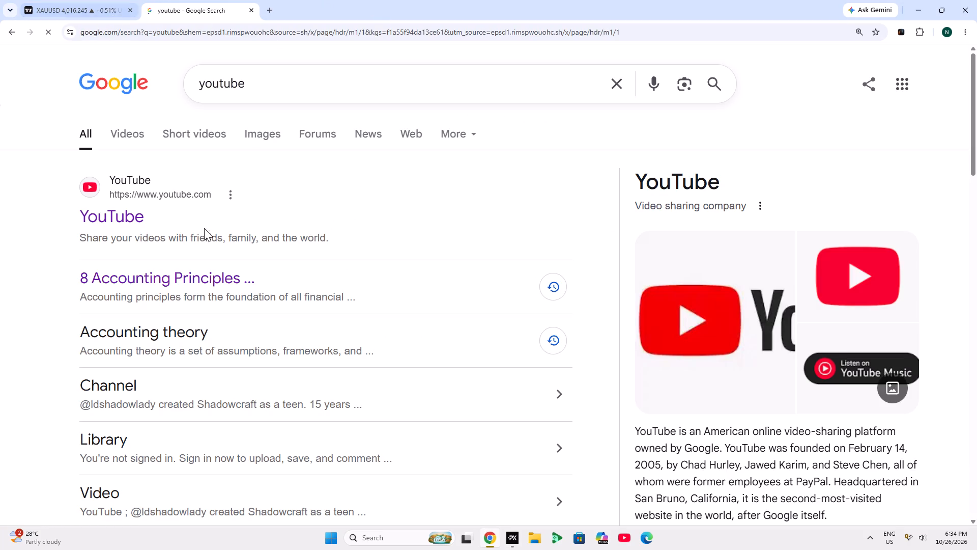
{"action": "left_click", "coordinate": [100, 212]}
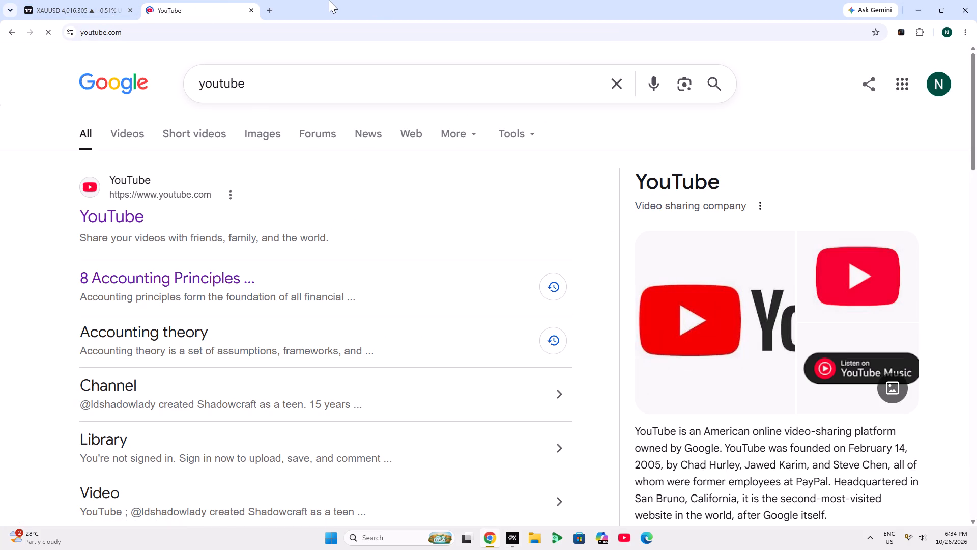
Open the LIVE GOLD ANALYSIS - NY SESSION - 26 October stream #138 and skip near its end, about 52:46.
{"action": "scroll", "coordinate": [329, 0], "scroll_direction": "down", "scroll_amount": 12}
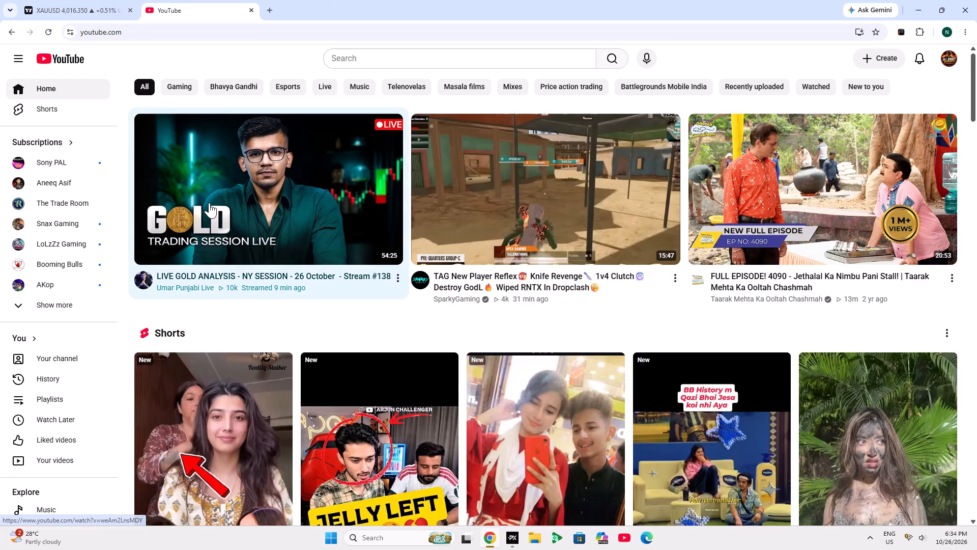
{"action": "left_click", "coordinate": [209, 203]}
{"action": "scroll", "coordinate": [639, 11], "scroll_direction": "down", "scroll_amount": 1}
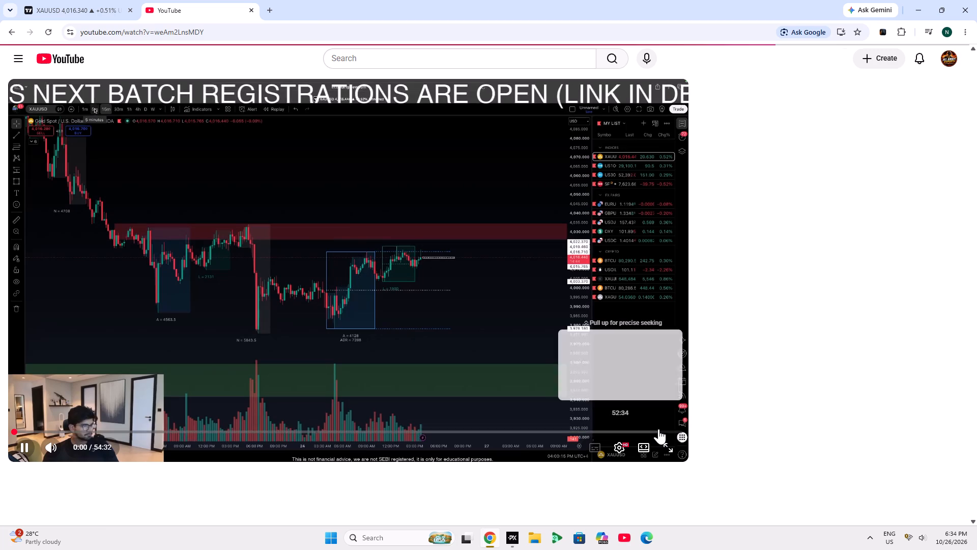
{"action": "left_click", "coordinate": [658, 429]}
{"action": "left_click", "coordinate": [661, 428]}
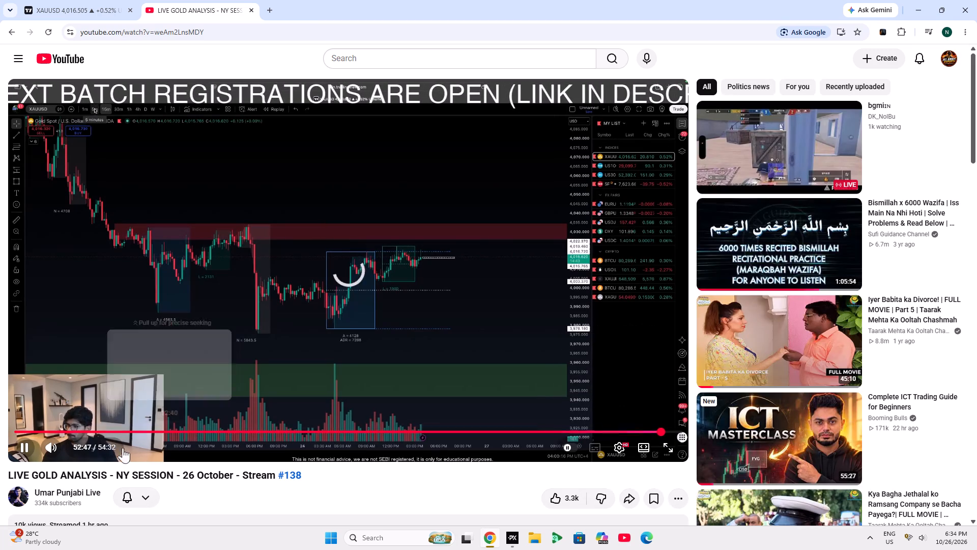
Set the system volume near the middle of its range and skip the gold stream to about 53:33.
{"action": "left_click", "coordinate": [910, 534]}
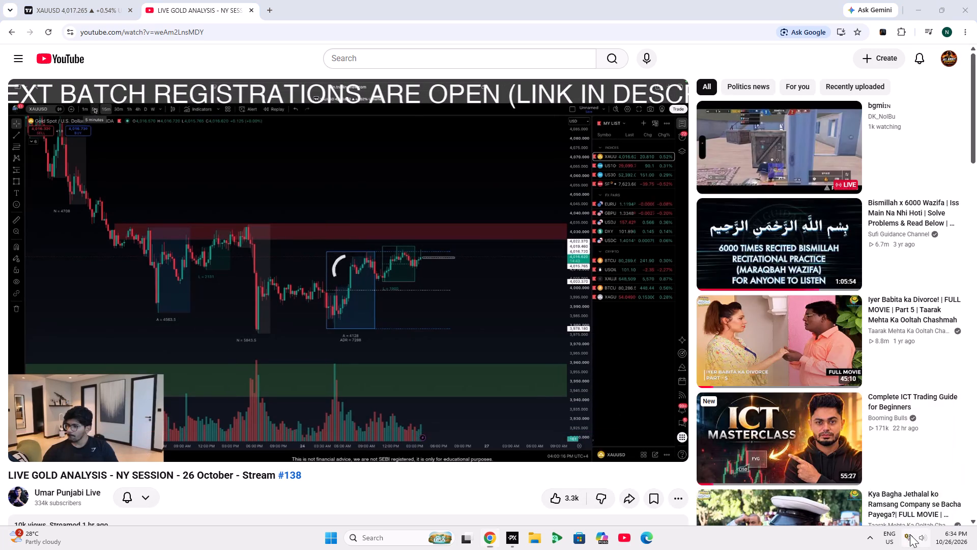
{"action": "left_click", "coordinate": [872, 482]}
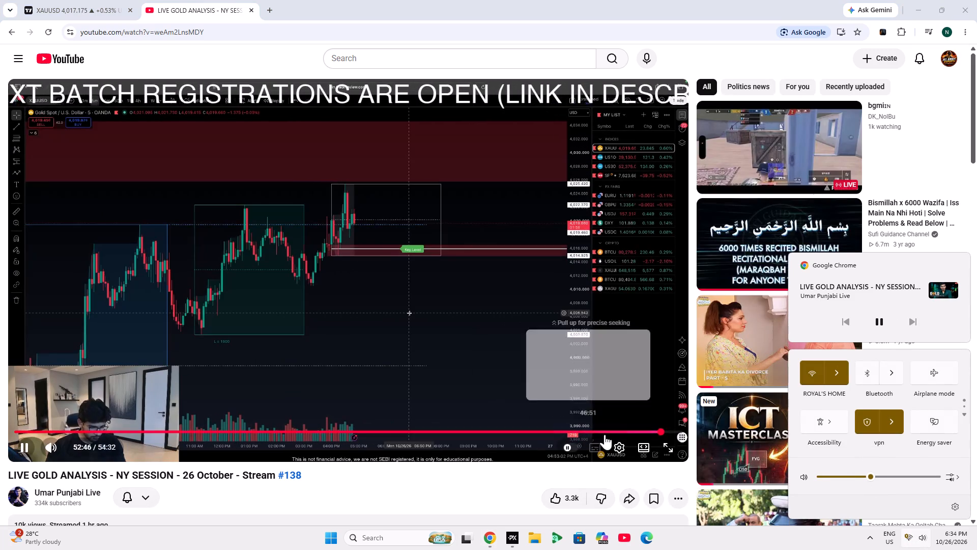
{"action": "left_click", "coordinate": [670, 431]}
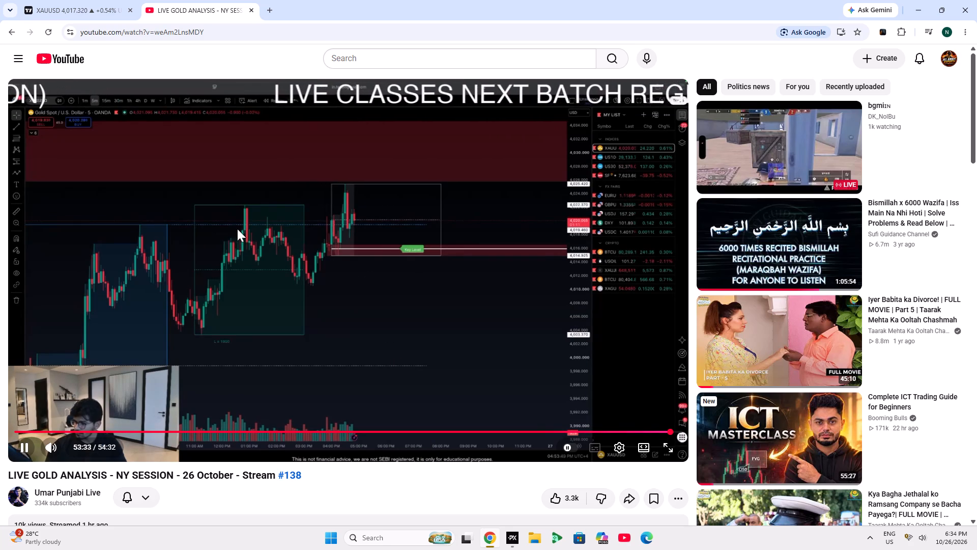
Return to the YouTube home feed and look through the recommended videos and Shorts.
{"action": "left_click", "coordinate": [70, 60]}
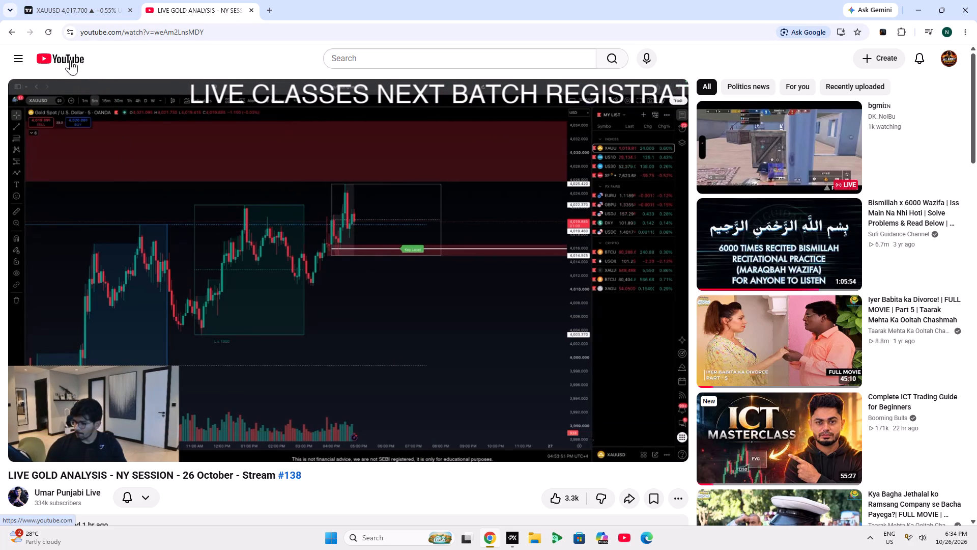
{"action": "scroll", "coordinate": [692, 0], "scroll_direction": "down", "scroll_amount": 10}
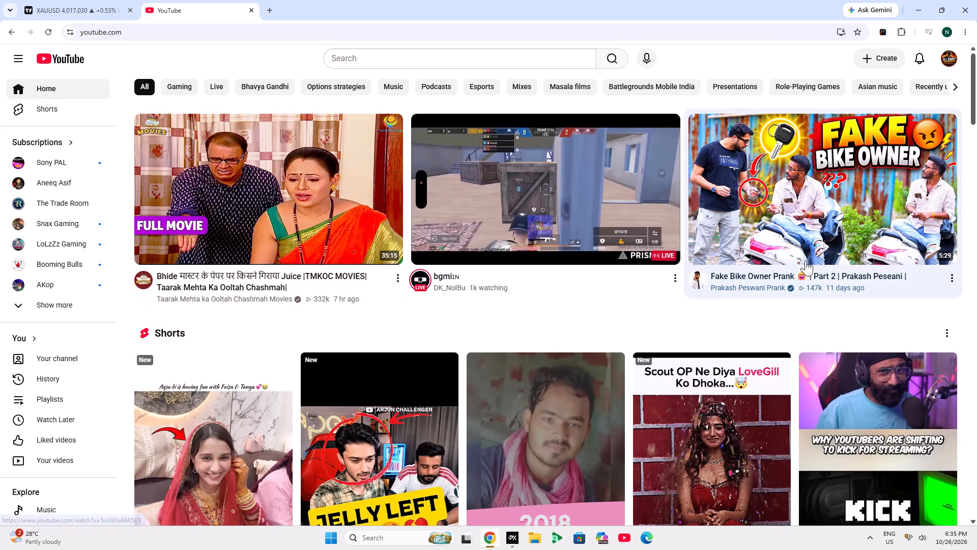
{"action": "scroll", "coordinate": [482, 0], "scroll_direction": "up", "scroll_amount": 4}
{"action": "scroll", "coordinate": [482, 0], "scroll_direction": "down", "scroll_amount": 3}
{"action": "scroll", "coordinate": [474, 238], "scroll_direction": "down", "scroll_amount": 1}
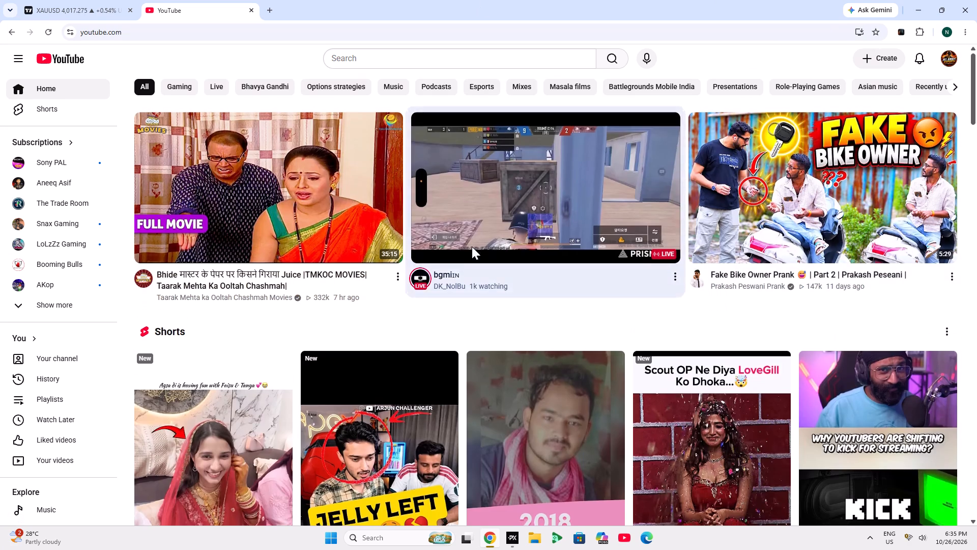
{"action": "scroll", "coordinate": [472, 246], "scroll_direction": "down", "scroll_amount": 1}
{"action": "scroll", "coordinate": [472, 246], "scroll_direction": "up", "scroll_amount": 1}
{"action": "scroll", "coordinate": [503, 0], "scroll_direction": "down", "scroll_amount": 8}
{"action": "scroll", "coordinate": [503, 1], "scroll_direction": "up", "scroll_amount": 3}
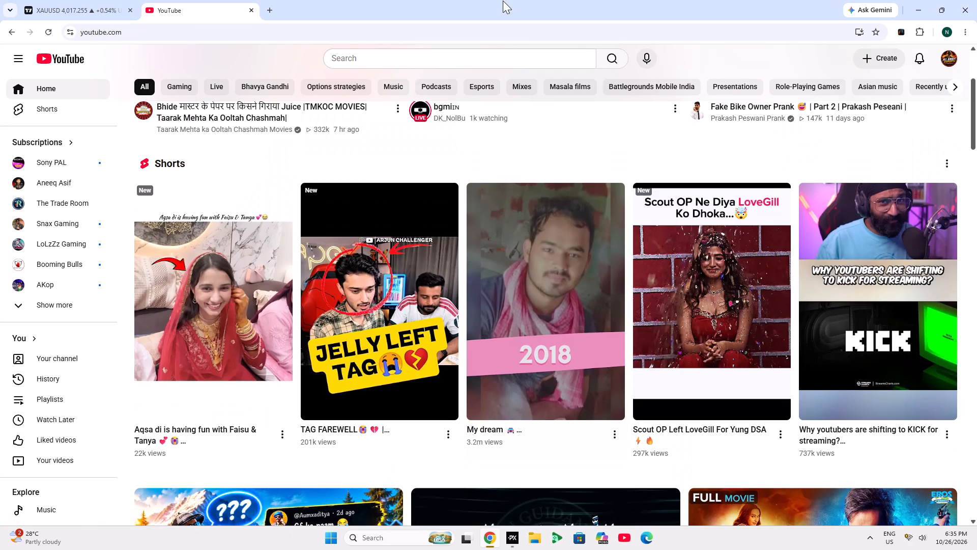
{"action": "scroll", "coordinate": [503, 1], "scroll_direction": "up", "scroll_amount": 5}
{"action": "scroll", "coordinate": [503, 1], "scroll_direction": "down", "scroll_amount": 9}
Watch the TAG FAREWELL Short, pause it and read through its comments.
{"action": "left_click", "coordinate": [369, 275]}
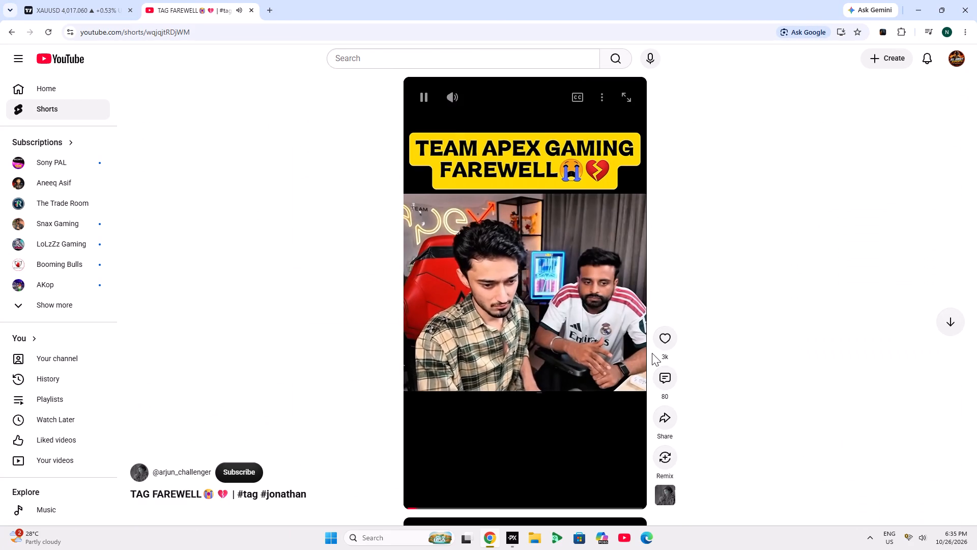
{"action": "left_click", "coordinate": [666, 378]}
{"action": "scroll", "coordinate": [682, 0], "scroll_direction": "down", "scroll_amount": 15}
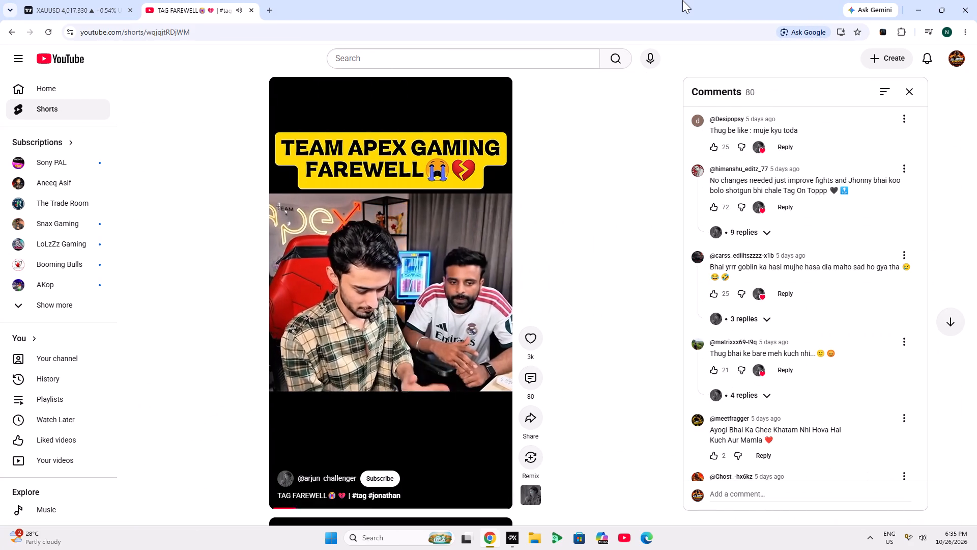
{"action": "scroll", "coordinate": [682, 0], "scroll_direction": "down", "scroll_amount": 3}
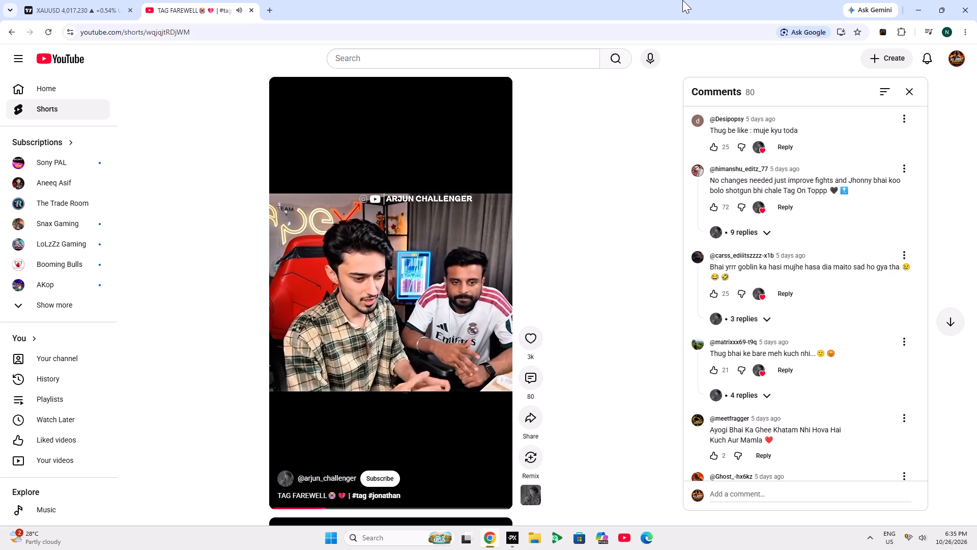
{"action": "scroll", "coordinate": [752, 289], "scroll_direction": "down", "scroll_amount": 1}
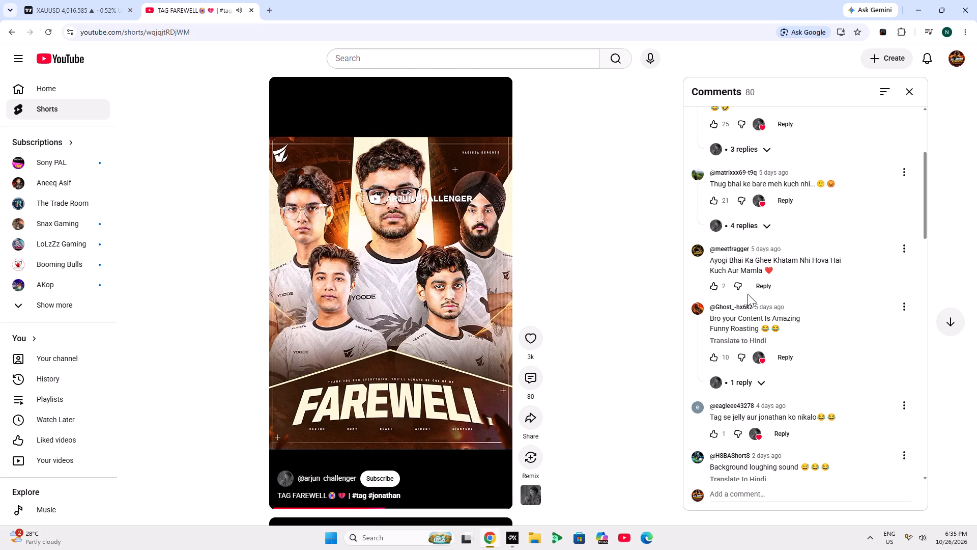
{"action": "left_click", "coordinate": [438, 305]}
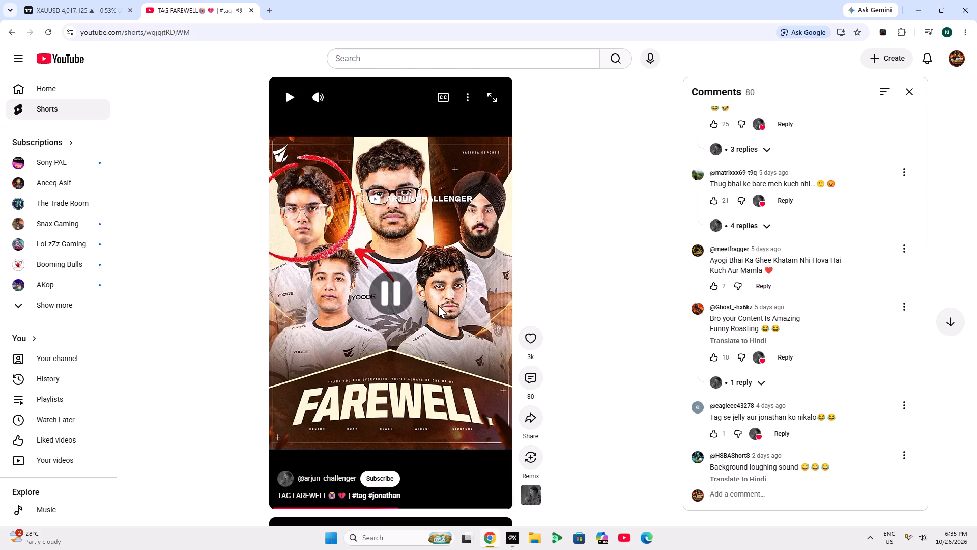
{"action": "scroll", "coordinate": [762, 321], "scroll_direction": "down", "scroll_amount": 2}
{"action": "scroll", "coordinate": [675, 0], "scroll_direction": "up", "scroll_amount": 10}
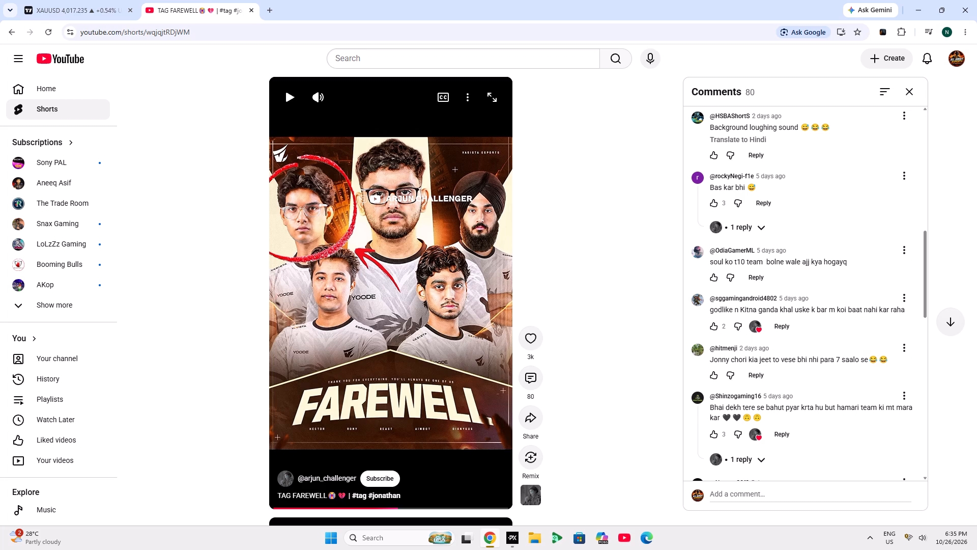
{"action": "scroll", "coordinate": [814, 363], "scroll_direction": "down", "scroll_amount": 1}
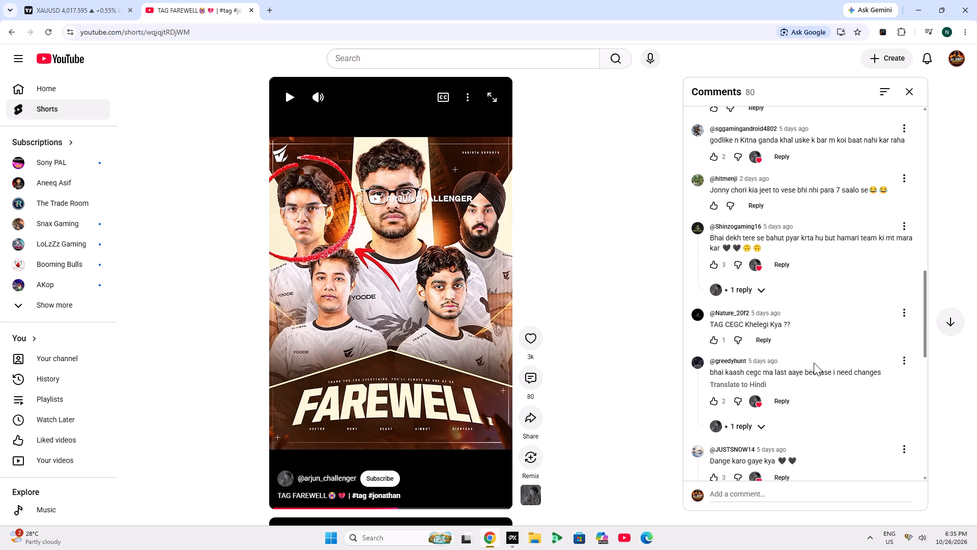
{"action": "scroll", "coordinate": [809, 367], "scroll_direction": "up", "scroll_amount": 6}
{"action": "left_click", "coordinate": [910, 94]}
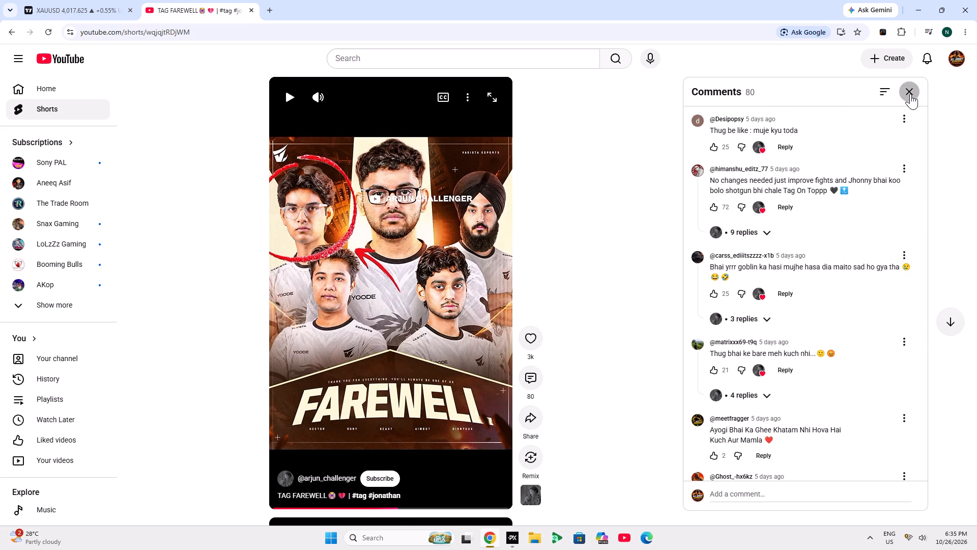
Go back to the home feed, open the live Gold & Crypto Analysis stream of 26 Oct and mute it.
{"action": "left_click", "coordinate": [10, 35]}
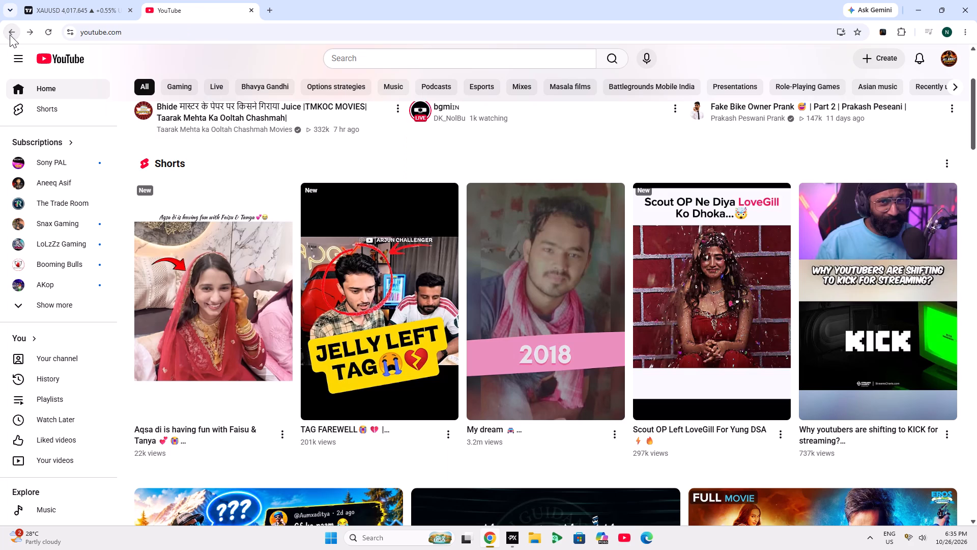
{"action": "scroll", "coordinate": [603, 309], "scroll_direction": "down", "scroll_amount": 3}
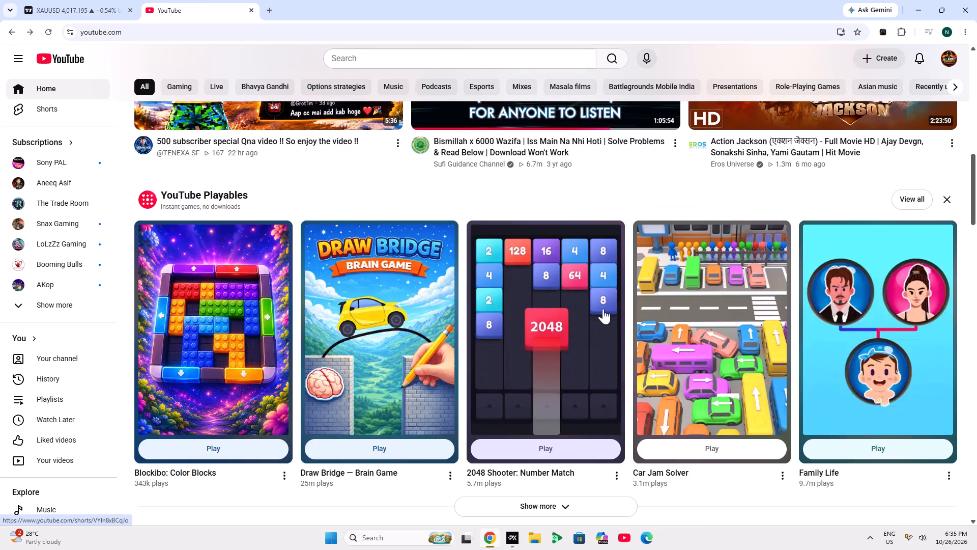
{"action": "scroll", "coordinate": [603, 309], "scroll_direction": "down", "scroll_amount": 3}
{"action": "scroll", "coordinate": [446, 356], "scroll_direction": "up", "scroll_amount": 1}
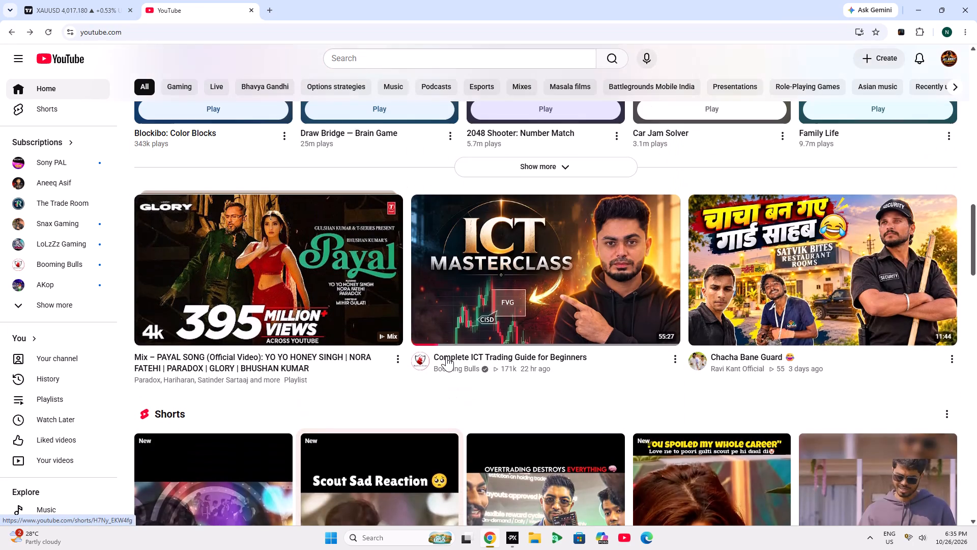
{"action": "scroll", "coordinate": [468, 361], "scroll_direction": "down", "scroll_amount": 5}
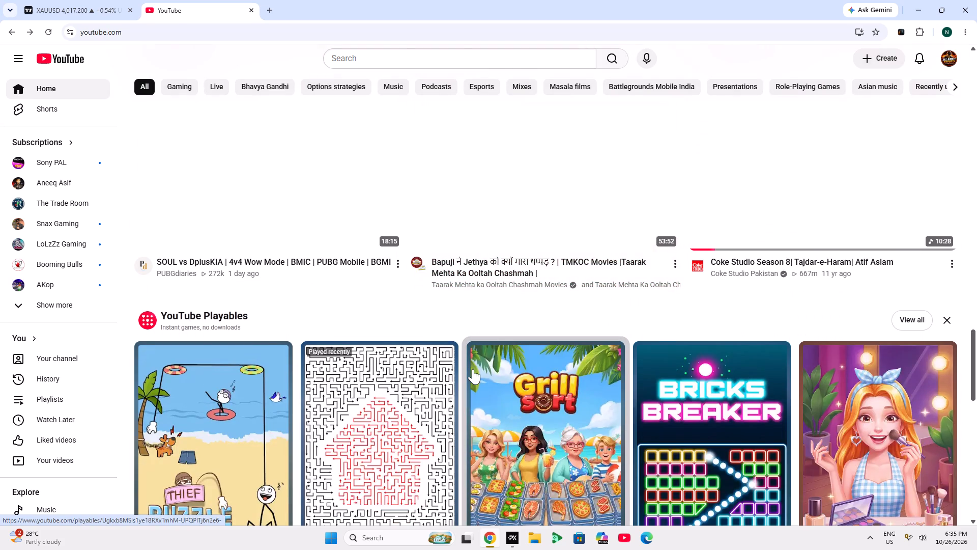
{"action": "scroll", "coordinate": [397, 316], "scroll_direction": "down", "scroll_amount": 2}
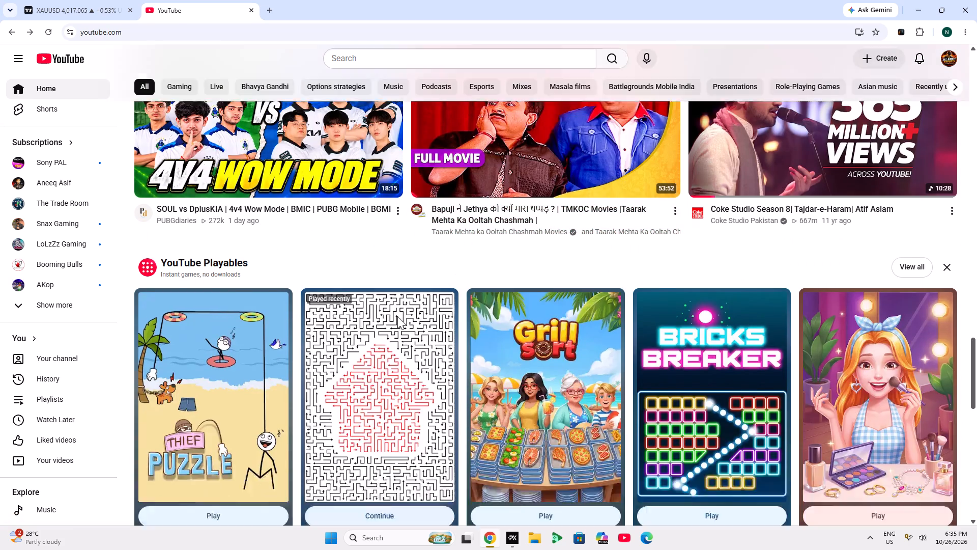
{"action": "scroll", "coordinate": [397, 316], "scroll_direction": "down", "scroll_amount": 1}
{"action": "left_click", "coordinate": [513, 270]}
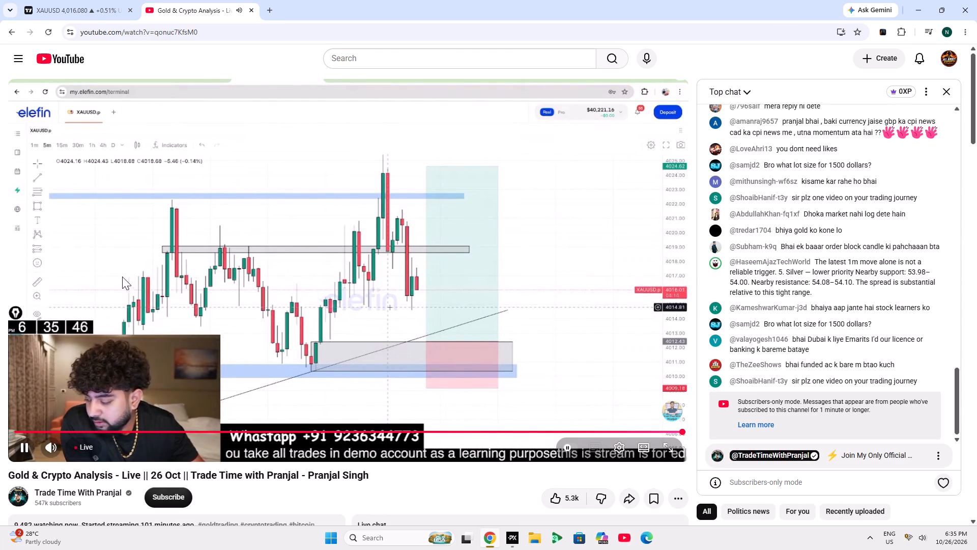
{"action": "left_click", "coordinate": [55, 451]}
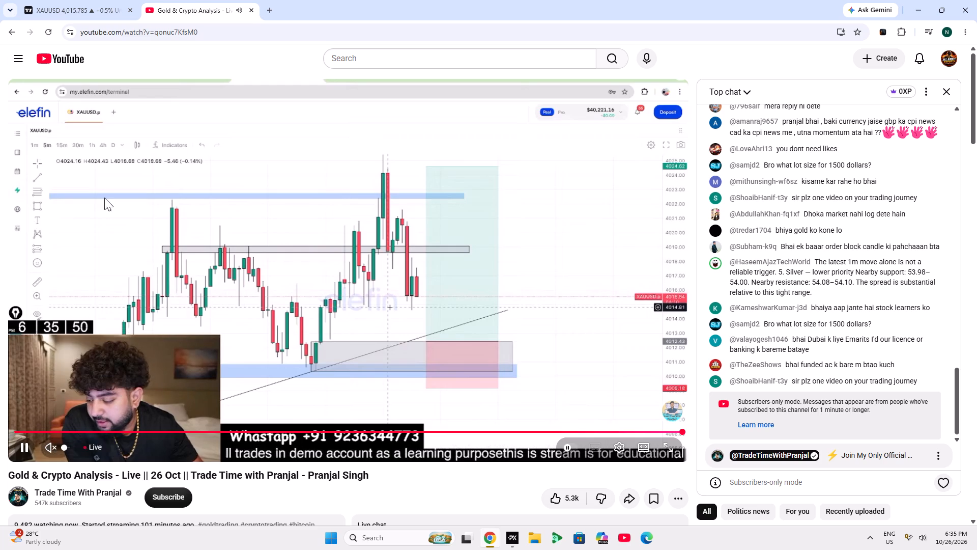
Close the YouTube tab to return to the XAUUSD chart in TradingView.
{"action": "middle_click", "coordinate": [174, 0]}
Draw a Fib Retracement on XAUUSD from the 06:30 low near 3,978 on 26 Oct to about 4,025, extended to about 15:45 on 27 Oct.
{"action": "left_click_drag", "start_coordinate": [540, 290], "coordinate": [636, 288]}
{"action": "left_click_drag", "start_coordinate": [643, 235], "coordinate": [629, 233]}
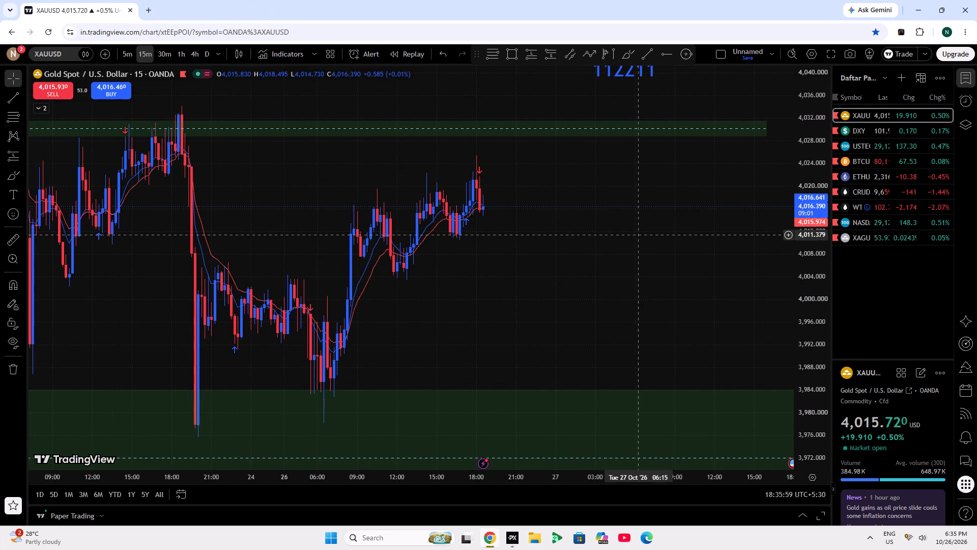
{"action": "left_click_drag", "start_coordinate": [629, 233], "coordinate": [589, 219]}
{"action": "left_click", "coordinate": [488, 56]}
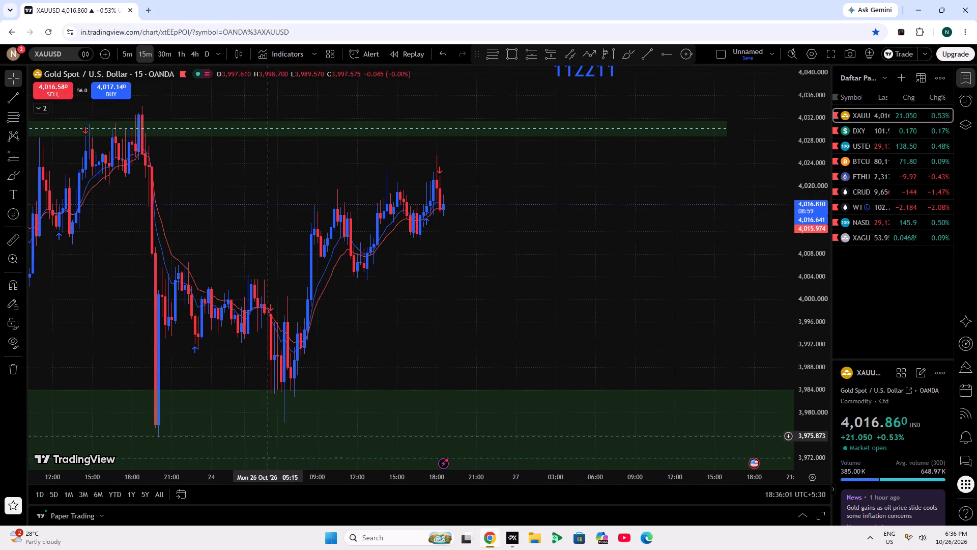
{"action": "left_click", "coordinate": [283, 424]}
{"action": "left_click", "coordinate": [480, 48]}
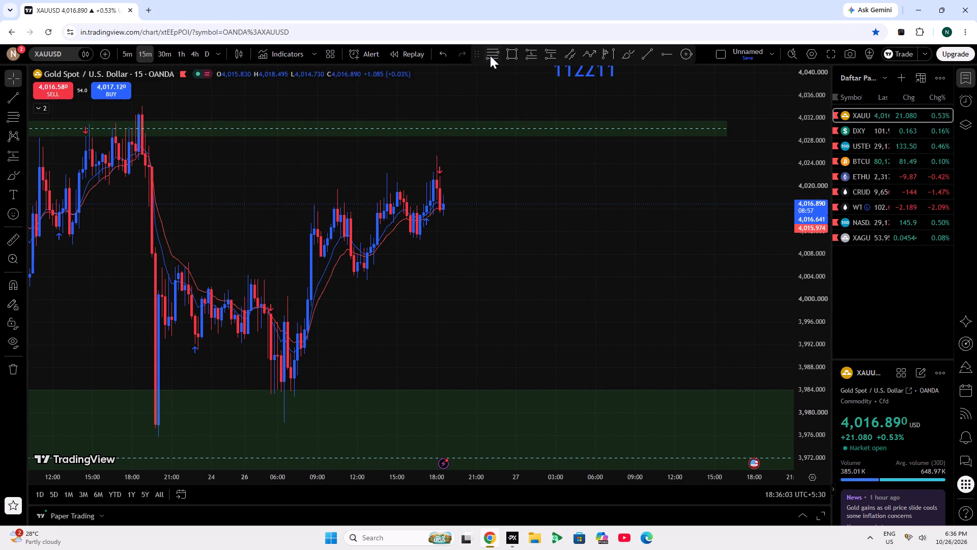
{"action": "left_click", "coordinate": [490, 56]}
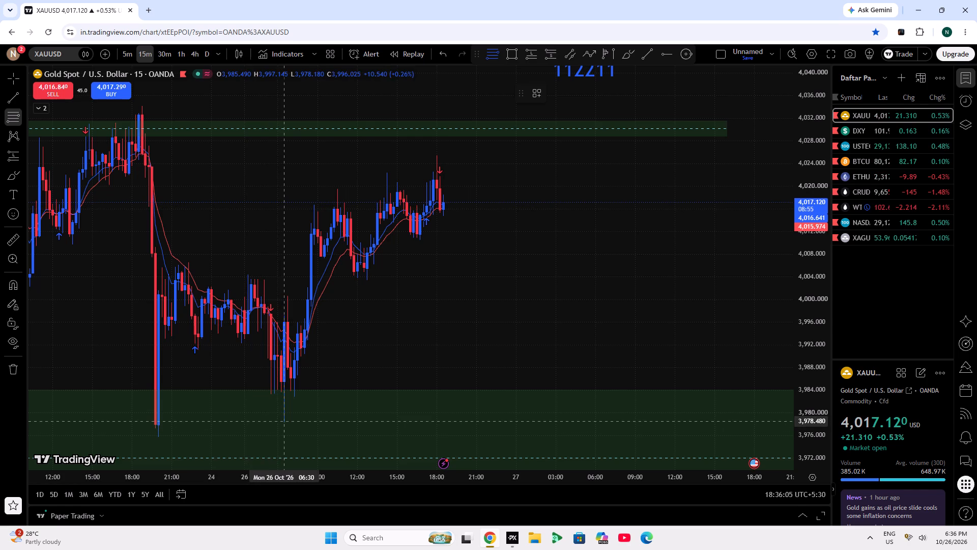
{"action": "left_click", "coordinate": [284, 421]}
{"action": "left_click", "coordinate": [726, 155]}
{"action": "left_click", "coordinate": [744, 196]}
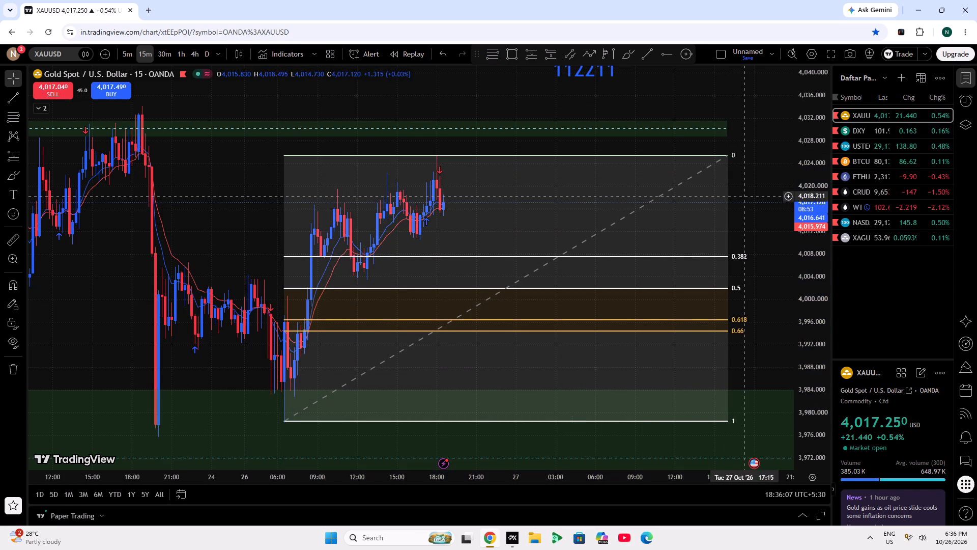
Switch the XAUUSD chart to the 5-minute timeframe.
{"action": "double_click", "coordinate": [117, 50]}
{"action": "left_click", "coordinate": [125, 53]}
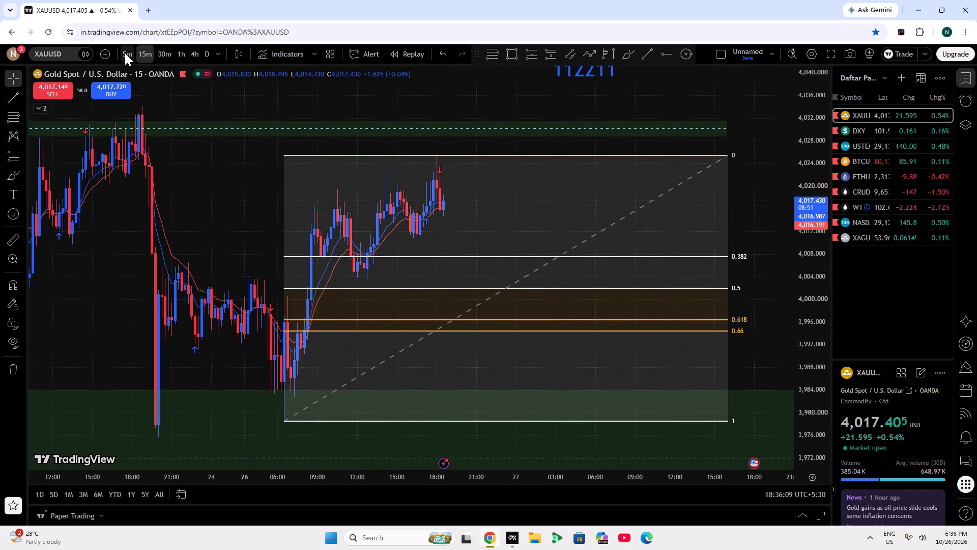
Look over the XAUUSD price action around the Fib Retracement on 5 minutes and return the chart to the 15-minute timeframe.
{"action": "scroll", "coordinate": [262, 171], "scroll_direction": "down", "scroll_amount": 3}
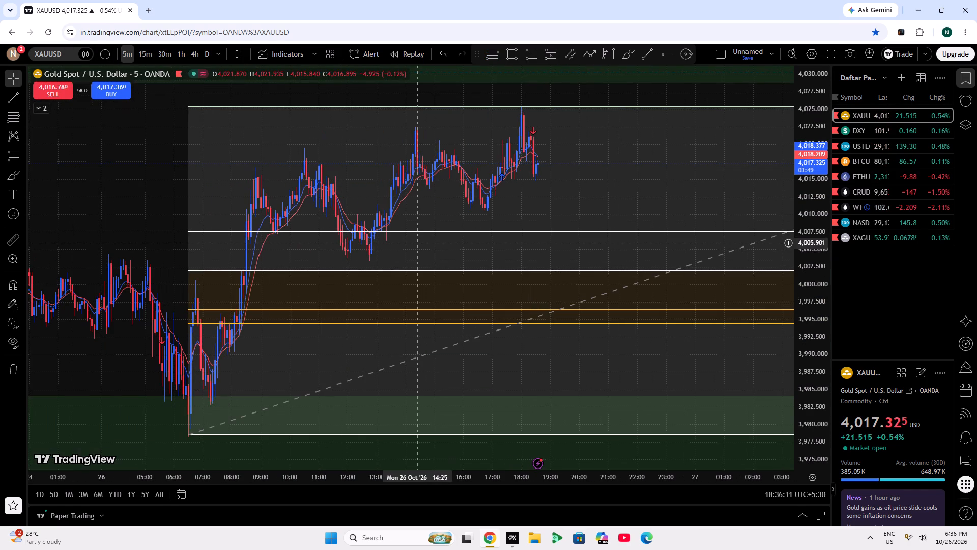
{"action": "left_click_drag", "start_coordinate": [130, 222], "coordinate": [37, 200]}
{"action": "scroll", "coordinate": [412, 267], "scroll_direction": "down", "scroll_amount": 5}
{"action": "scroll", "coordinate": [412, 267], "scroll_direction": "up", "scroll_amount": 2}
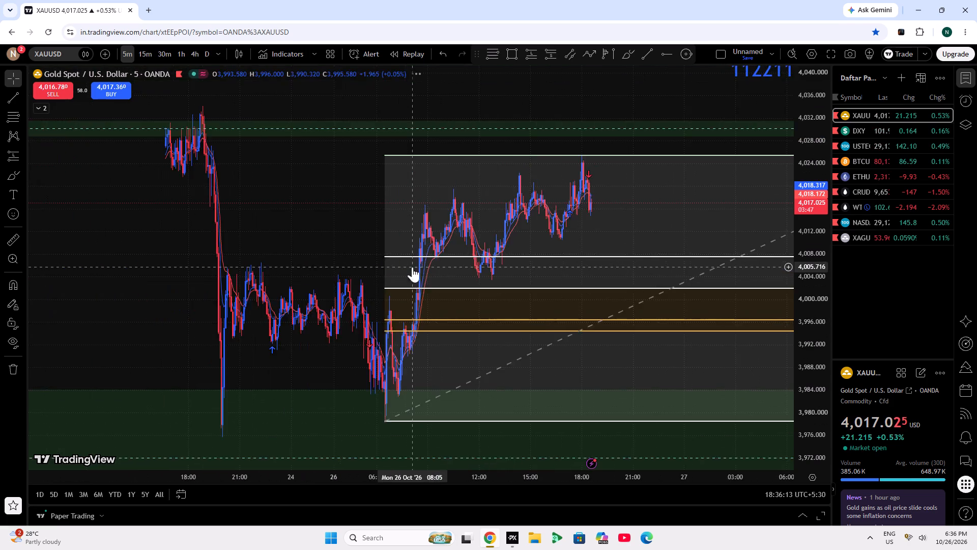
{"action": "scroll", "coordinate": [412, 267], "scroll_direction": "up", "scroll_amount": 3}
{"action": "left_click", "coordinate": [145, 53]}
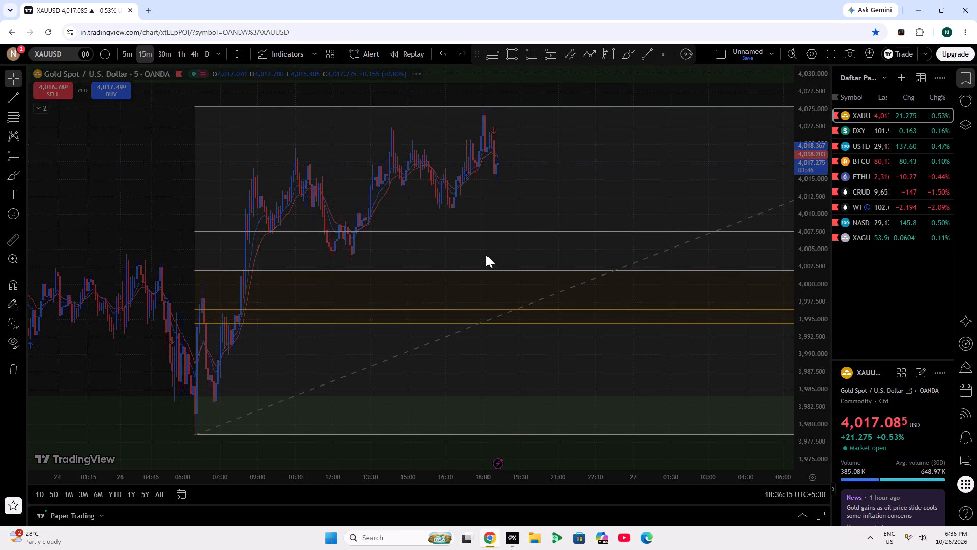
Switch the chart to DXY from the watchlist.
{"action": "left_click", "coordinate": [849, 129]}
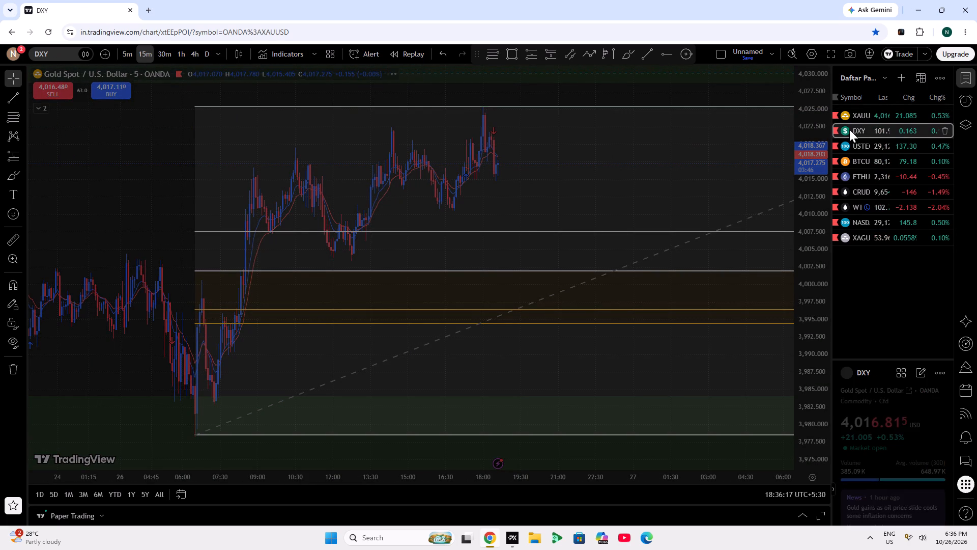
Replace the old chart tab with a new one showing the TradingView site, found by searching for tradingview.
{"action": "left_click", "coordinate": [155, 12]}
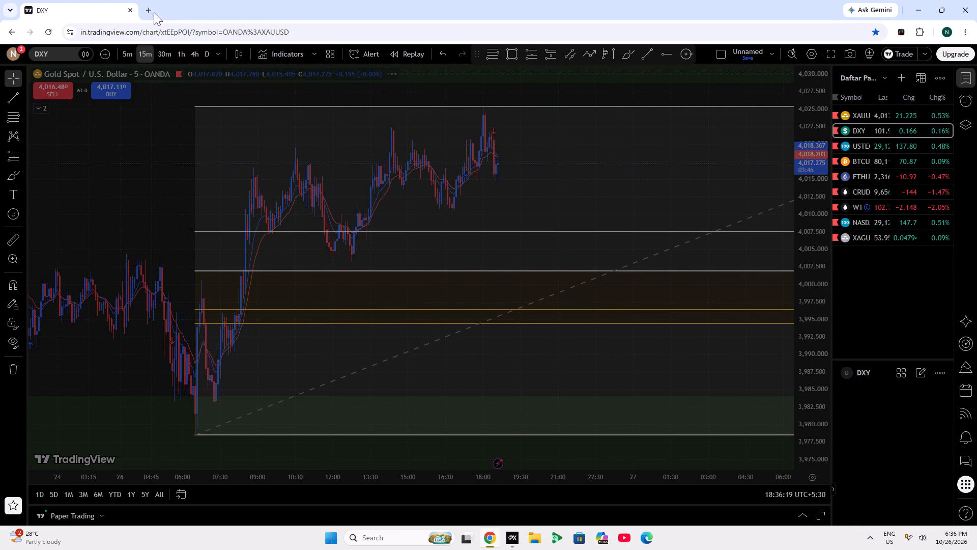
{"action": "left_click", "coordinate": [149, 11]}
{"action": "left_click", "coordinate": [459, 201]}
{"action": "left_click", "coordinate": [438, 230]}
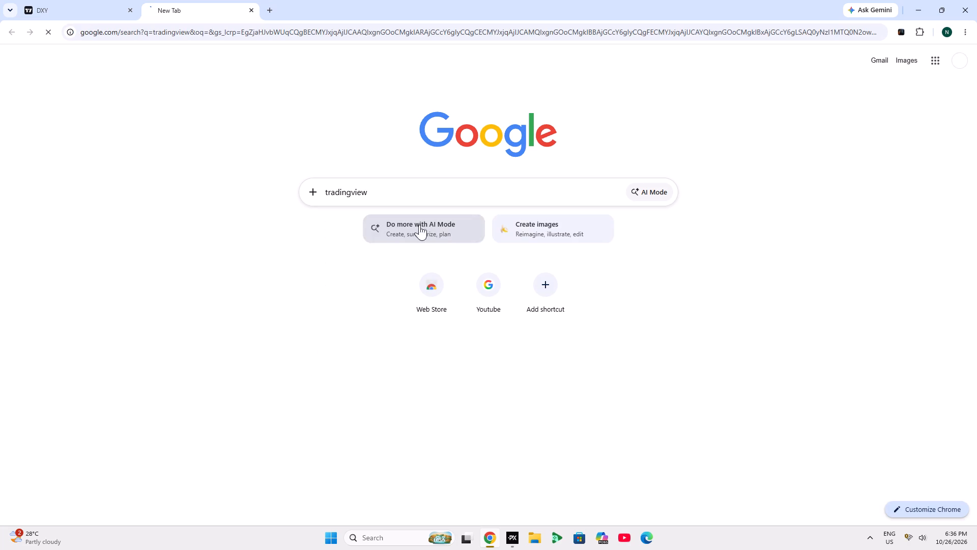
{"action": "middle_click", "coordinate": [89, 0]}
{"action": "left_click", "coordinate": [525, 95]}
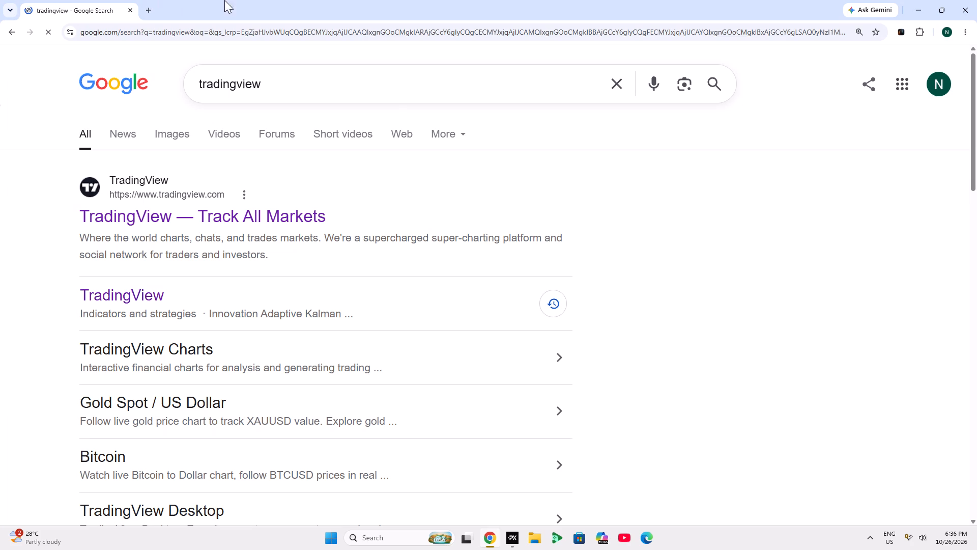
{"action": "left_click", "coordinate": [183, 210]}
Open the full XAUUSD chart by way of its Gold Spot / U.S. Dollar symbol page from the watchlist.
{"action": "scroll", "coordinate": [355, 0], "scroll_direction": "down", "scroll_amount": 8}
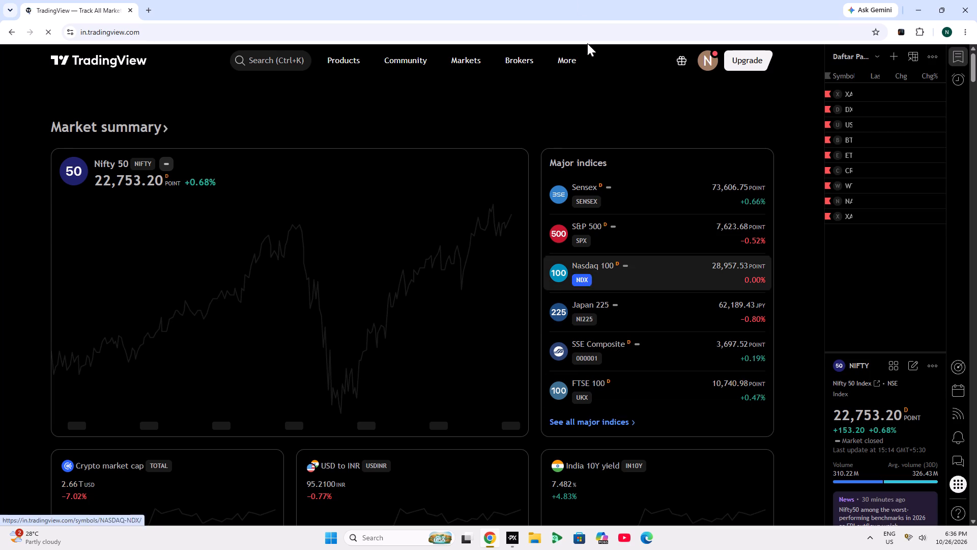
{"action": "scroll", "coordinate": [578, 0], "scroll_direction": "down", "scroll_amount": 3}
{"action": "left_click", "coordinate": [855, 91]}
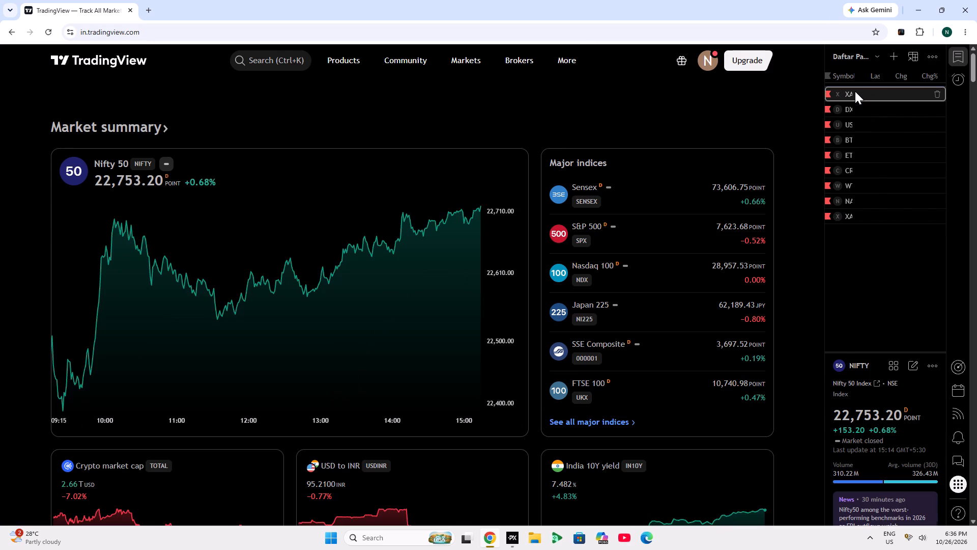
{"action": "left_click", "coordinate": [855, 91]}
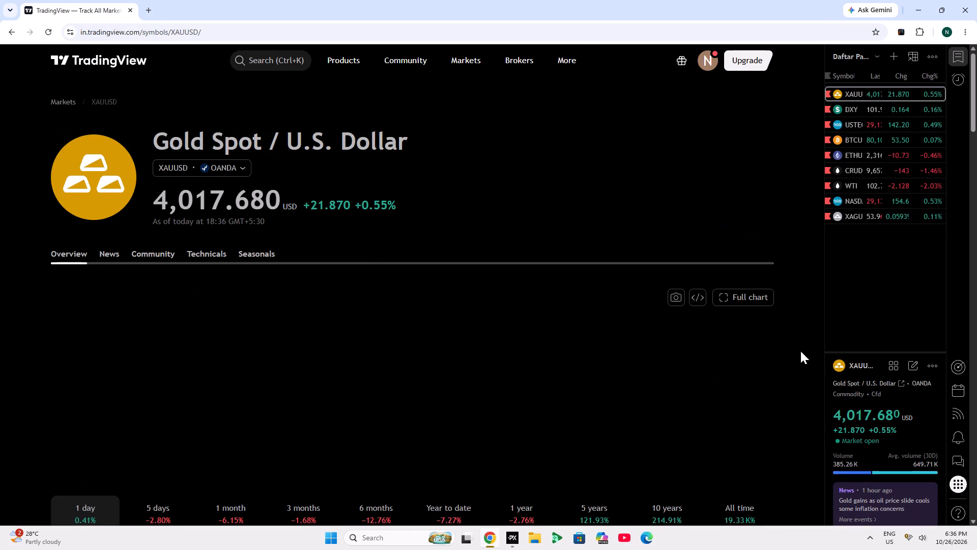
{"action": "left_click", "coordinate": [741, 289]}
Shorten the XAUUSD Fib Retracement to end at about 06:45 on 27 Oct, keeping its 0 level at about 4,025.
{"action": "scroll", "coordinate": [622, 0], "scroll_direction": "down", "scroll_amount": 6}
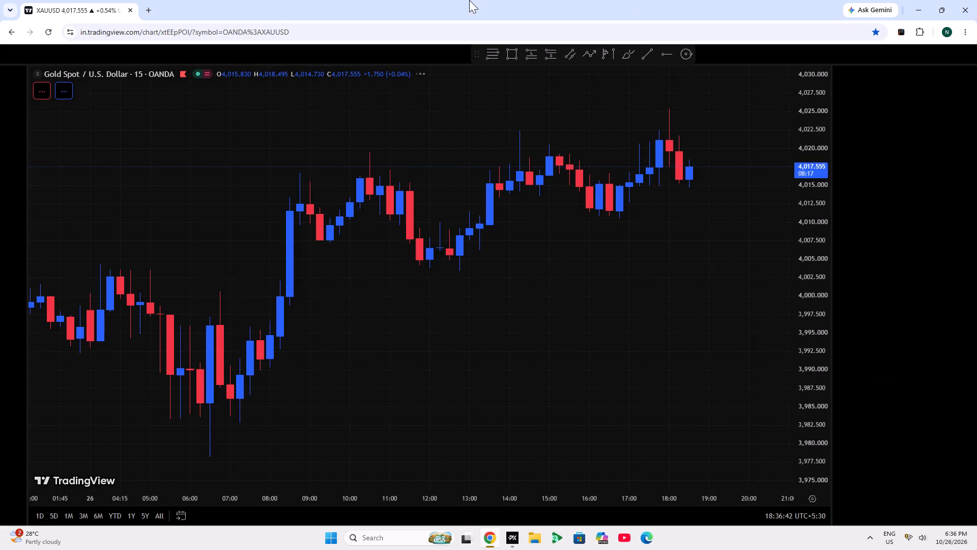
{"action": "scroll", "coordinate": [469, 0], "scroll_direction": "down", "scroll_amount": 4}
{"action": "scroll", "coordinate": [618, 281], "scroll_direction": "down", "scroll_amount": 7}
{"action": "double_click", "coordinate": [810, 239]}
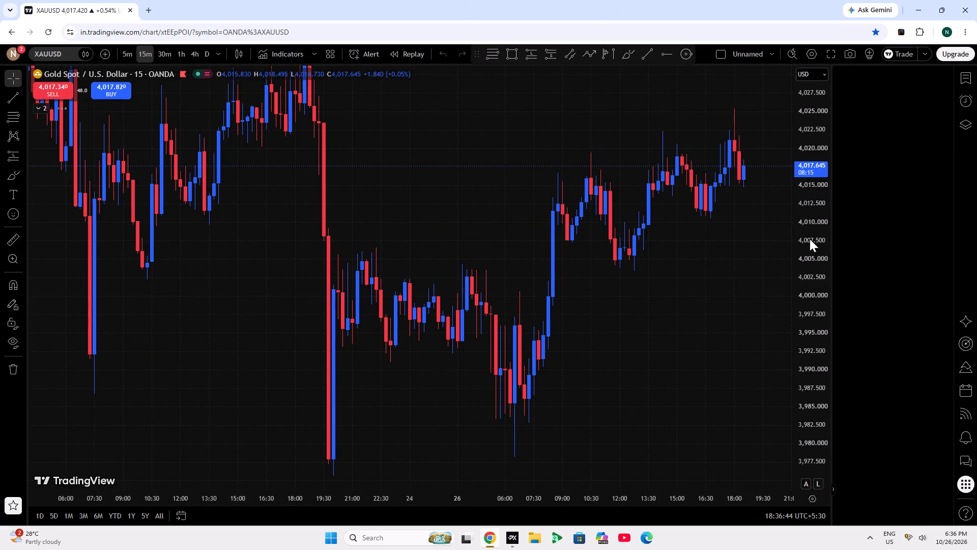
{"action": "left_click_drag", "start_coordinate": [429, 241], "coordinate": [224, 237]}
{"action": "scroll", "coordinate": [224, 237], "scroll_direction": "up", "scroll_amount": 6}
{"action": "scroll", "coordinate": [224, 237], "scroll_direction": "down", "scroll_amount": 5}
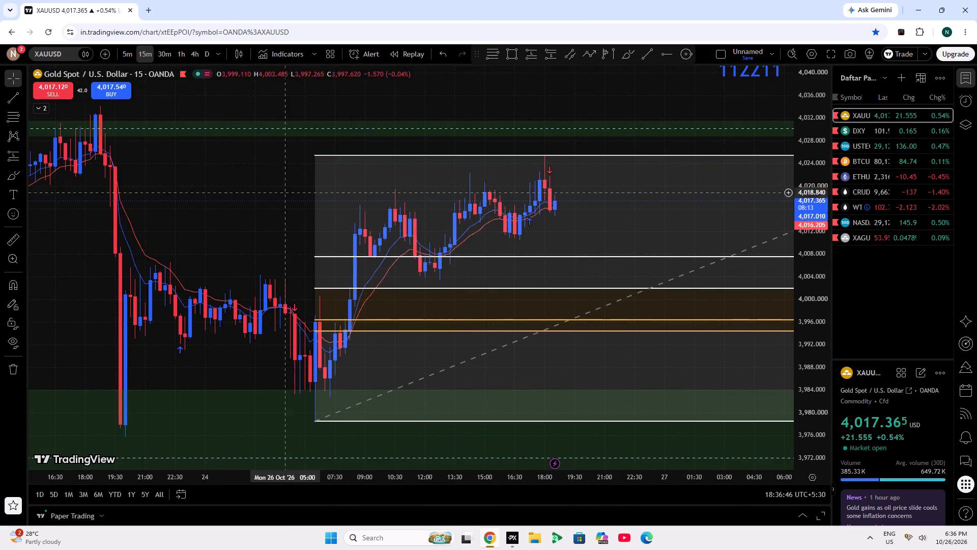
{"action": "left_click_drag", "start_coordinate": [306, 173], "coordinate": [84, 145]}
{"action": "scroll", "coordinate": [177, 187], "scroll_direction": "down", "scroll_amount": 6}
{"action": "left_click_drag", "start_coordinate": [605, 219], "coordinate": [407, 178]}
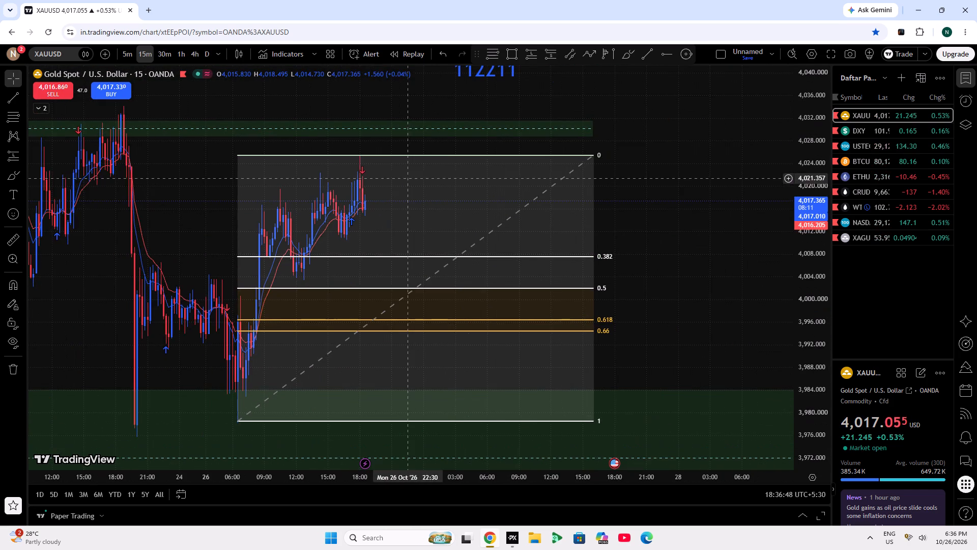
{"action": "left_click_drag", "start_coordinate": [593, 157], "coordinate": [484, 153]}
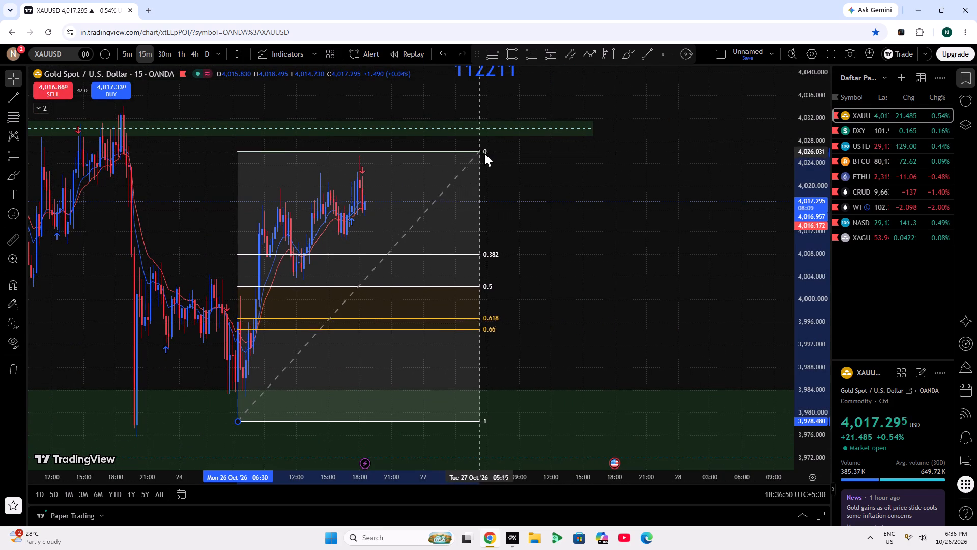
{"action": "left_click_drag", "start_coordinate": [484, 153], "coordinate": [495, 155]}
{"action": "left_click", "coordinate": [544, 204]}
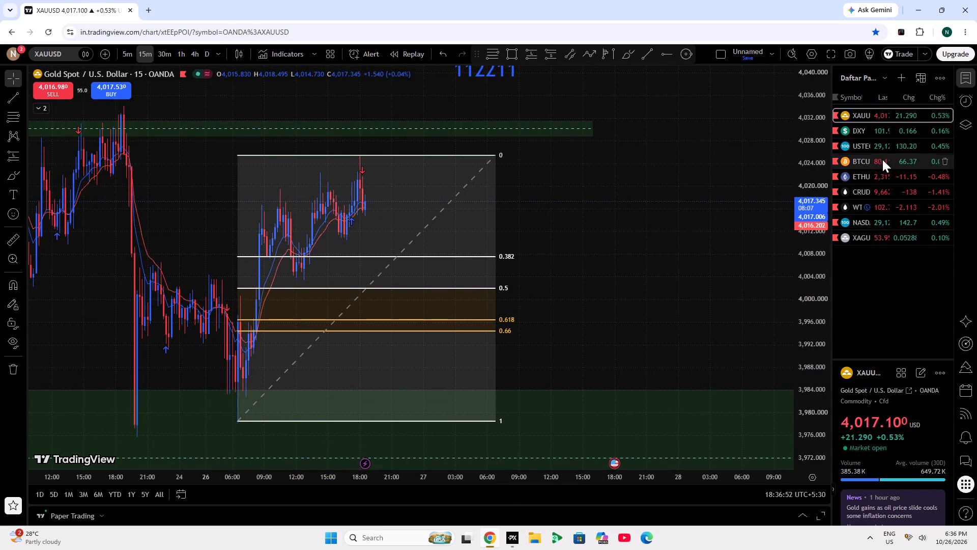
Open the ETHUSD 15-minute chart and examine the recent price action below the green zone around 2,330 to 2,335.
{"action": "left_click", "coordinate": [861, 169]}
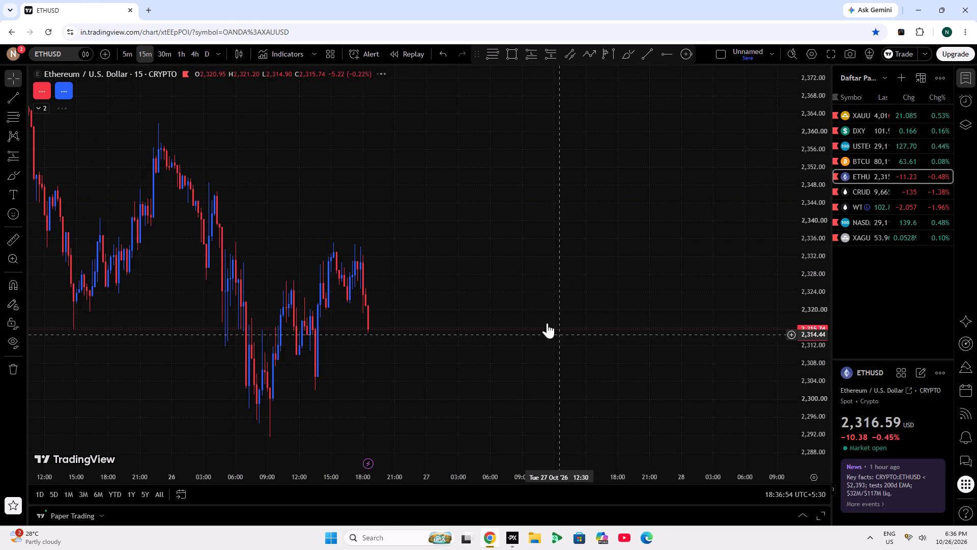
{"action": "left_click_drag", "start_coordinate": [559, 277], "coordinate": [639, 203]}
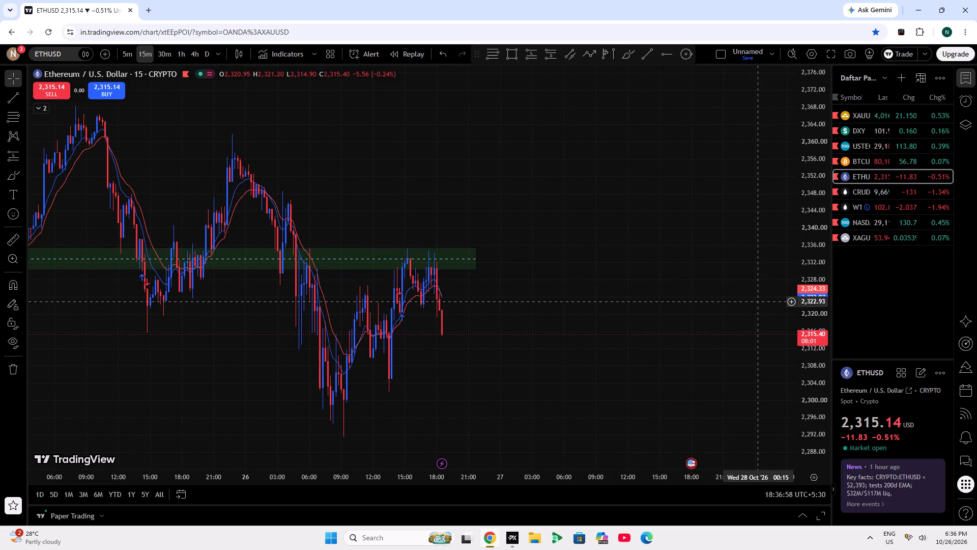
{"action": "scroll", "coordinate": [585, 399], "scroll_direction": "up", "scroll_amount": 3}
{"action": "left_click_drag", "start_coordinate": [474, 340], "coordinate": [639, 332]}
{"action": "scroll", "coordinate": [818, 339], "scroll_direction": "up", "scroll_amount": 6}
{"action": "left_click_drag", "start_coordinate": [543, 315], "coordinate": [617, 219]}
{"action": "scroll", "coordinate": [626, 222], "scroll_direction": "down", "scroll_amount": 5}
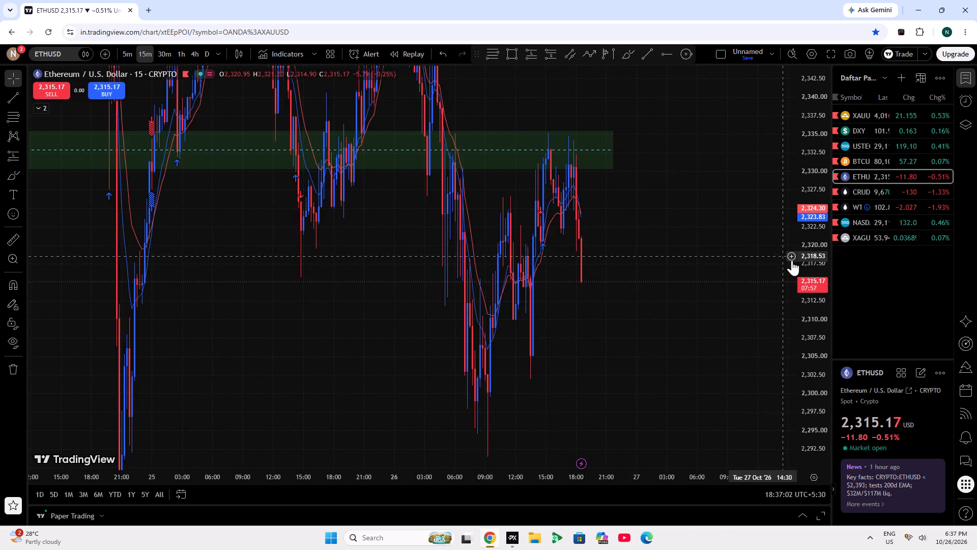
{"action": "scroll", "coordinate": [791, 260], "scroll_direction": "down", "scroll_amount": 9}
{"action": "scroll", "coordinate": [821, 276], "scroll_direction": "up", "scroll_amount": 1}
{"action": "double_click", "coordinate": [819, 278]}
{"action": "scroll", "coordinate": [668, 357], "scroll_direction": "up", "scroll_amount": 7}
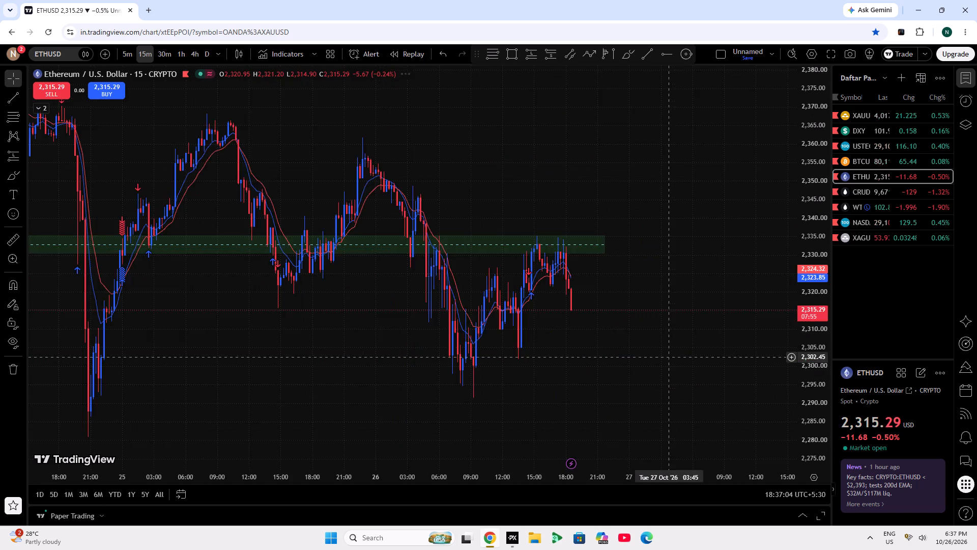
{"action": "scroll", "coordinate": [678, 352], "scroll_direction": "up", "scroll_amount": 4}
{"action": "left_click_drag", "start_coordinate": [491, 240], "coordinate": [672, 276]}
{"action": "left_click_drag", "start_coordinate": [572, 333], "coordinate": [642, 271]}
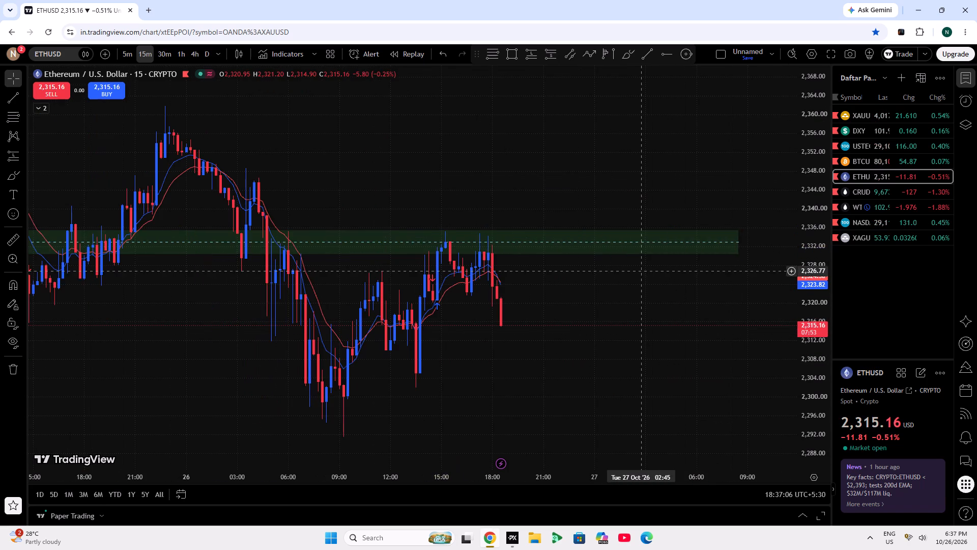
{"action": "left_click", "coordinate": [622, 242]}
{"action": "left_click", "coordinate": [698, 99]}
{"action": "left_click_drag", "start_coordinate": [652, 172], "coordinate": [730, 119]}
{"action": "left_click_drag", "start_coordinate": [817, 285], "coordinate": [798, 190]}
{"action": "left_click_drag", "start_coordinate": [682, 314], "coordinate": [650, 244]}
{"action": "scroll", "coordinate": [578, 0], "scroll_direction": "down", "scroll_amount": 8}
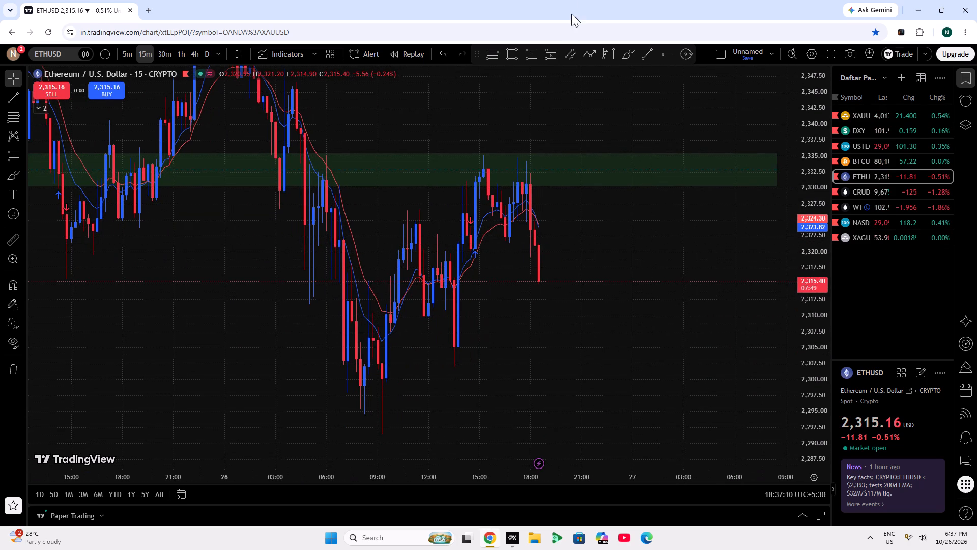
Place a Short Position on ETHUSD at the 18:30 candle of 26 Oct, with entry about 2,320.98 and stop about 2,326.33.
{"action": "left_click", "coordinate": [542, 58]}
{"action": "left_click", "coordinate": [538, 244]}
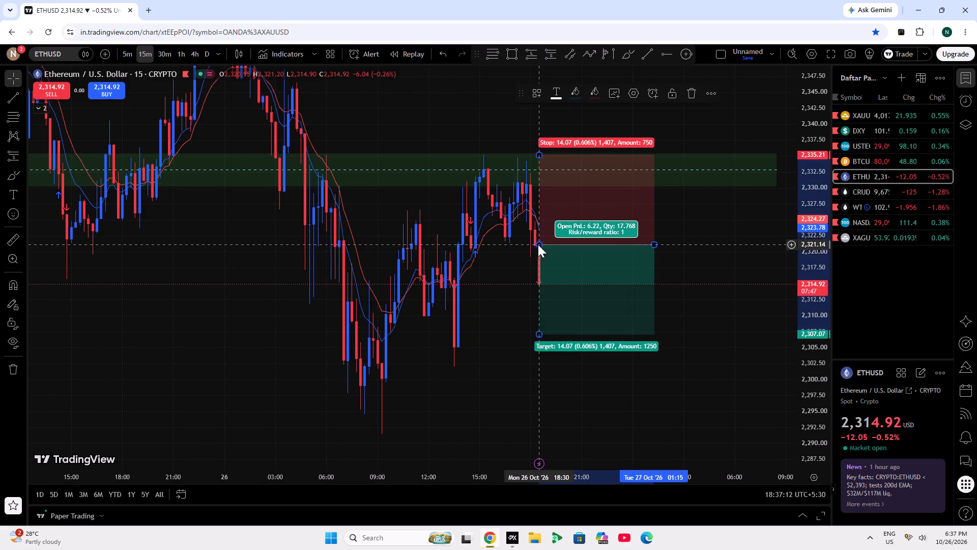
{"action": "left_click_drag", "start_coordinate": [539, 153], "coordinate": [536, 199]}
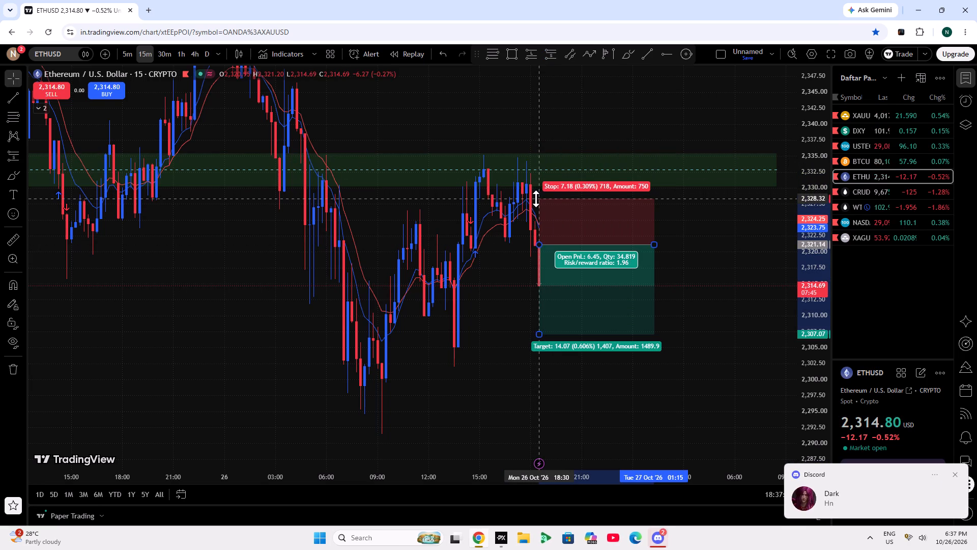
{"action": "left_click_drag", "start_coordinate": [536, 199], "coordinate": [536, 209]}
{"action": "left_click_drag", "start_coordinate": [586, 240], "coordinate": [576, 225]}
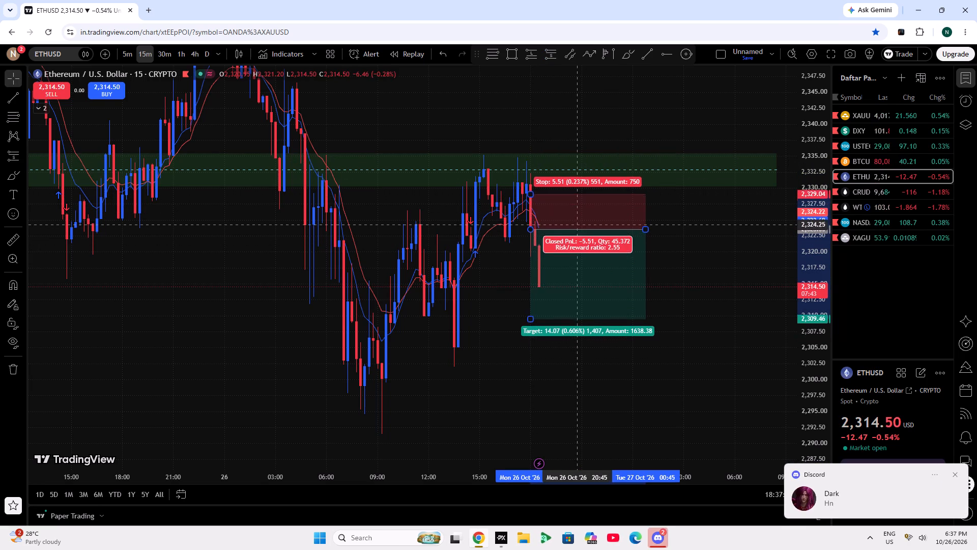
{"action": "left_click_drag", "start_coordinate": [576, 225], "coordinate": [582, 225]}
{"action": "left_click_drag", "start_coordinate": [581, 226], "coordinate": [587, 244]}
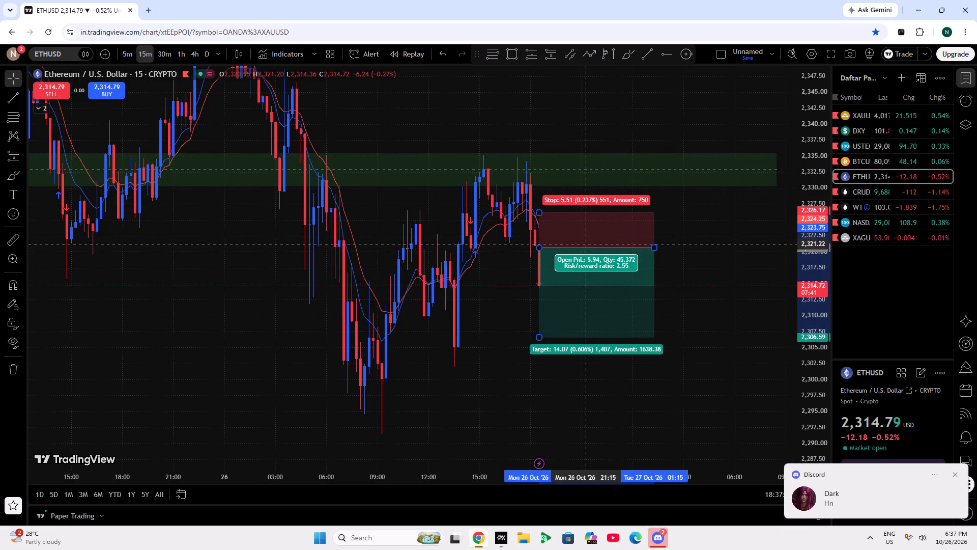
{"action": "left_click_drag", "start_coordinate": [587, 244], "coordinate": [585, 242]}
{"action": "left_click", "coordinate": [542, 210]}
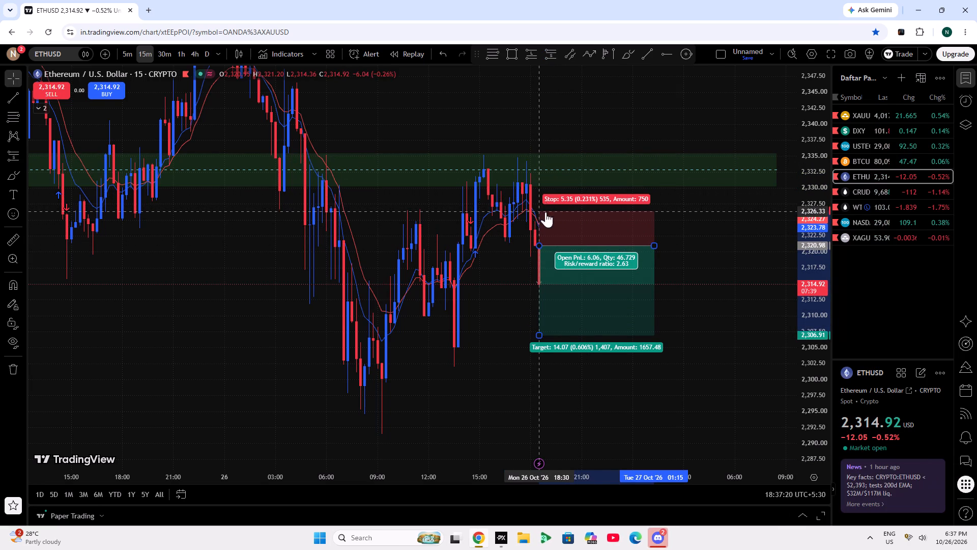
Move the target of the ETHUSD Short Position to about 2,310.69.
{"action": "left_click_drag", "start_coordinate": [537, 335], "coordinate": [526, 313]}
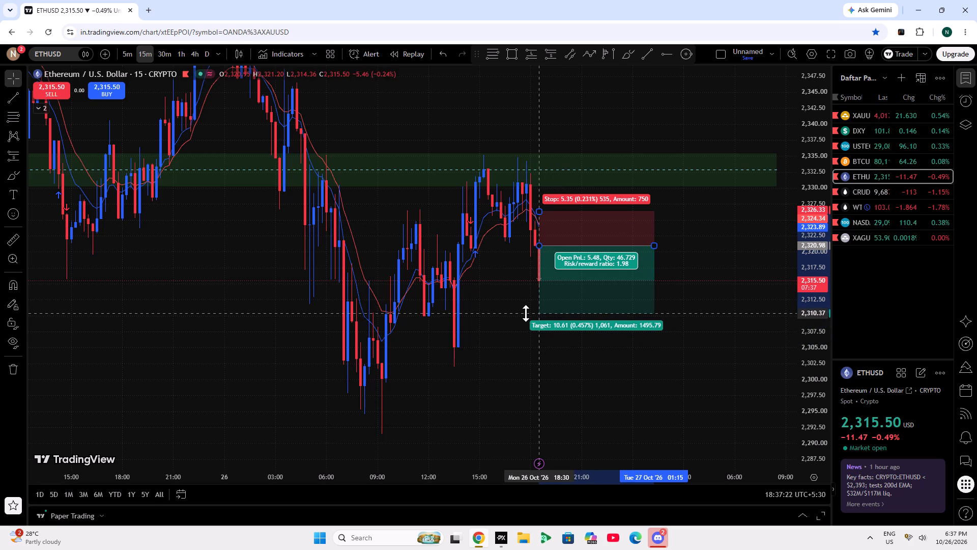
{"action": "left_click_drag", "start_coordinate": [526, 313], "coordinate": [511, 311]}
{"action": "left_click", "coordinate": [546, 344]}
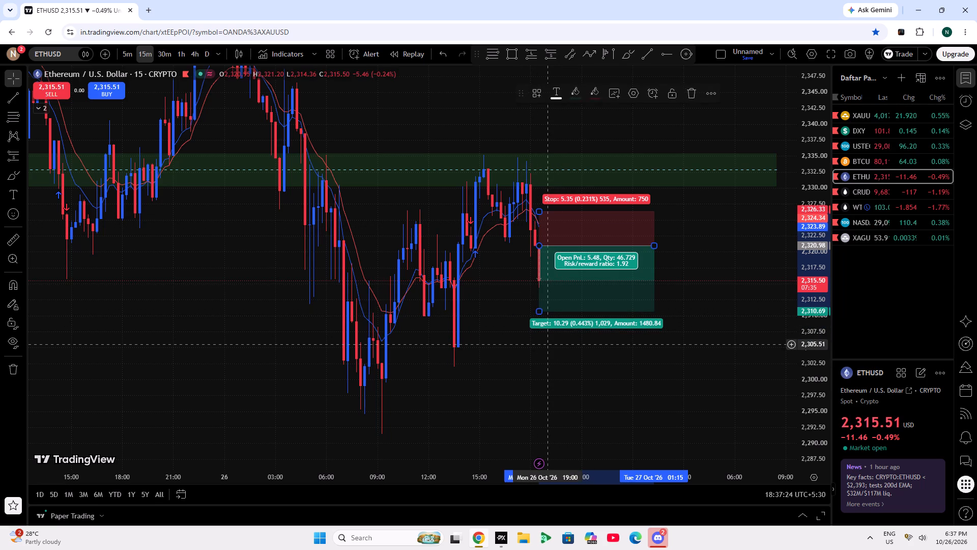
Review the ETHUSD Short Position against the surrounding price action and the green zone above it.
{"action": "scroll", "coordinate": [523, 0], "scroll_direction": "down", "scroll_amount": 5}
{"action": "double_click", "coordinate": [816, 220]}
{"action": "scroll", "coordinate": [526, 245], "scroll_direction": "down", "scroll_amount": 3}
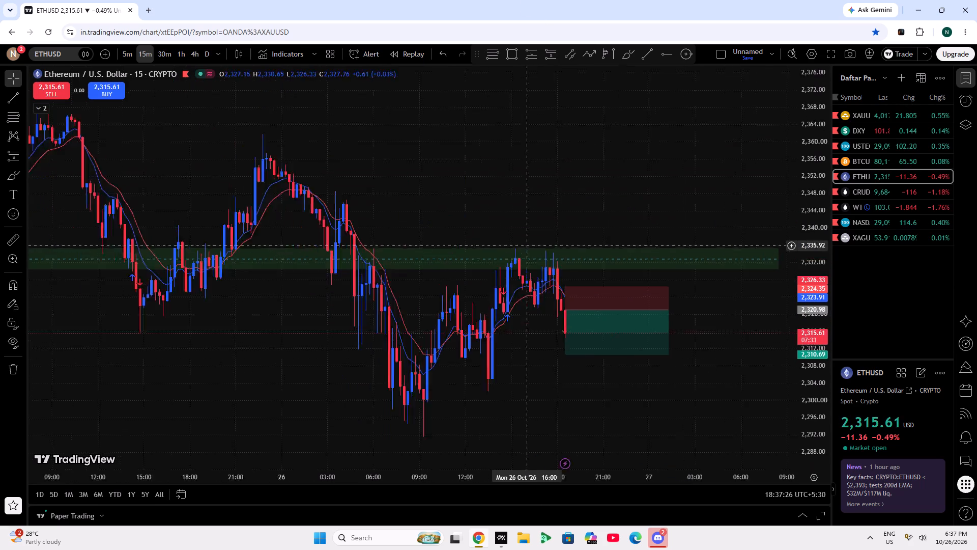
{"action": "scroll", "coordinate": [526, 245], "scroll_direction": "down", "scroll_amount": 3}
{"action": "scroll", "coordinate": [581, 294], "scroll_direction": "up", "scroll_amount": 5}
{"action": "scroll", "coordinate": [809, 350], "scroll_direction": "up", "scroll_amount": 4}
{"action": "left_click_drag", "start_coordinate": [721, 365], "coordinate": [625, 258]}
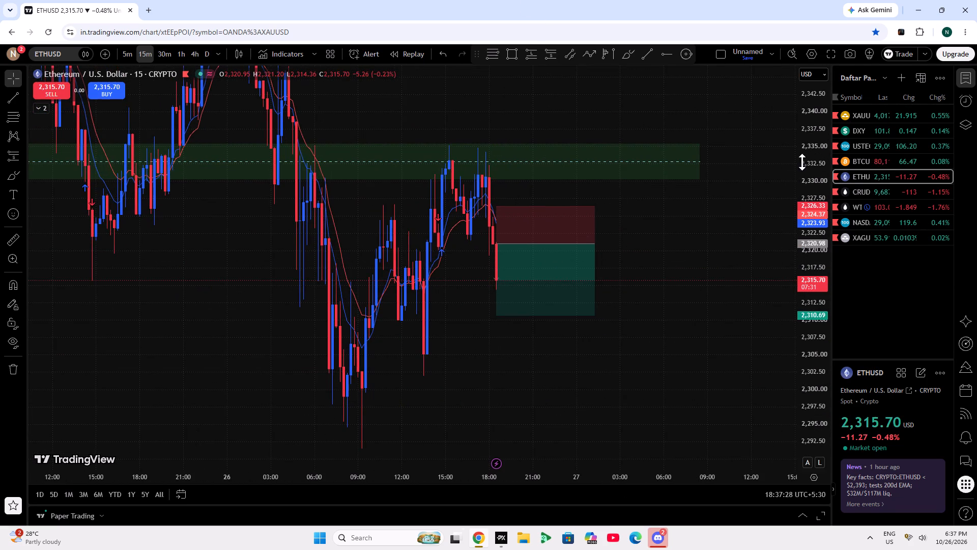
Switch to the DXY chart and examine the 26 Oct price action with its existing drawings.
{"action": "left_click", "coordinate": [864, 161]}
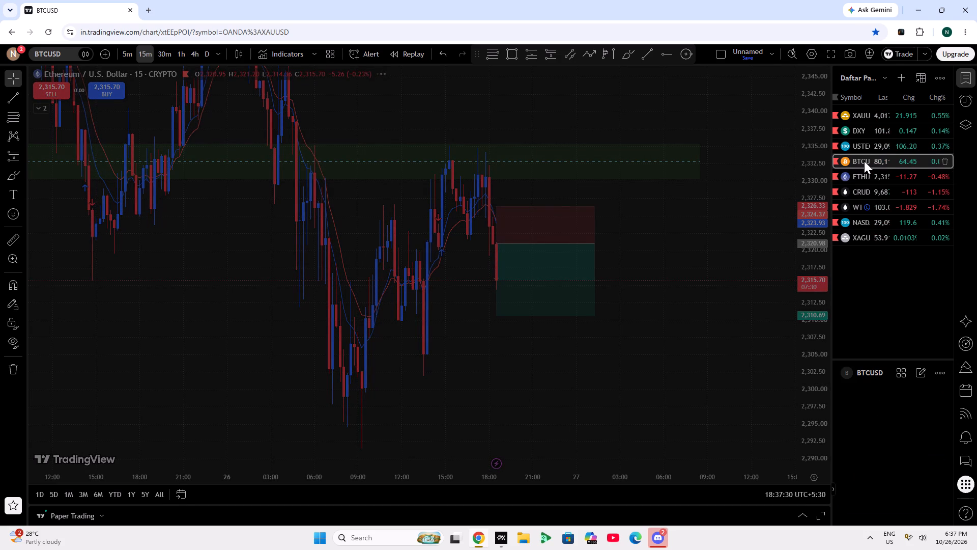
{"action": "left_click", "coordinate": [847, 129]}
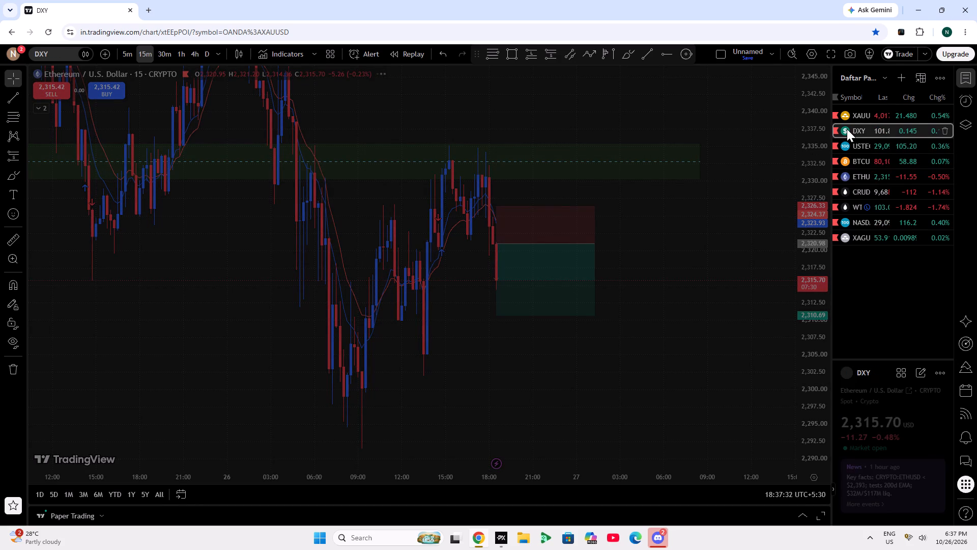
{"action": "scroll", "coordinate": [741, 220], "scroll_direction": "down", "scroll_amount": 6}
{"action": "triple_click", "coordinate": [816, 245]}
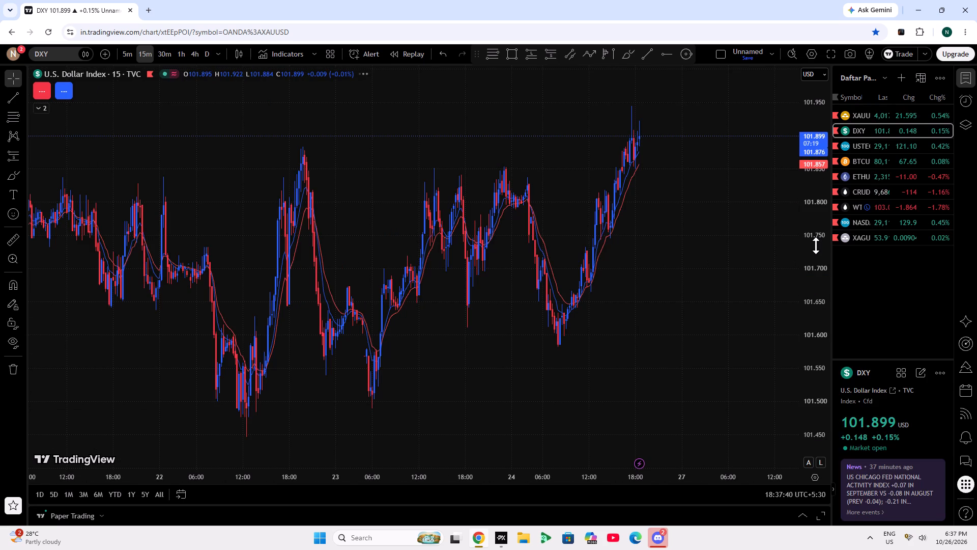
{"action": "scroll", "coordinate": [711, 273], "scroll_direction": "down", "scroll_amount": 7}
{"action": "scroll", "coordinate": [451, 405], "scroll_direction": "up", "scroll_amount": 14}
{"action": "scroll", "coordinate": [451, 405], "scroll_direction": "up", "scroll_amount": 7}
{"action": "left_click_drag", "start_coordinate": [435, 300], "coordinate": [620, 362]}
{"action": "scroll", "coordinate": [806, 358], "scroll_direction": "up", "scroll_amount": 6}
Delete the Long Position placed at the 15:30 candle of 26 Oct on the DXY chart.
{"action": "left_click", "coordinate": [496, 203]}
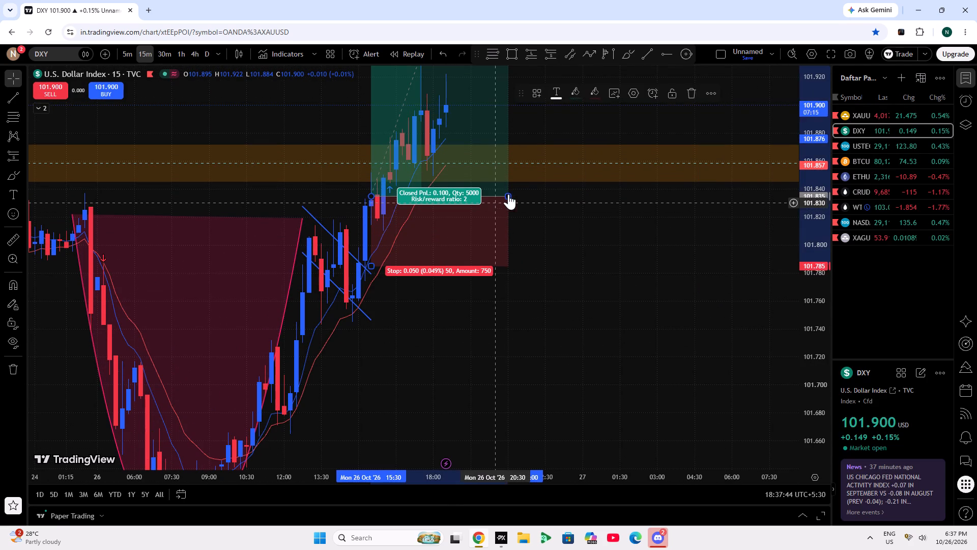
{"action": "left_click", "coordinate": [693, 96]}
{"action": "scroll", "coordinate": [468, 264], "scroll_direction": "down", "scroll_amount": 7}
{"action": "scroll", "coordinate": [825, 279], "scroll_direction": "down", "scroll_amount": 12}
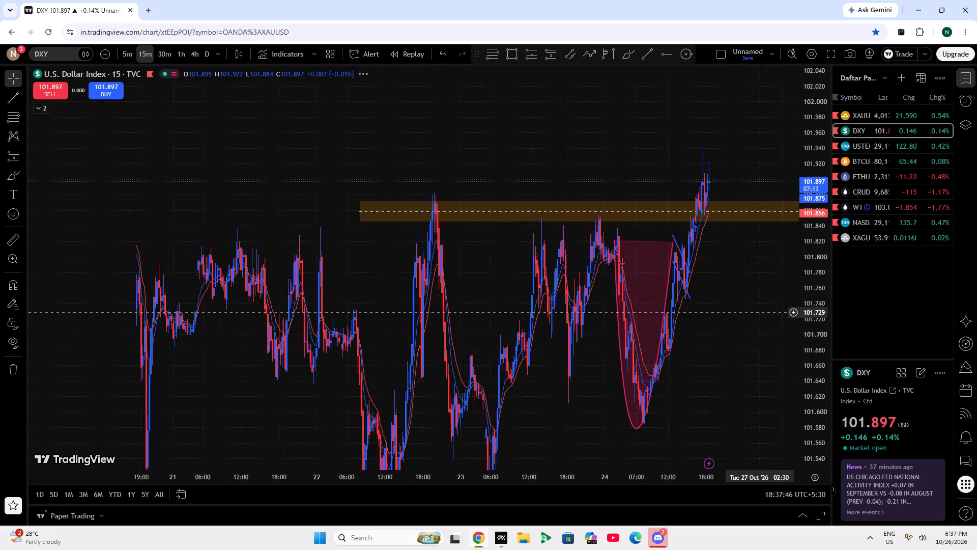
Delete the blue parallel channel drawn over the 26 Oct pullback on DXY.
{"action": "double_click", "coordinate": [817, 281]}
{"action": "scroll", "coordinate": [768, 268], "scroll_direction": "up", "scroll_amount": 5}
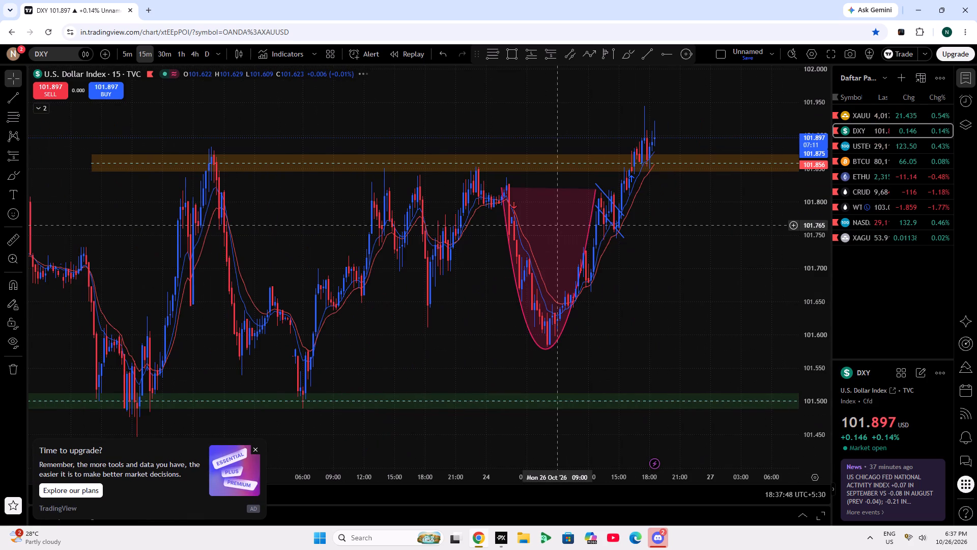
{"action": "left_click", "coordinate": [558, 225]}
{"action": "left_click", "coordinate": [587, 234]}
{"action": "left_click", "coordinate": [663, 82]}
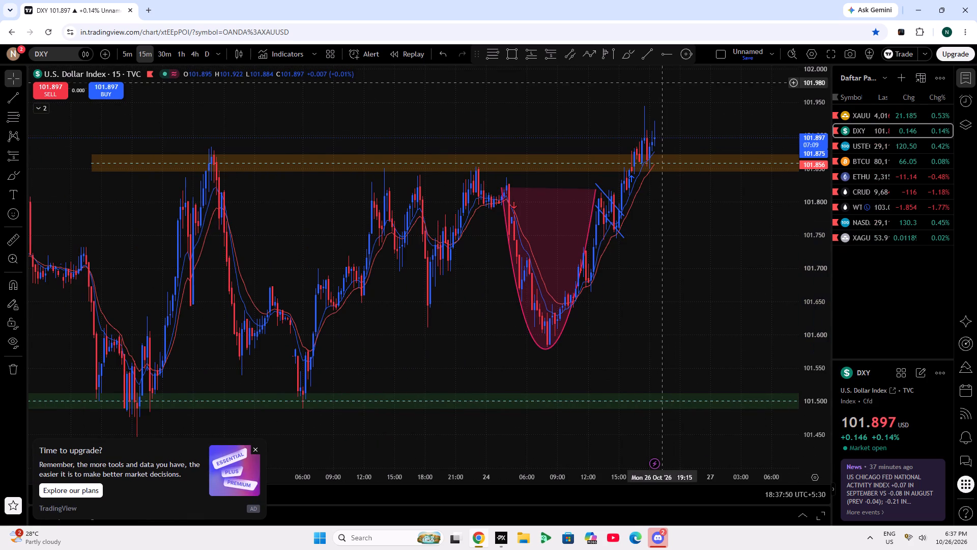
{"action": "left_click", "coordinate": [598, 210]}
{"action": "left_click", "coordinate": [684, 97]}
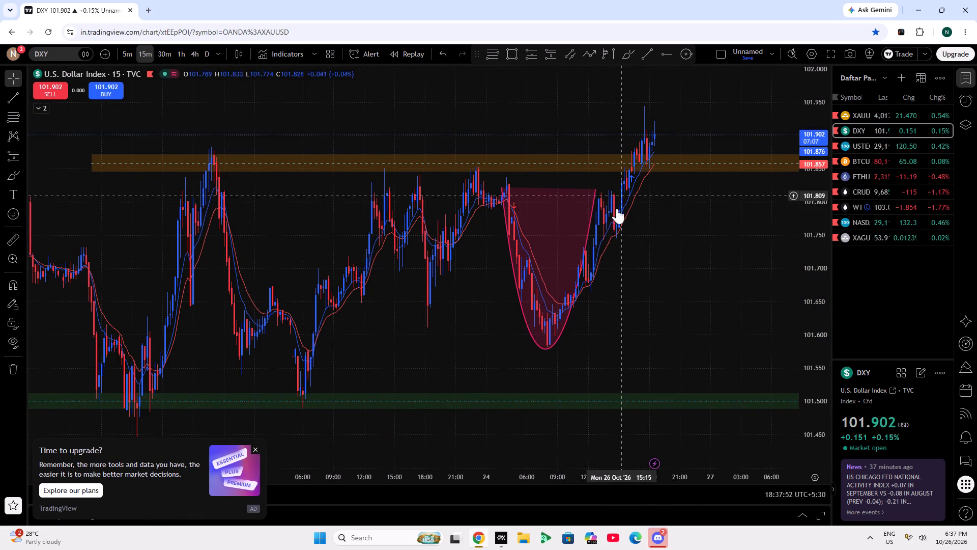
Delete the red-filled cup-shaped curve drawn over the 26 Oct dip and recovery on DXY.
{"action": "left_click", "coordinate": [594, 211]}
{"action": "left_click", "coordinate": [664, 86]}
{"action": "scroll", "coordinate": [653, 292], "scroll_direction": "up", "scroll_amount": 6}
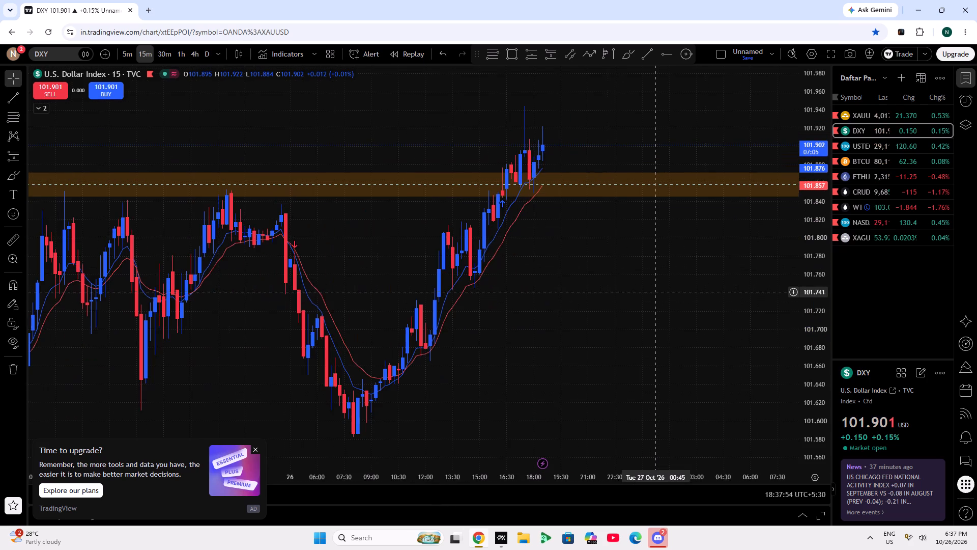
{"action": "scroll", "coordinate": [653, 292], "scroll_direction": "down", "scroll_amount": 6}
{"action": "scroll", "coordinate": [827, 277], "scroll_direction": "down", "scroll_amount": 7}
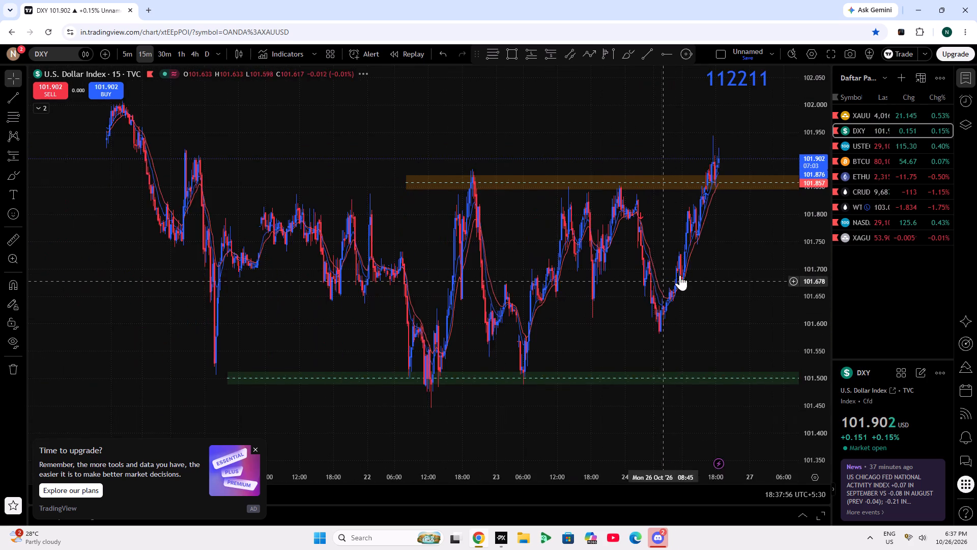
Unlock the 112211 text on DXY, move it to about 102.057 at 10:00 on 27 Oct, and lock it again.
{"action": "left_click_drag", "start_coordinate": [688, 269], "coordinate": [389, 423]}
{"action": "left_click", "coordinate": [438, 235]}
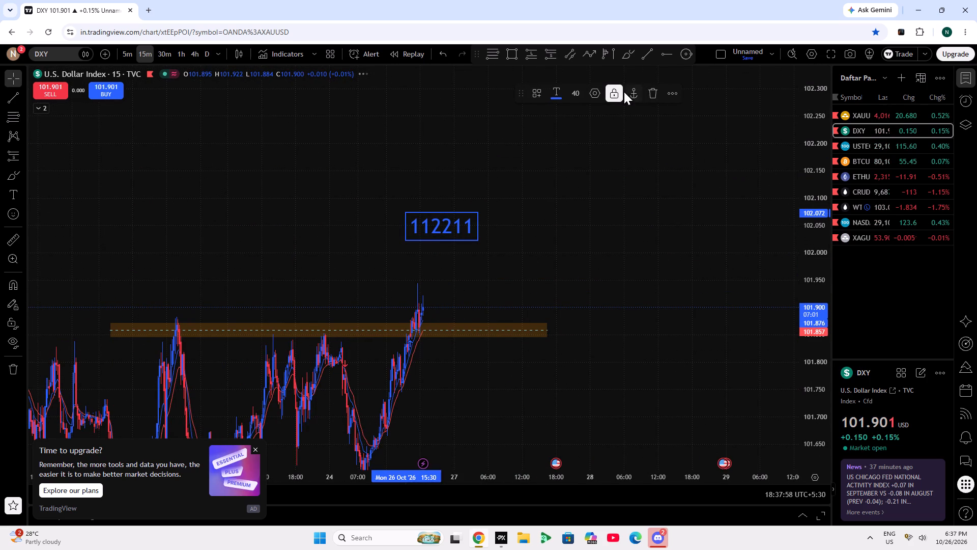
{"action": "left_click", "coordinate": [624, 92]}
{"action": "left_click", "coordinate": [635, 96]}
{"action": "left_click", "coordinate": [611, 100]}
{"action": "left_click_drag", "start_coordinate": [433, 228], "coordinate": [534, 195]}
{"action": "left_click_drag", "start_coordinate": [550, 204], "coordinate": [553, 245]}
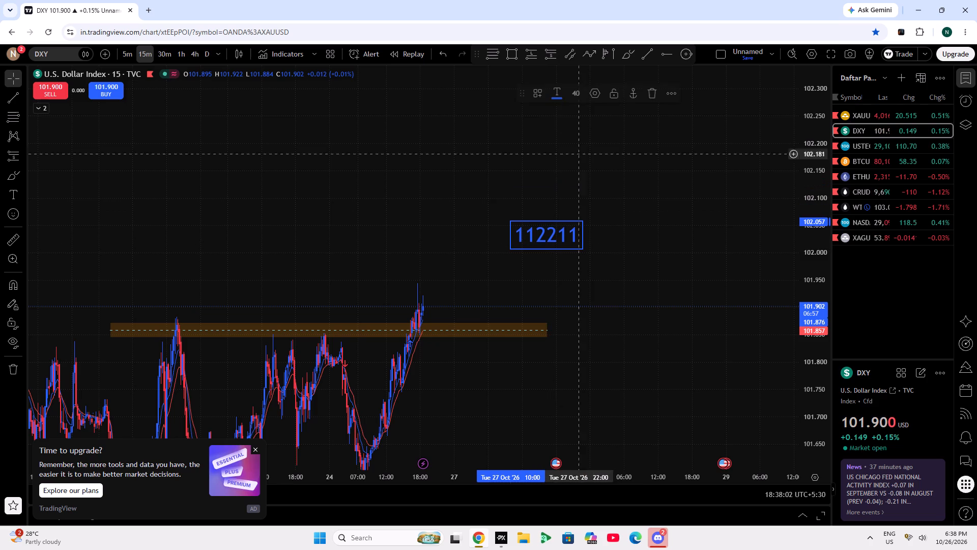
{"action": "left_click", "coordinate": [619, 88]}
Examine the recent DXY price action around the orange zone.
{"action": "scroll", "coordinate": [545, 227], "scroll_direction": "up", "scroll_amount": 5}
{"action": "left_click_drag", "start_coordinate": [463, 295], "coordinate": [722, 230]}
{"action": "double_click", "coordinate": [820, 296]}
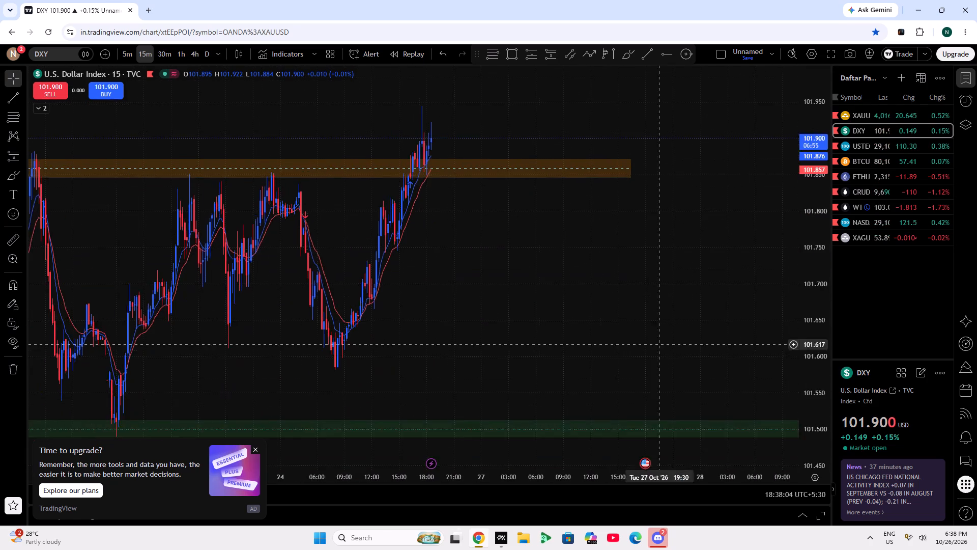
{"action": "scroll", "coordinate": [547, 369], "scroll_direction": "up", "scroll_amount": 7}
{"action": "left_click_drag", "start_coordinate": [363, 358], "coordinate": [771, 359]}
{"action": "left_click_drag", "start_coordinate": [810, 292], "coordinate": [798, 330]}
{"action": "left_click_drag", "start_coordinate": [744, 312], "coordinate": [563, 307]}
Switch to the XAUUSD chart and dismiss the upgrade advertisement.
{"action": "left_click", "coordinate": [872, 114]}
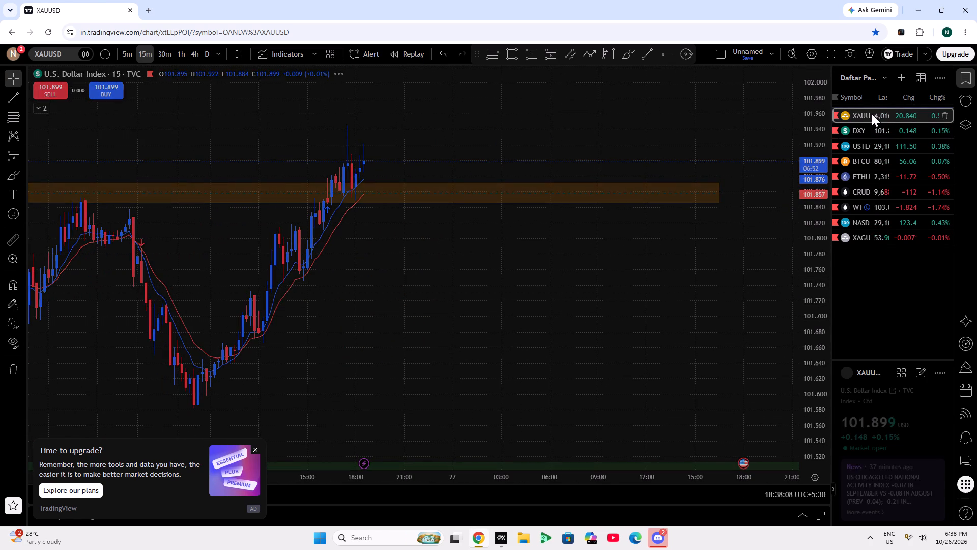
{"action": "scroll", "coordinate": [400, 225], "scroll_direction": "down", "scroll_amount": 4}
{"action": "left_click", "coordinate": [253, 451]}
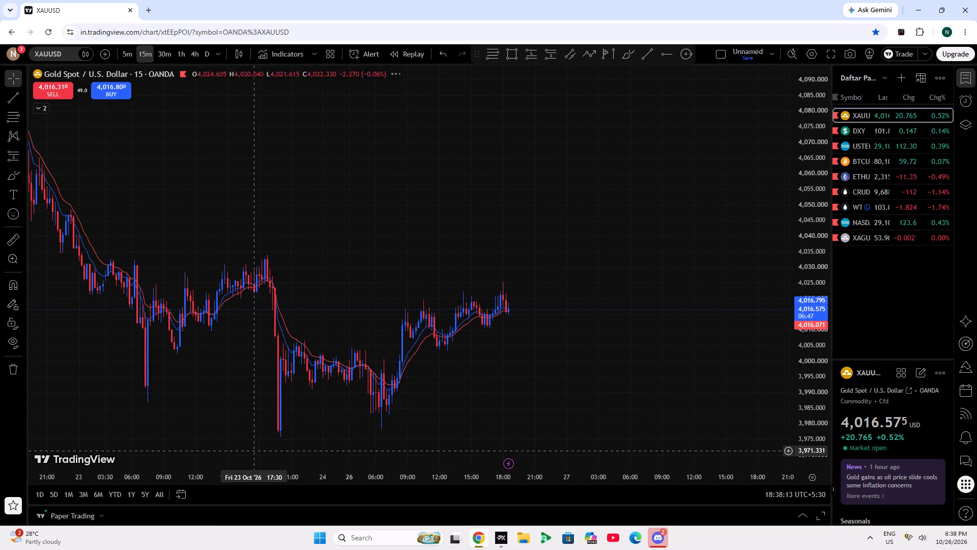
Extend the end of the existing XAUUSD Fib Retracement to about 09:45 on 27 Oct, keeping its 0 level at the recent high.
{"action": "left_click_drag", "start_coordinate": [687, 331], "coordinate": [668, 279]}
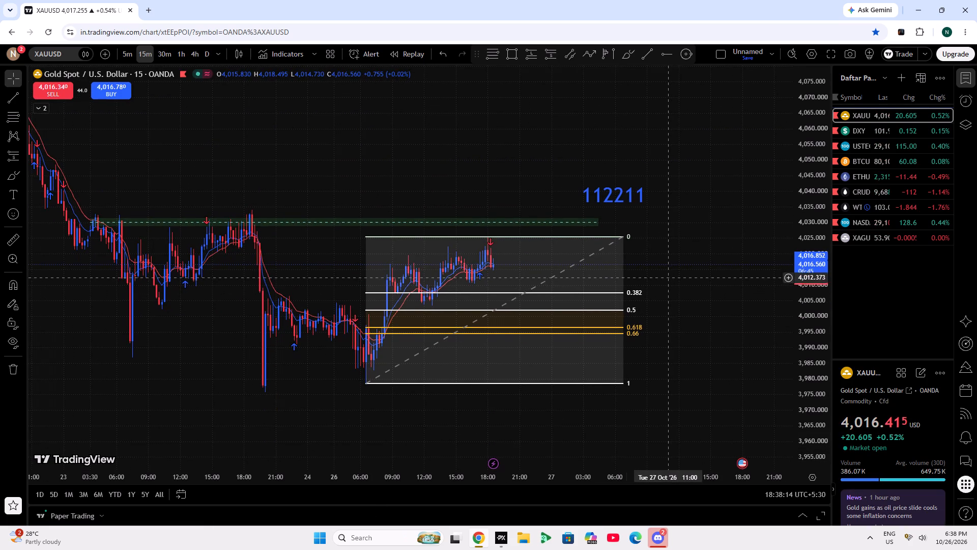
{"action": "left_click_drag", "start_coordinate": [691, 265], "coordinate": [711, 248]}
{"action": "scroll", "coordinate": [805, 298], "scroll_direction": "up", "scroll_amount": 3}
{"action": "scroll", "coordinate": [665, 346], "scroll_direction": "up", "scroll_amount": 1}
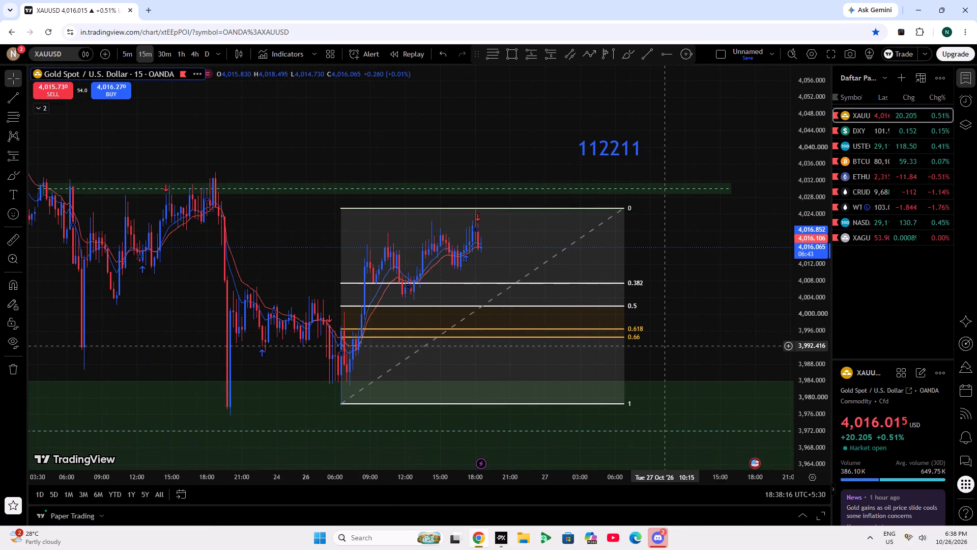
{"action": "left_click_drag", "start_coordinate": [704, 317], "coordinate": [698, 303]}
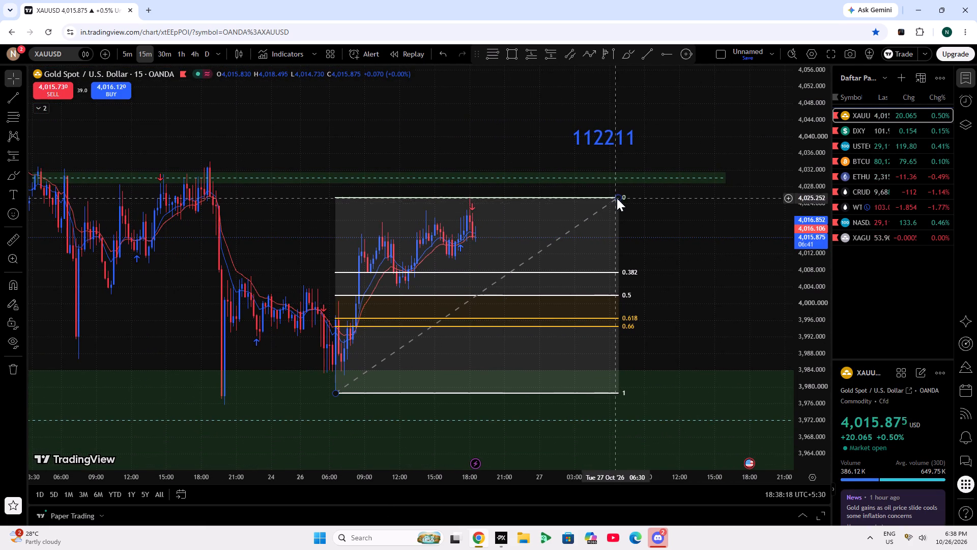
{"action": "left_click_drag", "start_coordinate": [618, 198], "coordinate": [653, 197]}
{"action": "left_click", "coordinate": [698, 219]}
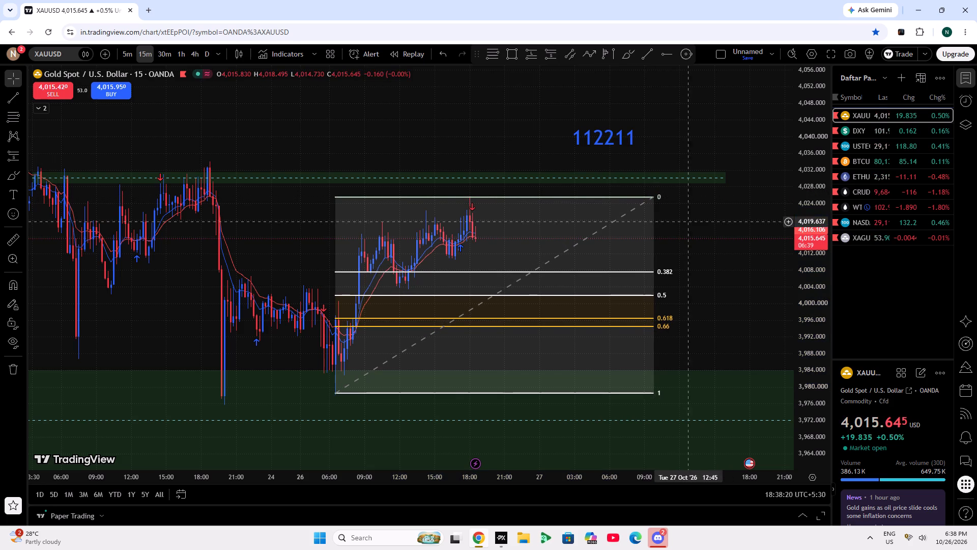
Delete the existing Fib Retracement from the XAUUSD chart.
{"action": "left_click_drag", "start_coordinate": [430, 136], "coordinate": [220, 192]}
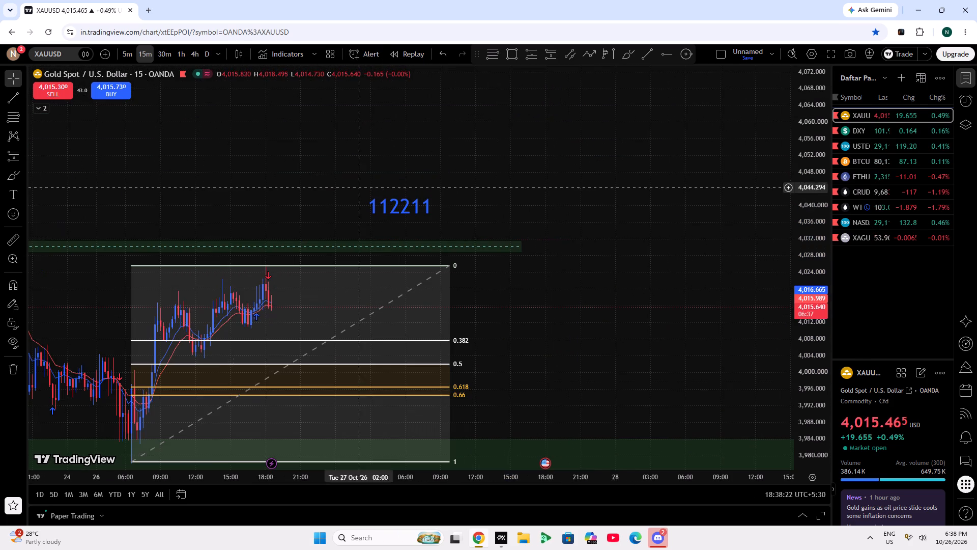
{"action": "scroll", "coordinate": [812, 375], "scroll_direction": "up", "scroll_amount": 6}
{"action": "scroll", "coordinate": [585, 424], "scroll_direction": "up", "scroll_amount": 2}
{"action": "scroll", "coordinate": [482, 415], "scroll_direction": "up", "scroll_amount": 1}
{"action": "left_click_drag", "start_coordinate": [479, 416], "coordinate": [933, 248]}
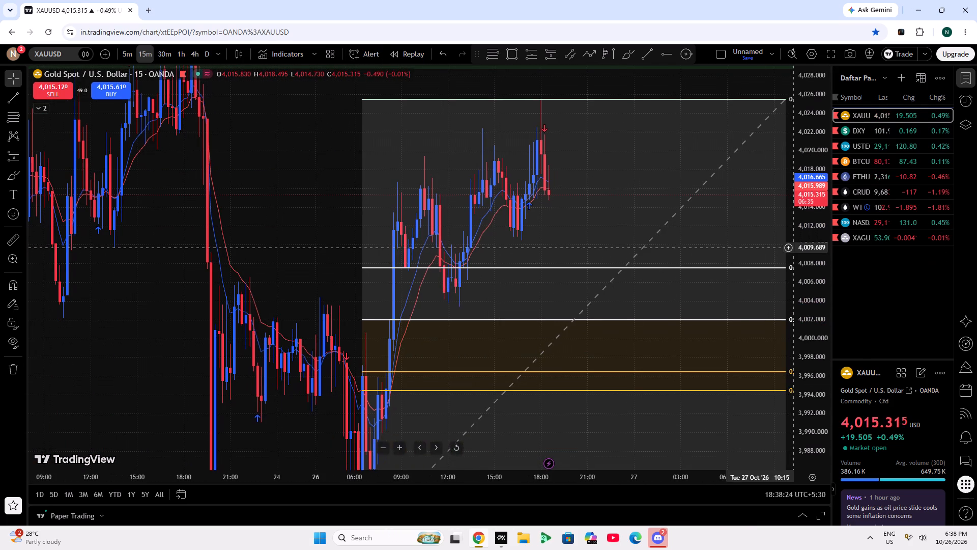
{"action": "left_click", "coordinate": [620, 273]}
{"action": "left_click", "coordinate": [666, 94]}
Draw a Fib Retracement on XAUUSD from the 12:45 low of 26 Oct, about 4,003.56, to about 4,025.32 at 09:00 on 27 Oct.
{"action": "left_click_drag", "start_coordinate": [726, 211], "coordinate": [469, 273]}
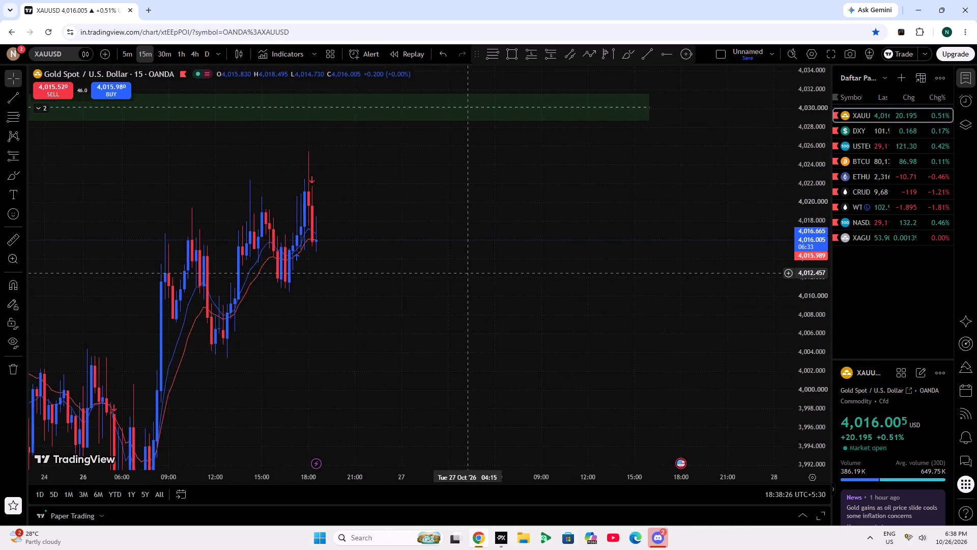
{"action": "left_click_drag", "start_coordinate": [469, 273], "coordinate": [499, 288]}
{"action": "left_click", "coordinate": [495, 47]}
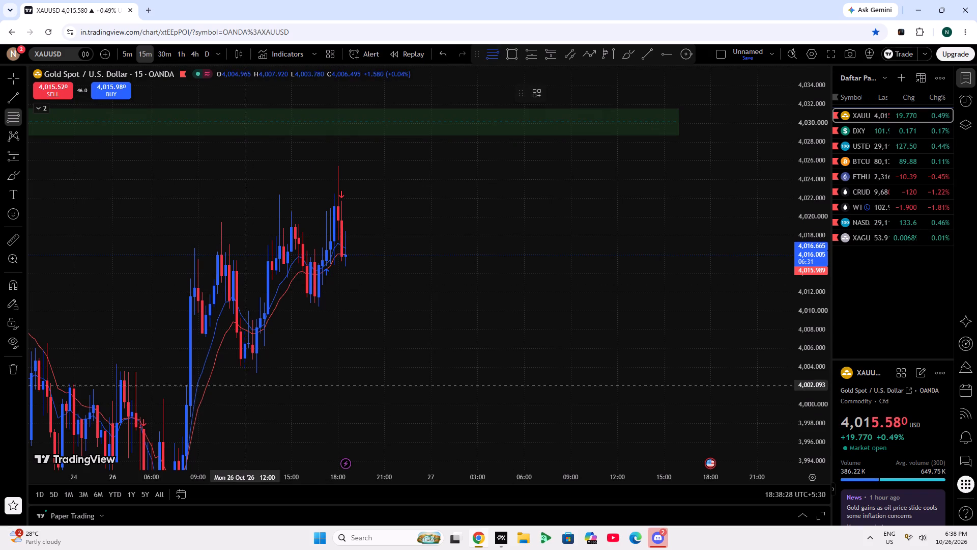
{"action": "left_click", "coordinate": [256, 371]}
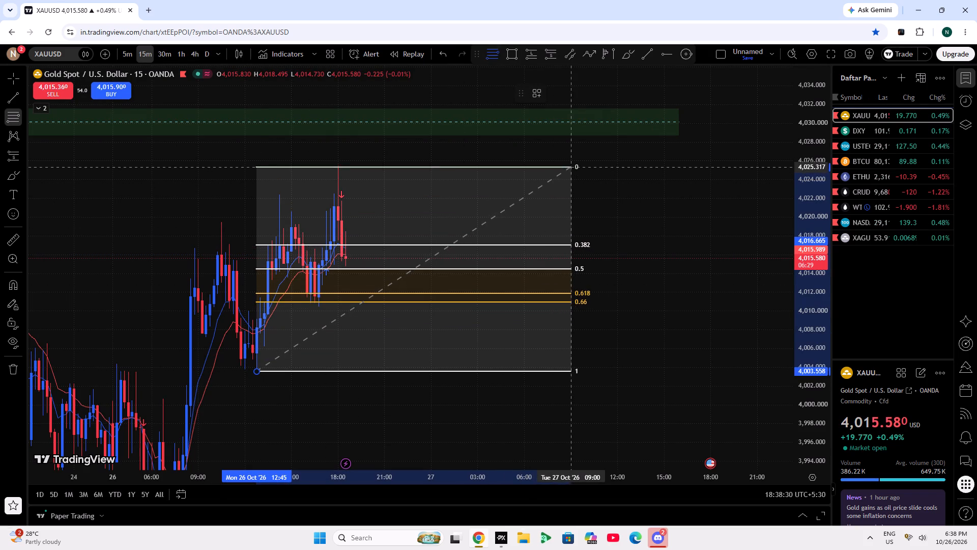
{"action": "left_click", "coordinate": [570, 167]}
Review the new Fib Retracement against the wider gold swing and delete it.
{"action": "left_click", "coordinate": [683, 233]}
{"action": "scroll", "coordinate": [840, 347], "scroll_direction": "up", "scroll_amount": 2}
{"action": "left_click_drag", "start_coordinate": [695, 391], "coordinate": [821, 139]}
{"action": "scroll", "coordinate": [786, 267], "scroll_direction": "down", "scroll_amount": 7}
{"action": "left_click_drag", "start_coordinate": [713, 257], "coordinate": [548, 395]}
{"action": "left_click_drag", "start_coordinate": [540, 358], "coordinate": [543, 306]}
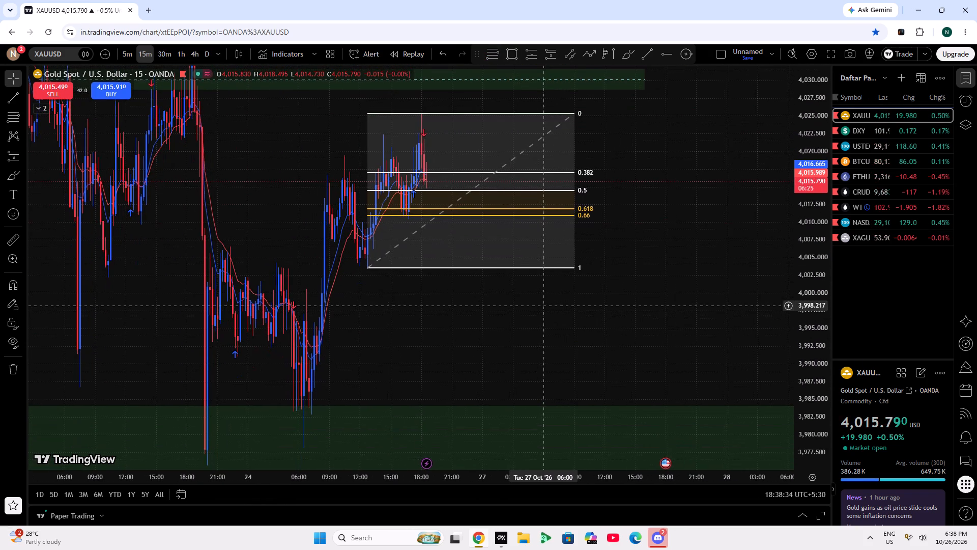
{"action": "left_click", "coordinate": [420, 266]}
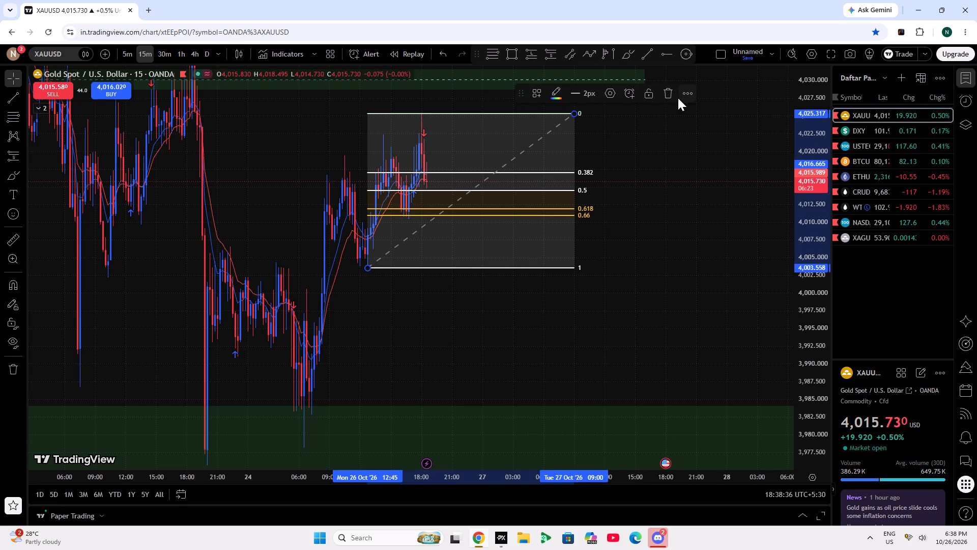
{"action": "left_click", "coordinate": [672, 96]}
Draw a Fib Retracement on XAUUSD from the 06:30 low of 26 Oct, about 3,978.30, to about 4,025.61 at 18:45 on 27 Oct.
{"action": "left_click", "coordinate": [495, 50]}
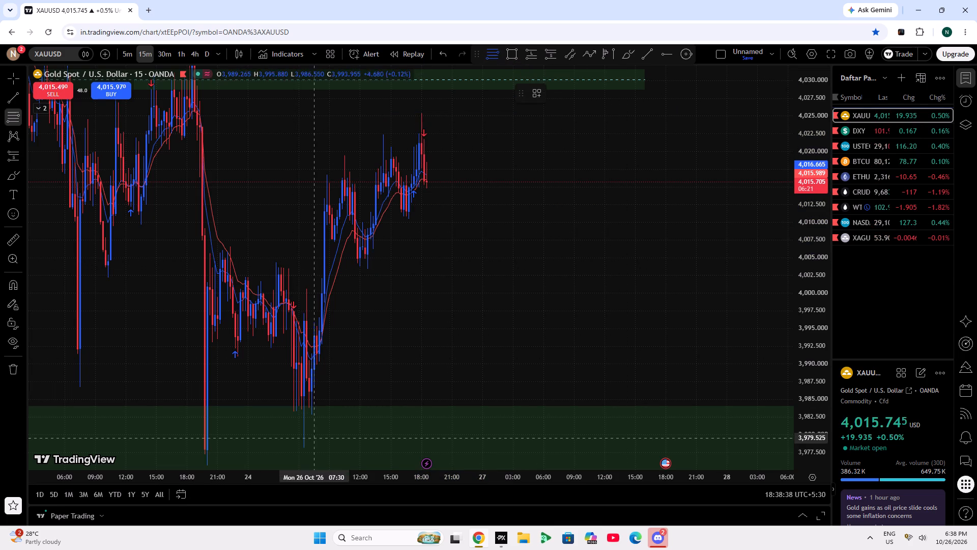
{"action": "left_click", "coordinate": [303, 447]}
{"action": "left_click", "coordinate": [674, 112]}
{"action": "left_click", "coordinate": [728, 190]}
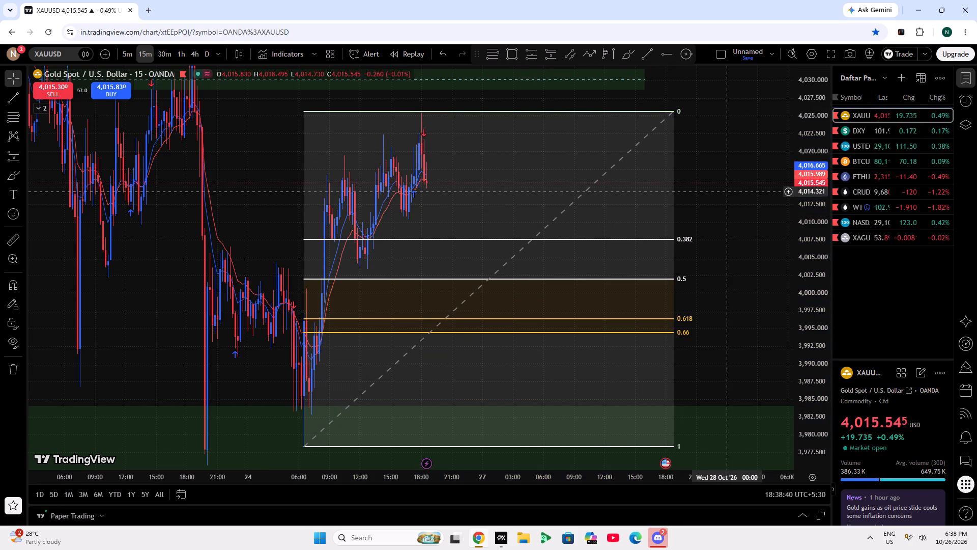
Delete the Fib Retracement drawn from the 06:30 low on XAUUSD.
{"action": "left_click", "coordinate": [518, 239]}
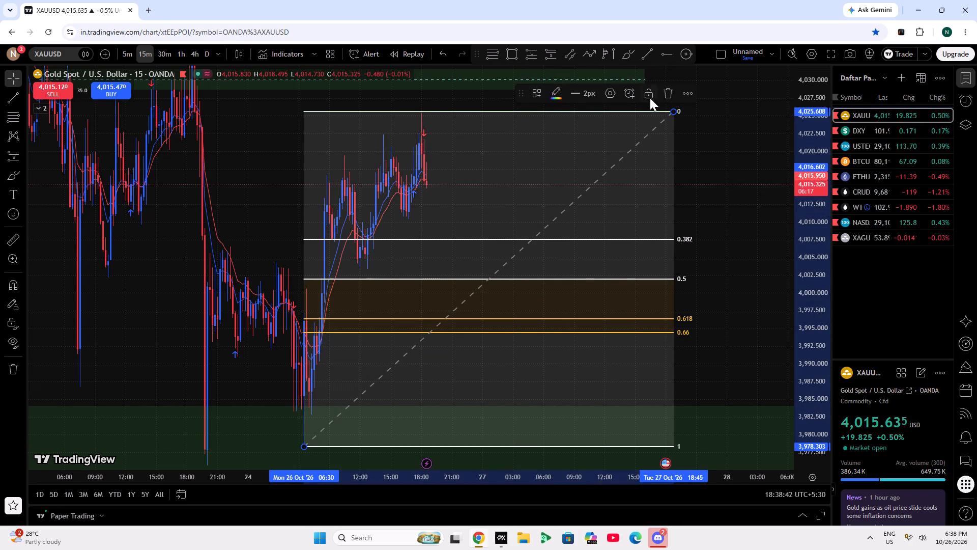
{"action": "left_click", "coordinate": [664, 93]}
Draw a Fib Retracement on XAUUSD from the 12:45 low of 26 Oct, about 4,003.39, to the recent high near 4,025, ending around 07:30 on 27 Oct.
{"action": "left_click", "coordinate": [491, 56]}
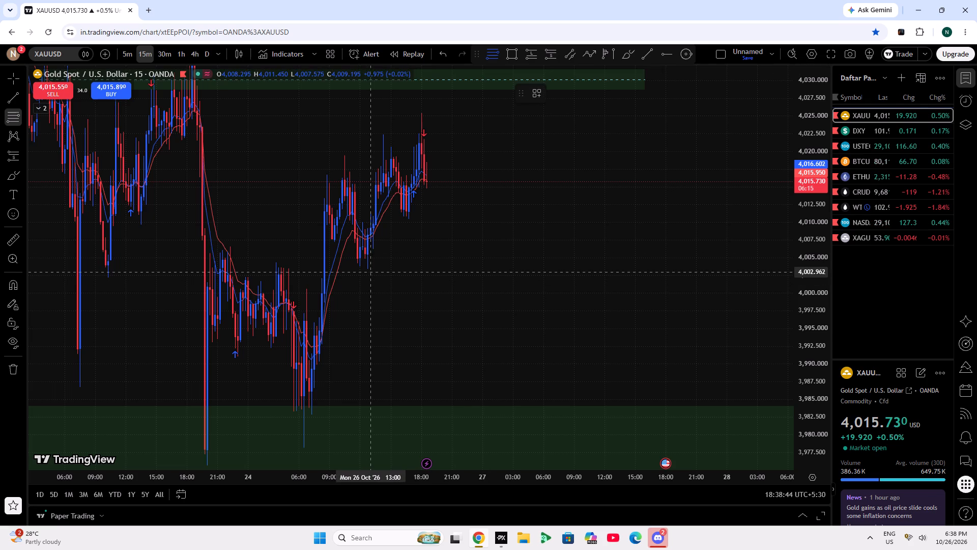
{"action": "left_click", "coordinate": [367, 269]}
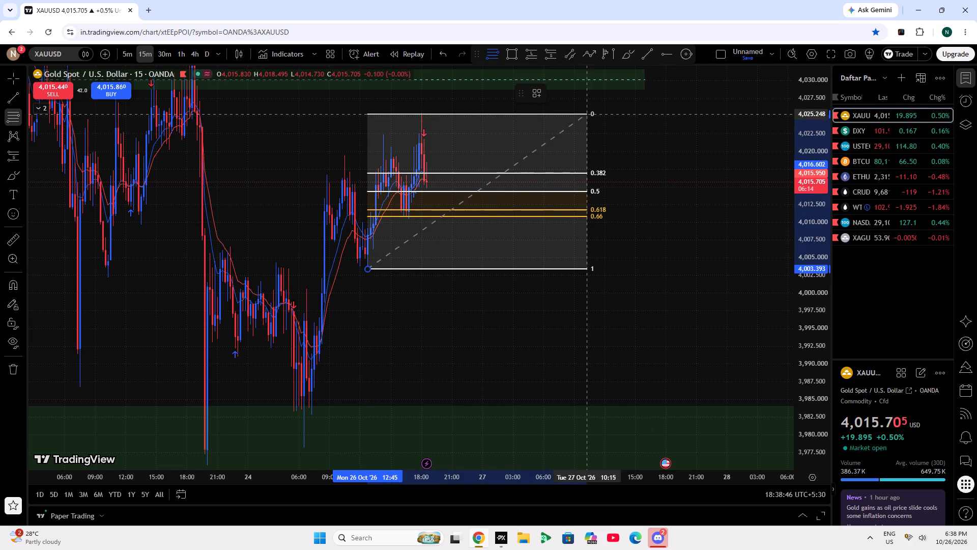
{"action": "left_click", "coordinate": [559, 113]}
{"action": "left_click", "coordinate": [629, 141]}
Measure the price distance from the 0 level down to the 1 level of the XAUUSD Fib Retracement.
{"action": "left_click_drag", "start_coordinate": [623, 215], "coordinate": [739, 217]}
{"action": "scroll", "coordinate": [806, 283], "scroll_direction": "up", "scroll_amount": 4}
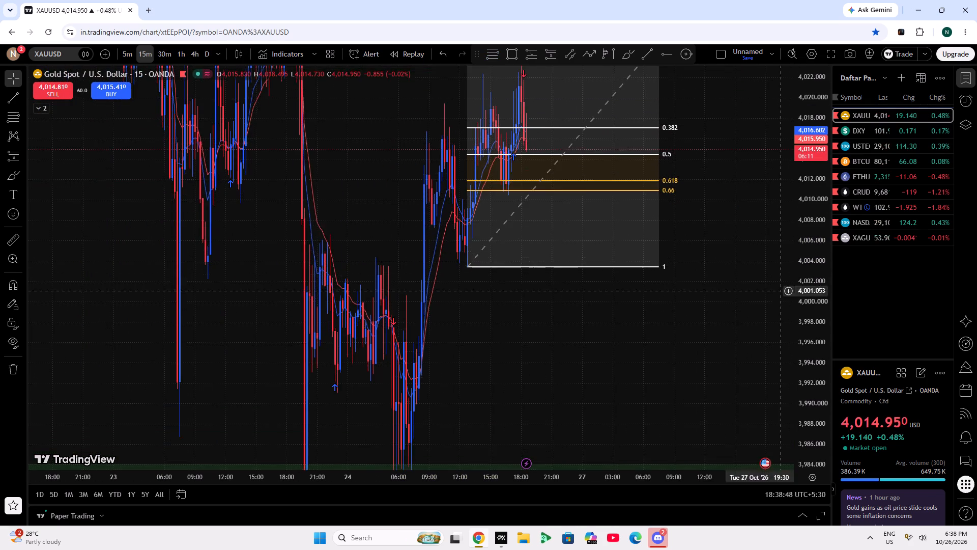
{"action": "scroll", "coordinate": [710, 308], "scroll_direction": "up", "scroll_amount": 5}
{"action": "left_click_drag", "start_coordinate": [679, 264], "coordinate": [735, 366]}
{"action": "scroll", "coordinate": [724, 376], "scroll_direction": "up", "scroll_amount": 2}
{"action": "left_click_drag", "start_coordinate": [687, 332], "coordinate": [729, 344]}
{"action": "scroll", "coordinate": [814, 352], "scroll_direction": "up", "scroll_amount": 4}
{"action": "left_click_drag", "start_coordinate": [674, 354], "coordinate": [710, 346]}
{"action": "left_click", "coordinate": [23, 233]}
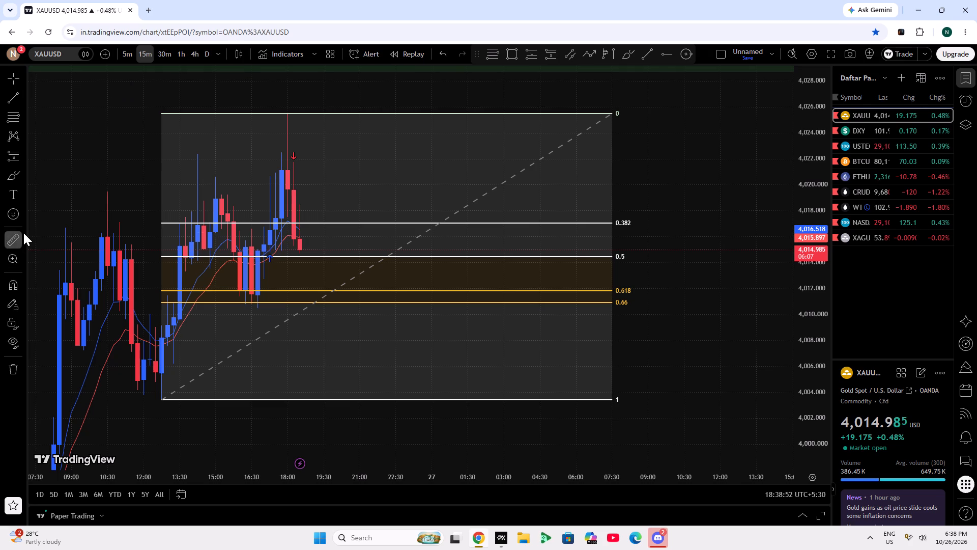
{"action": "left_click", "coordinate": [660, 113]}
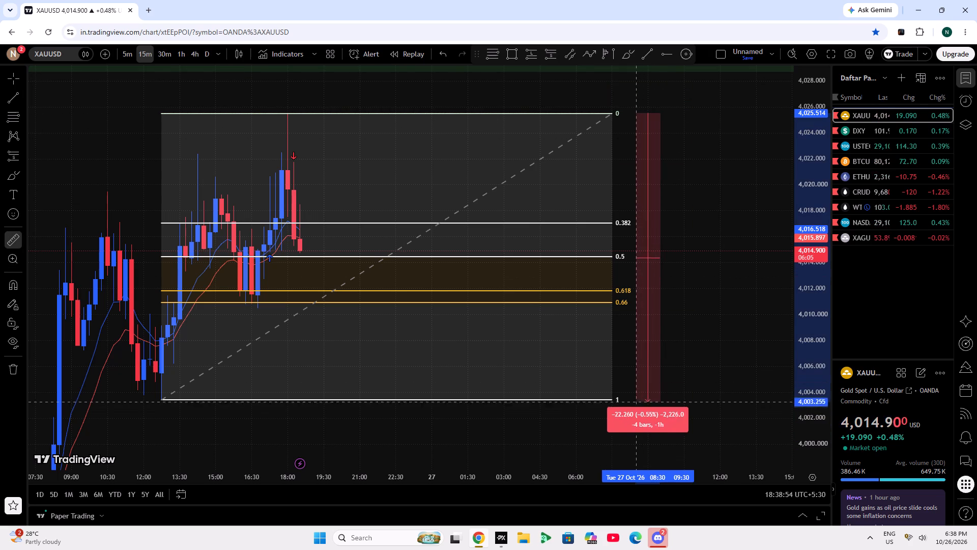
{"action": "left_click", "coordinate": [637, 398]}
{"action": "left_click", "coordinate": [691, 361]}
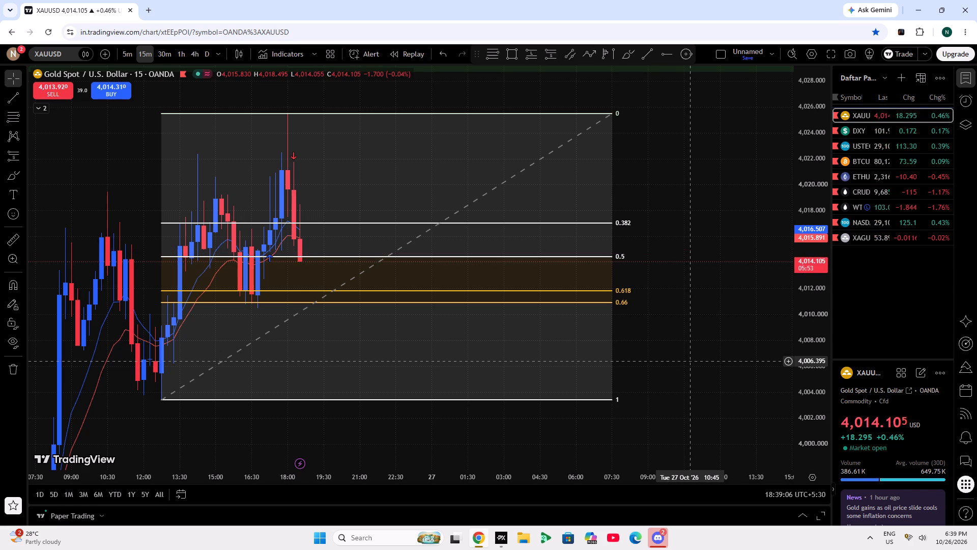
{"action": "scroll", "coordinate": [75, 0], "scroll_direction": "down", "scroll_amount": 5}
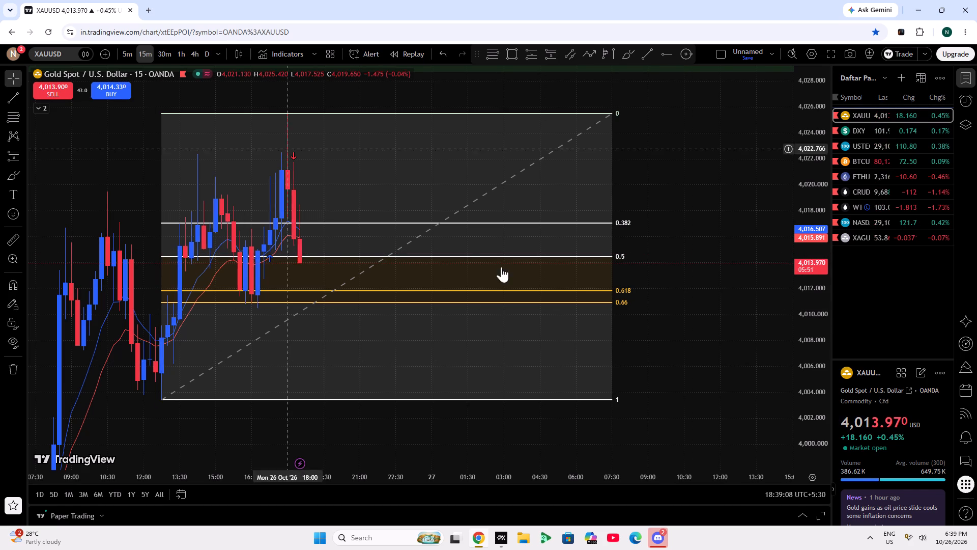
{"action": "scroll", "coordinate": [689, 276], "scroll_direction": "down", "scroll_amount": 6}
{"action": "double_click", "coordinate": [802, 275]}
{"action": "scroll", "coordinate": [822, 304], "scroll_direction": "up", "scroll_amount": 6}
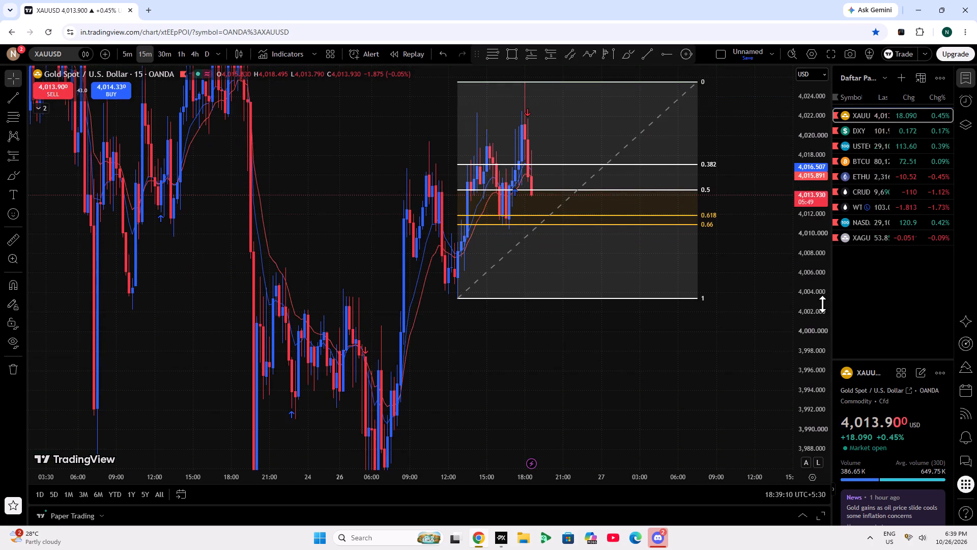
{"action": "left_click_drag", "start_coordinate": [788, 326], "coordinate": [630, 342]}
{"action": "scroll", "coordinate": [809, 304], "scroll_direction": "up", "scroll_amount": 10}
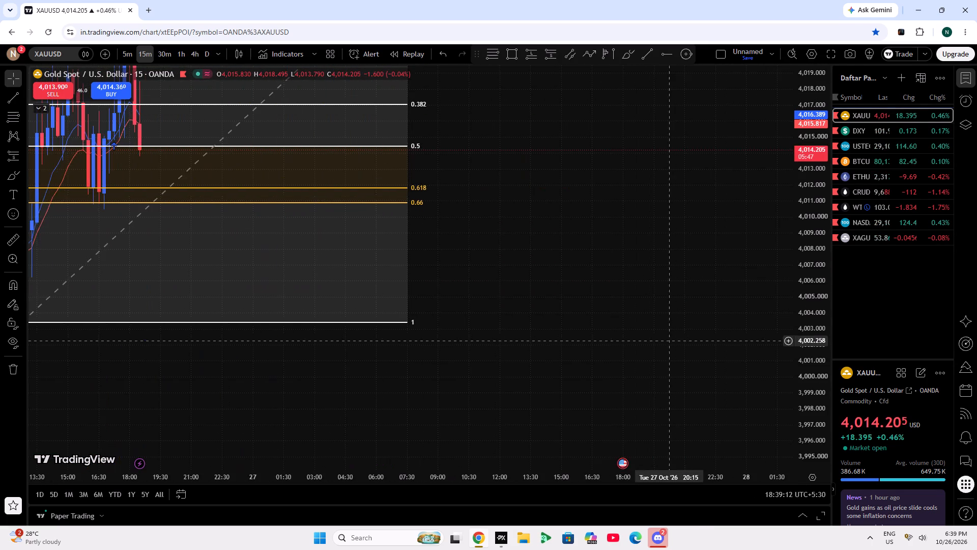
Examine the XAUUSD 15-minute price action against the Fib Retracement levels between 0 and 1.
{"action": "left_click_drag", "start_coordinate": [610, 274], "coordinate": [733, 347]}
{"action": "scroll", "coordinate": [666, 288], "scroll_direction": "down", "scroll_amount": 9}
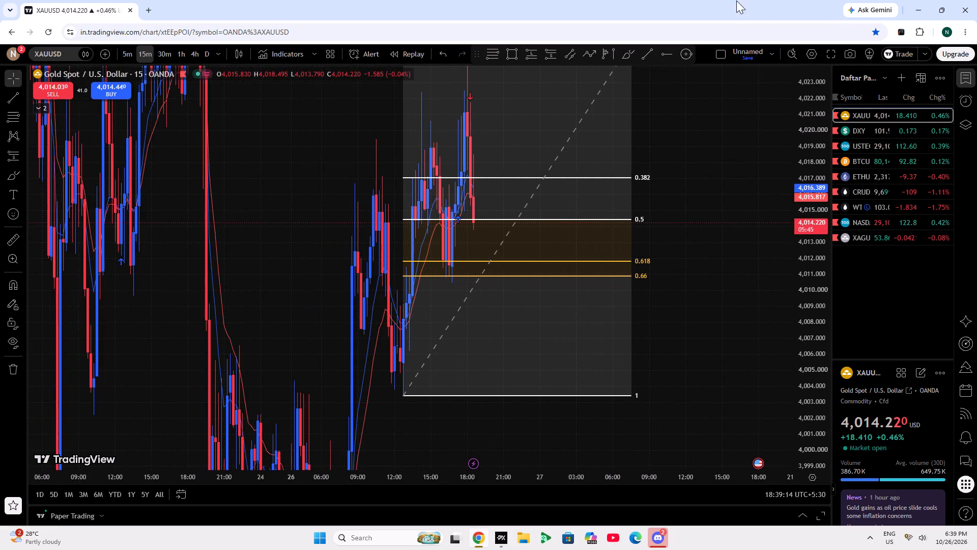
{"action": "scroll", "coordinate": [736, 1], "scroll_direction": "down", "scroll_amount": 2}
{"action": "scroll", "coordinate": [803, 255], "scroll_direction": "up", "scroll_amount": 7}
{"action": "double_click", "coordinate": [813, 226]}
{"action": "scroll", "coordinate": [813, 226], "scroll_direction": "up", "scroll_amount": 7}
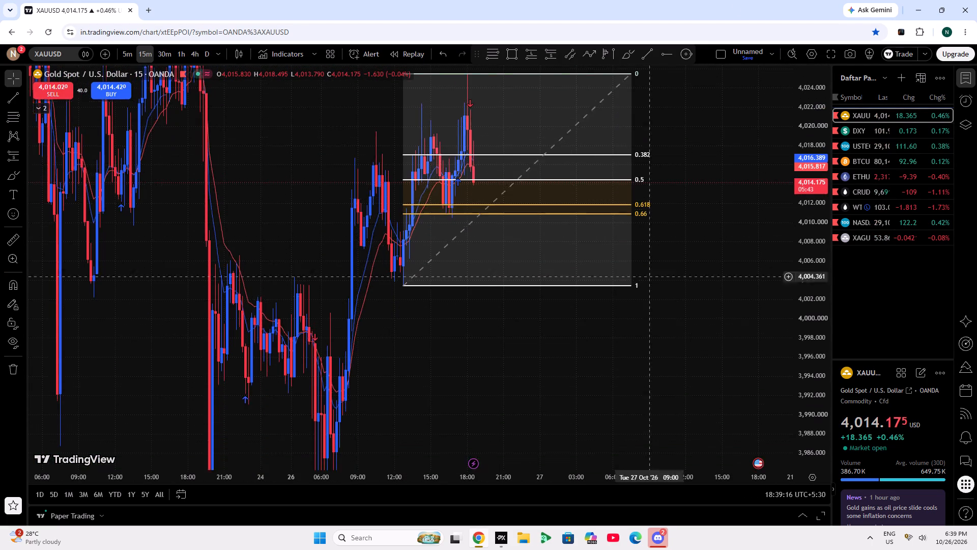
{"action": "scroll", "coordinate": [583, 299], "scroll_direction": "up", "scroll_amount": 3}
{"action": "left_click_drag", "start_coordinate": [708, 205], "coordinate": [806, 329]}
{"action": "scroll", "coordinate": [815, 322], "scroll_direction": "up", "scroll_amount": 5}
{"action": "scroll", "coordinate": [667, 330], "scroll_direction": "up", "scroll_amount": 3}
{"action": "left_click_drag", "start_coordinate": [667, 323], "coordinate": [680, 274]}
{"action": "scroll", "coordinate": [835, 315], "scroll_direction": "down", "scroll_amount": 12}
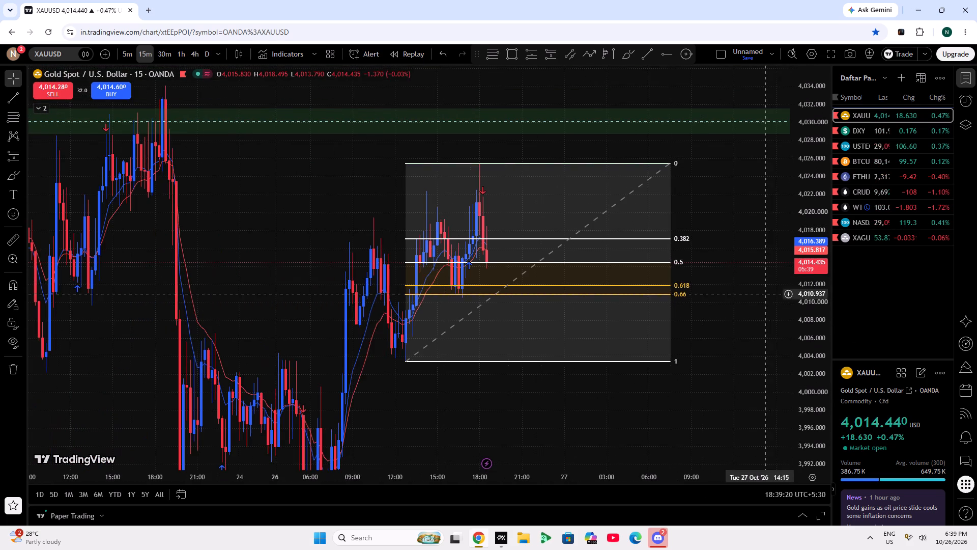
{"action": "scroll", "coordinate": [817, 342], "scroll_direction": "up", "scroll_amount": 7}
{"action": "left_click_drag", "start_coordinate": [711, 334], "coordinate": [715, 290]}
{"action": "scroll", "coordinate": [654, 0], "scroll_direction": "down", "scroll_amount": 6}
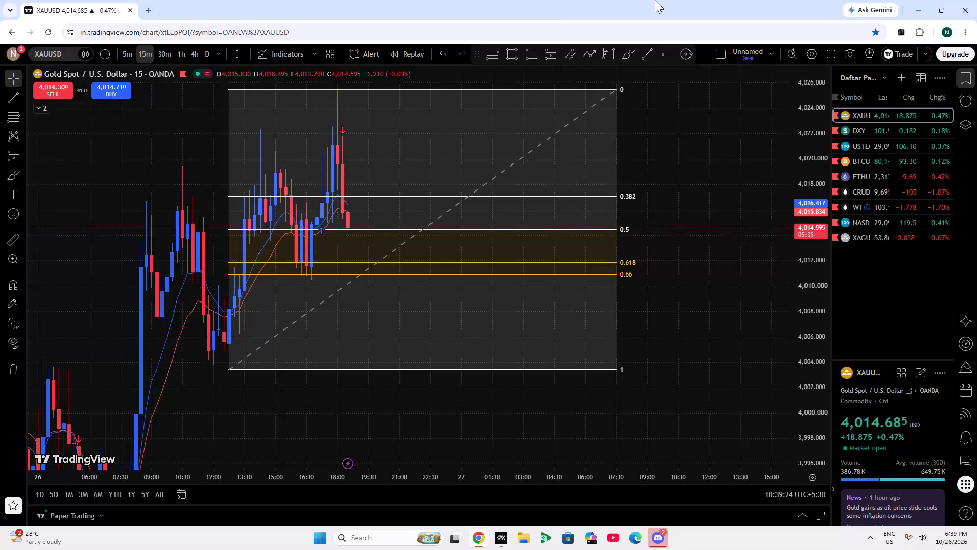
Compare the DXY 15-minute chart around its orange zone with the XAUUSD Fib Retracement.
{"action": "left_click", "coordinate": [876, 134]}
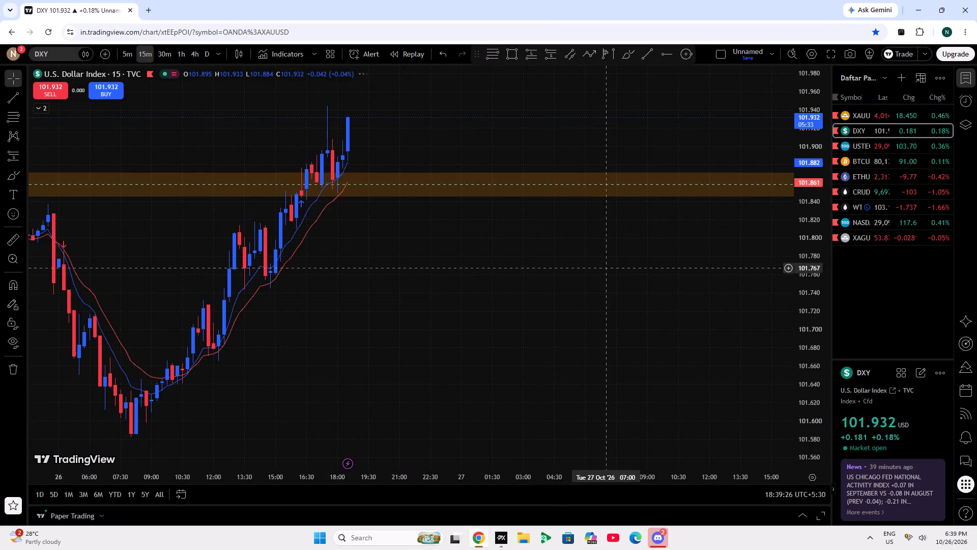
{"action": "scroll", "coordinate": [557, 266], "scroll_direction": "down", "scroll_amount": 6}
{"action": "scroll", "coordinate": [558, 273], "scroll_direction": "up", "scroll_amount": 6}
{"action": "left_click_drag", "start_coordinate": [558, 273], "coordinate": [587, 413]}
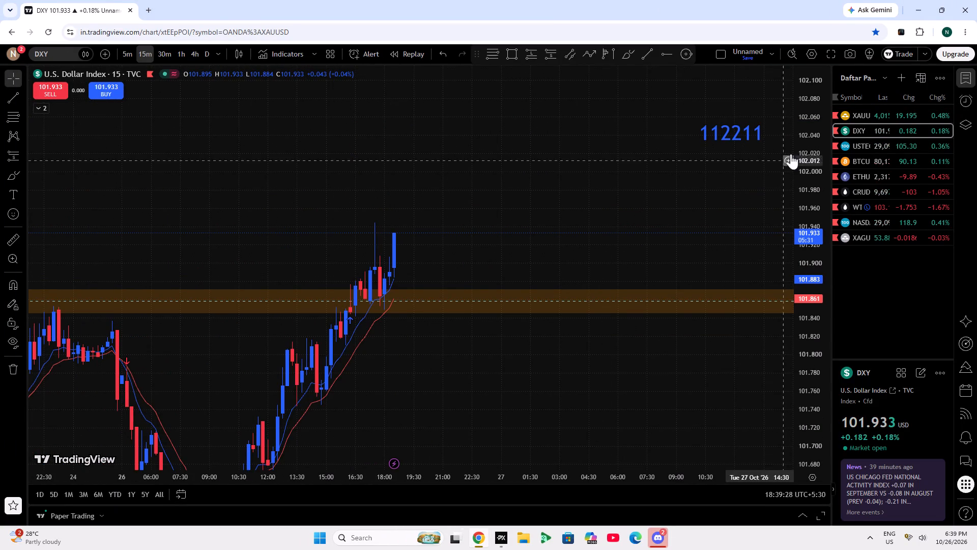
{"action": "left_click", "coordinate": [859, 111]}
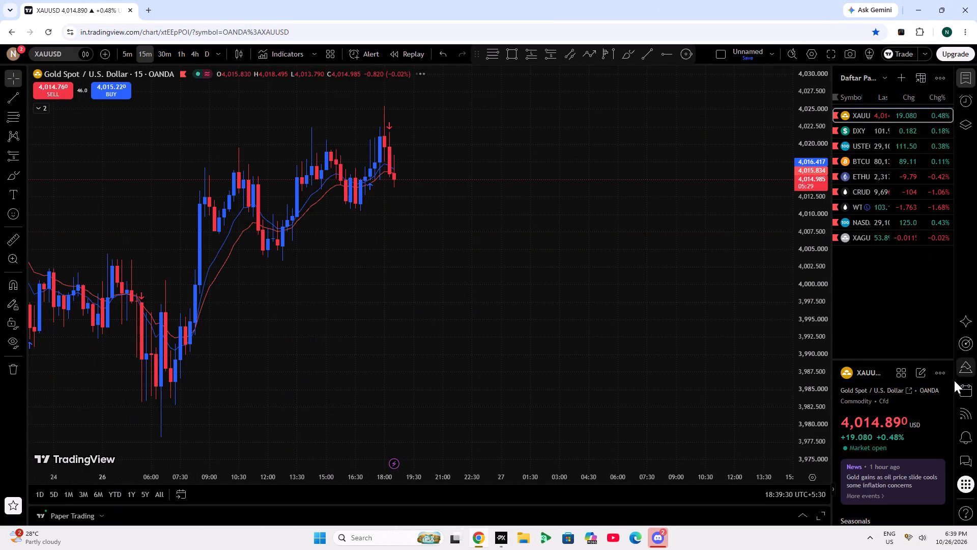
{"action": "left_click_drag", "start_coordinate": [712, 228], "coordinate": [749, 301]}
{"action": "scroll", "coordinate": [818, 291], "scroll_direction": "up", "scroll_amount": 6}
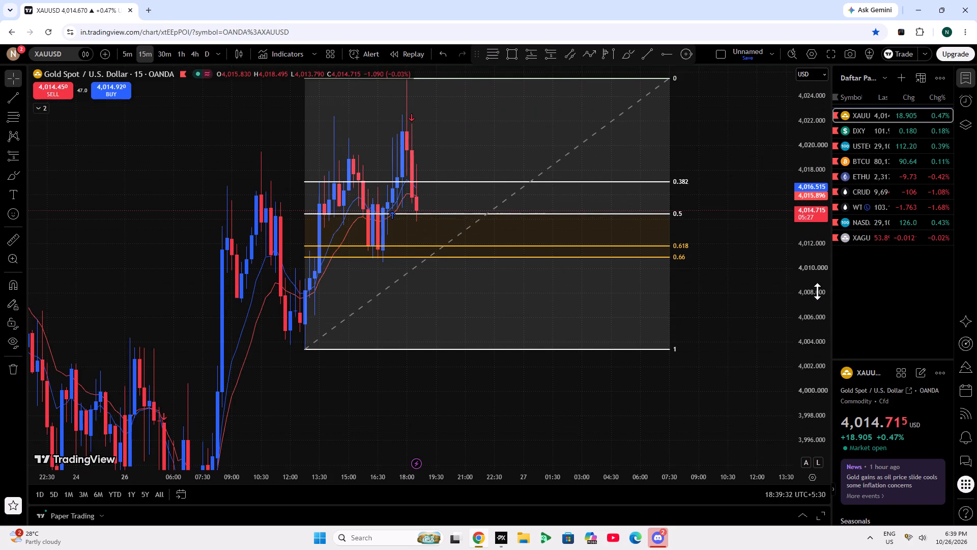
{"action": "scroll", "coordinate": [817, 291], "scroll_direction": "down", "scroll_amount": 1}
Examine the ETHUSD 15-minute price history from 21 to 26 Oct around the green zone.
{"action": "left_click", "coordinate": [850, 172]}
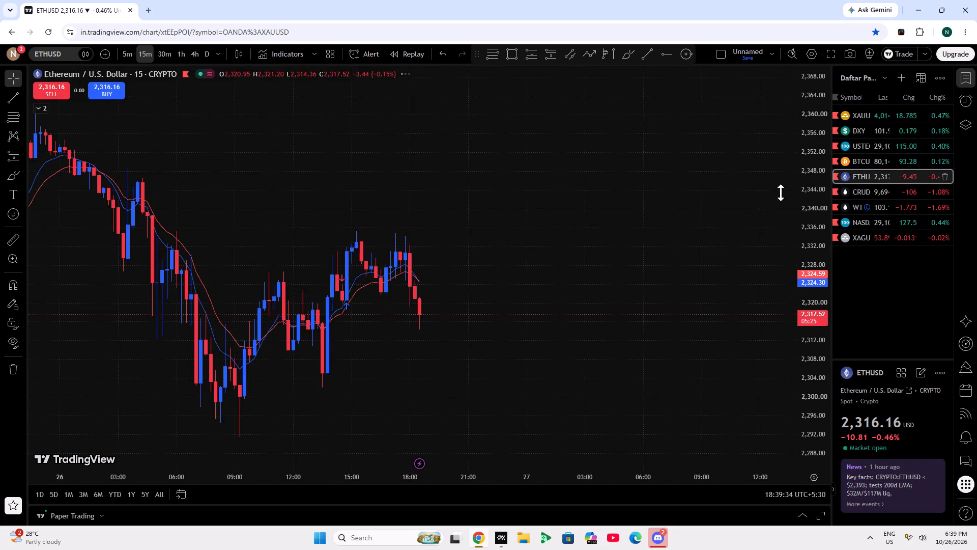
{"action": "scroll", "coordinate": [650, 206], "scroll_direction": "down", "scroll_amount": 6}
{"action": "left_click_drag", "start_coordinate": [582, 121], "coordinate": [825, 338]}
{"action": "scroll", "coordinate": [566, 249], "scroll_direction": "down", "scroll_amount": 7}
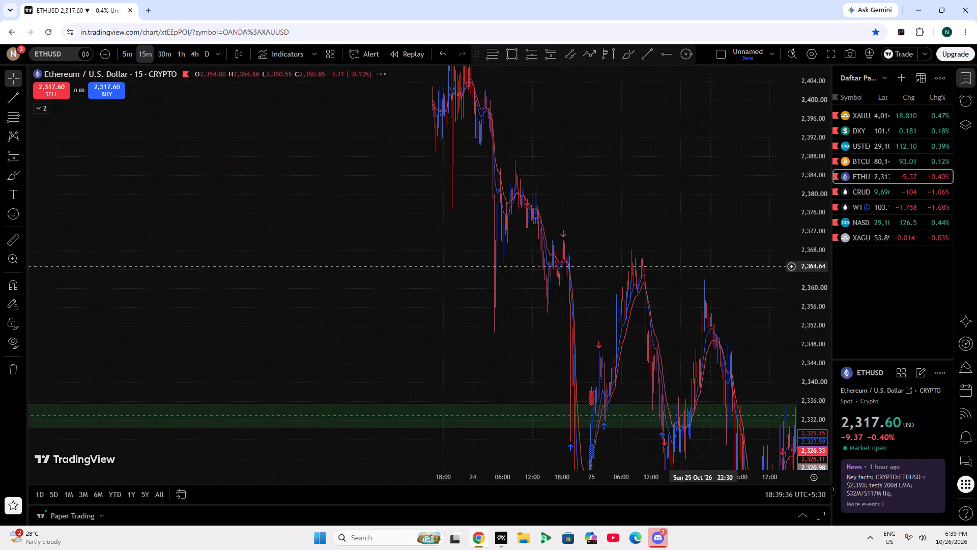
{"action": "scroll", "coordinate": [797, 282], "scroll_direction": "down", "scroll_amount": 7}
{"action": "left_click_drag", "start_coordinate": [720, 216], "coordinate": [326, 133]}
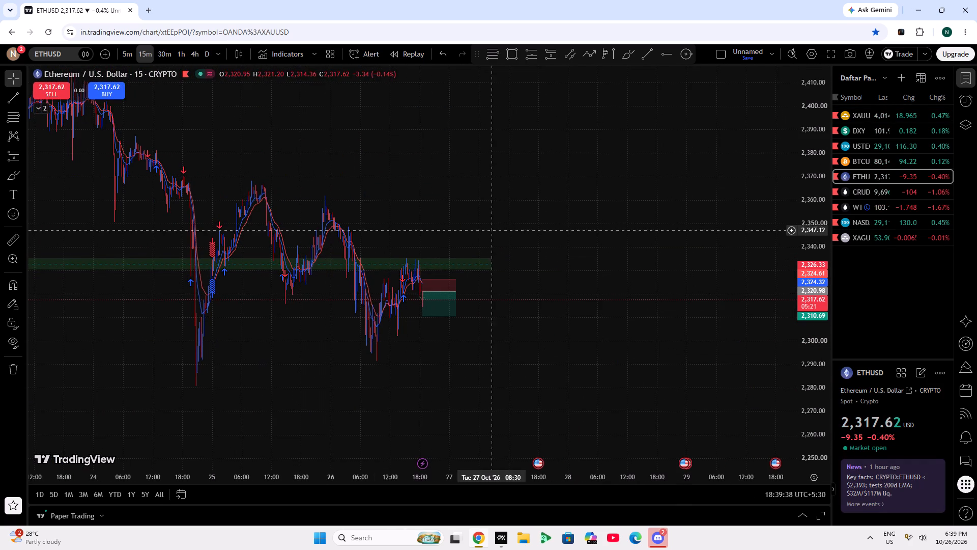
{"action": "left_click_drag", "start_coordinate": [539, 224], "coordinate": [554, 217]}
{"action": "scroll", "coordinate": [527, 295], "scroll_direction": "up", "scroll_amount": 7}
{"action": "left_click_drag", "start_coordinate": [334, 339], "coordinate": [642, 296]}
{"action": "scroll", "coordinate": [832, 356], "scroll_direction": "up", "scroll_amount": 7}
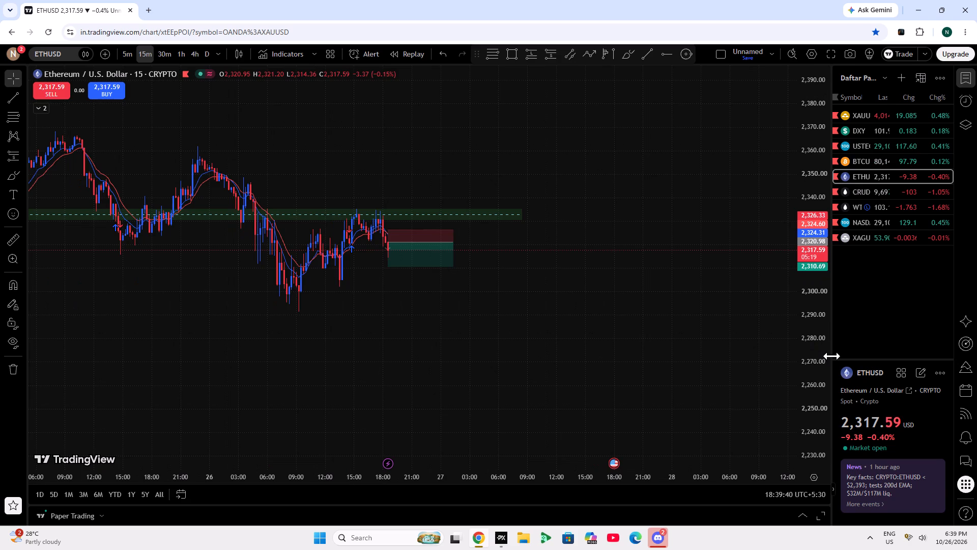
{"action": "scroll", "coordinate": [814, 378], "scroll_direction": "up", "scroll_amount": 5}
{"action": "scroll", "coordinate": [814, 378], "scroll_direction": "down", "scroll_amount": 7}
{"action": "scroll", "coordinate": [644, 232], "scroll_direction": "down", "scroll_amount": 9}
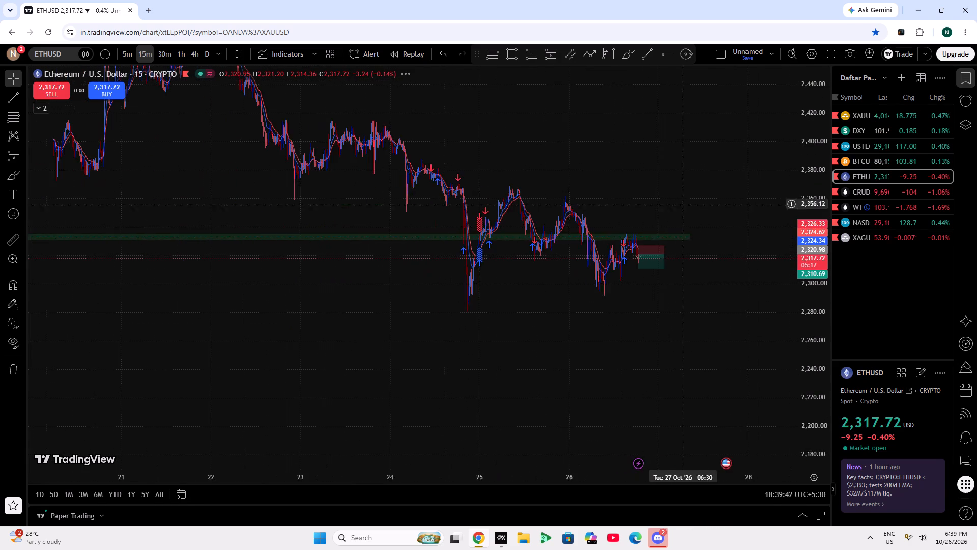
{"action": "left_click_drag", "start_coordinate": [703, 187], "coordinate": [740, 445]}
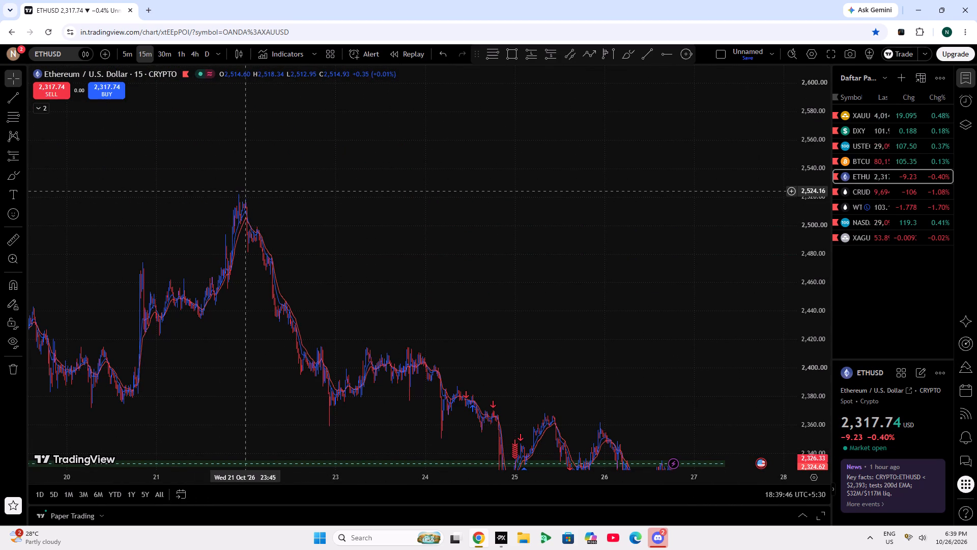
{"action": "left_click_drag", "start_coordinate": [637, 248], "coordinate": [502, 132]}
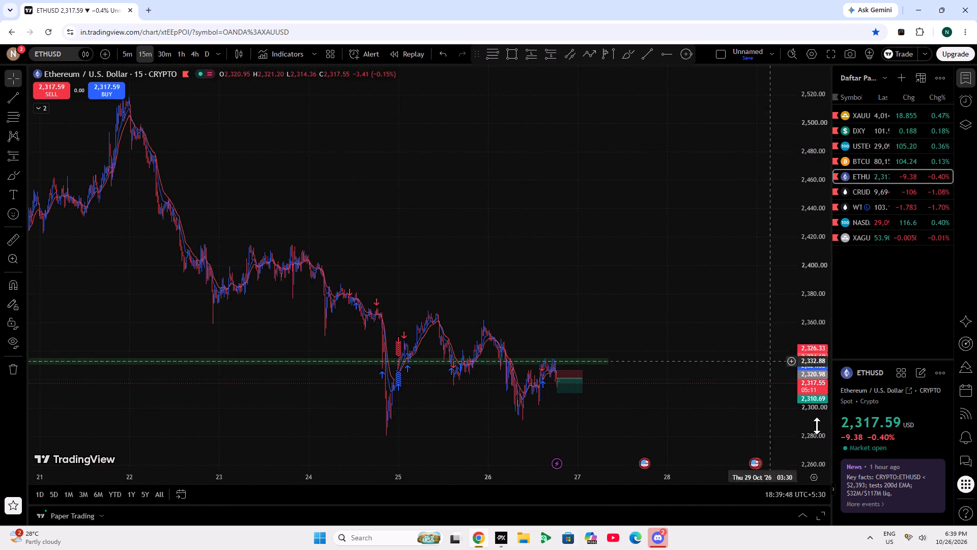
{"action": "scroll", "coordinate": [650, 404], "scroll_direction": "up", "scroll_amount": 8}
{"action": "left_click_drag", "start_coordinate": [421, 274], "coordinate": [765, 140]}
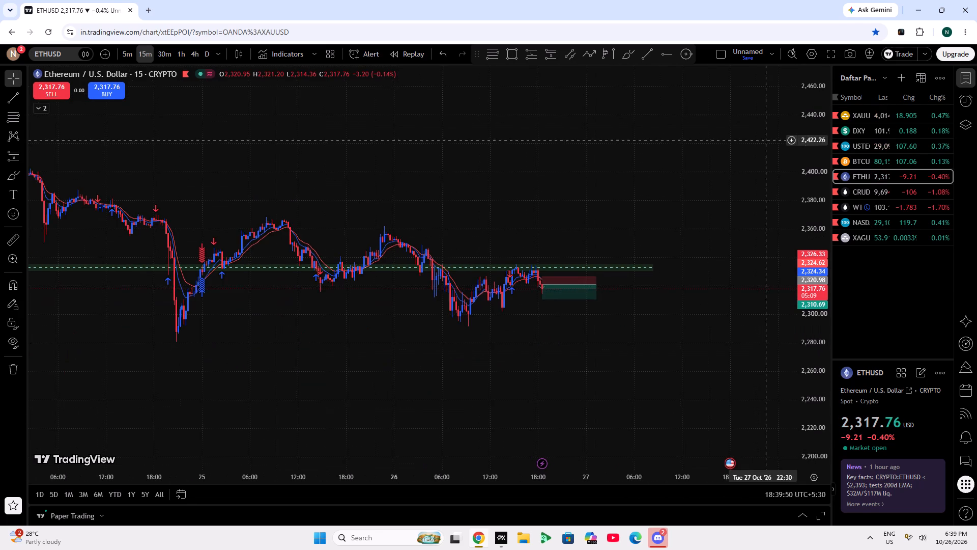
Inspect the ETHUSD short position against the latest candles and the green zone above it.
{"action": "double_click", "coordinate": [819, 297]}
{"action": "scroll", "coordinate": [630, 359], "scroll_direction": "up", "scroll_amount": 9}
{"action": "scroll", "coordinate": [822, 371], "scroll_direction": "up", "scroll_amount": 1}
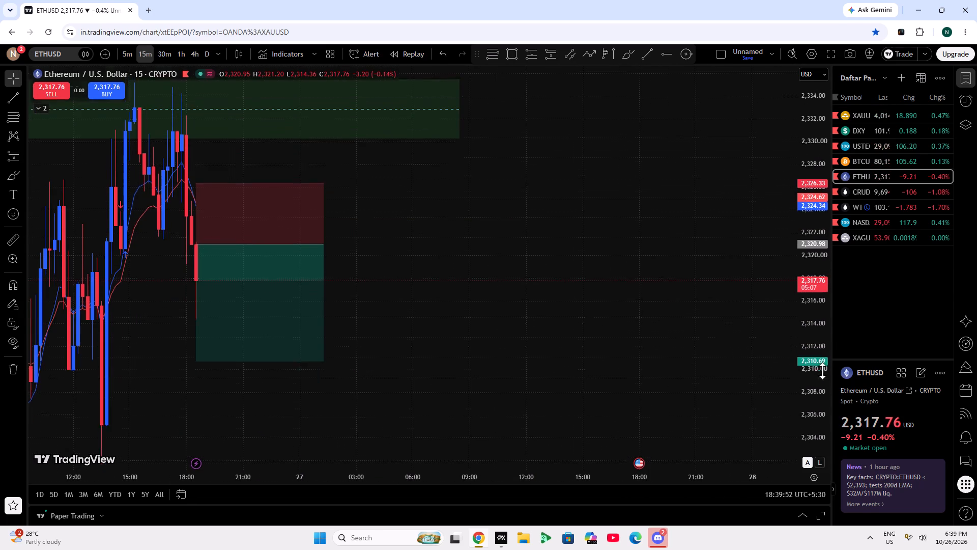
{"action": "scroll", "coordinate": [822, 371], "scroll_direction": "up", "scroll_amount": 2}
{"action": "left_click_drag", "start_coordinate": [548, 320], "coordinate": [751, 319]}
{"action": "scroll", "coordinate": [655, 340], "scroll_direction": "up", "scroll_amount": 3}
{"action": "left_click_drag", "start_coordinate": [587, 338], "coordinate": [756, 338]}
{"action": "scroll", "coordinate": [818, 311], "scroll_direction": "down", "scroll_amount": 4}
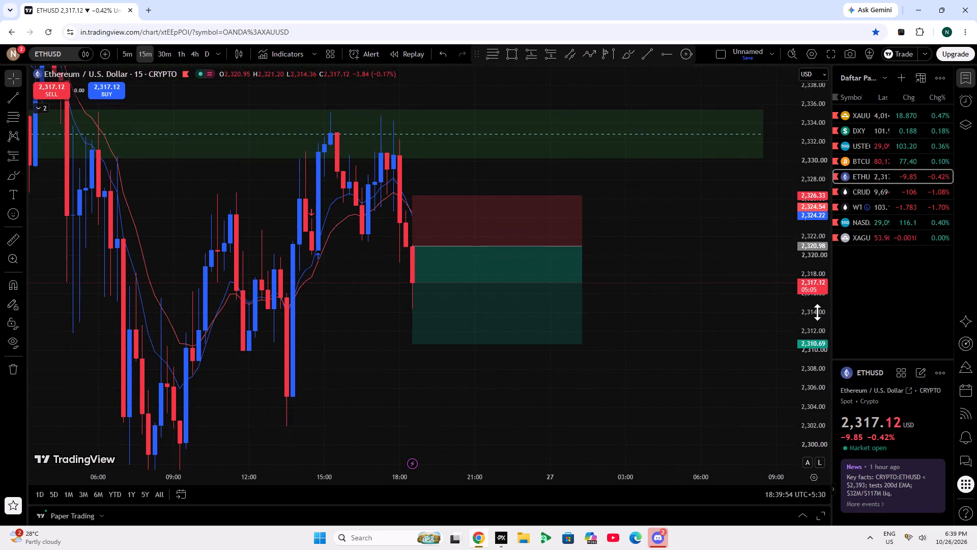
{"action": "left_click_drag", "start_coordinate": [710, 318], "coordinate": [709, 366]}
Review the XAUUSD 15-minute chart in TradingView again.
{"action": "left_click", "coordinate": [860, 115]}
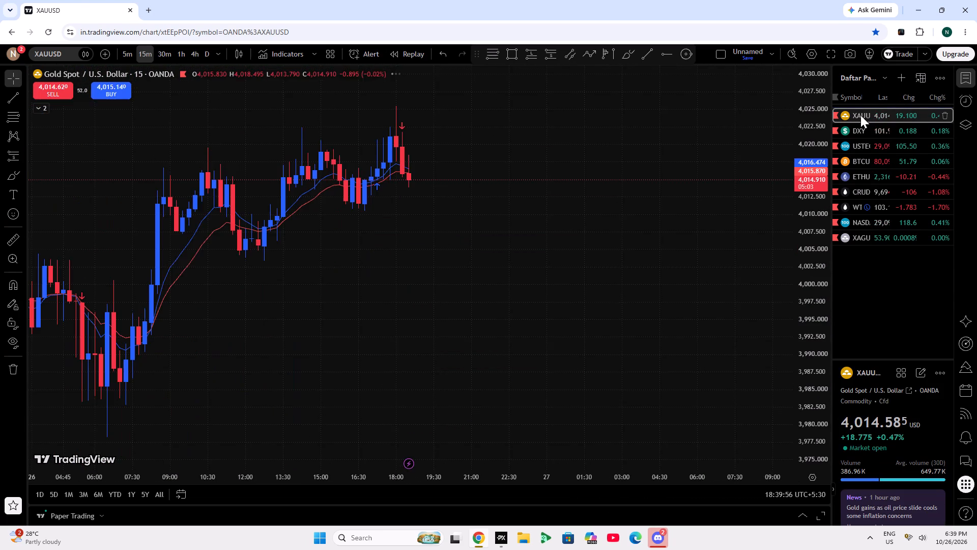
{"action": "scroll", "coordinate": [673, 257], "scroll_direction": "down", "scroll_amount": 4}
{"action": "scroll", "coordinate": [812, 292], "scroll_direction": "up", "scroll_amount": 3}
{"action": "scroll", "coordinate": [812, 292], "scroll_direction": "down", "scroll_amount": 5}
{"action": "left_click_drag", "start_coordinate": [697, 300], "coordinate": [689, 347]}
{"action": "scroll", "coordinate": [821, 331], "scroll_direction": "up", "scroll_amount": 4}
Switch to PrimeXBT and examine the USTEC 15-minute chart against its Fib Retracement levels.
{"action": "left_click", "coordinate": [506, 549]}
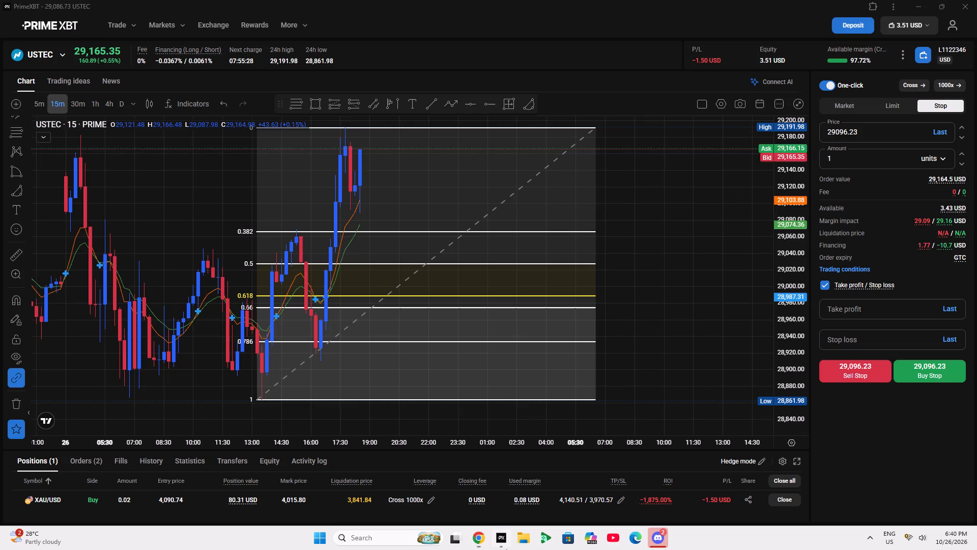
{"action": "left_click_drag", "start_coordinate": [655, 225], "coordinate": [684, 230]}
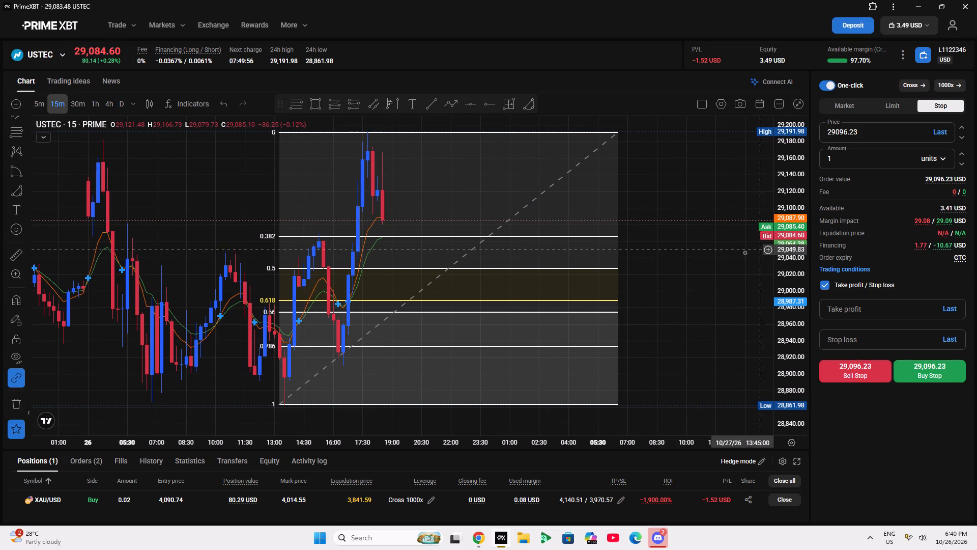
{"action": "left_click_drag", "start_coordinate": [253, 206], "coordinate": [429, 165]}
{"action": "double_click", "coordinate": [789, 250]}
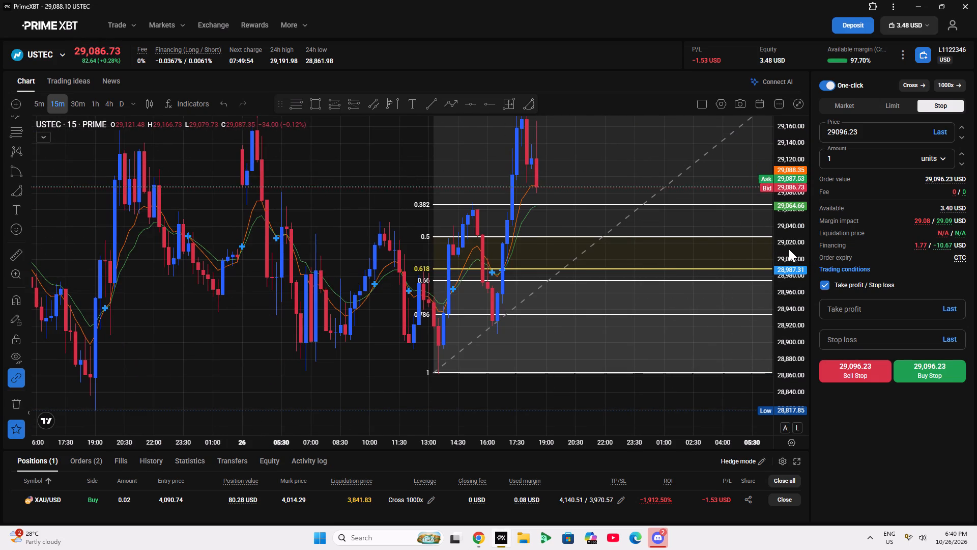
{"action": "scroll", "coordinate": [542, 237], "scroll_direction": "down", "scroll_amount": 11}
{"action": "scroll", "coordinate": [625, 261], "scroll_direction": "up", "scroll_amount": 12}
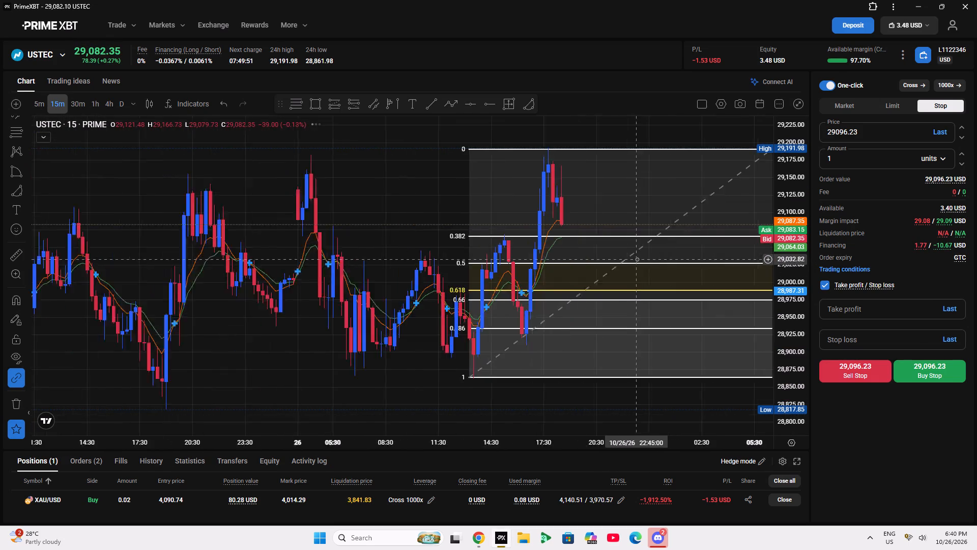
{"action": "scroll", "coordinate": [637, 259], "scroll_direction": "down", "scroll_amount": 11}
{"action": "left_click_drag", "start_coordinate": [656, 254], "coordinate": [424, 246]}
{"action": "scroll", "coordinate": [476, 267], "scroll_direction": "up", "scroll_amount": 8}
{"action": "left_click_drag", "start_coordinate": [423, 280], "coordinate": [559, 299]}
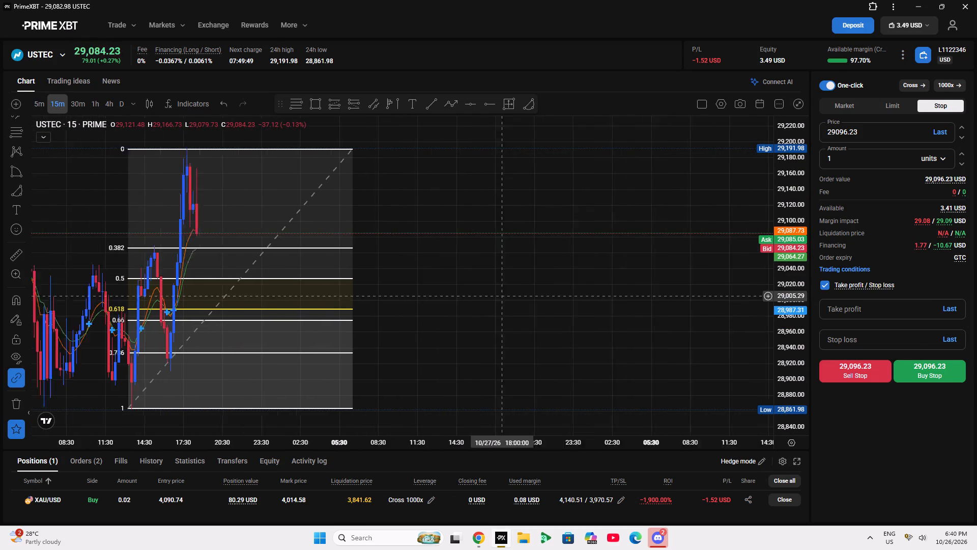
{"action": "left_click_drag", "start_coordinate": [559, 299], "coordinate": [673, 301]}
{"action": "scroll", "coordinate": [663, 308], "scroll_direction": "up", "scroll_amount": 5}
{"action": "left_click_drag", "start_coordinate": [613, 306], "coordinate": [811, 299]}
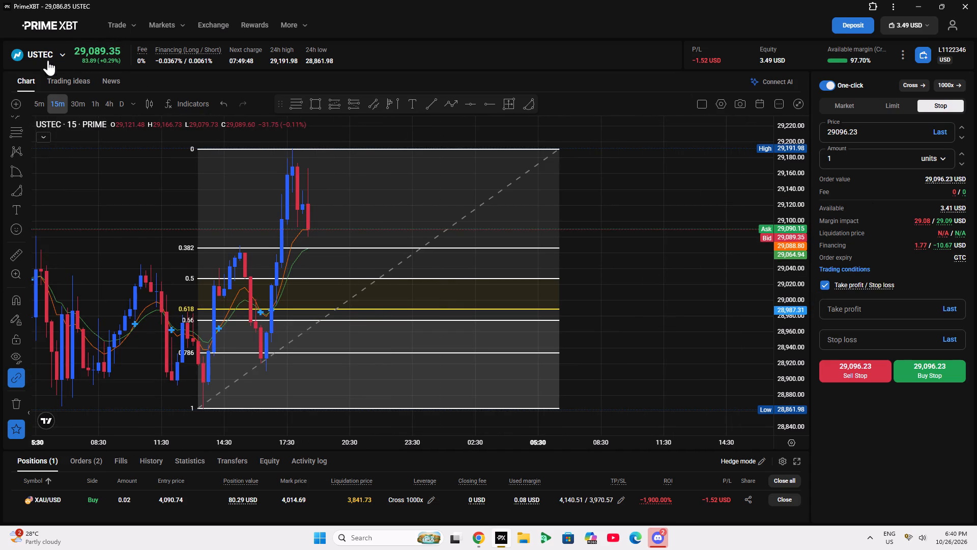
Change the PrimeXBT instrument from USTEC to XAU/USD and inspect the Fib Retracement around the 0.5 level.
{"action": "left_click", "coordinate": [55, 57]}
{"action": "left_click", "coordinate": [88, 161]}
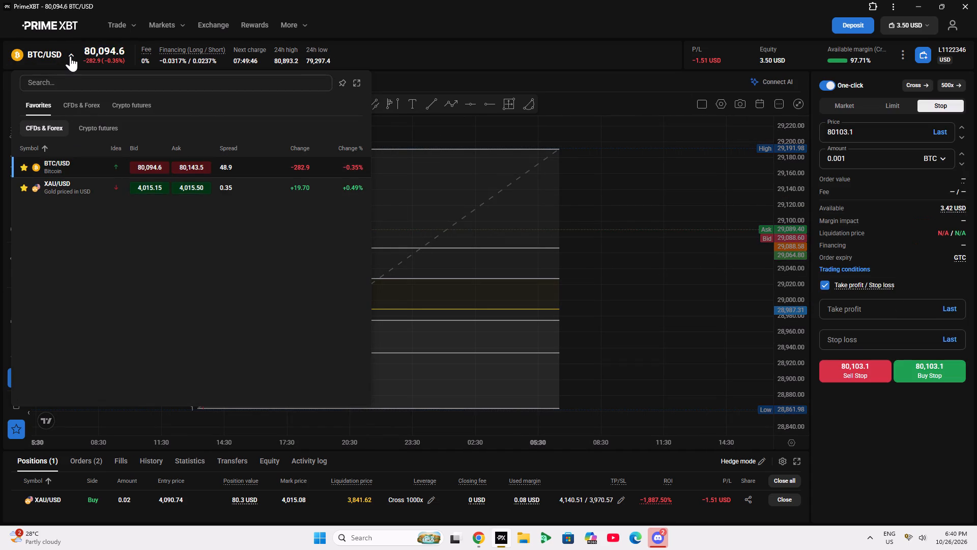
{"action": "double_click", "coordinate": [70, 56]}
{"action": "left_click", "coordinate": [64, 187]}
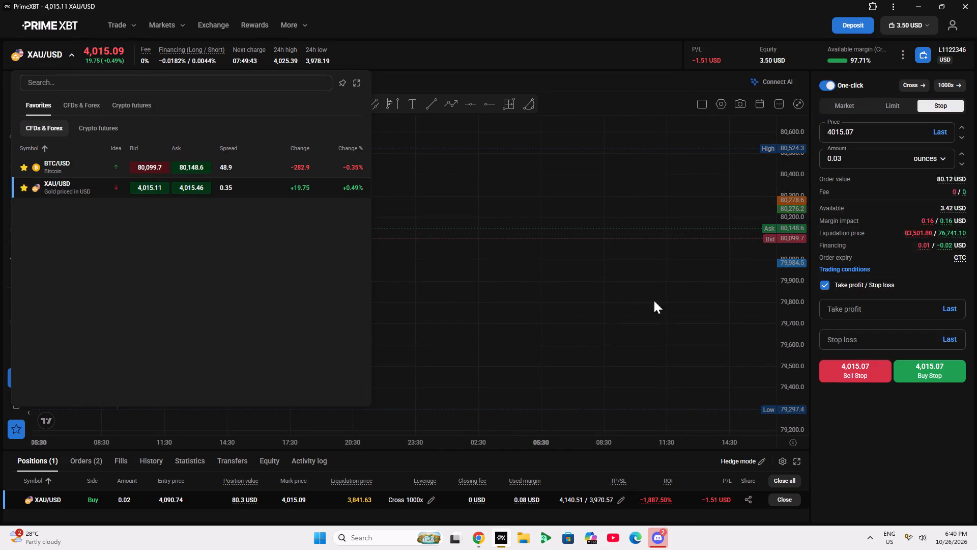
{"action": "left_click_drag", "start_coordinate": [615, 266], "coordinate": [753, 293]}
{"action": "scroll", "coordinate": [782, 308], "scroll_direction": "up", "scroll_amount": 5}
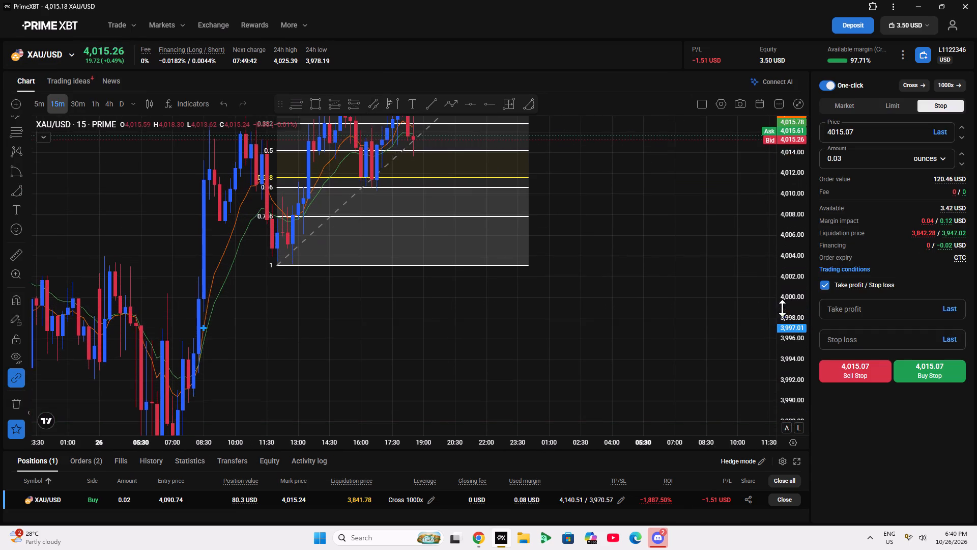
{"action": "left_click_drag", "start_coordinate": [670, 295], "coordinate": [680, 373]}
{"action": "scroll", "coordinate": [530, 337], "scroll_direction": "up", "scroll_amount": 4}
{"action": "left_click_drag", "start_coordinate": [541, 296], "coordinate": [695, 372]}
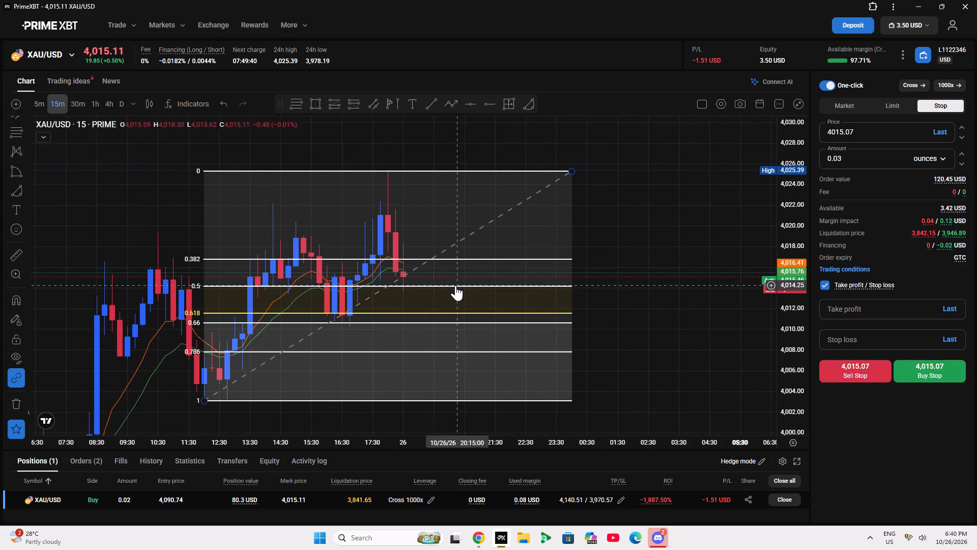
{"action": "left_click", "coordinate": [455, 285]}
{"action": "left_click", "coordinate": [683, 286]}
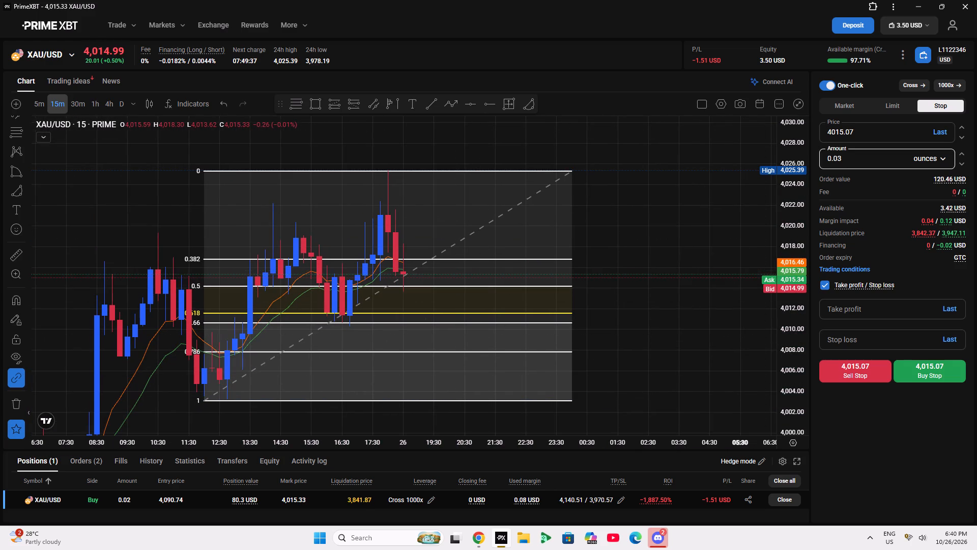
Set the XAU/USD stop order amount to 0.02 ounces.
{"action": "left_click", "coordinate": [850, 161]}
{"action": "key", "text": "BackSpace"}
{"action": "key", "text": "2"}
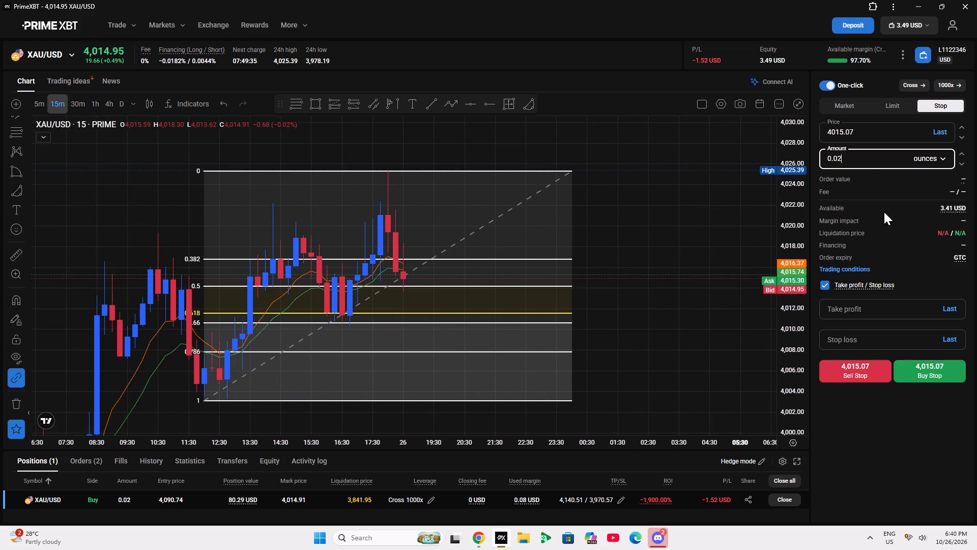
Set the take profit of the XAU/USD stop order to 4025.
{"action": "left_click", "coordinate": [881, 313]}
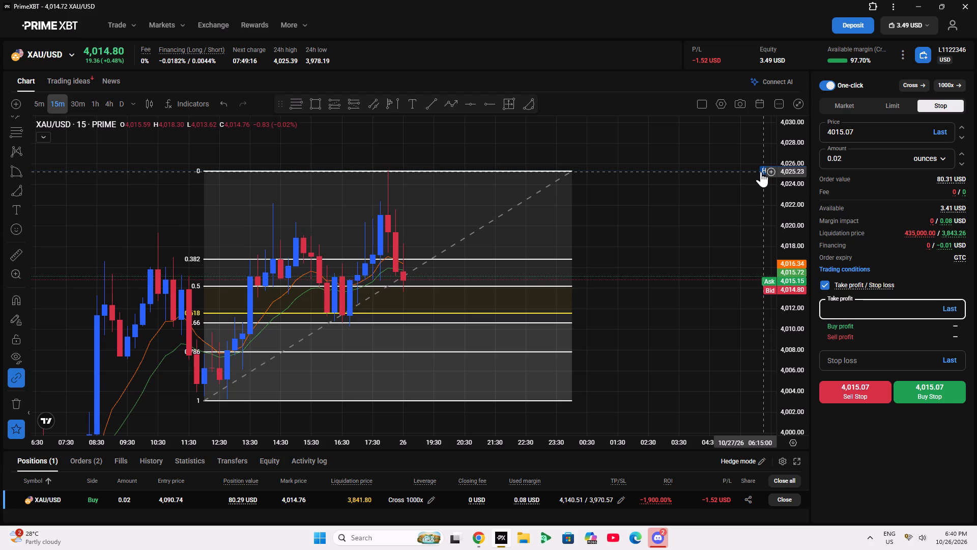
{"action": "type", "text": "40"}
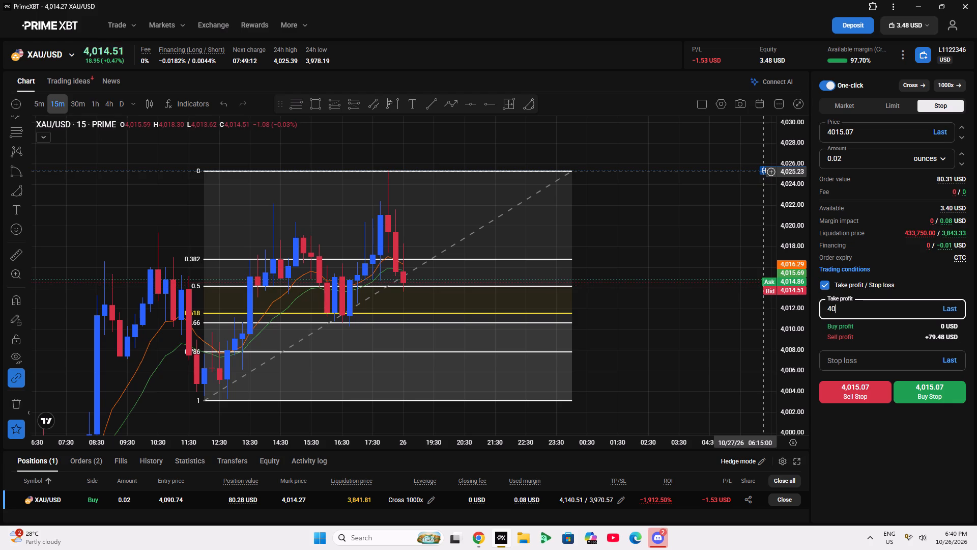
{"action": "type", "text": "25"}
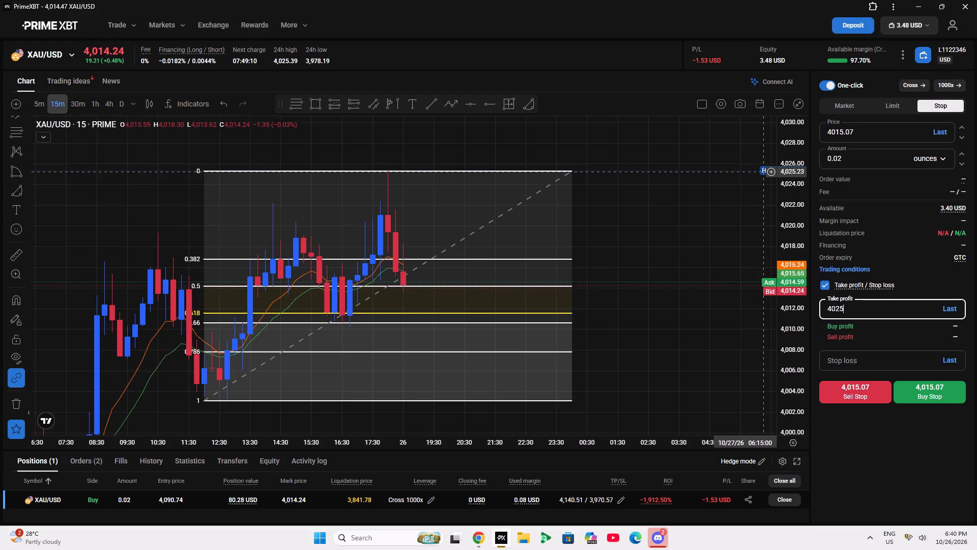
{"action": "scroll", "coordinate": [811, 0], "scroll_direction": "down", "scroll_amount": 5}
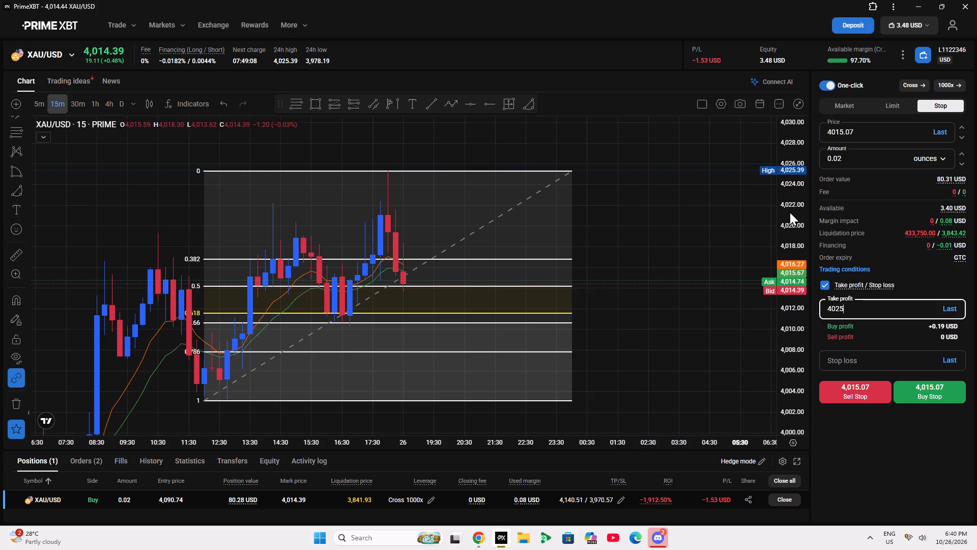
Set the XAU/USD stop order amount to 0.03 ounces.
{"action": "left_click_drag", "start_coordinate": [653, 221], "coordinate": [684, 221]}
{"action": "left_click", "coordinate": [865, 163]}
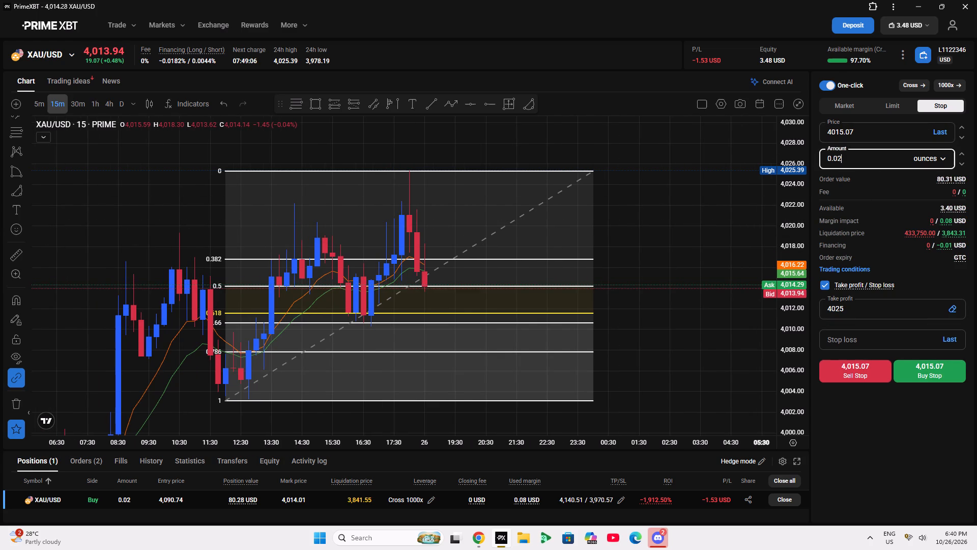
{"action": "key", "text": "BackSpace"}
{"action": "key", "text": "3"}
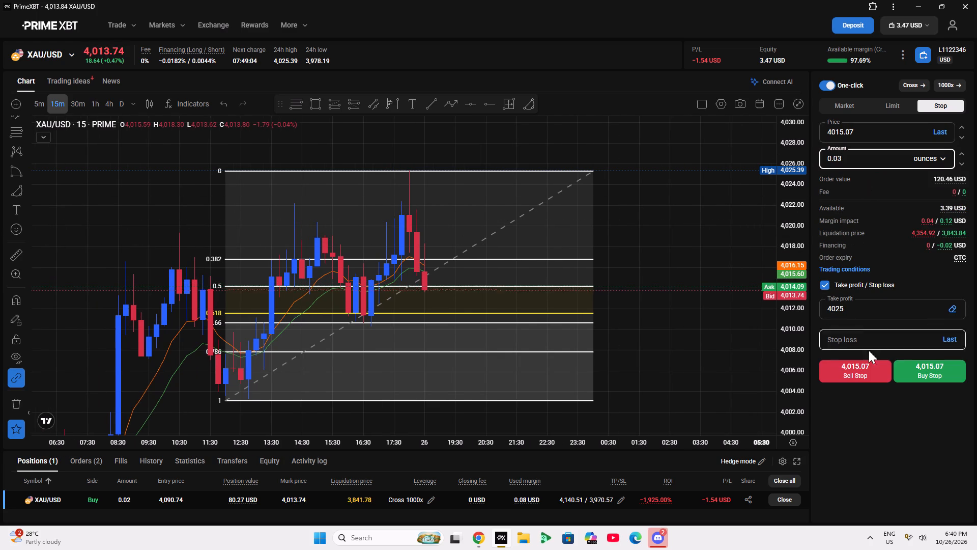
Clear the take profit value of the XAU/USD stop order.
{"action": "left_click", "coordinate": [915, 304]}
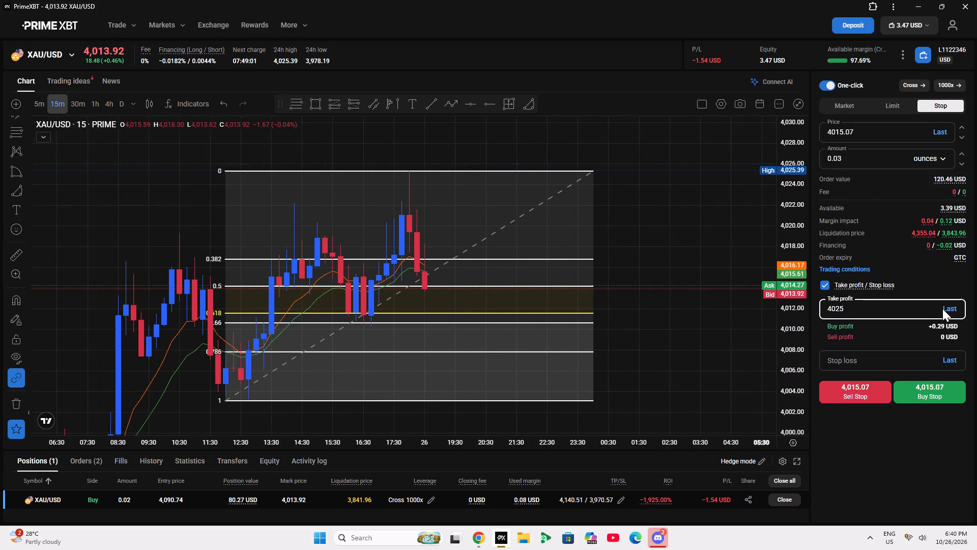
{"action": "left_click", "coordinate": [953, 311]}
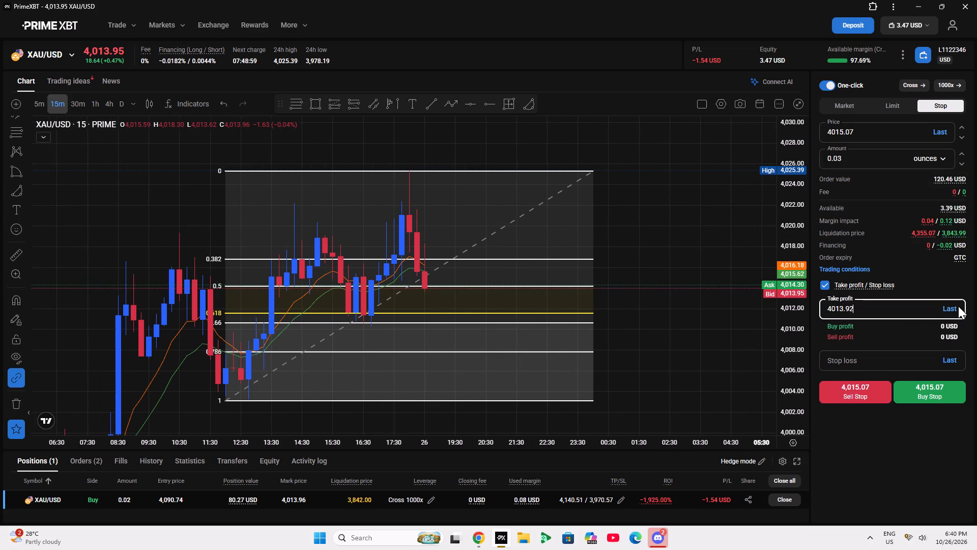
{"action": "key", "text": "BackSpace"}
{"action": "key", "text": "BackSpace"}
{"action": "key", "text": "BackSpace"}
{"action": "key", "text": "BackSpace"}
{"action": "key", "text": "BackSpace"}
{"action": "key", "text": "BackSpace"}
{"action": "key", "text": "BackSpace"}
{"action": "key", "text": "BackSpace"}
{"action": "key", "text": "BackSpace"}
{"action": "key", "text": "BackSpace"}
{"action": "key", "text": "BackSpace"}
{"action": "key", "text": "BackSpace"}
{"action": "key", "text": "BackSpace"}
{"action": "key", "text": "BackSpace"}
{"action": "key", "text": "BackSpace"}
{"action": "key", "text": "BackSpace"}
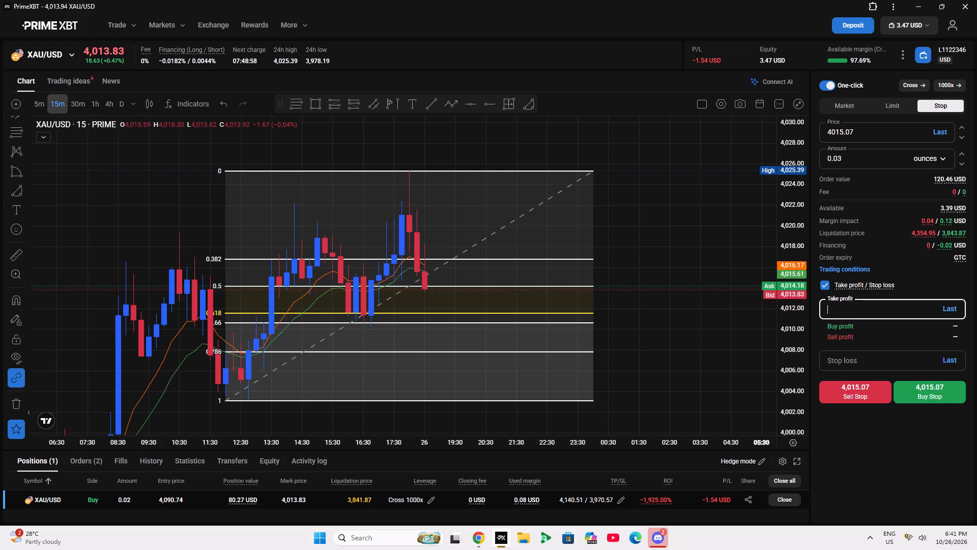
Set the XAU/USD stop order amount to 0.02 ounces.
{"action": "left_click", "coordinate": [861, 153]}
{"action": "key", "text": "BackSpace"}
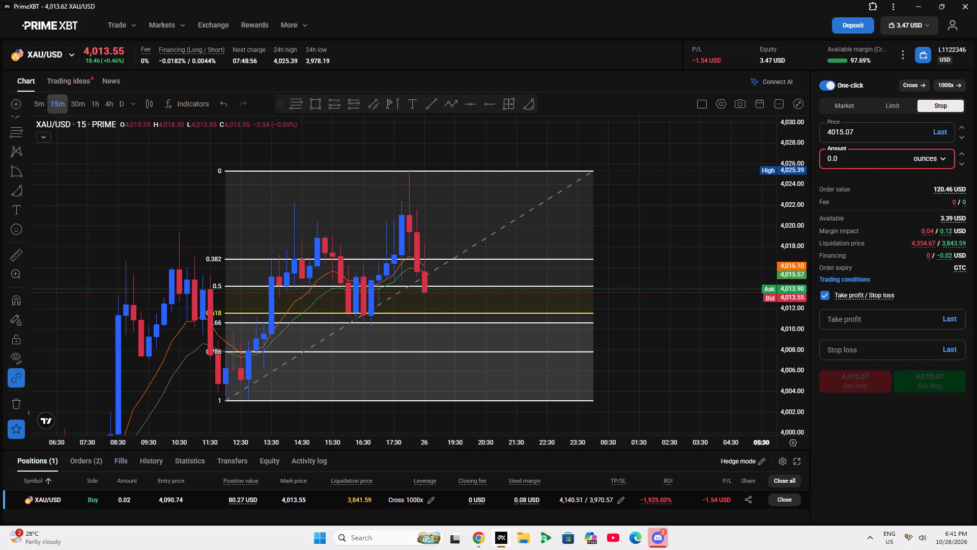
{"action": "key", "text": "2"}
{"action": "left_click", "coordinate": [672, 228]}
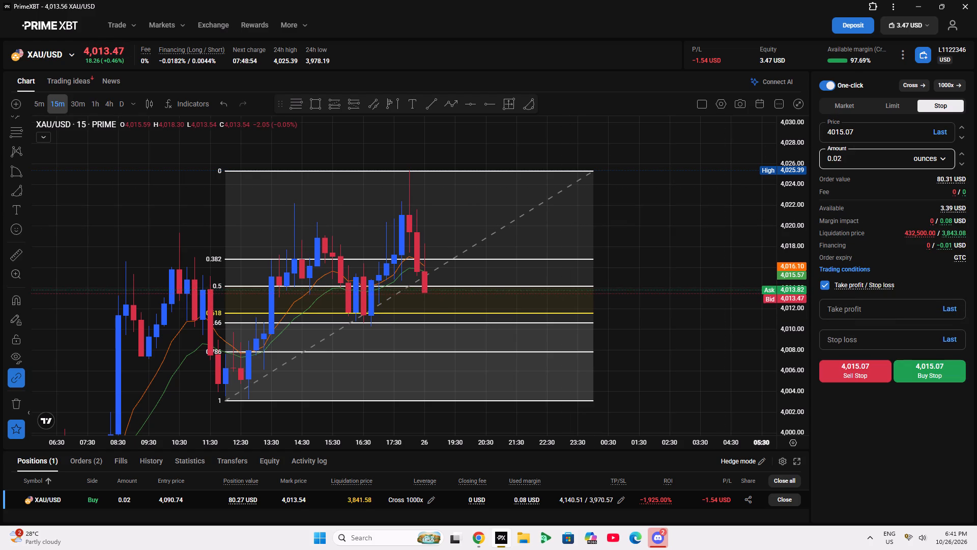
Set the XAU/USD stop order amount to 0.03 ounces.
{"action": "left_click", "coordinate": [842, 157]}
{"action": "key", "text": "BackSpace"}
{"action": "key", "text": "3"}
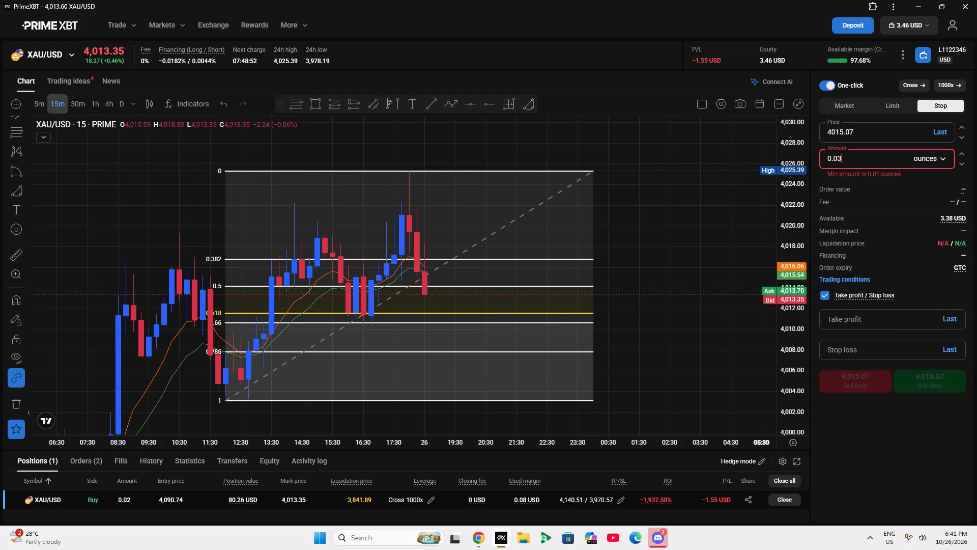
{"action": "left_click", "coordinate": [679, 240]}
Change the PrimeXBT XAU/USD chart to the 5-minute timeframe and examine price around the Fib Retracement levels.
{"action": "left_click", "coordinate": [41, 103]}
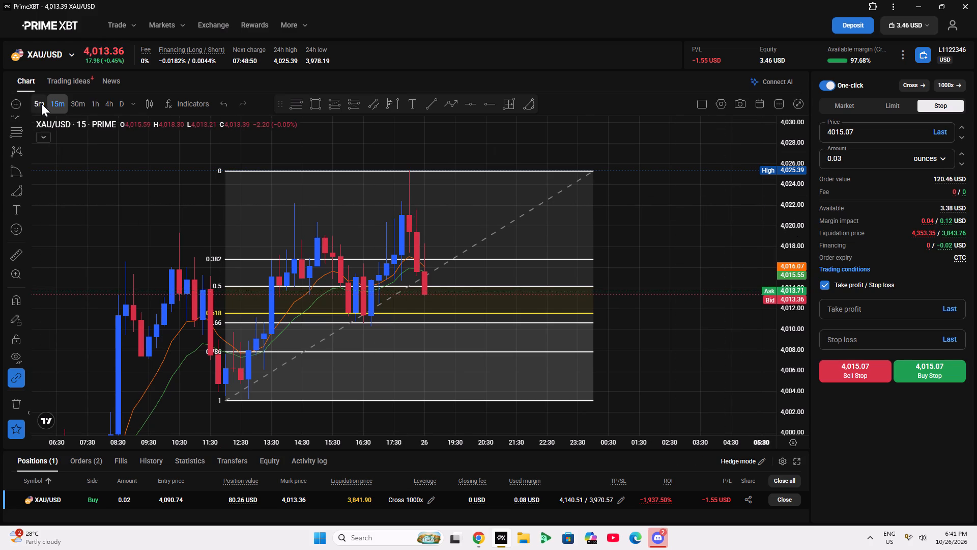
{"action": "scroll", "coordinate": [686, 288], "scroll_direction": "down", "scroll_amount": 6}
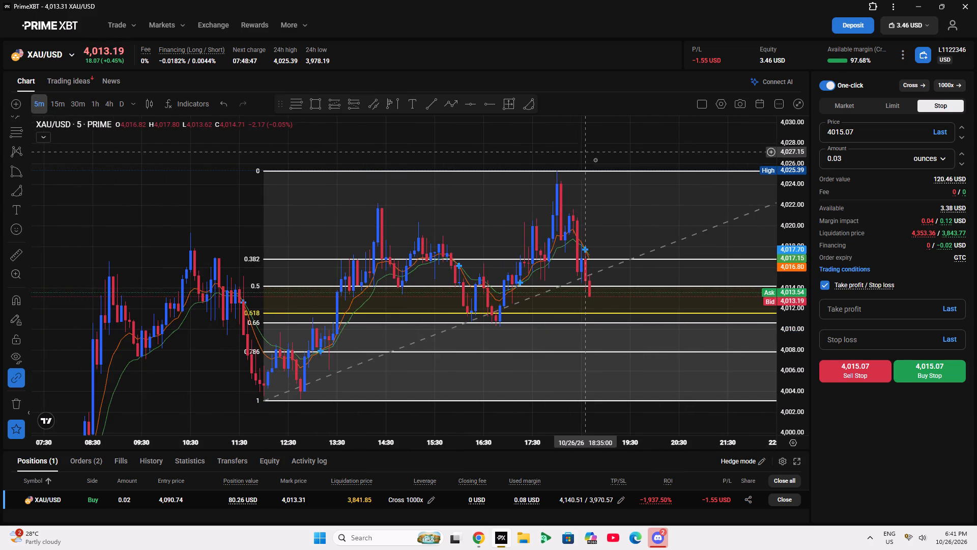
{"action": "left_click_drag", "start_coordinate": [596, 160], "coordinate": [402, 143]}
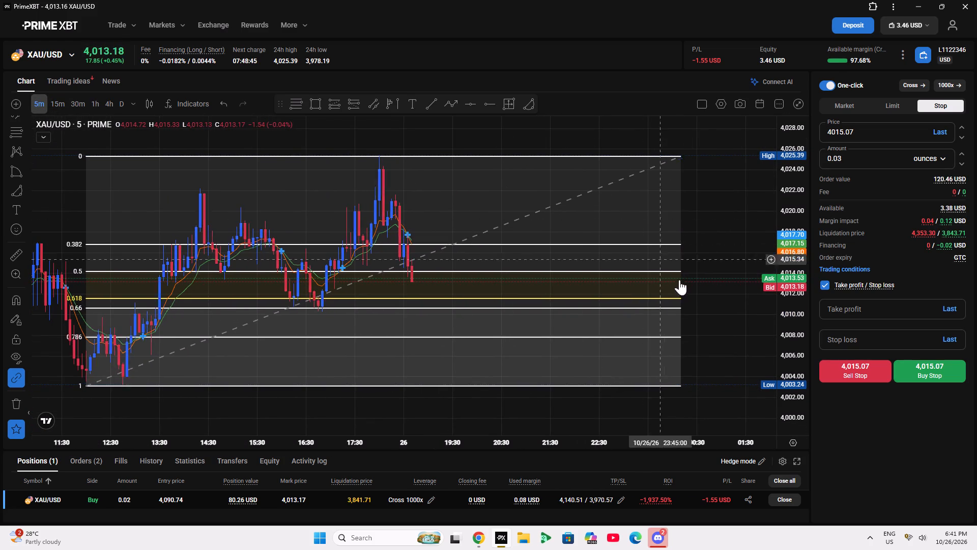
{"action": "scroll", "coordinate": [790, 336], "scroll_direction": "up", "scroll_amount": 1}
{"action": "left_click_drag", "start_coordinate": [735, 288], "coordinate": [716, 301]}
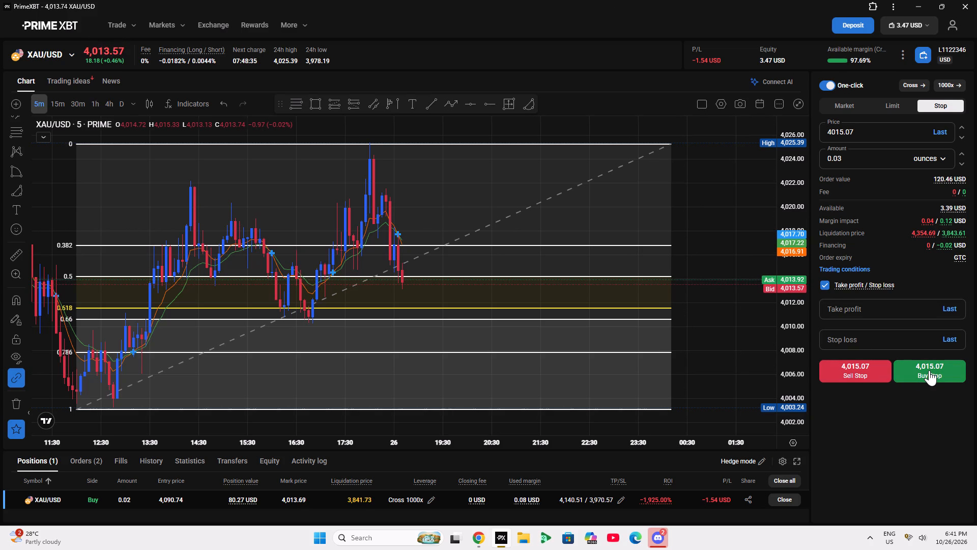
{"action": "scroll", "coordinate": [976, 38], "scroll_direction": "down", "scroll_amount": 6}
Switch to TradingView, set the gold chart to 5 minutes and shorten the Fib Retracement to end at 26 Oct 23:45.
{"action": "left_click", "coordinate": [475, 539]}
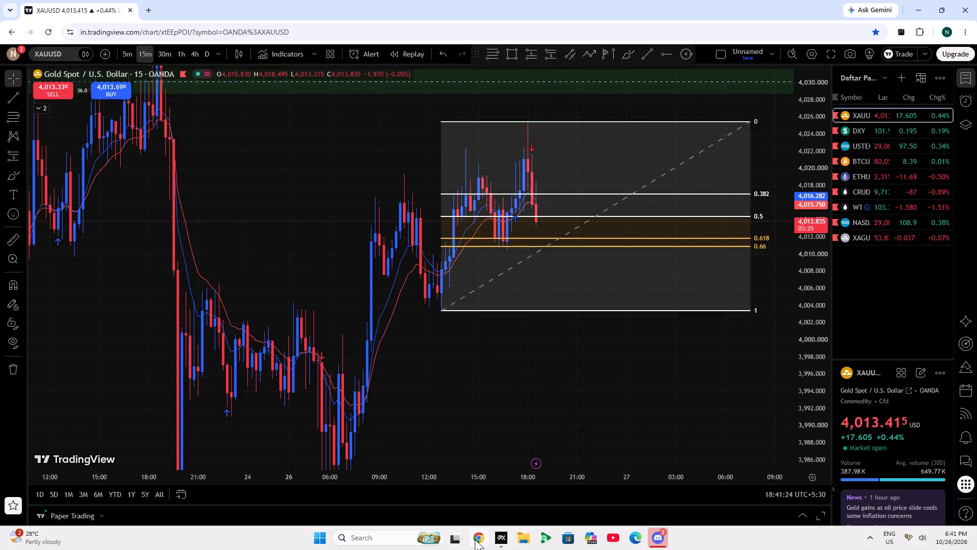
{"action": "left_click_drag", "start_coordinate": [566, 373], "coordinate": [519, 397]}
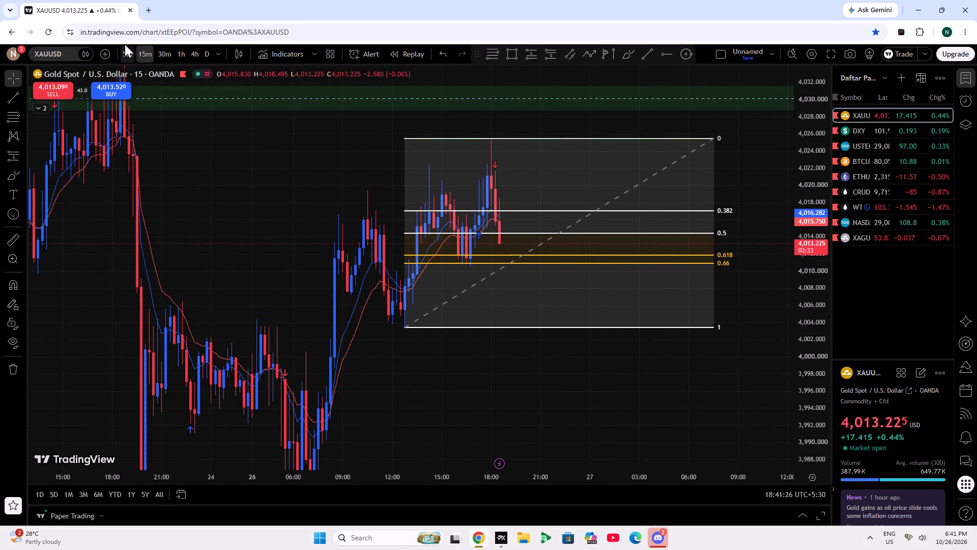
{"action": "left_click", "coordinate": [132, 57]}
{"action": "left_click_drag", "start_coordinate": [765, 381], "coordinate": [709, 393]}
{"action": "scroll", "coordinate": [735, 380], "scroll_direction": "down", "scroll_amount": 3}
{"action": "left_click_drag", "start_coordinate": [745, 379], "coordinate": [446, 356]}
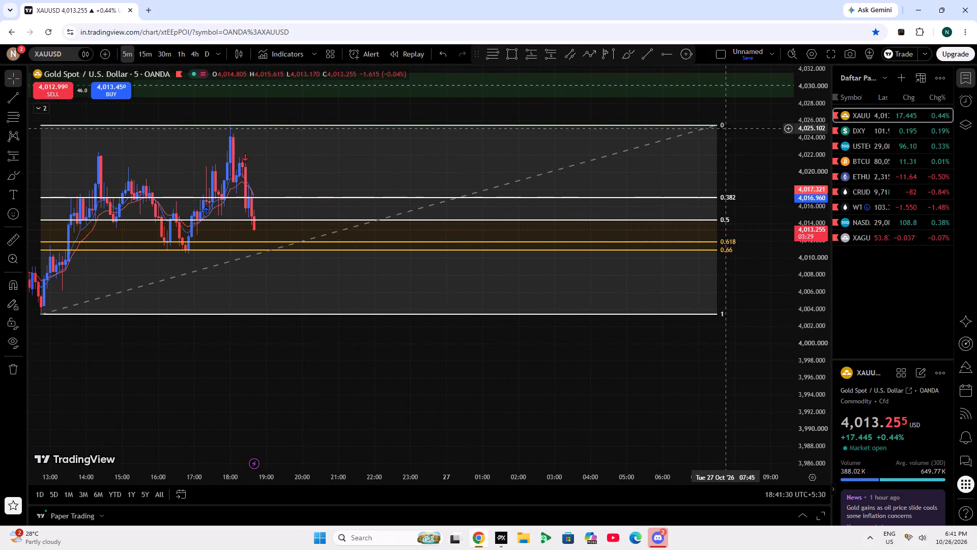
{"action": "left_click_drag", "start_coordinate": [718, 125], "coordinate": [436, 125]}
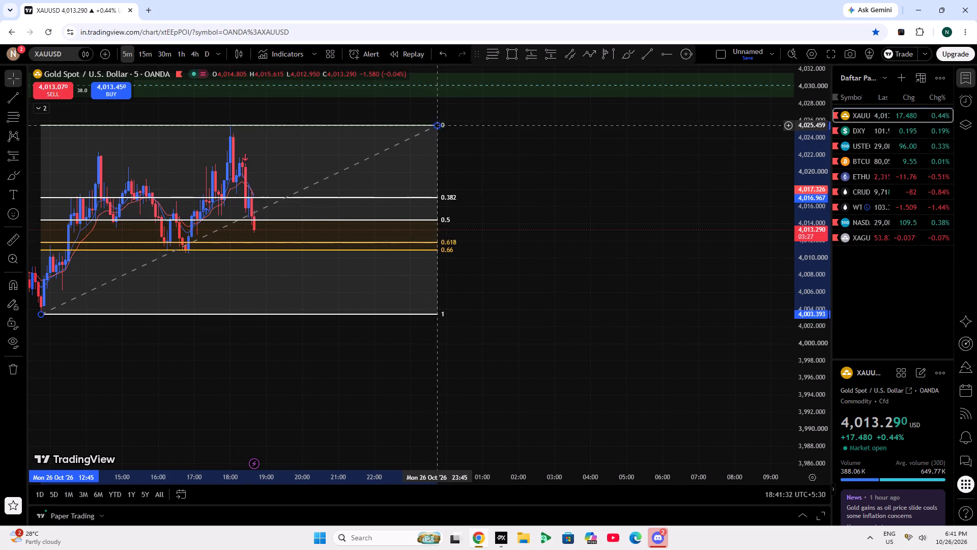
Move the Fib Retracement's level 1 anchor slightly earlier, at the swing low near 4,003, on the gold chart.
{"action": "left_click_drag", "start_coordinate": [483, 149], "coordinate": [655, 164]}
{"action": "scroll", "coordinate": [823, 320], "scroll_direction": "up", "scroll_amount": 3}
{"action": "left_click_drag", "start_coordinate": [785, 327], "coordinate": [764, 351]}
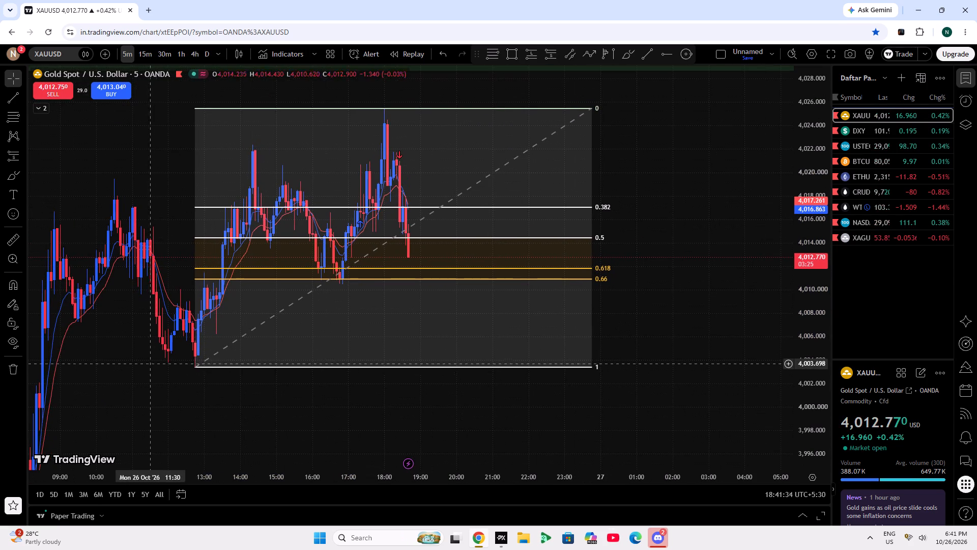
{"action": "left_click_drag", "start_coordinate": [195, 366], "coordinate": [188, 366]}
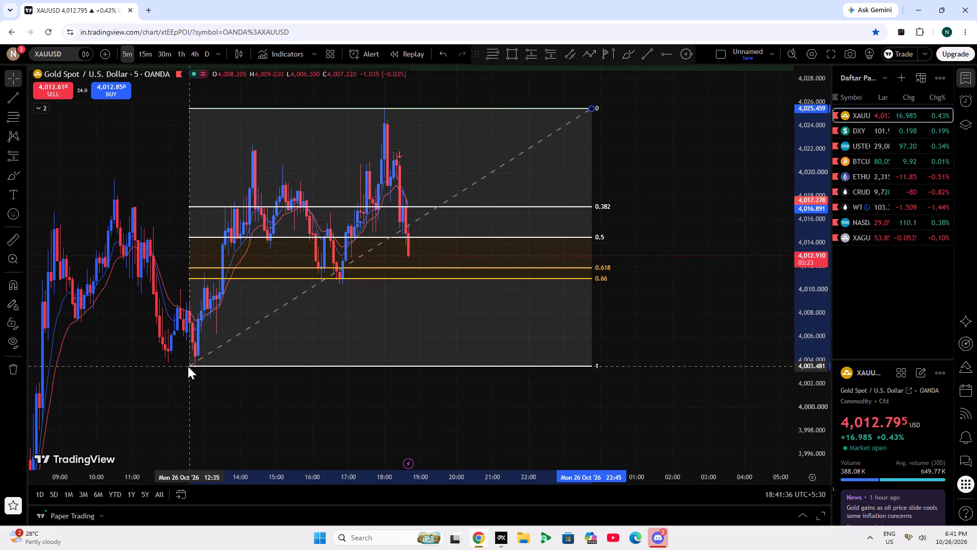
{"action": "left_click_drag", "start_coordinate": [188, 366], "coordinate": [179, 368]}
{"action": "left_click", "coordinate": [179, 368]}
{"action": "left_click", "coordinate": [303, 456]}
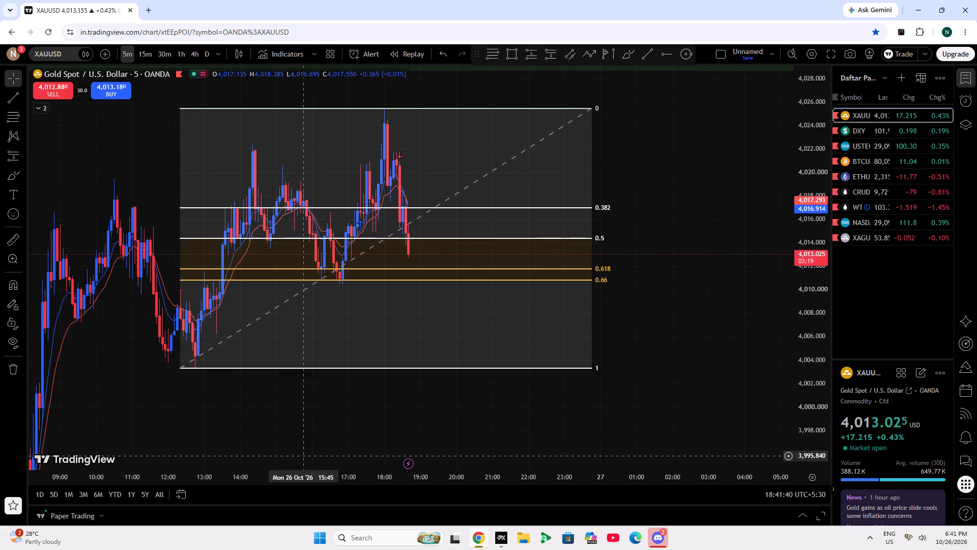
Look at the 5-minute ETHUSD and MCX Crude Oil Futures charts from the watchlist.
{"action": "left_click", "coordinate": [853, 176]}
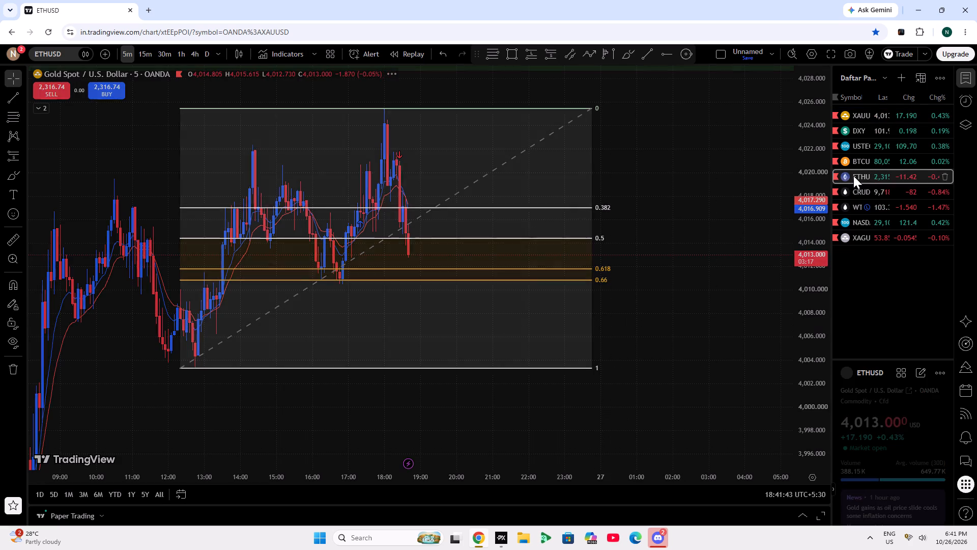
{"action": "left_click", "coordinate": [863, 192]}
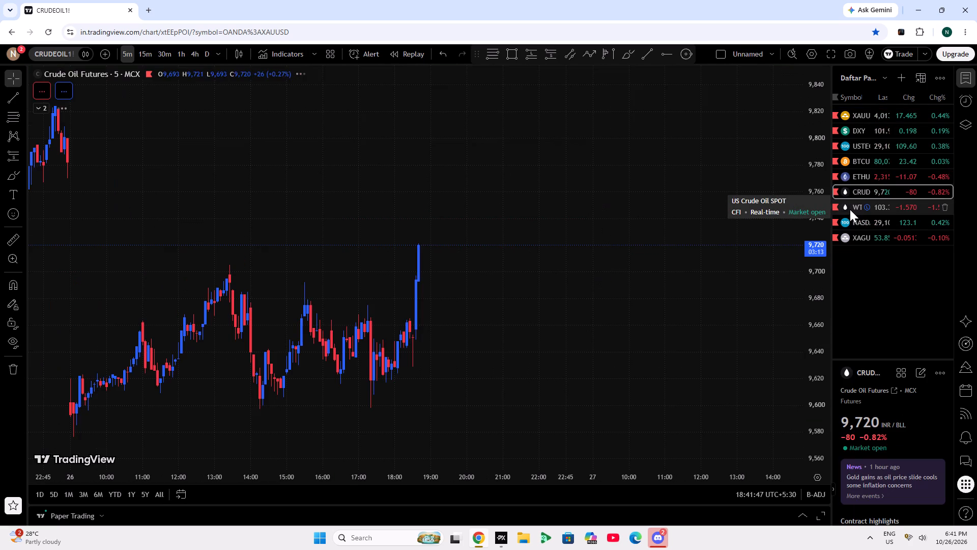
{"action": "left_click", "coordinate": [703, 354]}
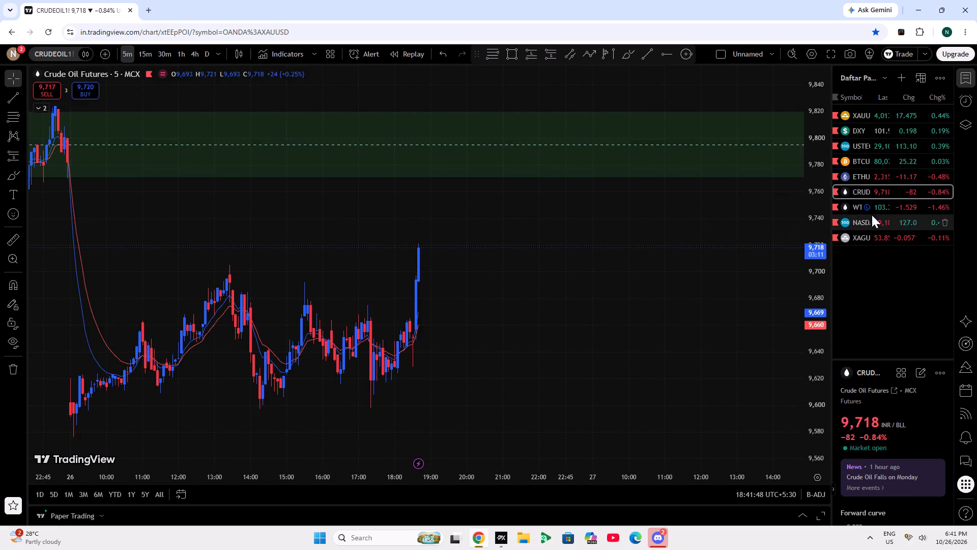
Open the WTI 5-minute chart and examine the long position against its target and stop levels.
{"action": "left_click", "coordinate": [876, 211]}
{"action": "left_click_drag", "start_coordinate": [504, 320], "coordinate": [596, 340]}
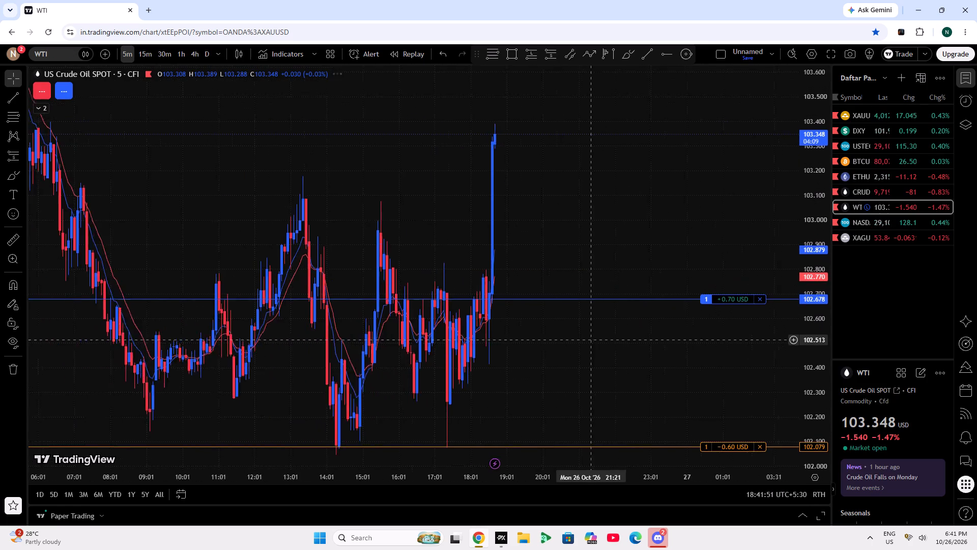
{"action": "left_click_drag", "start_coordinate": [596, 340], "coordinate": [731, 335]}
{"action": "double_click", "coordinate": [809, 310]}
{"action": "scroll", "coordinate": [798, 308], "scroll_direction": "down", "scroll_amount": 3}
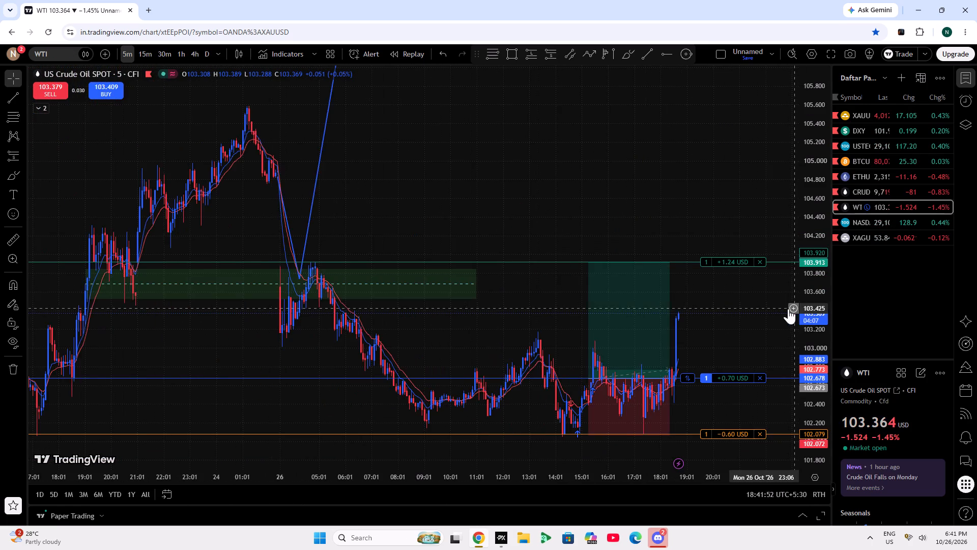
{"action": "scroll", "coordinate": [757, 322], "scroll_direction": "up", "scroll_amount": 4}
{"action": "left_click_drag", "start_coordinate": [746, 325], "coordinate": [668, 369]}
Undo the last change on the WTI chart and inspect the long position drawing.
{"action": "left_click", "coordinate": [440, 57]}
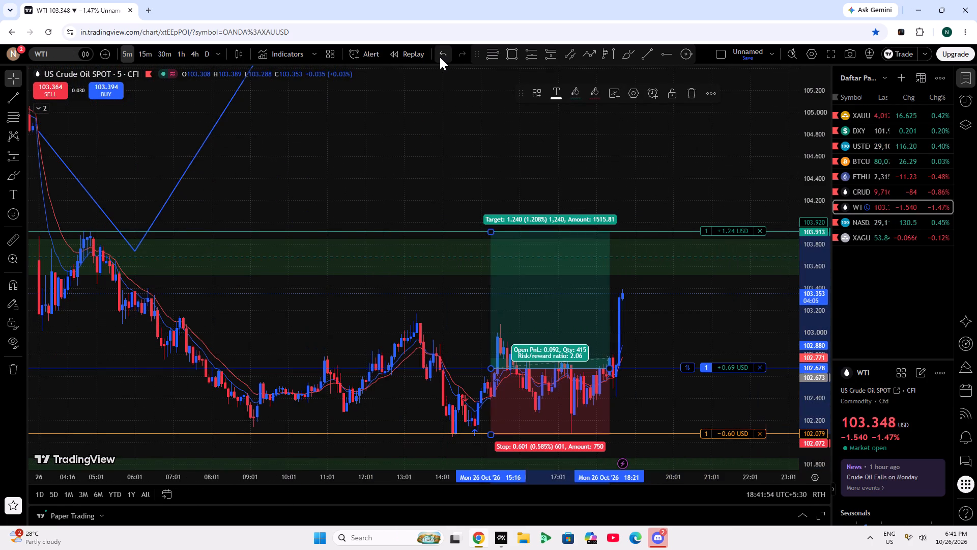
{"action": "left_click", "coordinate": [571, 156]}
{"action": "left_click_drag", "start_coordinate": [531, 145], "coordinate": [337, 143]}
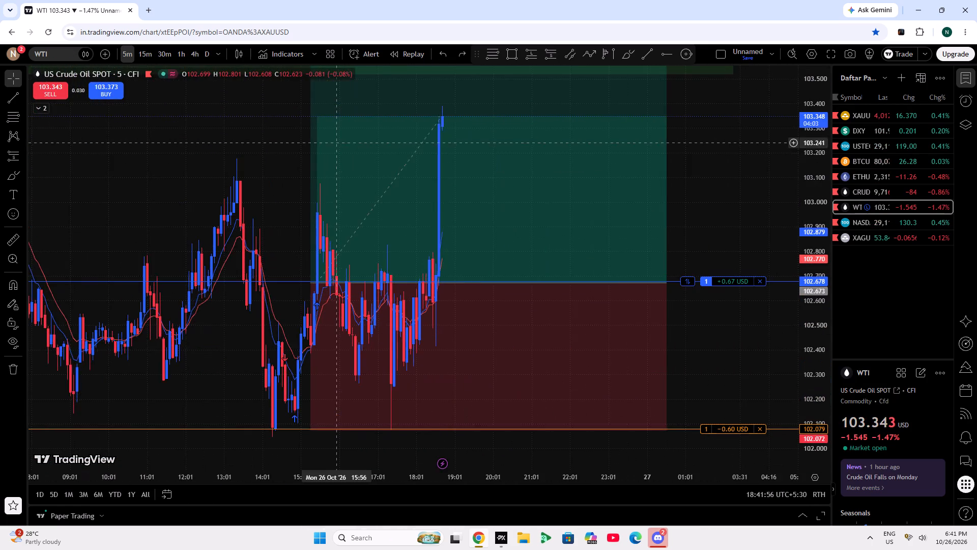
{"action": "left_click_drag", "start_coordinate": [337, 143], "coordinate": [462, 190]}
{"action": "left_click_drag", "start_coordinate": [821, 227], "coordinate": [821, 268]}
{"action": "left_click_drag", "start_coordinate": [300, 226], "coordinate": [83, 244]}
Shift the WTI long position drawing forward by seven 5-minute bars.
{"action": "left_click", "coordinate": [425, 245]}
{"action": "key", "text": "Right"}
{"action": "key", "text": "Right"}
{"action": "key", "text": "Right"}
{"action": "key", "text": "Right"}
{"action": "key", "text": "Right"}
{"action": "key", "text": "Right"}
{"action": "key", "text": "Right"}
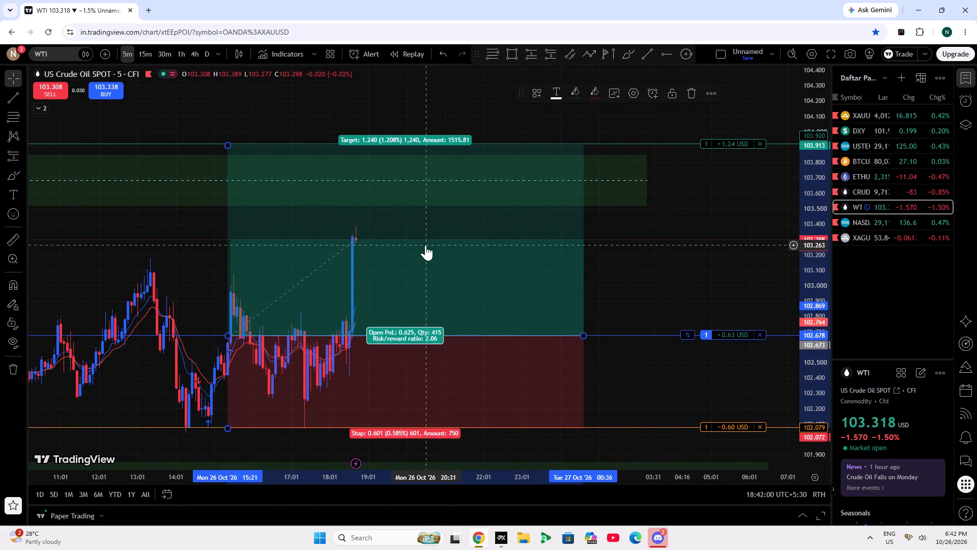
{"action": "left_click", "coordinate": [699, 295]}
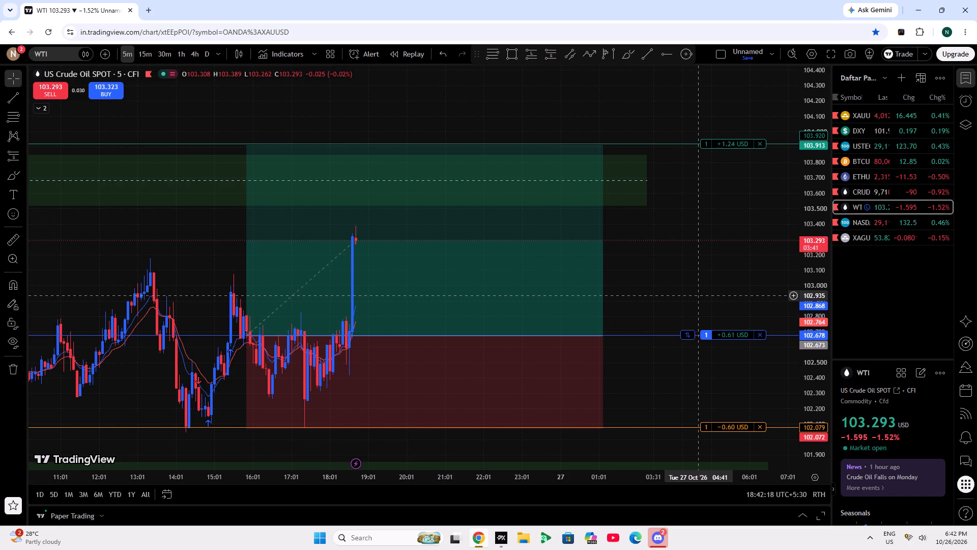
Change the WTI chart to 15 minutes and examine the long position's progress toward the green zone and target.
{"action": "left_click", "coordinate": [151, 56]}
{"action": "double_click", "coordinate": [822, 252]}
{"action": "scroll", "coordinate": [573, 298], "scroll_direction": "up", "scroll_amount": 2}
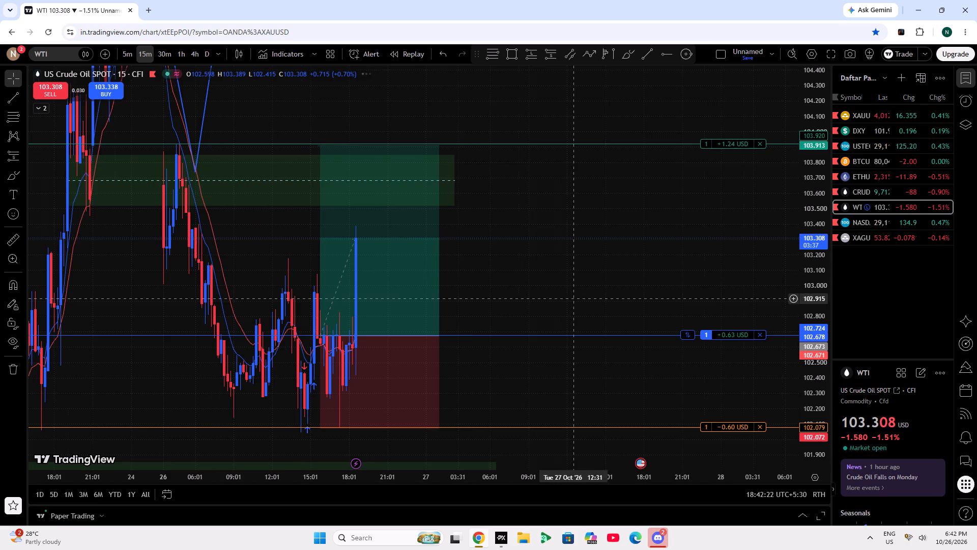
{"action": "scroll", "coordinate": [573, 298], "scroll_direction": "up", "scroll_amount": 1}
{"action": "left_click_drag", "start_coordinate": [336, 212], "coordinate": [699, 291]}
{"action": "left_click", "coordinate": [813, 288]}
{"action": "left_click", "coordinate": [816, 288]}
{"action": "left_click_drag", "start_coordinate": [755, 343], "coordinate": [652, 269]}
{"action": "double_click", "coordinate": [804, 293]}
{"action": "left_click_drag", "start_coordinate": [697, 314], "coordinate": [654, 302]}
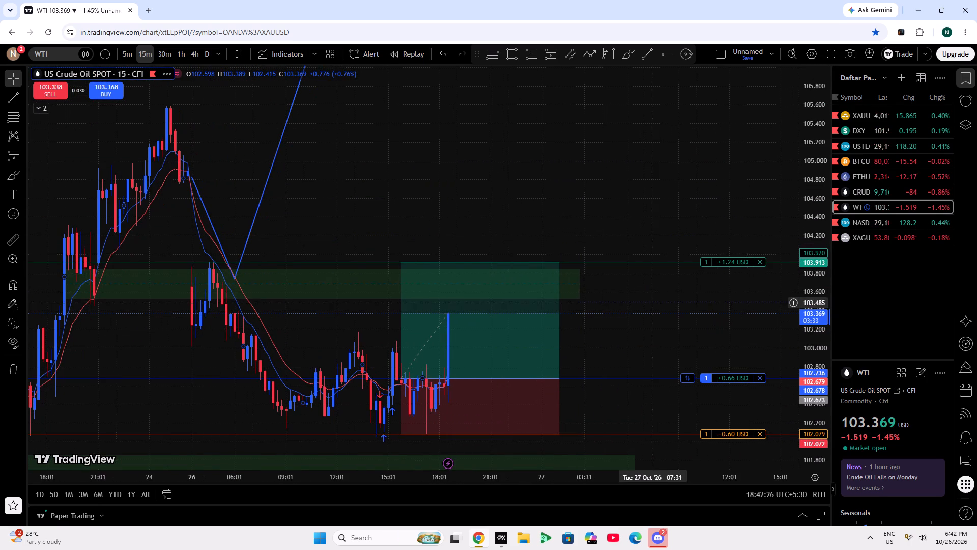
Return to the XAUUSD 15-minute chart and examine price against the Fib Retracement's 0.618 and 0.66 levels.
{"action": "left_click", "coordinate": [869, 114]}
{"action": "scroll", "coordinate": [551, 0], "scroll_direction": "down", "scroll_amount": 4}
{"action": "scroll", "coordinate": [583, 325], "scroll_direction": "down", "scroll_amount": 4}
{"action": "scroll", "coordinate": [583, 325], "scroll_direction": "up", "scroll_amount": 5}
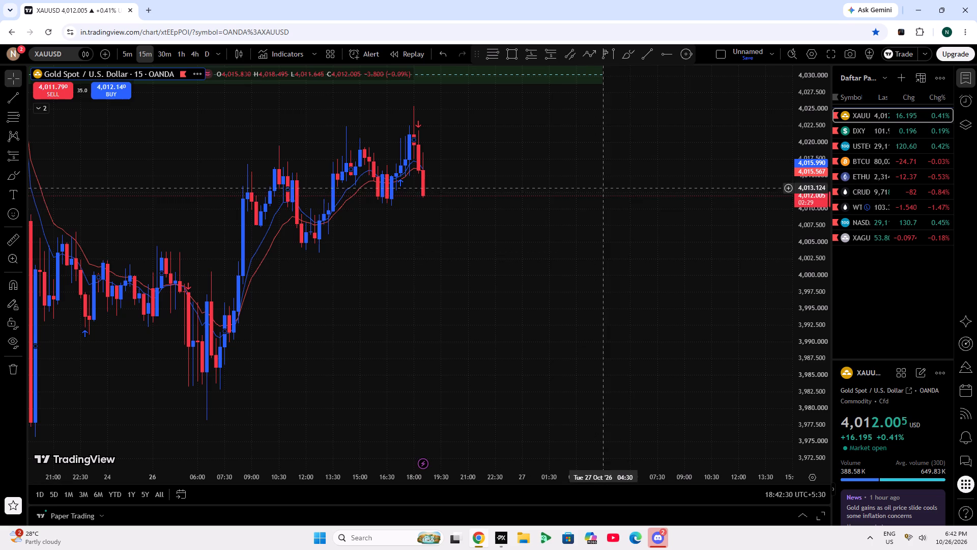
{"action": "left_click_drag", "start_coordinate": [640, 231], "coordinate": [608, 225]}
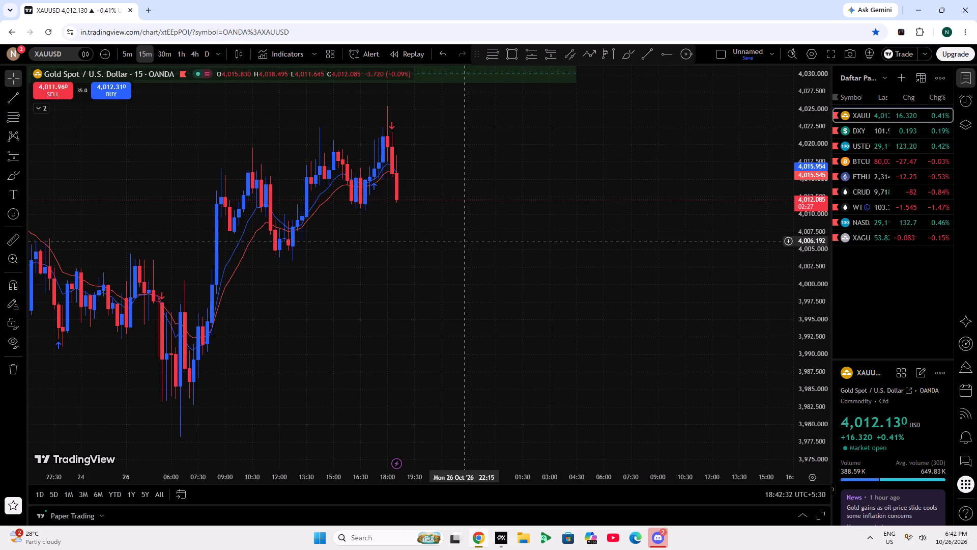
{"action": "left_click_drag", "start_coordinate": [465, 241], "coordinate": [614, 234]}
{"action": "scroll", "coordinate": [822, 338], "scroll_direction": "up", "scroll_amount": 4}
{"action": "scroll", "coordinate": [738, 384], "scroll_direction": "up", "scroll_amount": 2}
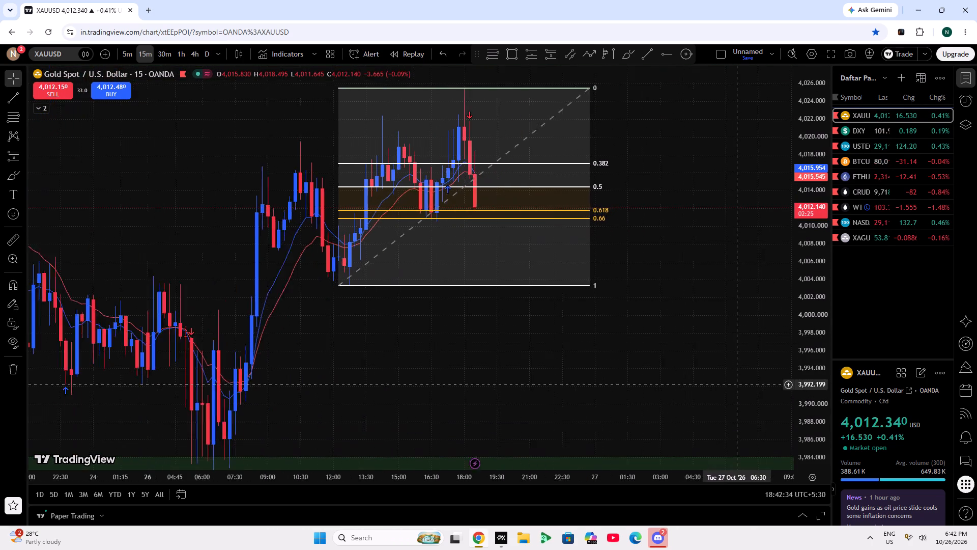
{"action": "scroll", "coordinate": [738, 384], "scroll_direction": "up", "scroll_amount": 1}
{"action": "left_click_drag", "start_coordinate": [726, 334], "coordinate": [736, 377]}
{"action": "scroll", "coordinate": [529, 0], "scroll_direction": "down", "scroll_amount": 9}
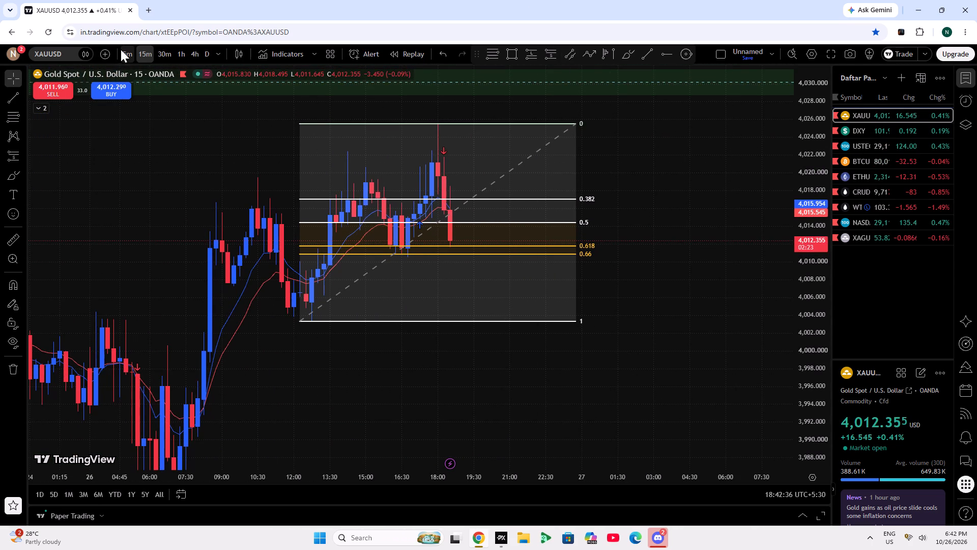
Change the XAUUSD chart to 5 minutes and inspect the pullback within the Fib Retracement.
{"action": "left_click", "coordinate": [121, 49]}
{"action": "scroll", "coordinate": [587, 341], "scroll_direction": "down", "scroll_amount": 5}
{"action": "left_click_drag", "start_coordinate": [646, 377], "coordinate": [595, 386]}
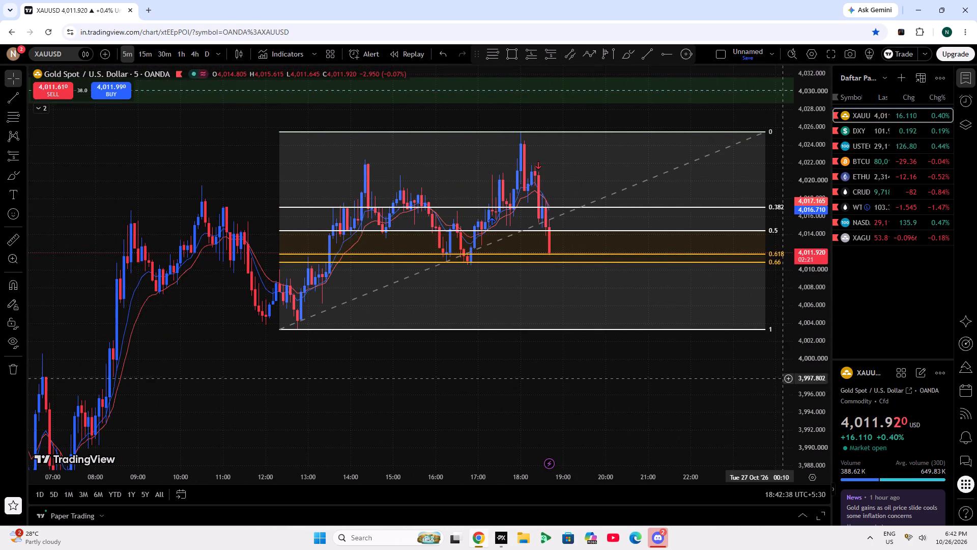
Inspect gold's latest 5-minute candle against the Fib Retracement's 0.618 and 0.66 levels and dismiss the Discord notification.
{"action": "scroll", "coordinate": [803, 371], "scroll_direction": "up", "scroll_amount": 4}
{"action": "left_click_drag", "start_coordinate": [737, 414], "coordinate": [605, 478]}
{"action": "scroll", "coordinate": [595, 0], "scroll_direction": "down", "scroll_amount": 4}
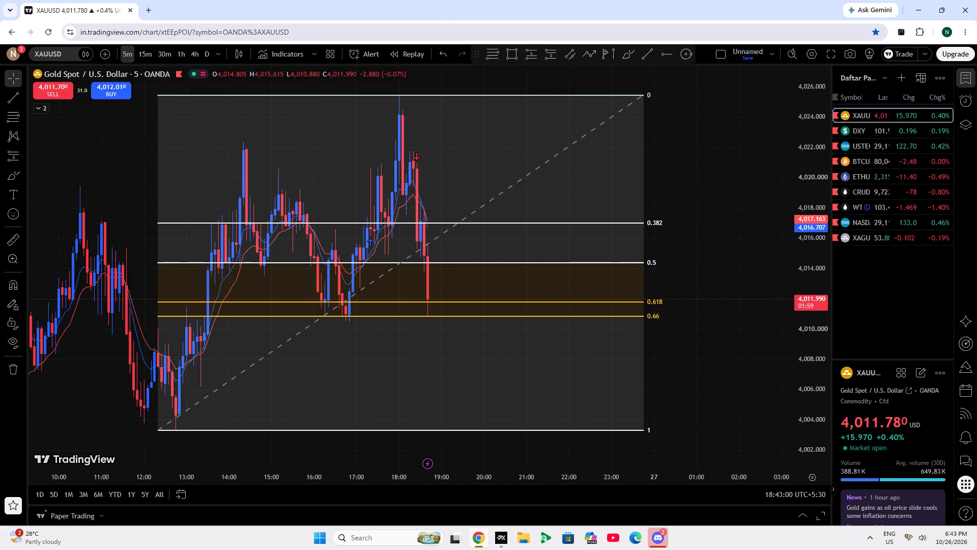
{"action": "scroll", "coordinate": [577, 0], "scroll_direction": "down", "scroll_amount": 9}
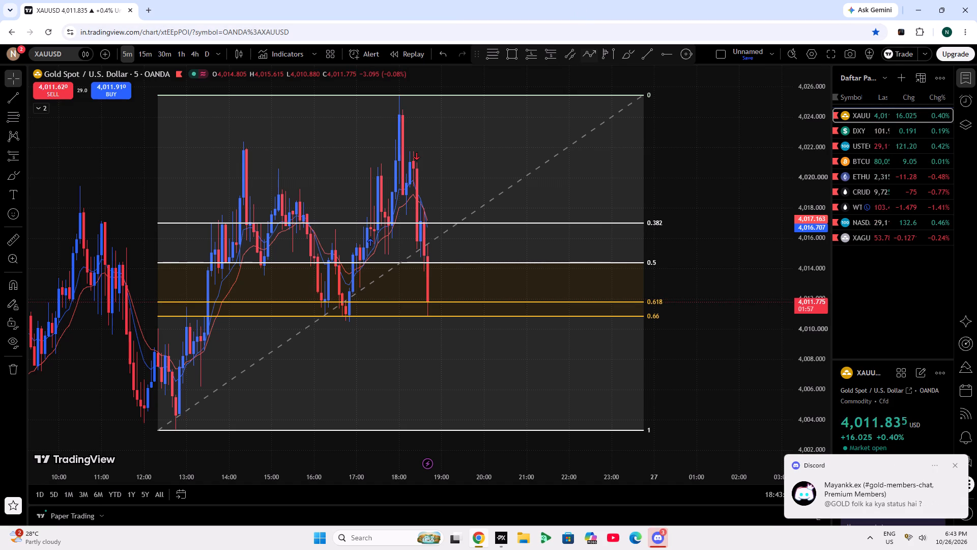
{"action": "left_click", "coordinate": [955, 469]}
{"action": "left_click_drag", "start_coordinate": [729, 404], "coordinate": [742, 418]}
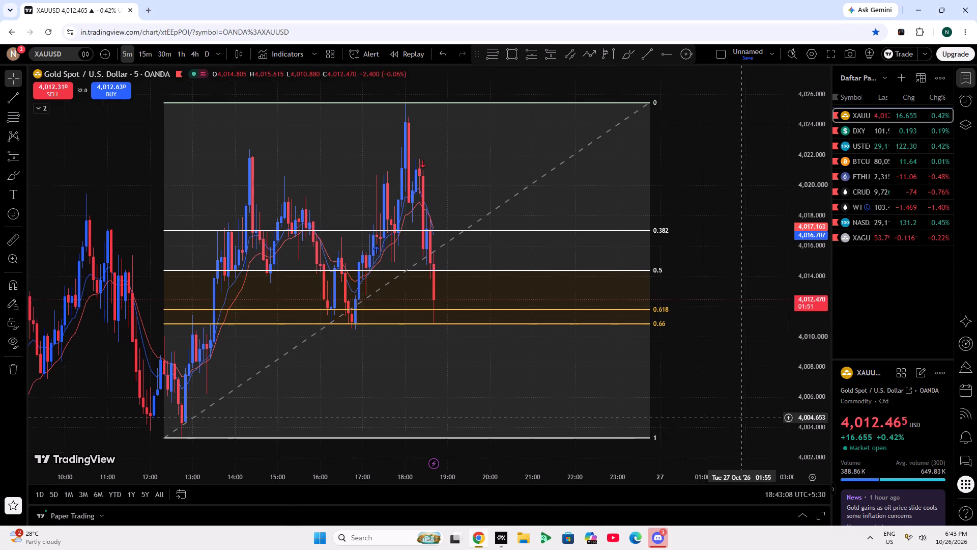
{"action": "left_click_drag", "start_coordinate": [742, 418], "coordinate": [742, 419]}
{"action": "scroll", "coordinate": [529, 0], "scroll_direction": "down", "scroll_amount": 7}
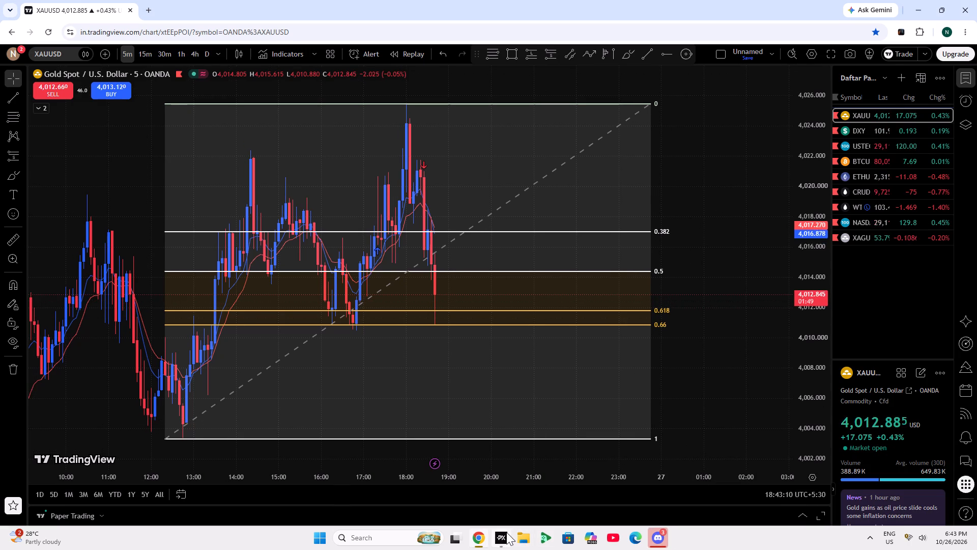
Switch to PrimeXBT and examine the XAU/USD 5-minute pullback against the Fib Retracement's 0.5, 0.618 and 0.66 levels.
{"action": "left_click", "coordinate": [506, 532]}
{"action": "scroll", "coordinate": [712, 297], "scroll_direction": "down", "scroll_amount": 4}
{"action": "scroll", "coordinate": [783, 329], "scroll_direction": "up", "scroll_amount": 9}
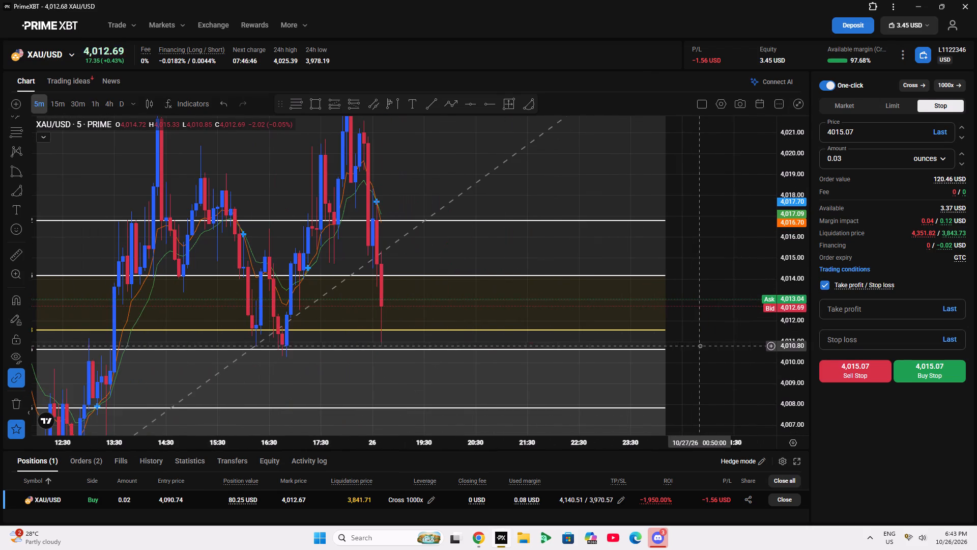
{"action": "double_click", "coordinate": [782, 312]}
{"action": "scroll", "coordinate": [782, 312], "scroll_direction": "down", "scroll_amount": 6}
{"action": "scroll", "coordinate": [782, 312], "scroll_direction": "up", "scroll_amount": 6}
{"action": "scroll", "coordinate": [749, 312], "scroll_direction": "down", "scroll_amount": 6}
{"action": "double_click", "coordinate": [784, 317]}
{"action": "scroll", "coordinate": [739, 335], "scroll_direction": "up", "scroll_amount": 5}
{"action": "scroll", "coordinate": [739, 335], "scroll_direction": "down", "scroll_amount": 2}
{"action": "scroll", "coordinate": [739, 335], "scroll_direction": "up", "scroll_amount": 3}
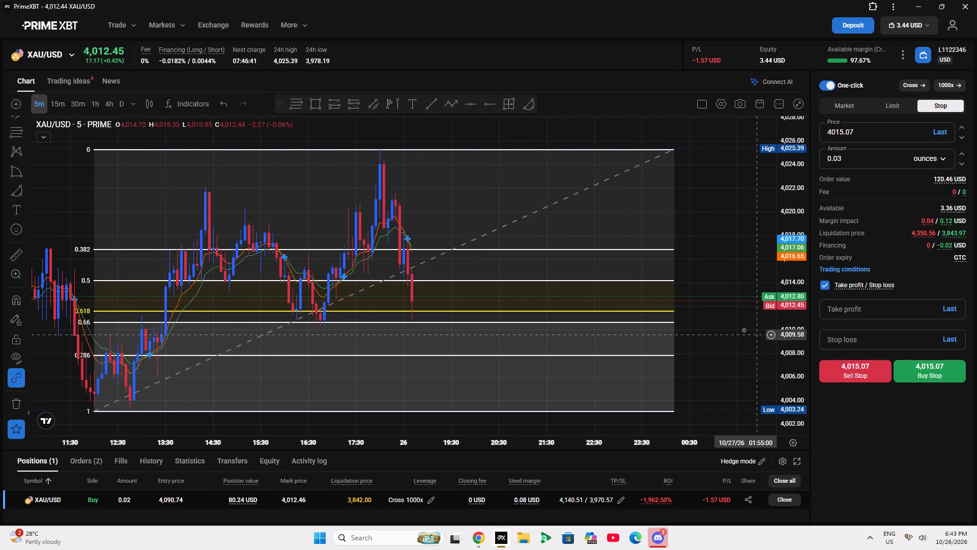
{"action": "left_click_drag", "start_coordinate": [794, 305], "coordinate": [789, 255]}
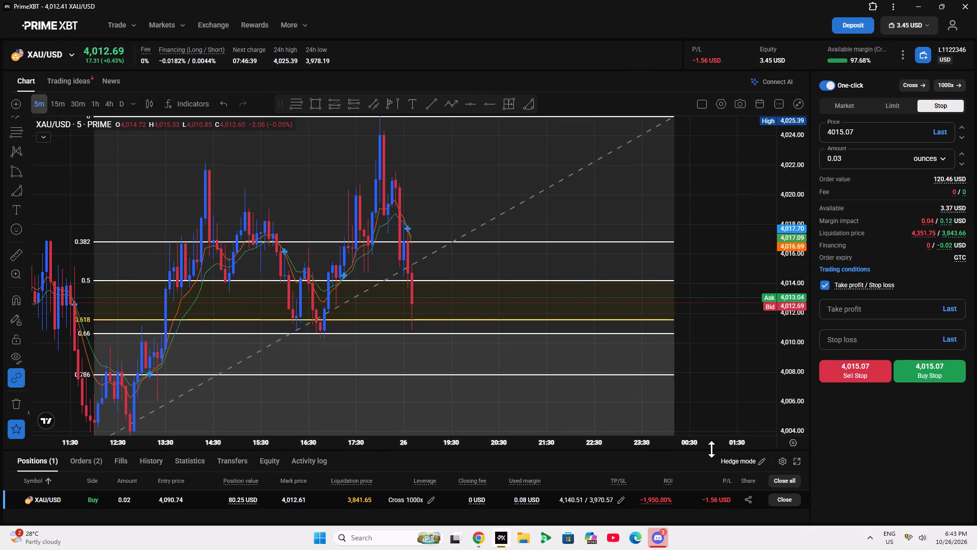
{"action": "left_click_drag", "start_coordinate": [711, 449], "coordinate": [713, 535]}
{"action": "scroll", "coordinate": [675, 297], "scroll_direction": "down", "scroll_amount": 3}
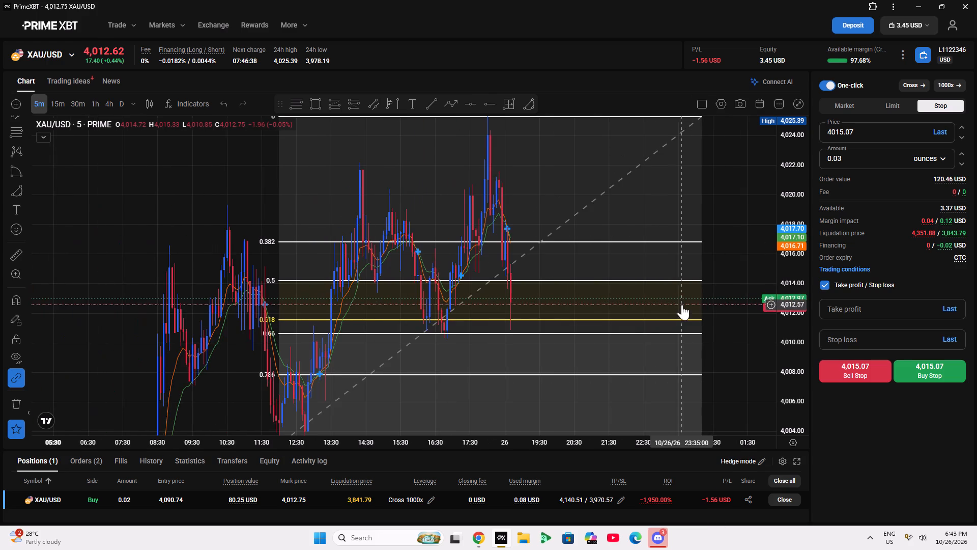
{"action": "scroll", "coordinate": [722, 302], "scroll_direction": "up", "scroll_amount": 2}
{"action": "left_click_drag", "start_coordinate": [793, 273], "coordinate": [793, 324]}
{"action": "left_click_drag", "start_coordinate": [727, 327], "coordinate": [724, 323]}
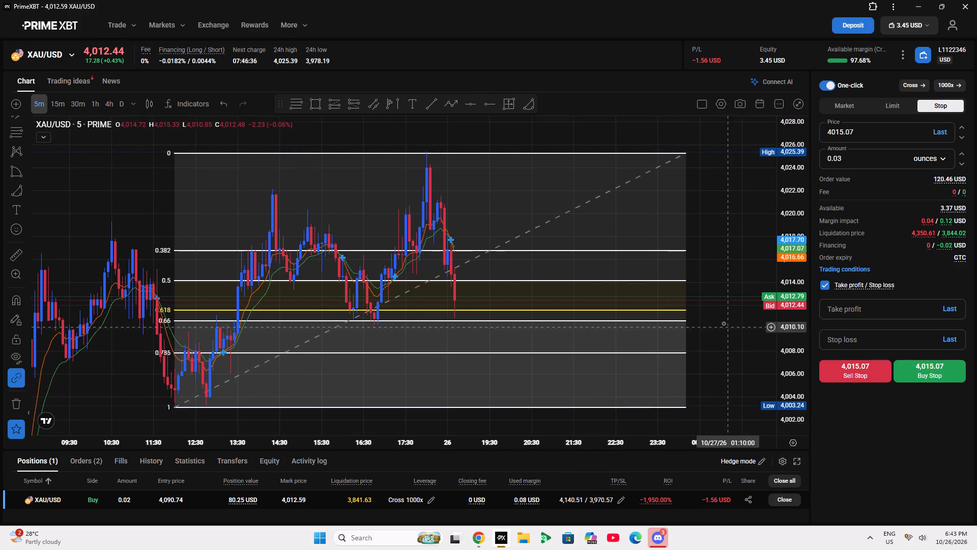
{"action": "left_click_drag", "start_coordinate": [724, 323], "coordinate": [724, 304]}
{"action": "scroll", "coordinate": [723, 306], "scroll_direction": "down", "scroll_amount": 2}
{"action": "scroll", "coordinate": [787, 344], "scroll_direction": "up", "scroll_amount": 5}
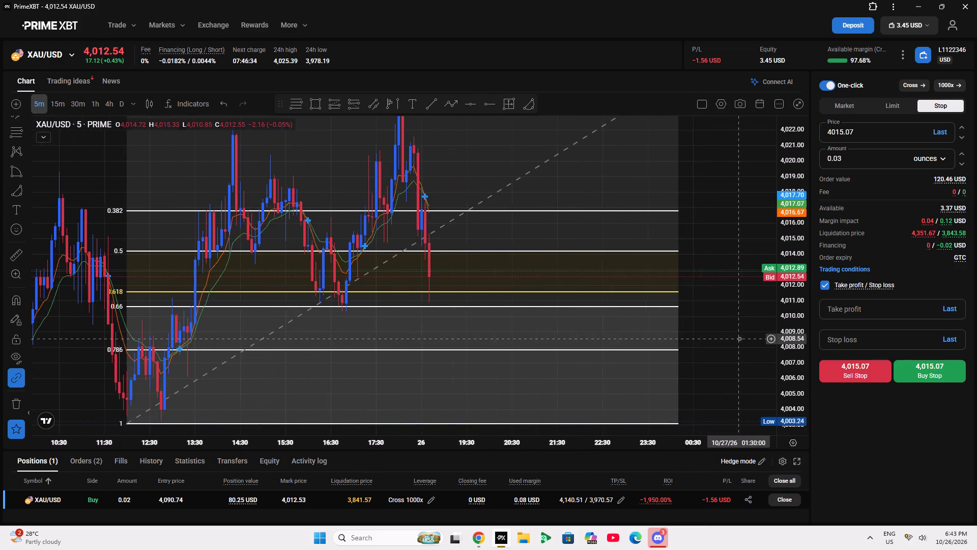
{"action": "left_click_drag", "start_coordinate": [739, 339], "coordinate": [745, 315]}
{"action": "scroll", "coordinate": [785, 333], "scroll_direction": "down", "scroll_amount": 5}
Close the open 0.02 XAU/USD buy position.
{"action": "left_click", "coordinate": [773, 494]}
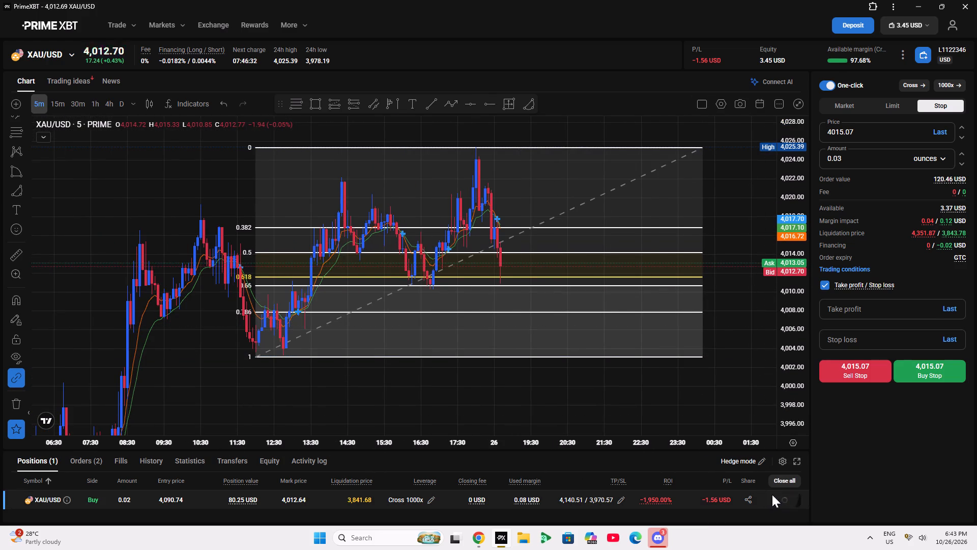
Examine the XAU/USD 5-minute price action around the full Fib Retracement and its preceding rally.
{"action": "double_click", "coordinate": [790, 231]}
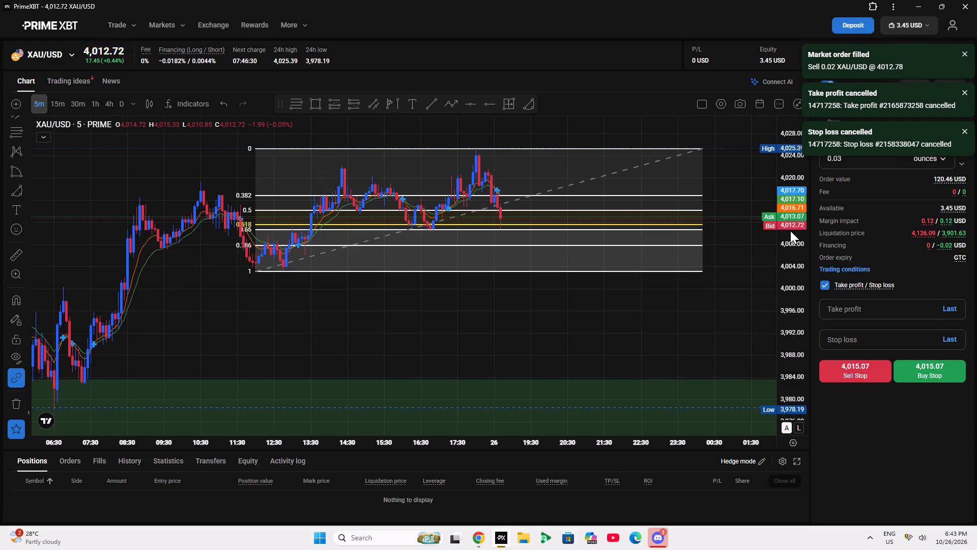
{"action": "scroll", "coordinate": [790, 231], "scroll_direction": "up", "scroll_amount": 6}
{"action": "scroll", "coordinate": [713, 281], "scroll_direction": "down", "scroll_amount": 2}
{"action": "left_click_drag", "start_coordinate": [712, 307], "coordinate": [700, 450]}
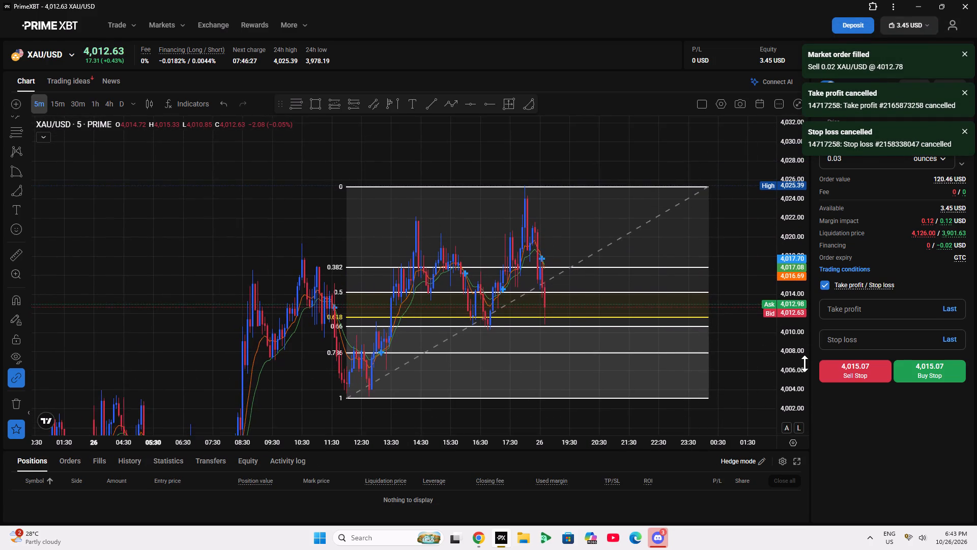
{"action": "scroll", "coordinate": [797, 367], "scroll_direction": "up", "scroll_amount": 5}
{"action": "left_click_drag", "start_coordinate": [737, 378], "coordinate": [719, 326]}
{"action": "scroll", "coordinate": [788, 349], "scroll_direction": "up", "scroll_amount": 1}
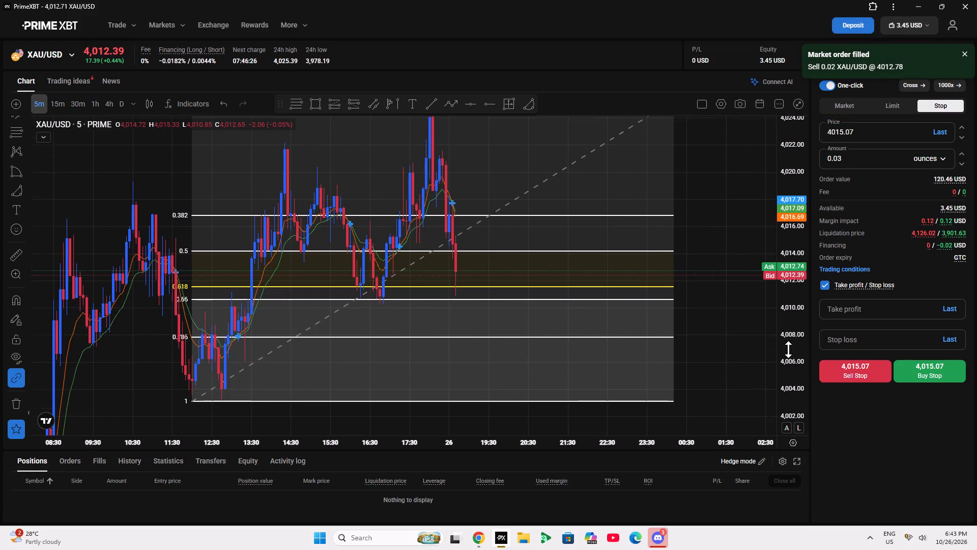
{"action": "scroll", "coordinate": [788, 349], "scroll_direction": "up", "scroll_amount": 1}
{"action": "scroll", "coordinate": [760, 343], "scroll_direction": "down", "scroll_amount": 2}
{"action": "scroll", "coordinate": [810, 332], "scroll_direction": "down", "scroll_amount": 6}
{"action": "scroll", "coordinate": [768, 344], "scroll_direction": "up", "scroll_amount": 2}
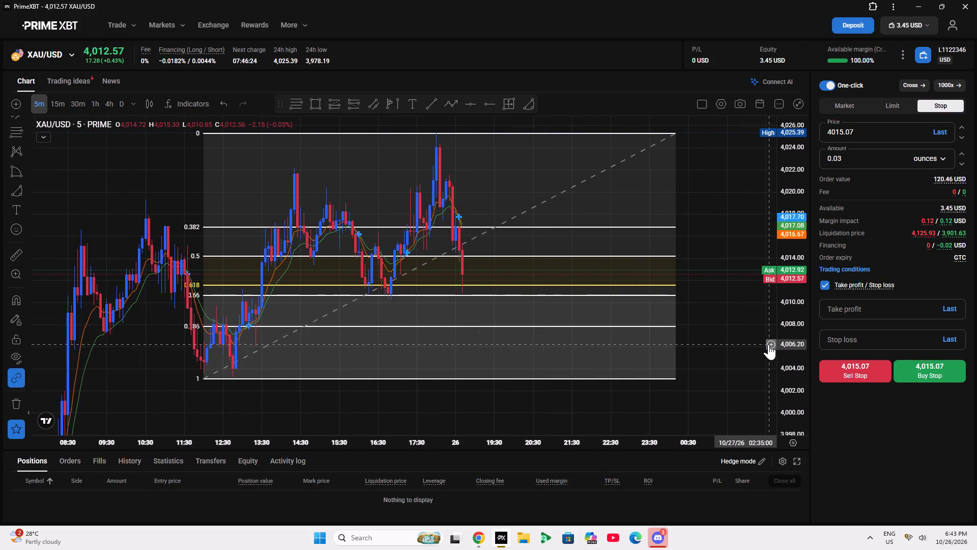
Expand the XAU/USD chart so it fills the workspace without the order form and positions list.
{"action": "left_click", "coordinate": [778, 101]}
{"action": "left_click", "coordinate": [793, 104]}
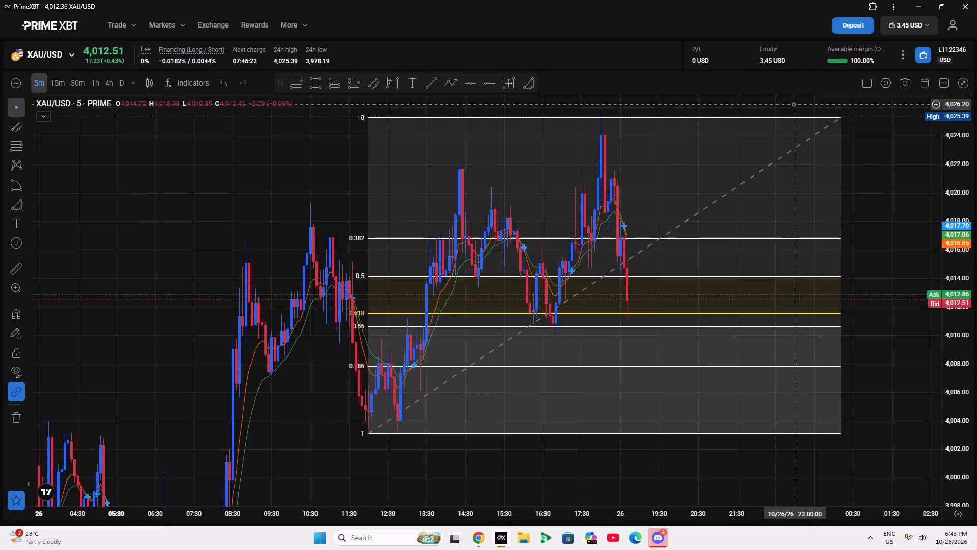
Enable Show Sell / Buy in the chart's display options, keeping Show orders switched off.
{"action": "left_click_drag", "start_coordinate": [879, 243], "coordinate": [812, 250]}
{"action": "left_click", "coordinate": [937, 82]}
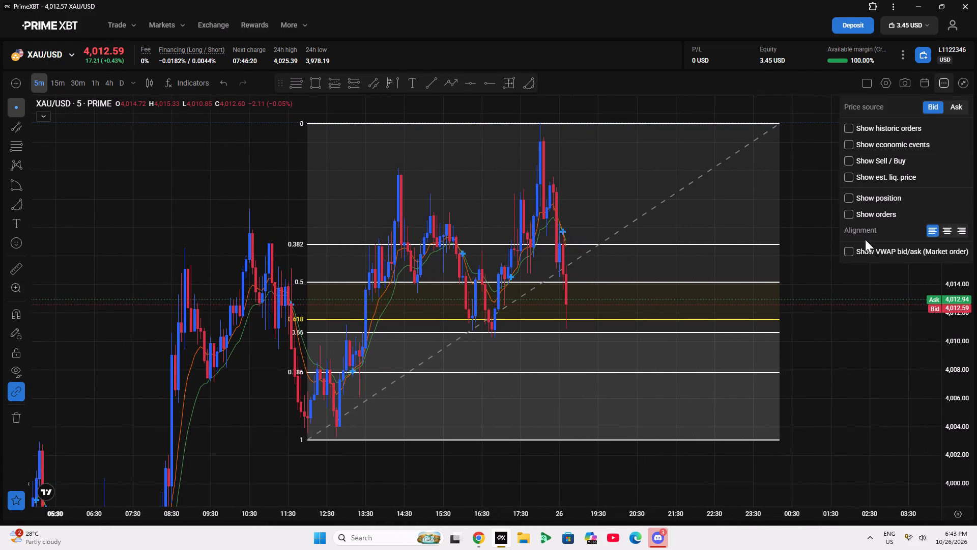
{"action": "double_click", "coordinate": [854, 247]}
{"action": "left_click", "coordinate": [854, 210]}
{"action": "left_click", "coordinate": [851, 189]}
{"action": "left_click", "coordinate": [849, 156]}
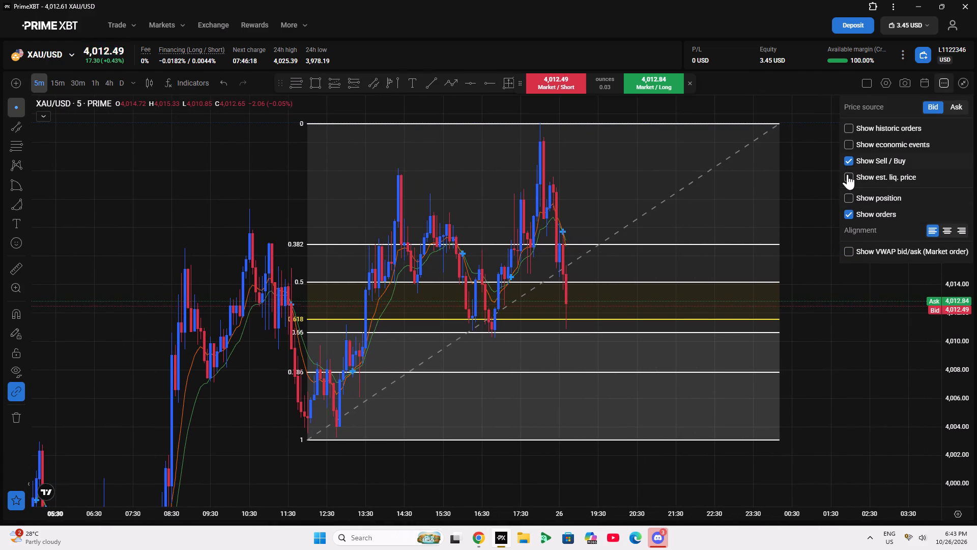
{"action": "left_click", "coordinate": [848, 213]}
{"action": "left_click", "coordinate": [824, 292]}
Move the floating Market / Short and Market / Long order widget beneath the chart's XAU/USD symbol header.
{"action": "left_click", "coordinate": [611, 89]}
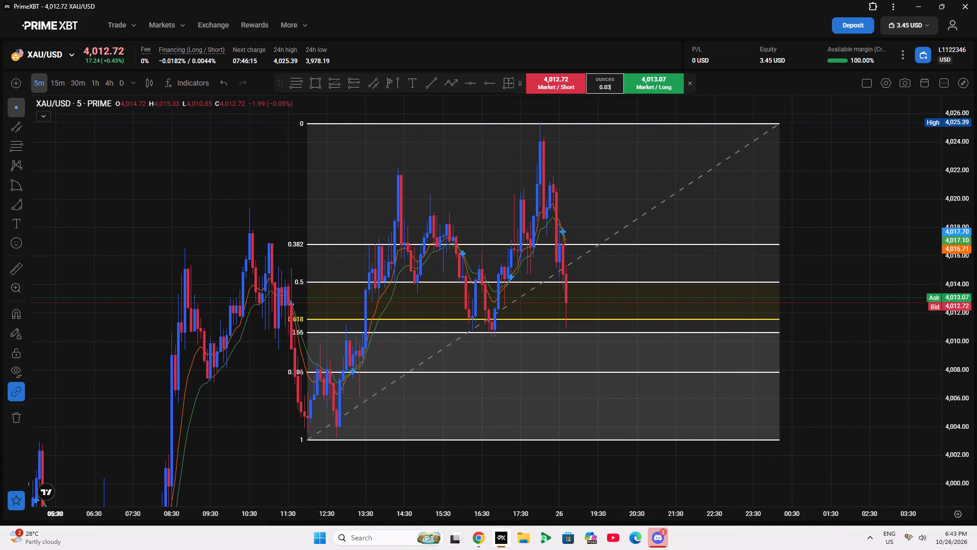
{"action": "left_click_drag", "start_coordinate": [610, 76], "coordinate": [526, 98]}
{"action": "left_click_drag", "start_coordinate": [516, 81], "coordinate": [56, 144]}
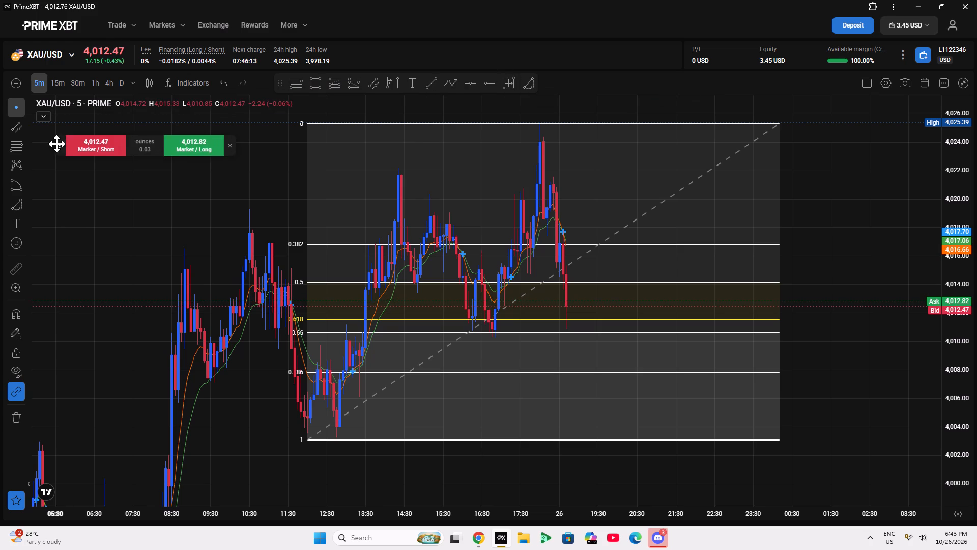
{"action": "left_click_drag", "start_coordinate": [56, 144], "coordinate": [46, 124]}
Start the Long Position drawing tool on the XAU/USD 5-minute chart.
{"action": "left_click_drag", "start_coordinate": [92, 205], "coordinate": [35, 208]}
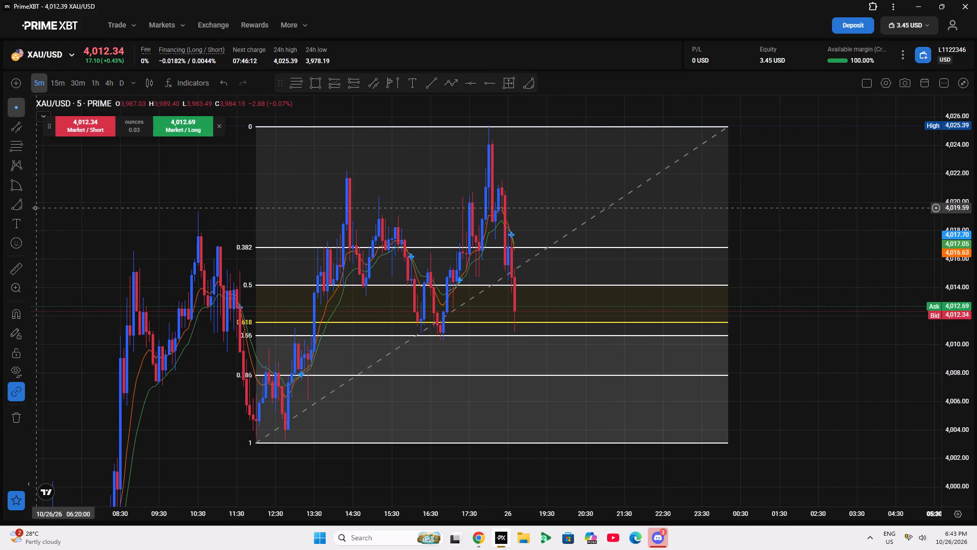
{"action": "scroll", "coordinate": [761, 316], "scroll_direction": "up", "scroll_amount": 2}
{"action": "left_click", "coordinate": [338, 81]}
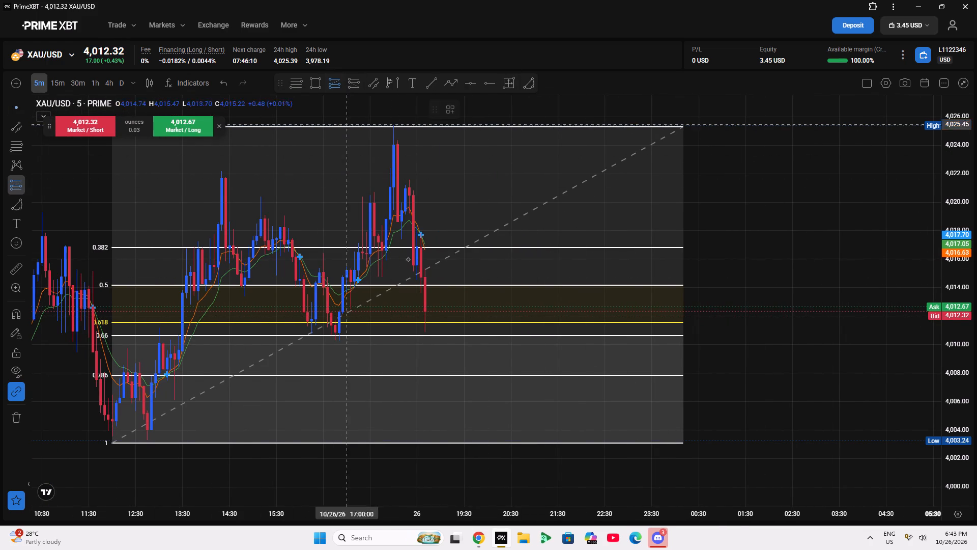
Switch to TradingView, dismiss the upgrade offer, and inspect gold's 5-minute reaction at the 0.618 and 0.66 Fib levels.
{"action": "left_click", "coordinate": [483, 542]}
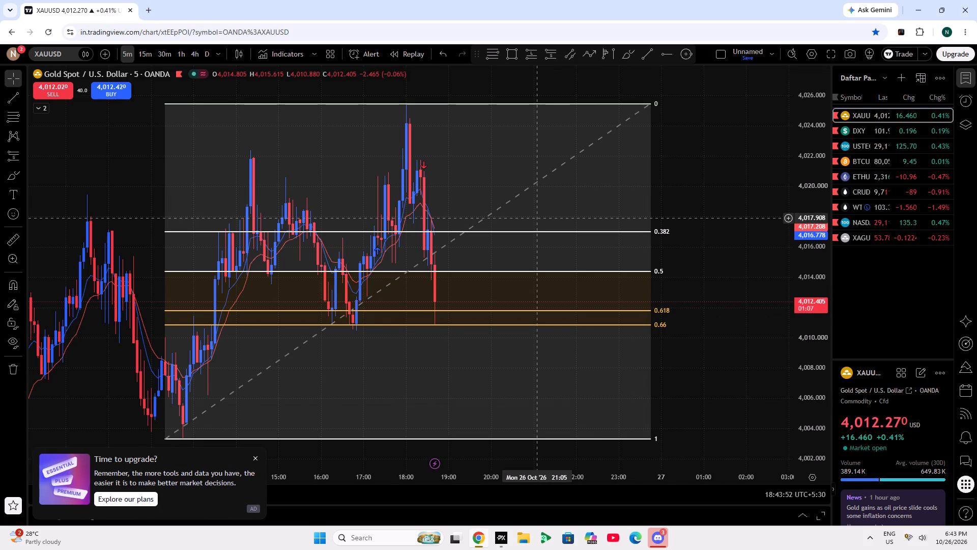
{"action": "scroll", "coordinate": [385, 0], "scroll_direction": "down", "scroll_amount": 4}
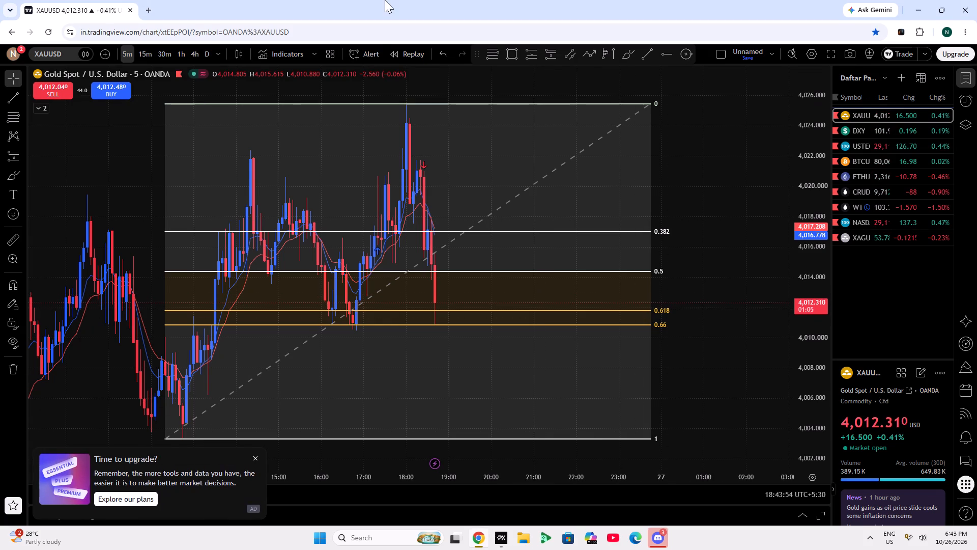
{"action": "scroll", "coordinate": [385, 0], "scroll_direction": "down", "scroll_amount": 1}
{"action": "left_click", "coordinate": [257, 461]}
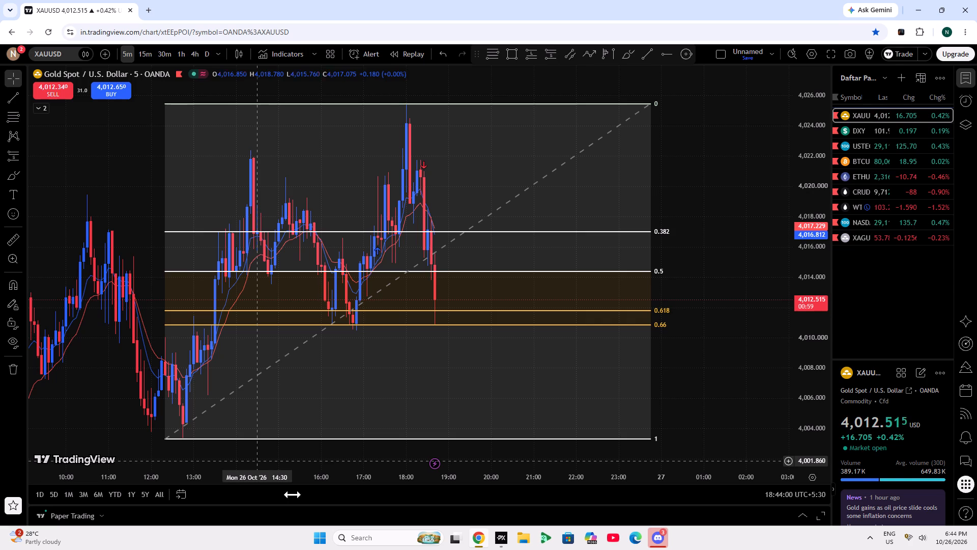
{"action": "left_click", "coordinate": [720, 315]}
{"action": "double_click", "coordinate": [720, 313]}
{"action": "left_click_drag", "start_coordinate": [712, 346], "coordinate": [740, 339]}
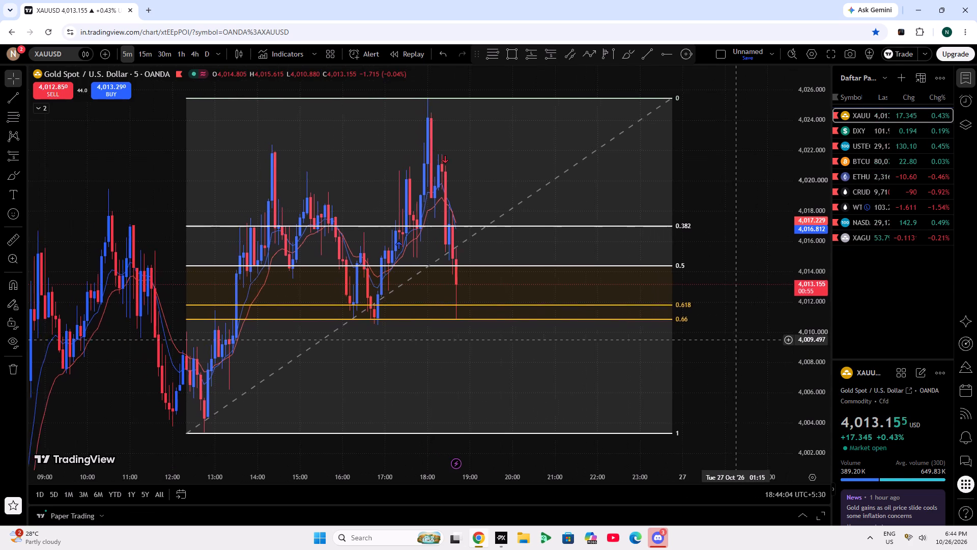
{"action": "left_click_drag", "start_coordinate": [740, 339], "coordinate": [740, 339]}
{"action": "double_click", "coordinate": [808, 310]}
{"action": "scroll", "coordinate": [786, 332], "scroll_direction": "down", "scroll_amount": 3}
{"action": "scroll", "coordinate": [808, 373], "scroll_direction": "up", "scroll_amount": 5}
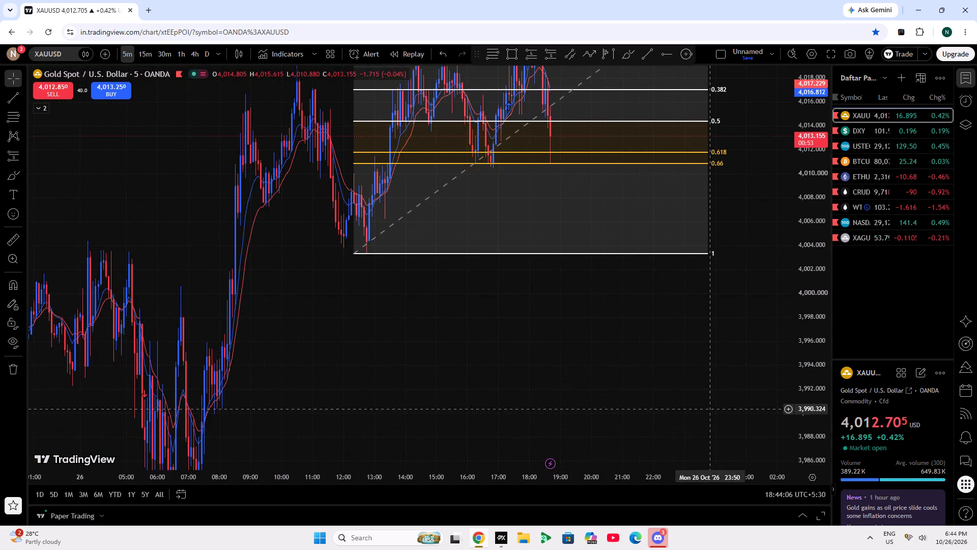
{"action": "scroll", "coordinate": [682, 411], "scroll_direction": "up", "scroll_amount": 2}
{"action": "left_click_drag", "start_coordinate": [699, 381], "coordinate": [682, 521]}
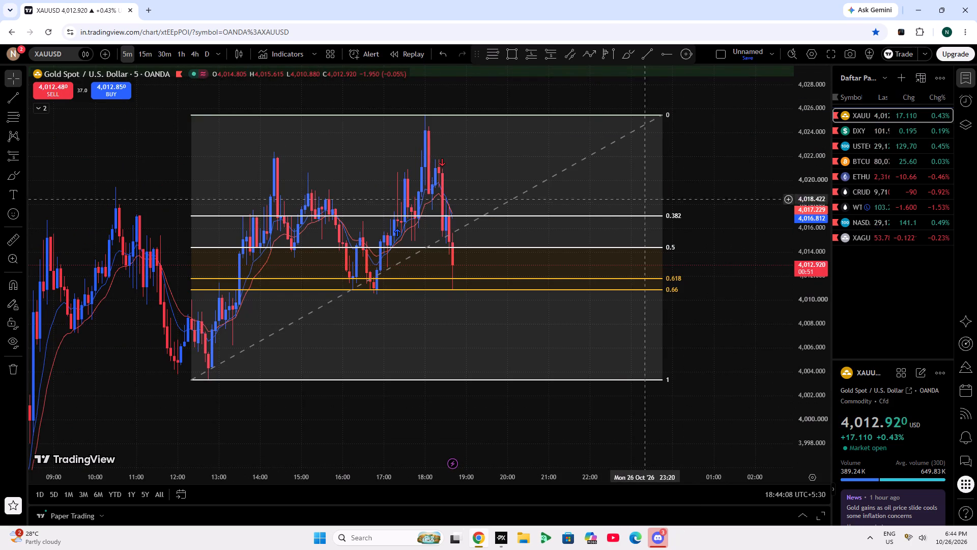
{"action": "left_click_drag", "start_coordinate": [683, 230], "coordinate": [700, 263]}
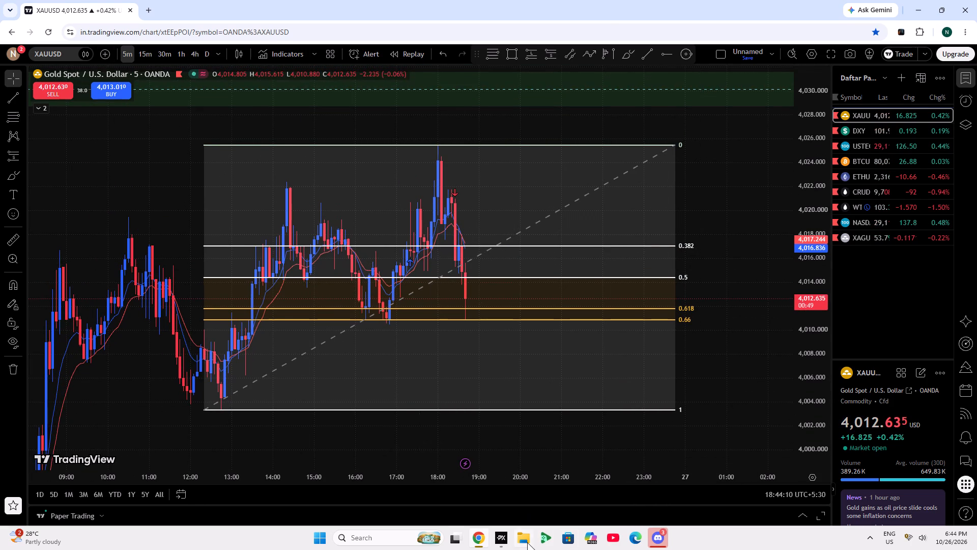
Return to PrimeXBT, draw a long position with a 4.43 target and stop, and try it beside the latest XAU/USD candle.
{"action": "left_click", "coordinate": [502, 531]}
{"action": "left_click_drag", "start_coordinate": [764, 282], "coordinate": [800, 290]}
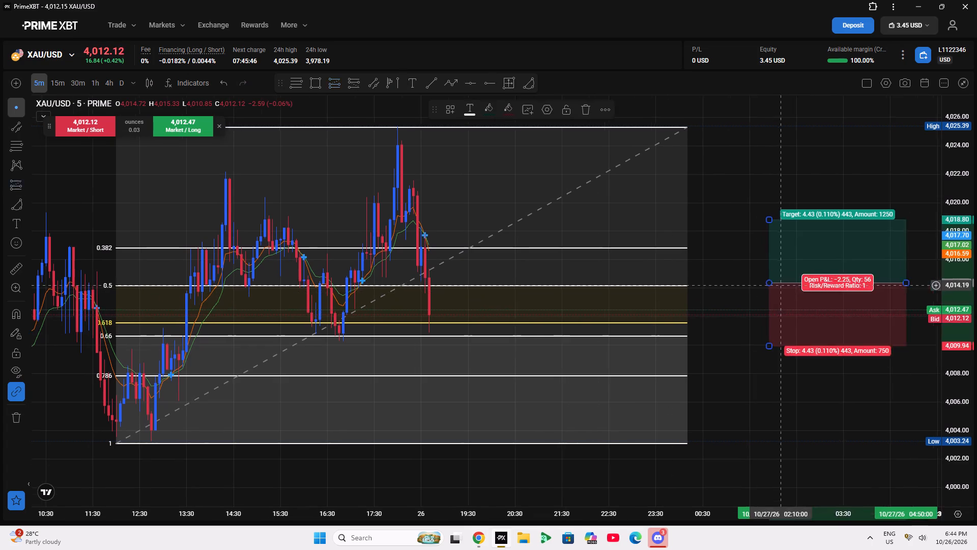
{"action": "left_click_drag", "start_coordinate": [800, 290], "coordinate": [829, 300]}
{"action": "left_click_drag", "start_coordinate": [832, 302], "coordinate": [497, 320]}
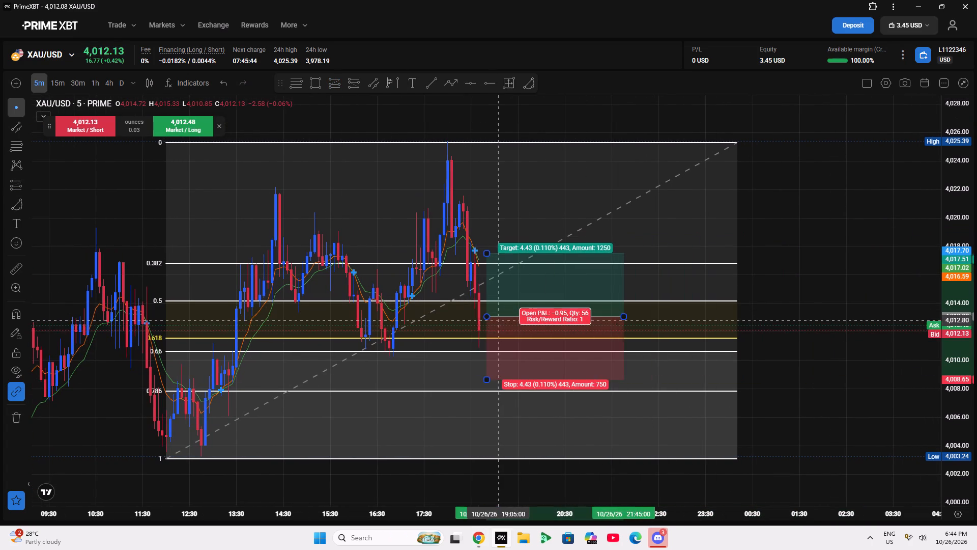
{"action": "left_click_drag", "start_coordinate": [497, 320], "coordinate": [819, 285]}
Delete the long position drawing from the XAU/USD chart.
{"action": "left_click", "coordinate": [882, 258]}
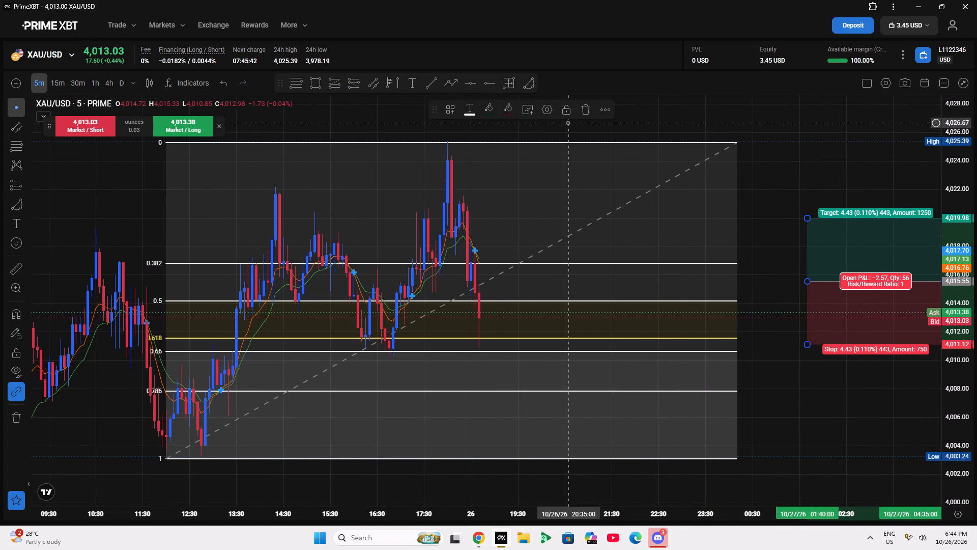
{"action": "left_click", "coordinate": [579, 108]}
Open the PrimeXBT trading contests page.
{"action": "scroll", "coordinate": [730, 194], "scroll_direction": "down", "scroll_amount": 5}
{"action": "double_click", "coordinate": [949, 283]}
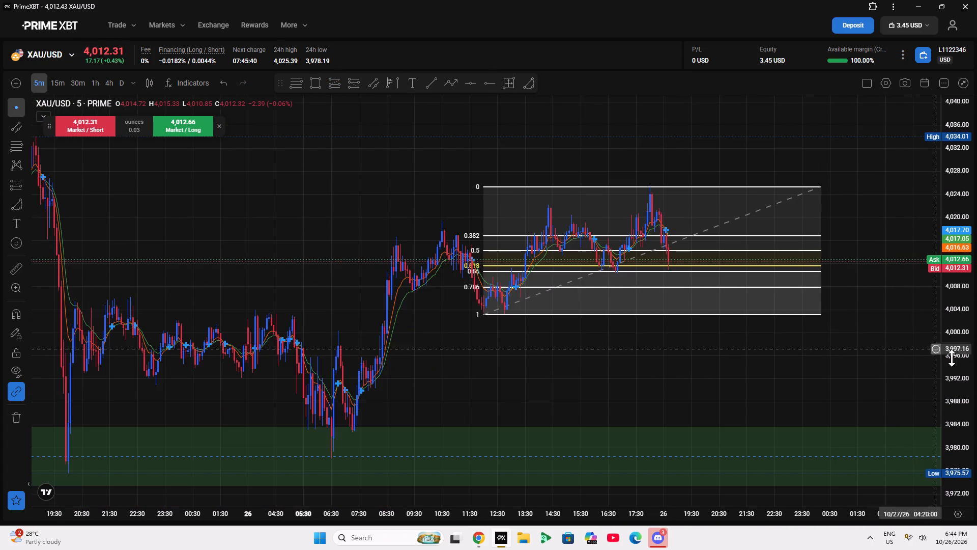
{"action": "scroll", "coordinate": [955, 356], "scroll_direction": "up", "scroll_amount": 5}
{"action": "scroll", "coordinate": [890, 360], "scroll_direction": "down", "scroll_amount": 3}
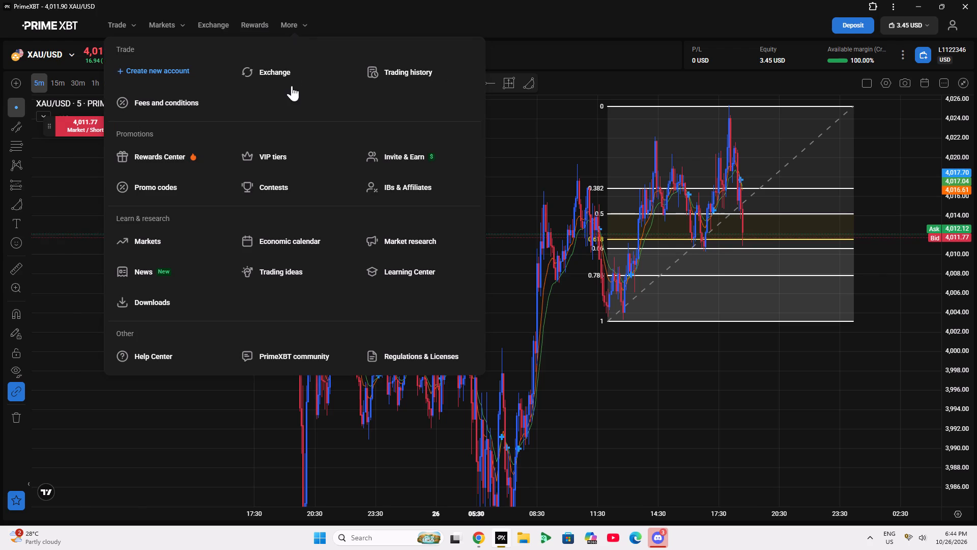
{"action": "left_click", "coordinate": [301, 193]}
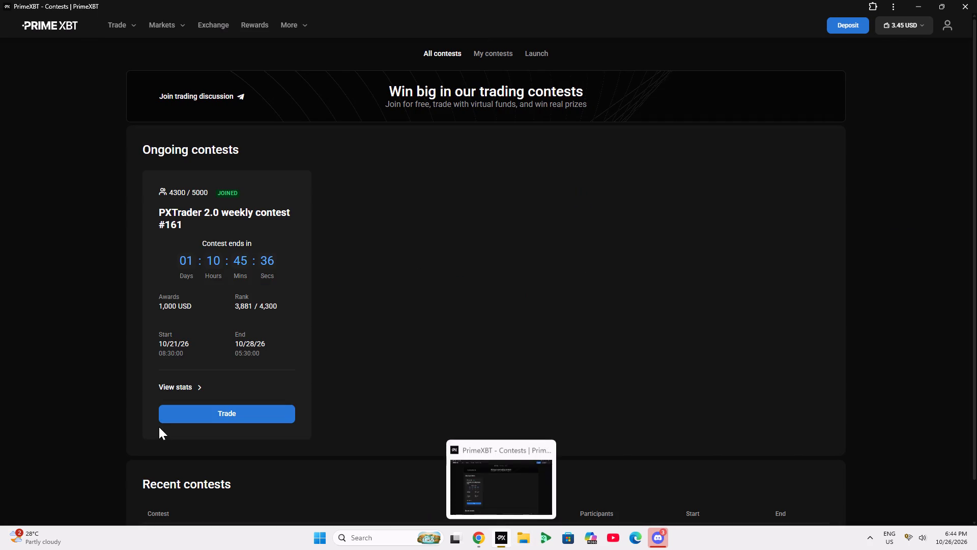
Look over the contests page and open the XAU/USD chart with the PXTrader 2.0 USD account.
{"action": "scroll", "coordinate": [467, 313], "scroll_direction": "down", "scroll_amount": 4}
{"action": "scroll", "coordinate": [467, 313], "scroll_direction": "up", "scroll_amount": 2}
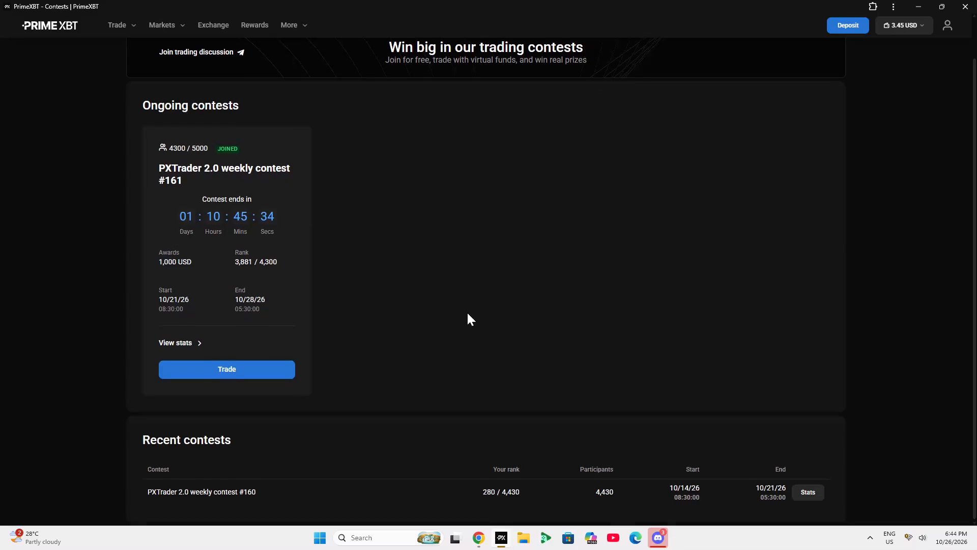
{"action": "scroll", "coordinate": [467, 313], "scroll_direction": "up", "scroll_amount": 2}
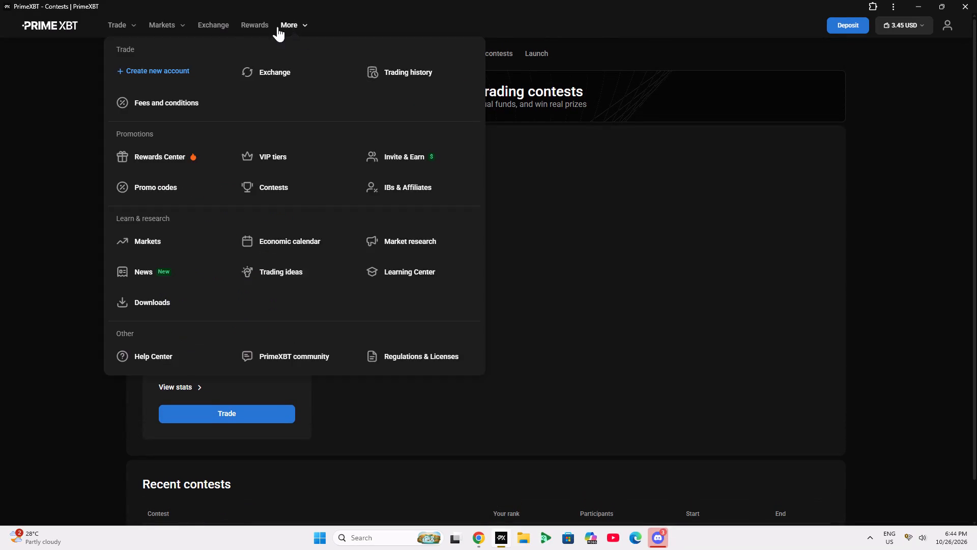
{"action": "left_click", "coordinate": [124, 18]}
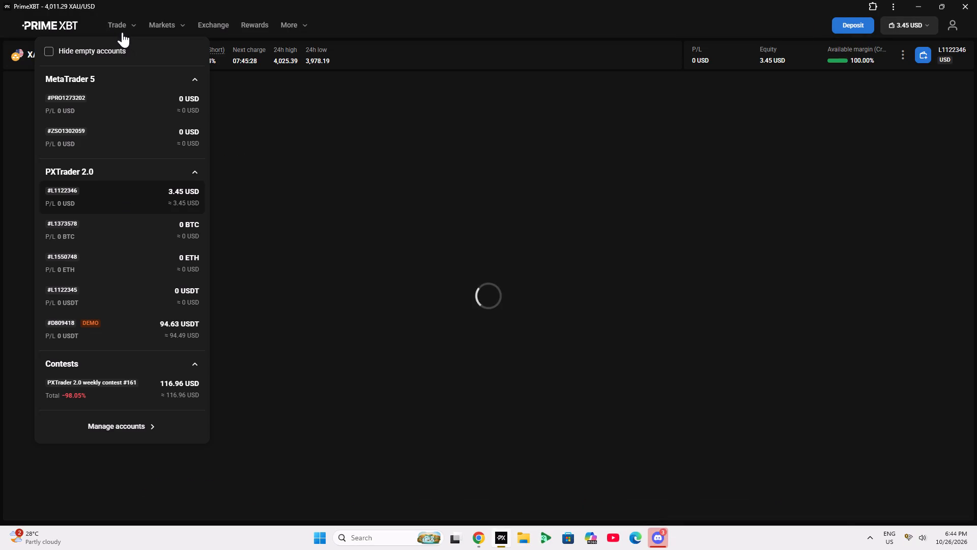
{"action": "left_click", "coordinate": [98, 205]}
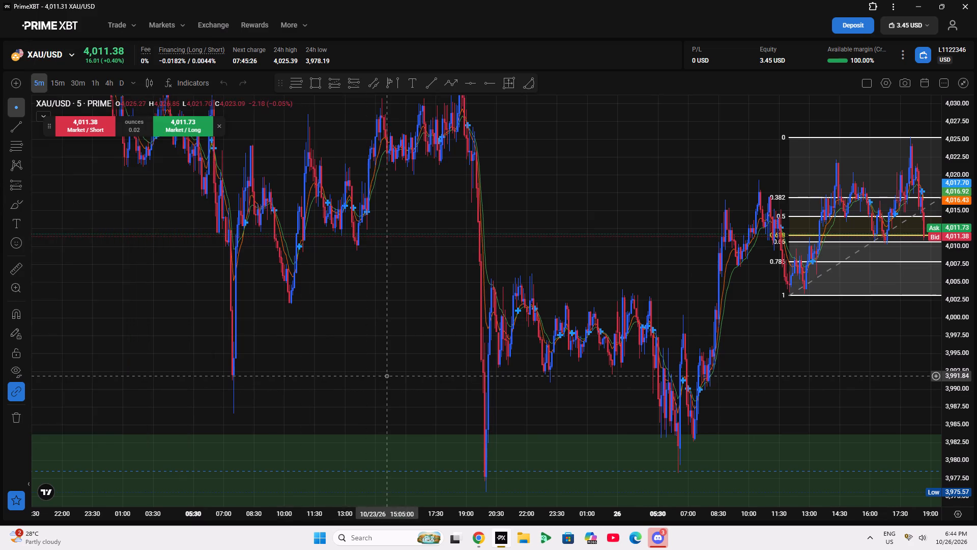
Examine the latest XAU/USD 5-minute candles against the 0.618 and 0.66 Fib levels.
{"action": "left_click_drag", "start_coordinate": [387, 376], "coordinate": [216, 350]}
{"action": "double_click", "coordinate": [963, 298]}
{"action": "scroll", "coordinate": [929, 338], "scroll_direction": "up", "scroll_amount": 4}
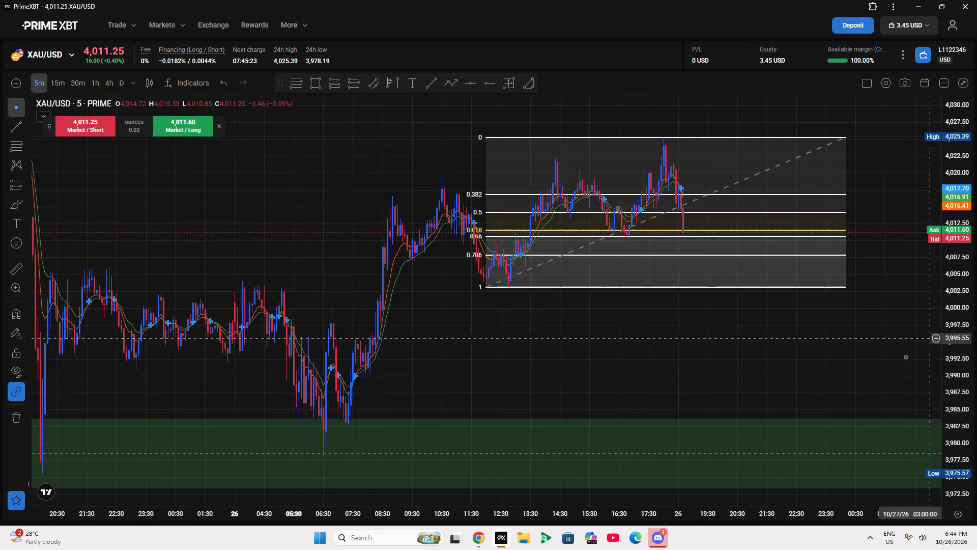
{"action": "scroll", "coordinate": [874, 373], "scroll_direction": "up", "scroll_amount": 6}
{"action": "scroll", "coordinate": [959, 365], "scroll_direction": "up", "scroll_amount": 1}
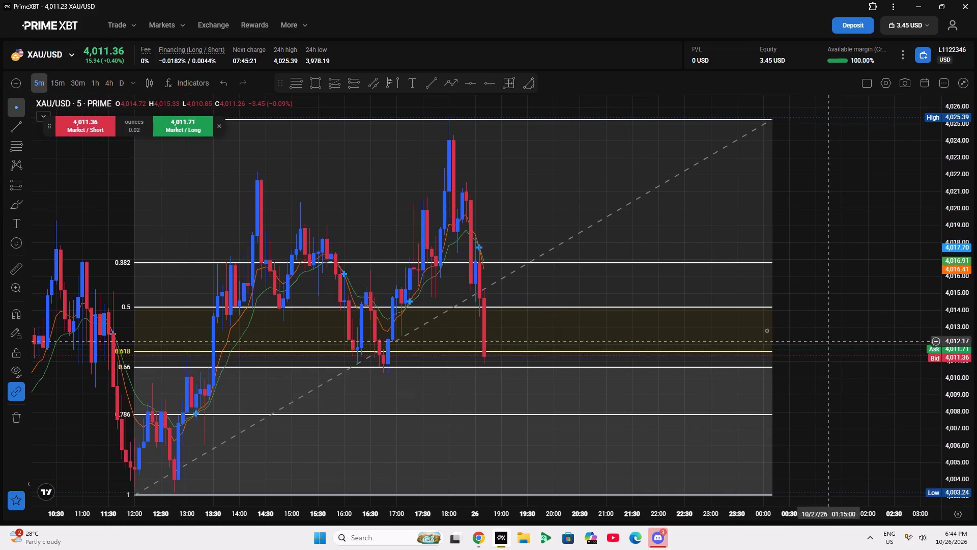
{"action": "scroll", "coordinate": [766, 331], "scroll_direction": "down", "scroll_amount": 2}
{"action": "left_click_drag", "start_coordinate": [872, 341], "coordinate": [830, 320]}
{"action": "left_click_drag", "start_coordinate": [952, 328], "coordinate": [955, 338]}
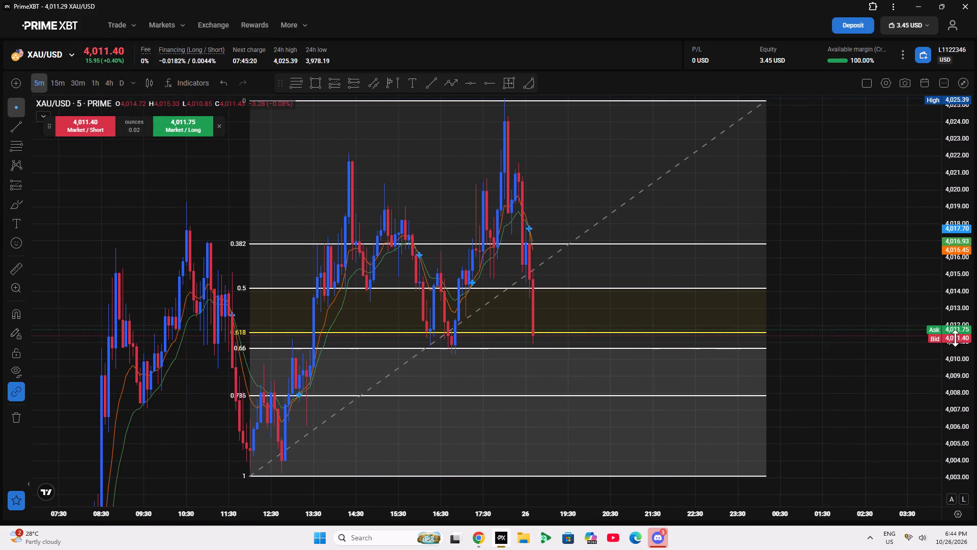
{"action": "left_click_drag", "start_coordinate": [955, 338], "coordinate": [955, 350]}
{"action": "scroll", "coordinate": [872, 344], "scroll_direction": "down", "scroll_amount": 4}
{"action": "left_click_drag", "start_coordinate": [872, 345], "coordinate": [791, 350]}
{"action": "scroll", "coordinate": [791, 350], "scroll_direction": "up", "scroll_amount": 4}
{"action": "left_click_drag", "start_coordinate": [791, 350], "coordinate": [777, 325]}
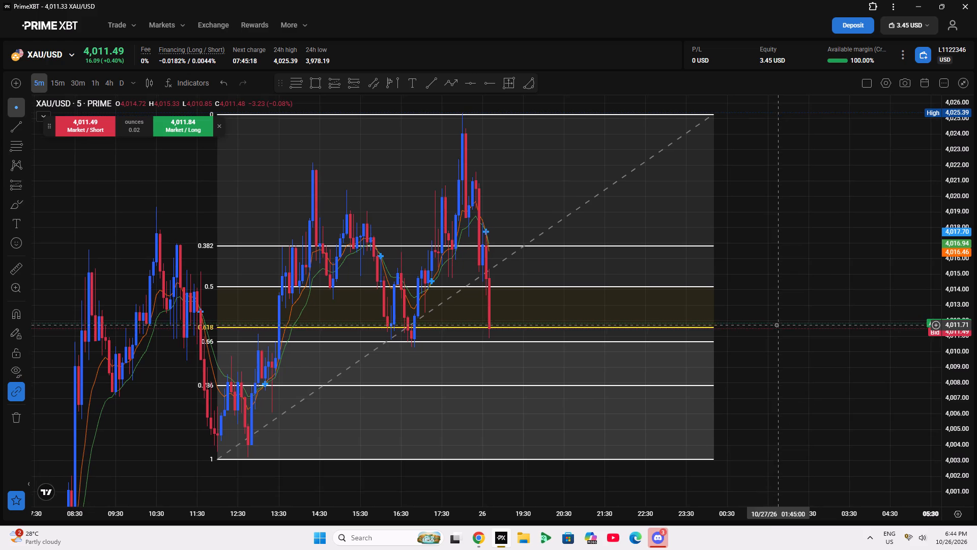
Switch to TradingView to check gold's 5-minute candle at the 0.618 and 0.66 Fib levels.
{"action": "left_click", "coordinate": [448, 535]}
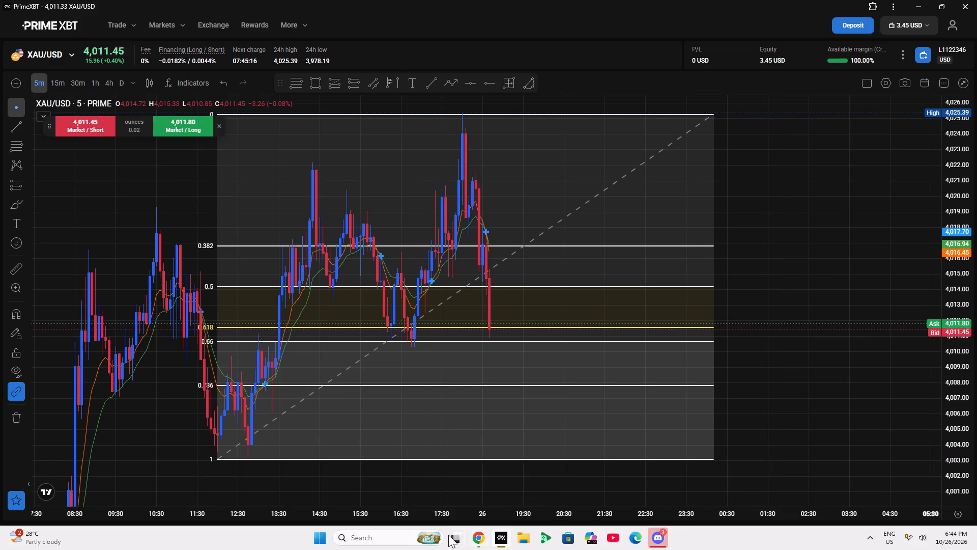
{"action": "left_click", "coordinate": [482, 510]}
{"action": "left_click_drag", "start_coordinate": [881, 501], "coordinate": [976, 513]}
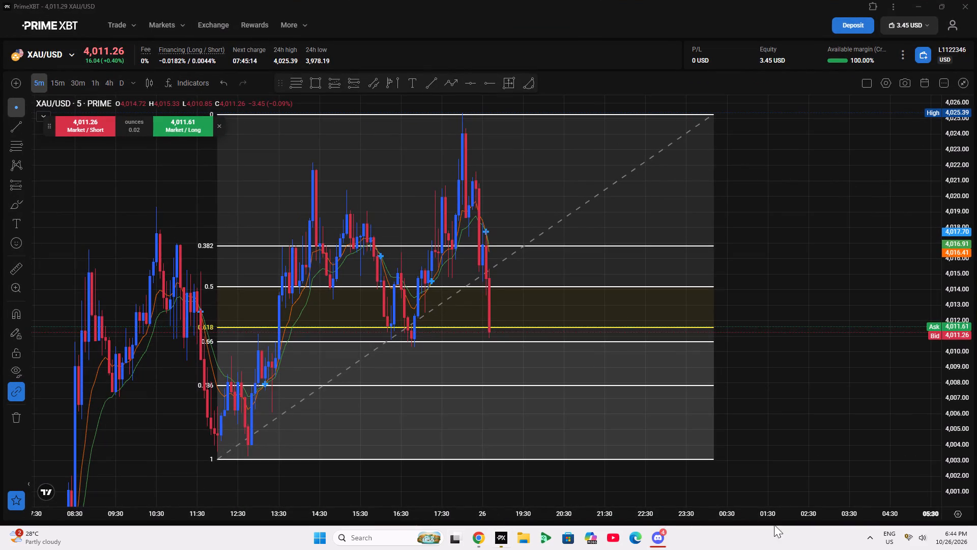
{"action": "left_click", "coordinate": [480, 534]}
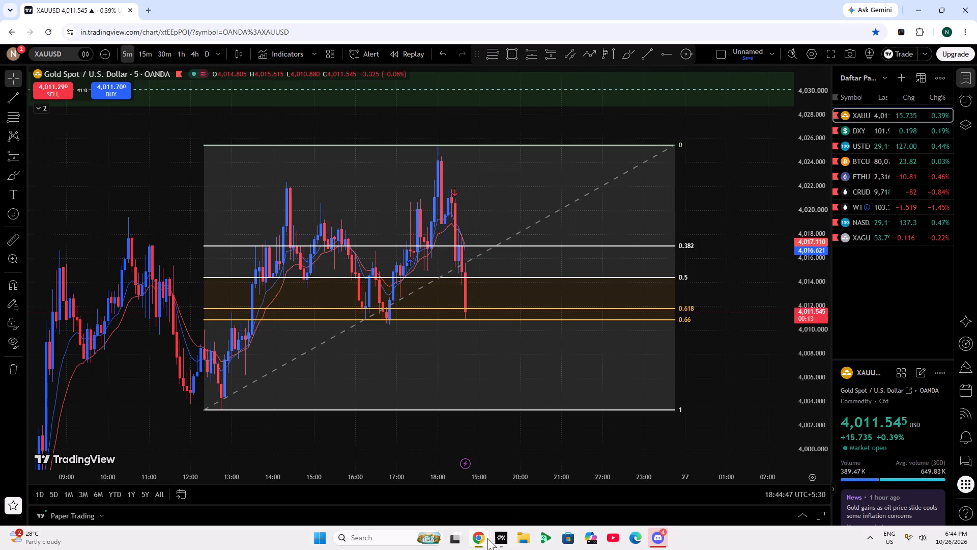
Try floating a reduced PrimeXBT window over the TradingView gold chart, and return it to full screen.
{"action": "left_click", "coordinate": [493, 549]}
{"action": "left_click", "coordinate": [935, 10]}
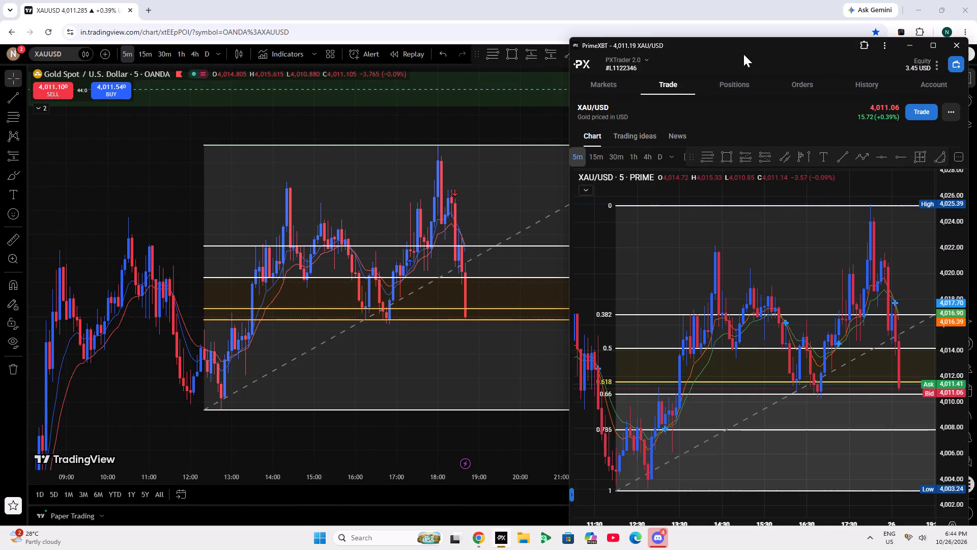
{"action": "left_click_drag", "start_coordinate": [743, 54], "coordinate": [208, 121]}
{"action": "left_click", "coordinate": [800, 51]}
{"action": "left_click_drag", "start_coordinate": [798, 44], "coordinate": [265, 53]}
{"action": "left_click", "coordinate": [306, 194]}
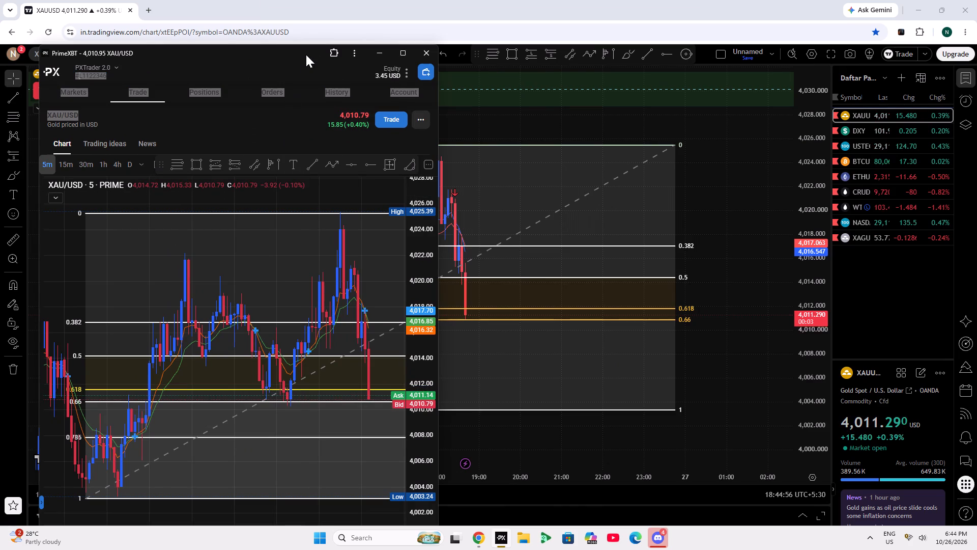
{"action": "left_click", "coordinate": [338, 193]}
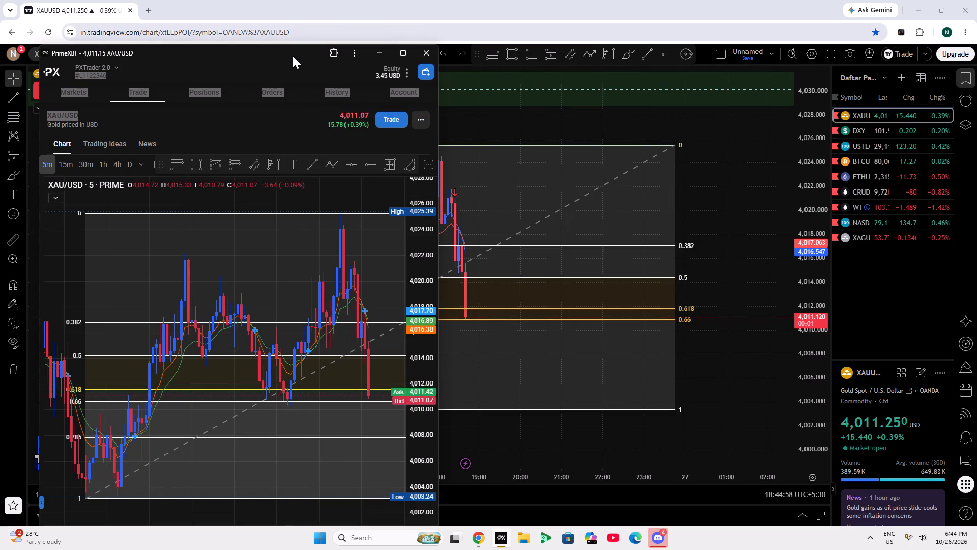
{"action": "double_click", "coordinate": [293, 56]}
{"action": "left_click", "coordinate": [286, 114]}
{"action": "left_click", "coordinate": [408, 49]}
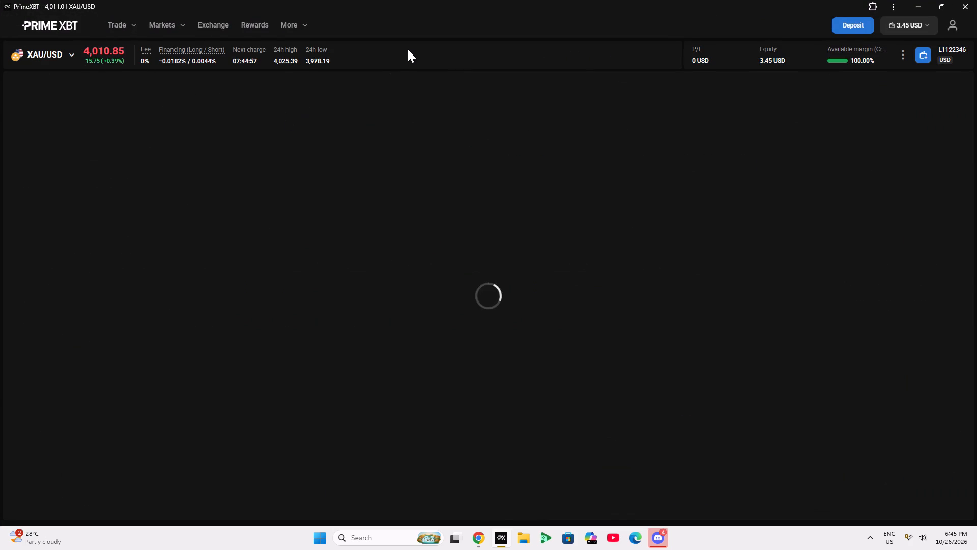
Inspect the newest XAU/USD 5-minute candle around the 0.66 Fib level in PrimeXBT.
{"action": "scroll", "coordinate": [422, 0], "scroll_direction": "down", "scroll_amount": 4}
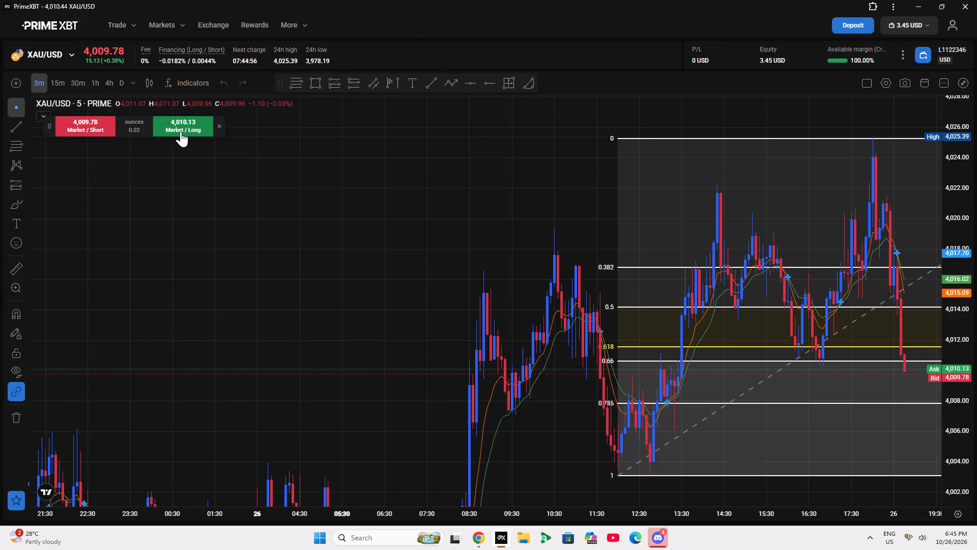
{"action": "left_click_drag", "start_coordinate": [347, 297], "coordinate": [2, 254]}
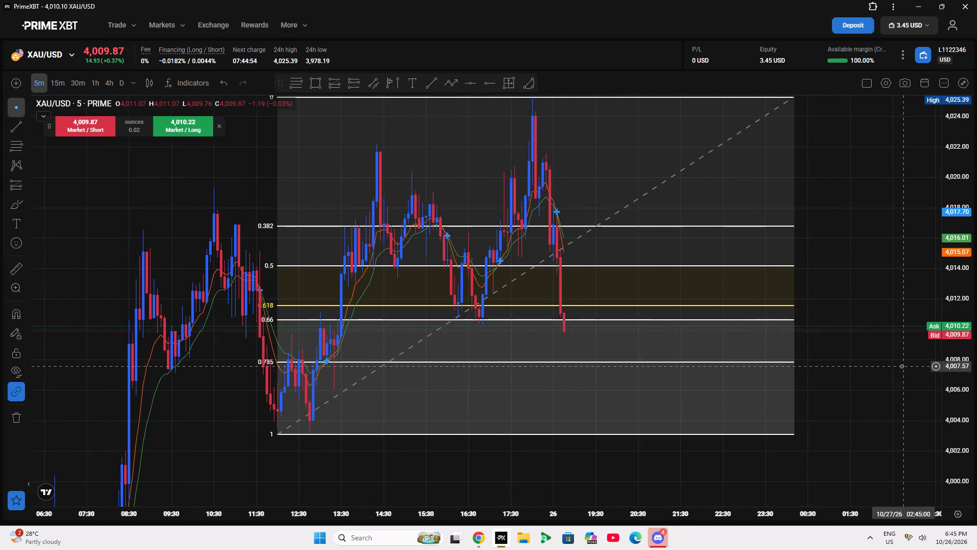
{"action": "double_click", "coordinate": [952, 330]}
{"action": "scroll", "coordinate": [825, 330], "scroll_direction": "down", "scroll_amount": 5}
{"action": "scroll", "coordinate": [974, 378], "scroll_direction": "up", "scroll_amount": 8}
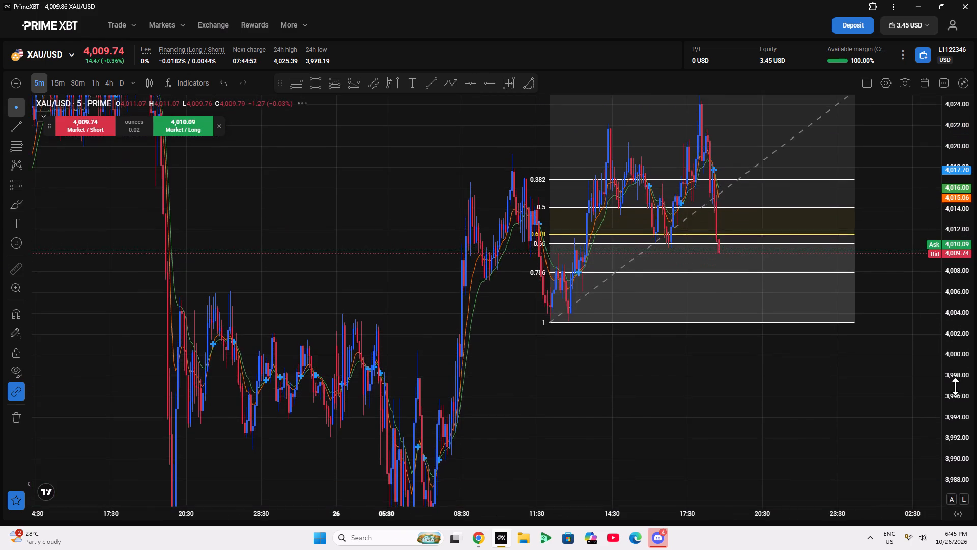
{"action": "scroll", "coordinate": [955, 387], "scroll_direction": "up", "scroll_amount": 5}
{"action": "left_click_drag", "start_coordinate": [849, 380], "coordinate": [739, 418]}
{"action": "scroll", "coordinate": [953, 395], "scroll_direction": "up", "scroll_amount": 5}
{"action": "left_click_drag", "start_coordinate": [827, 344], "coordinate": [880, 434]}
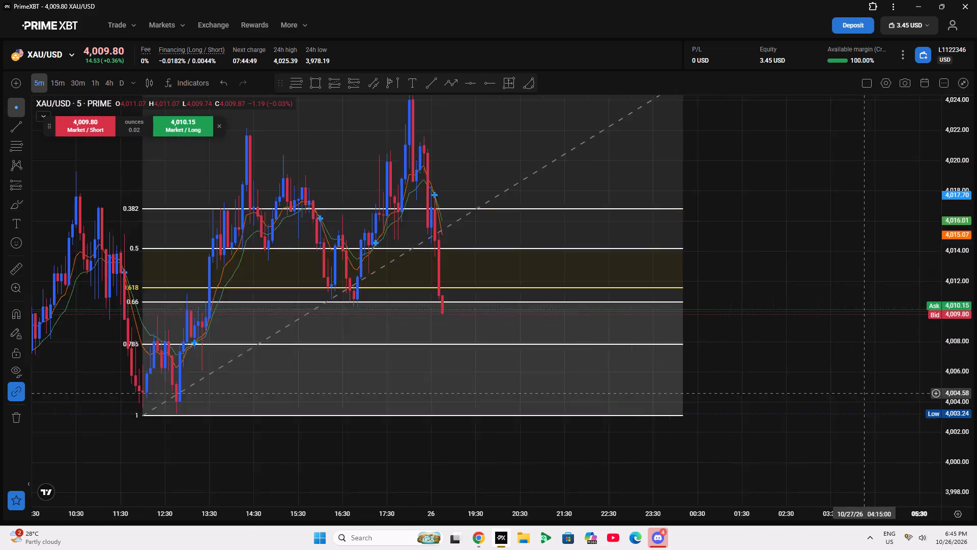
{"action": "left_click_drag", "start_coordinate": [880, 434], "coordinate": [883, 449]}
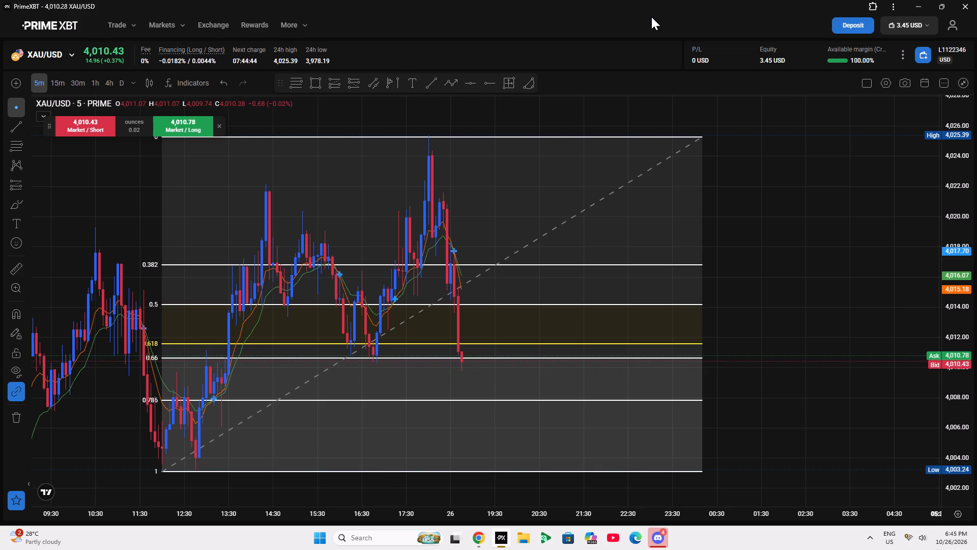
{"action": "scroll", "coordinate": [651, 17], "scroll_direction": "up", "scroll_amount": 1}
{"action": "scroll", "coordinate": [651, 17], "scroll_direction": "down", "scroll_amount": 9}
{"action": "scroll", "coordinate": [962, 262], "scroll_direction": "down", "scroll_amount": 5}
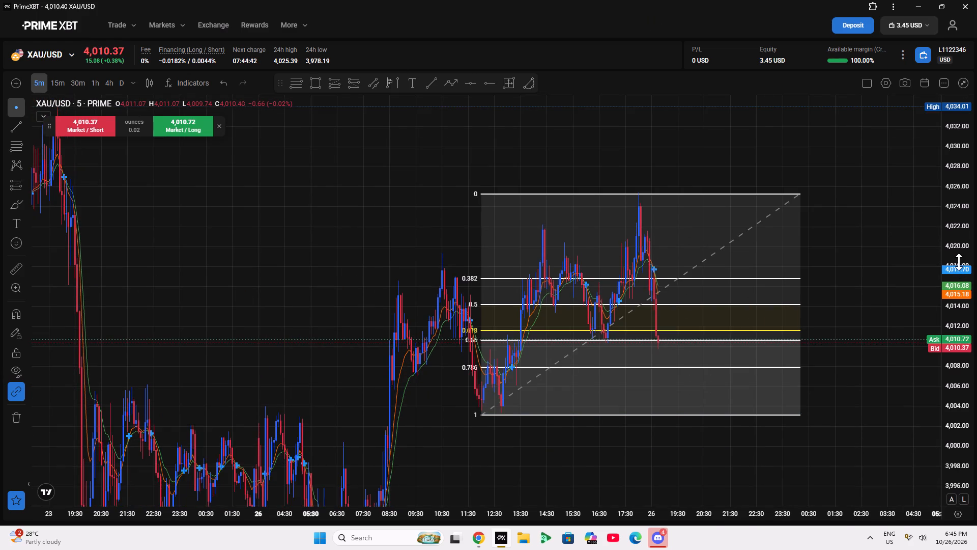
Compare the wider XAU/USD swing and the green zone below with price action inside the Fib retracement.
{"action": "double_click", "coordinate": [959, 262]}
{"action": "scroll", "coordinate": [834, 296], "scroll_direction": "down", "scroll_amount": 1}
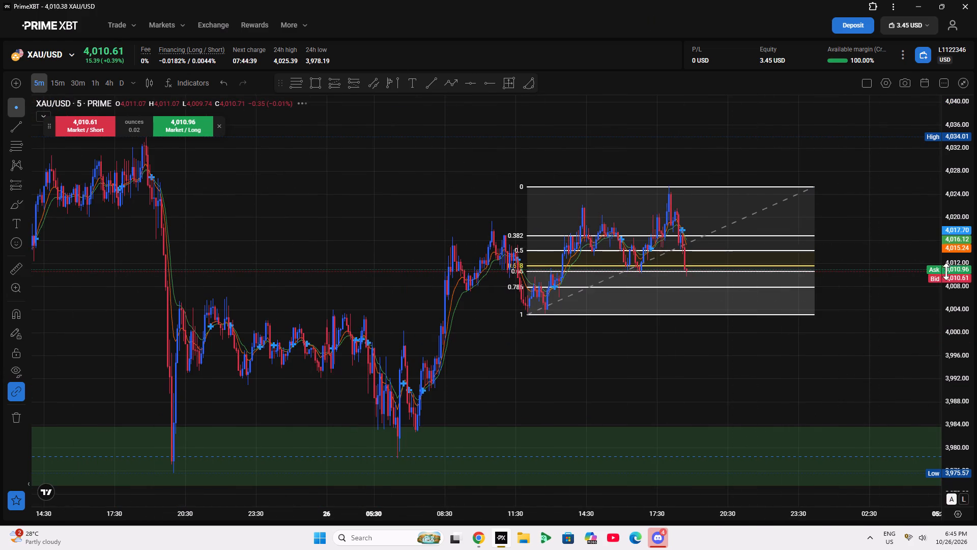
{"action": "scroll", "coordinate": [959, 282], "scroll_direction": "up", "scroll_amount": 10}
{"action": "left_click_drag", "start_coordinate": [710, 359], "coordinate": [673, 407]}
{"action": "scroll", "coordinate": [950, 349], "scroll_direction": "up", "scroll_amount": 6}
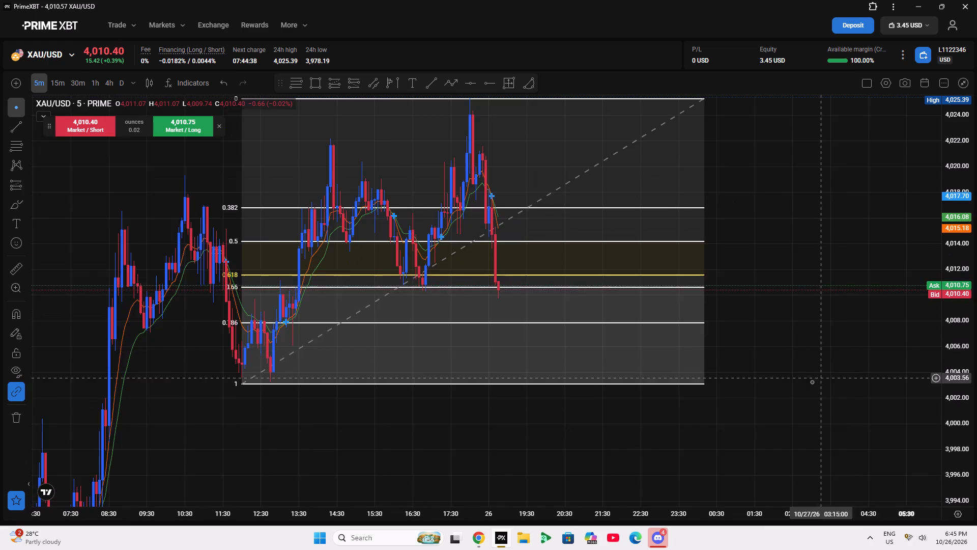
{"action": "scroll", "coordinate": [812, 382], "scroll_direction": "up", "scroll_amount": 2}
{"action": "left_click_drag", "start_coordinate": [784, 370], "coordinate": [852, 422]}
{"action": "scroll", "coordinate": [844, 415], "scroll_direction": "down", "scroll_amount": 5}
{"action": "scroll", "coordinate": [970, 379], "scroll_direction": "up", "scroll_amount": 7}
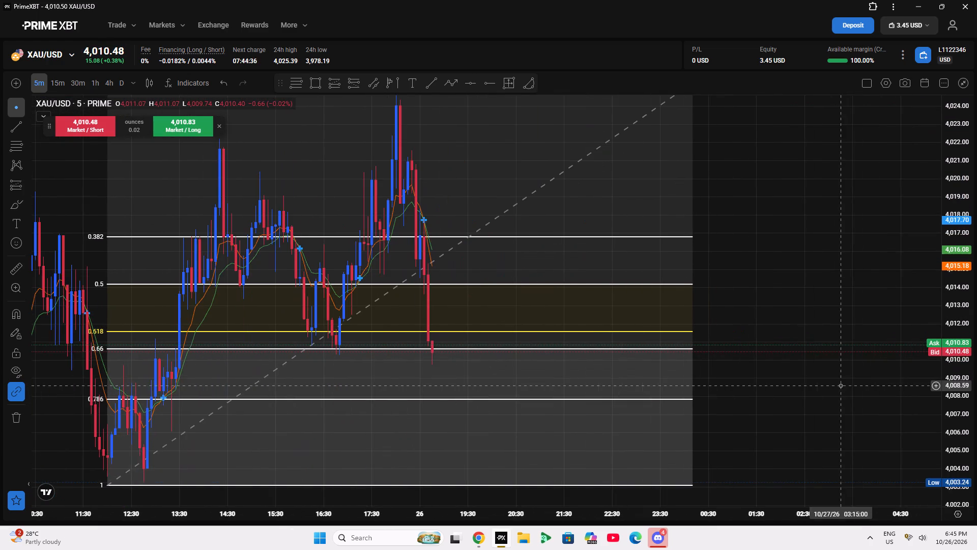
{"action": "scroll", "coordinate": [969, 337], "scroll_direction": "down", "scroll_amount": 7}
{"action": "left_click_drag", "start_coordinate": [885, 349], "coordinate": [594, 369]}
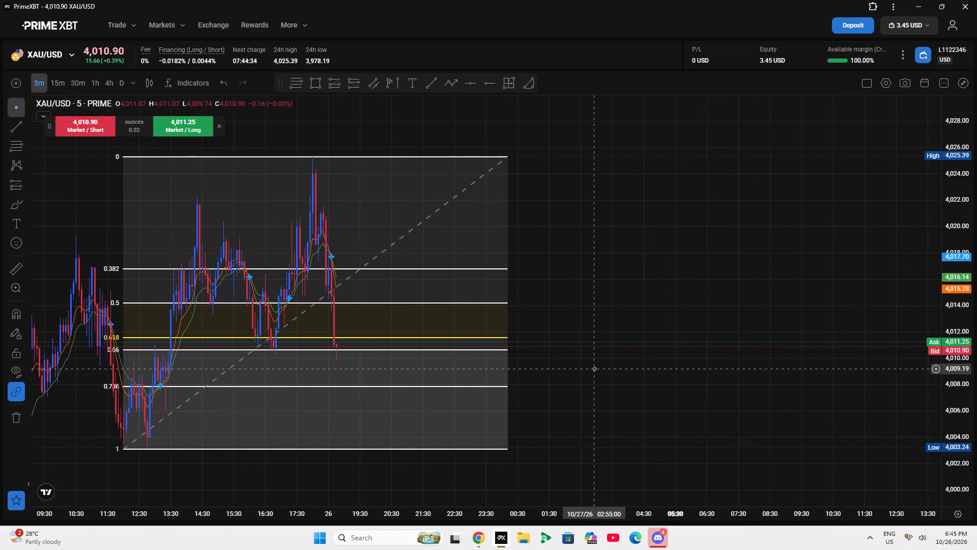
{"action": "scroll", "coordinate": [594, 369], "scroll_direction": "up", "scroll_amount": 4}
{"action": "left_click_drag", "start_coordinate": [470, 264], "coordinate": [870, 251]}
{"action": "scroll", "coordinate": [970, 348], "scroll_direction": "up", "scroll_amount": 2}
{"action": "left_click_drag", "start_coordinate": [797, 315], "coordinate": [829, 320]}
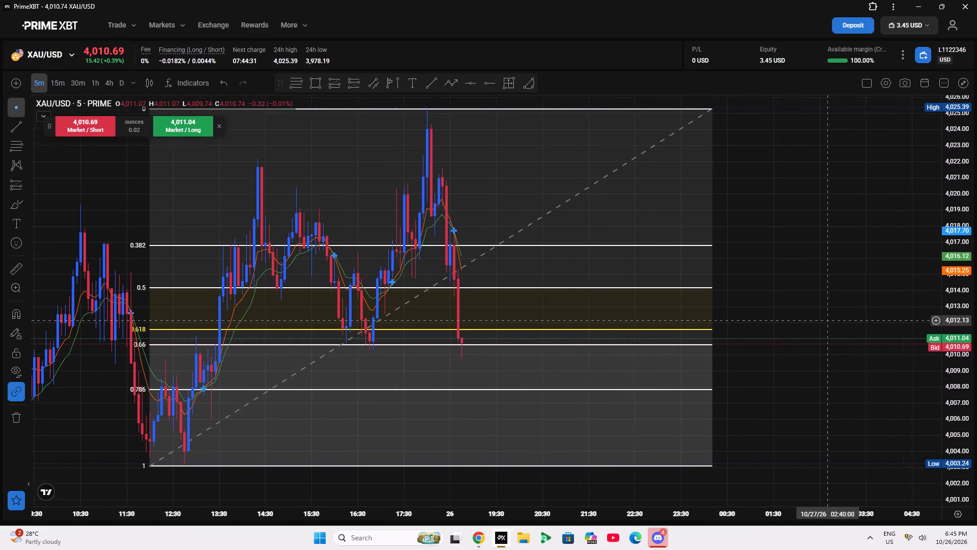
{"action": "left_click_drag", "start_coordinate": [829, 320], "coordinate": [862, 338]}
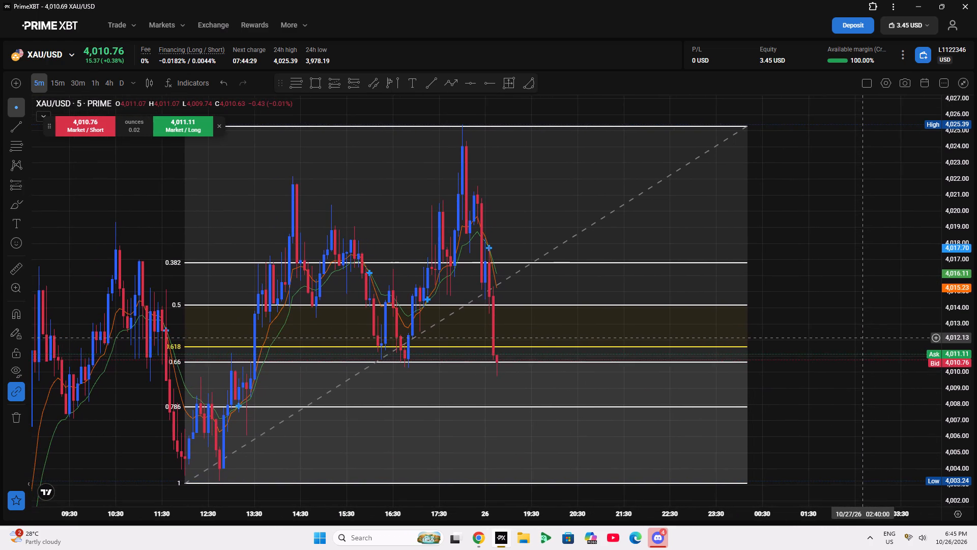
{"action": "left_click_drag", "start_coordinate": [862, 338], "coordinate": [847, 337]}
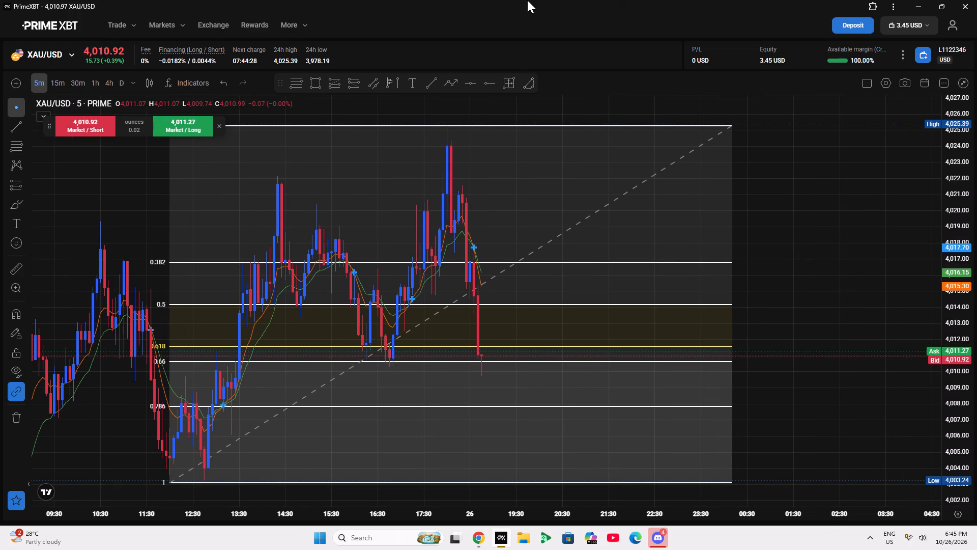
Examine how the current XAU/USD candle reacts between the 0.786 and 0.5 Fib levels.
{"action": "scroll", "coordinate": [451, 0], "scroll_direction": "down", "scroll_amount": 6}
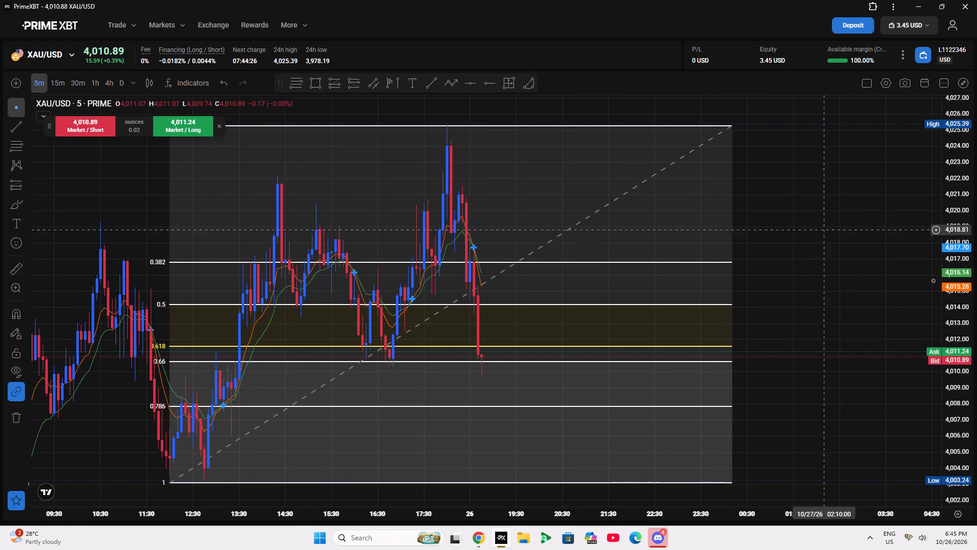
{"action": "left_click_drag", "start_coordinate": [868, 258], "coordinate": [842, 221]}
{"action": "scroll", "coordinate": [859, 236], "scroll_direction": "down", "scroll_amount": 4}
{"action": "double_click", "coordinate": [970, 274]}
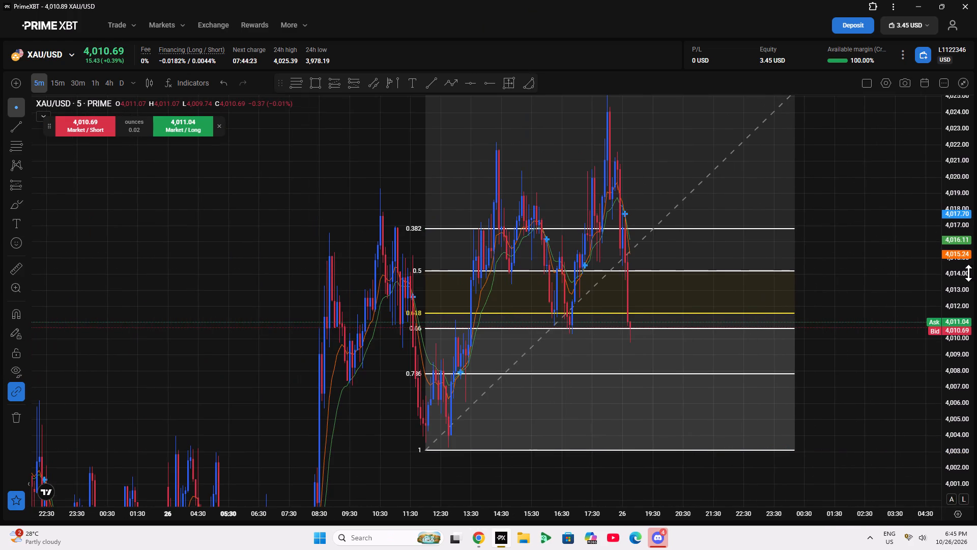
{"action": "scroll", "coordinate": [965, 289], "scroll_direction": "up", "scroll_amount": 9}
{"action": "double_click", "coordinate": [959, 276]}
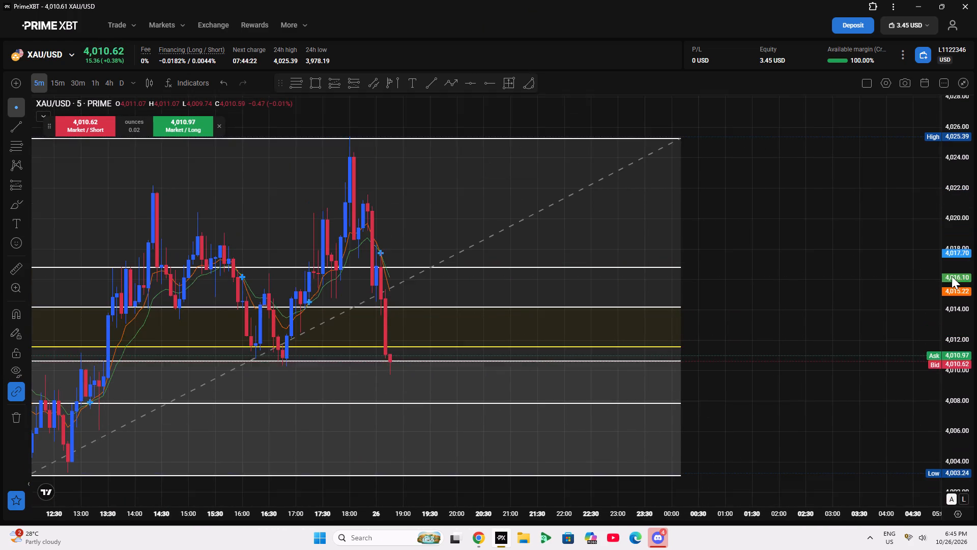
{"action": "scroll", "coordinate": [798, 278], "scroll_direction": "down", "scroll_amount": 4}
{"action": "scroll", "coordinate": [958, 318], "scroll_direction": "up", "scroll_amount": 4}
{"action": "left_click_drag", "start_coordinate": [879, 239], "coordinate": [874, 307]}
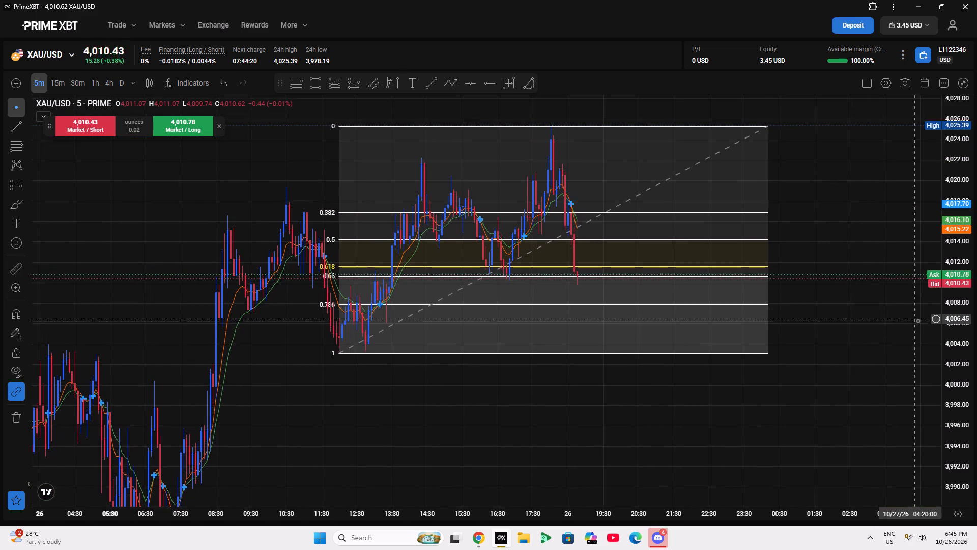
{"action": "scroll", "coordinate": [959, 363], "scroll_direction": "up", "scroll_amount": 5}
{"action": "left_click_drag", "start_coordinate": [835, 216], "coordinate": [766, 346]}
{"action": "scroll", "coordinate": [754, 358], "scroll_direction": "up", "scroll_amount": 5}
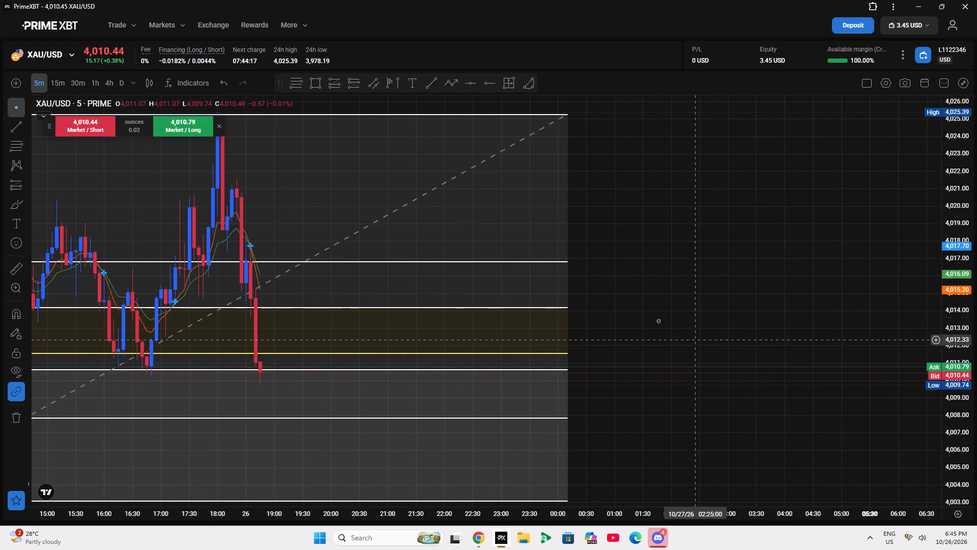
{"action": "left_click_drag", "start_coordinate": [658, 308], "coordinate": [976, 243]}
{"action": "left_click_drag", "start_coordinate": [968, 283], "coordinate": [963, 219]}
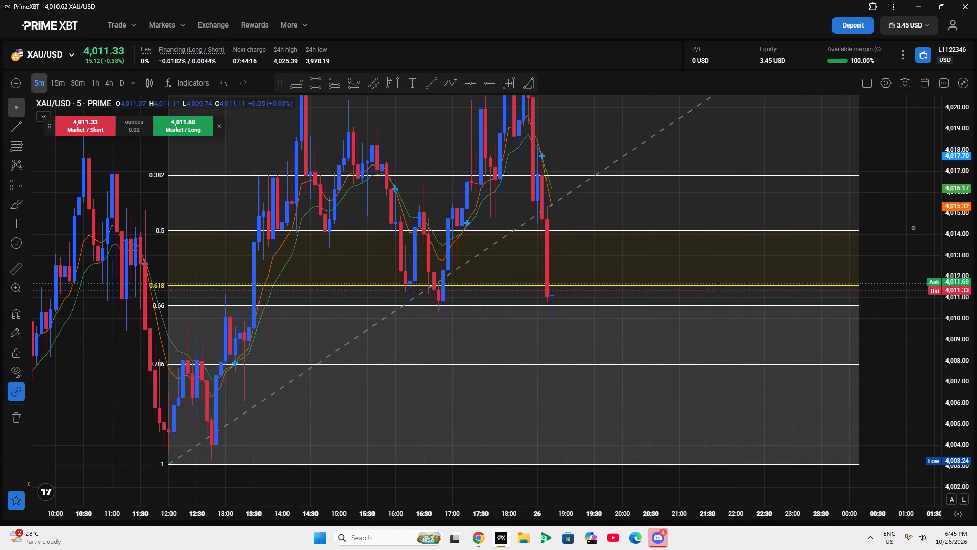
{"action": "scroll", "coordinate": [894, 246], "scroll_direction": "down", "scroll_amount": 4}
{"action": "scroll", "coordinate": [938, 255], "scroll_direction": "down", "scroll_amount": 3}
{"action": "left_click_drag", "start_coordinate": [912, 331], "coordinate": [738, 361]}
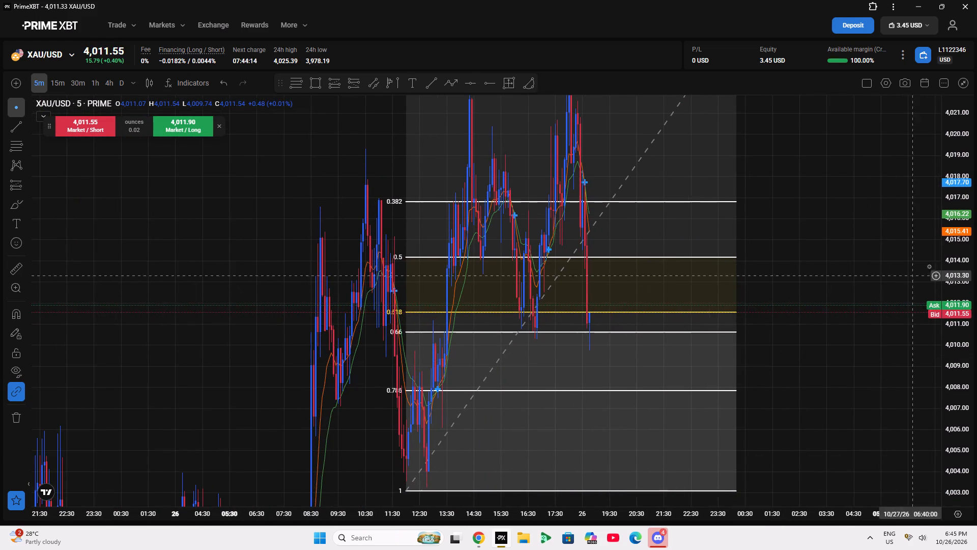
Re-anchor the XAU/USD Fib retracement from the swing high near 4,025.45 to the later swing low near 4,003.26.
{"action": "double_click", "coordinate": [973, 265]}
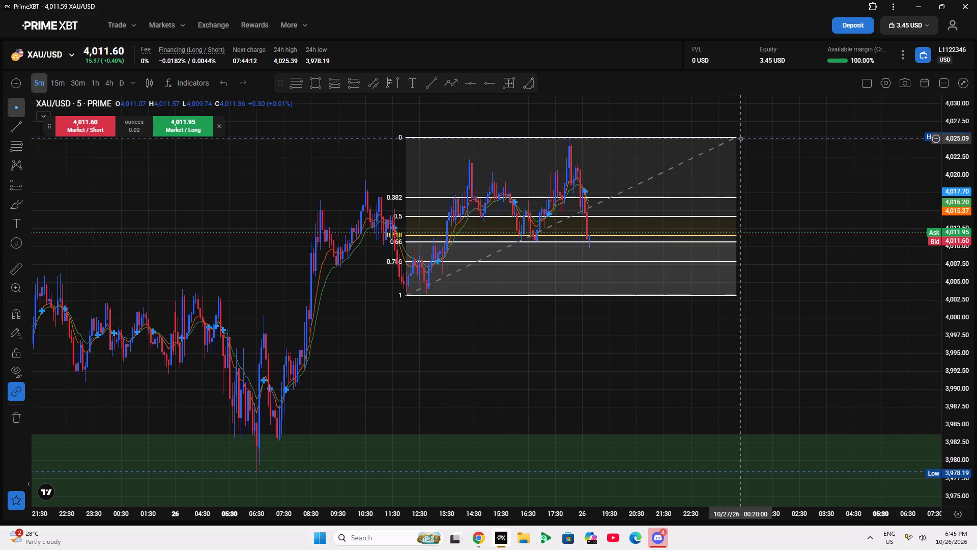
{"action": "left_click_drag", "start_coordinate": [741, 139], "coordinate": [687, 133]}
{"action": "left_click", "coordinate": [689, 134]}
{"action": "left_click_drag", "start_coordinate": [685, 136], "coordinate": [654, 136]}
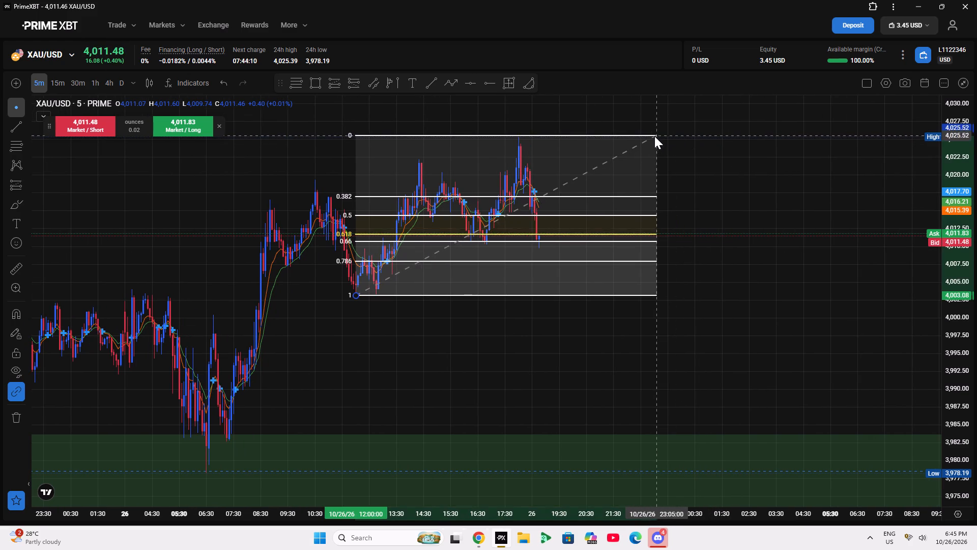
{"action": "left_click_drag", "start_coordinate": [654, 136], "coordinate": [652, 136]}
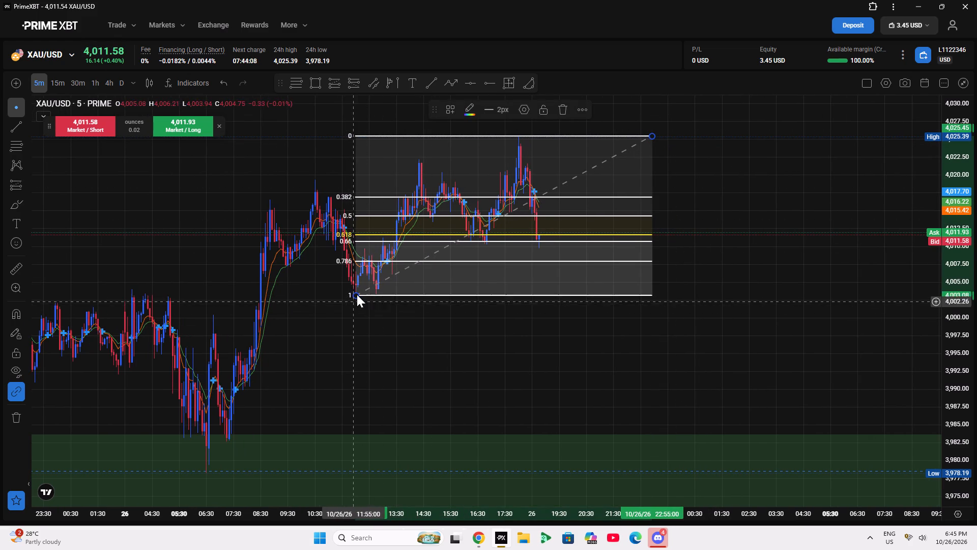
{"action": "left_click_drag", "start_coordinate": [355, 294], "coordinate": [371, 294]}
{"action": "left_click", "coordinate": [412, 360]}
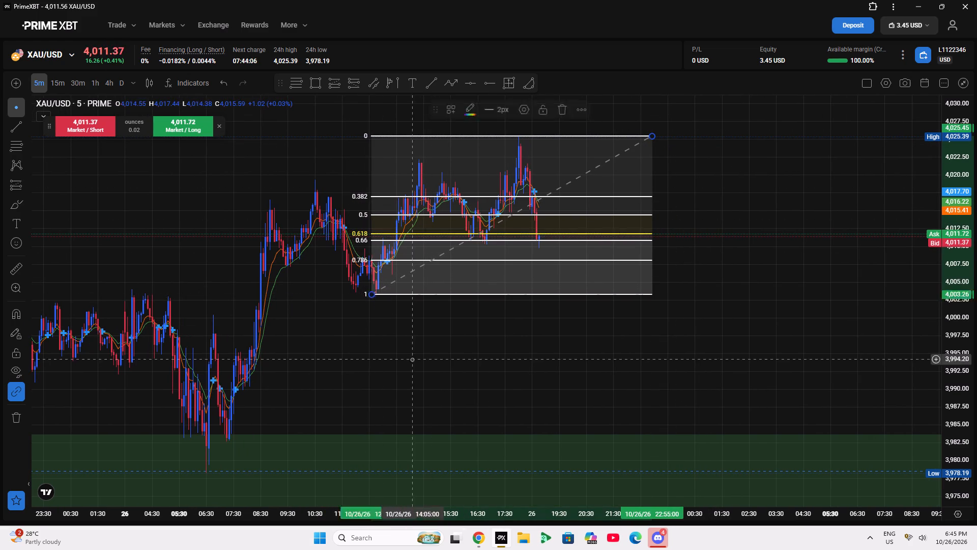
Place a long position forecast at the current candle with entry 4,011.07, target 4,021.18 and stop 4,005.65.
{"action": "scroll", "coordinate": [968, 375], "scroll_direction": "up", "scroll_amount": 12}
{"action": "left_click_drag", "start_coordinate": [717, 315], "coordinate": [958, 469]}
{"action": "scroll", "coordinate": [950, 367], "scroll_direction": "up", "scroll_amount": 3}
{"action": "scroll", "coordinate": [956, 344], "scroll_direction": "down", "scroll_amount": 6}
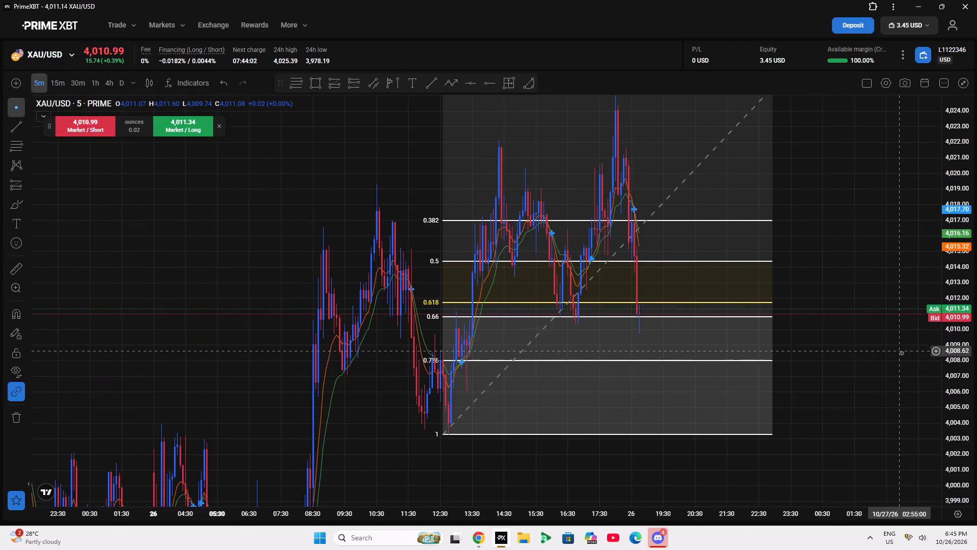
{"action": "scroll", "coordinate": [908, 361], "scroll_direction": "up", "scroll_amount": 3}
{"action": "left_click_drag", "start_coordinate": [848, 296], "coordinate": [841, 338]}
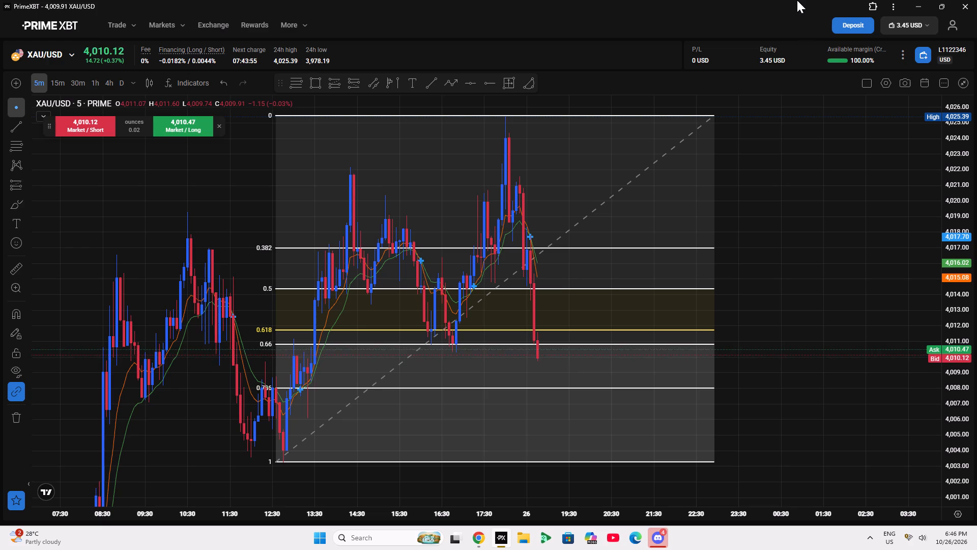
{"action": "left_click", "coordinate": [340, 82]}
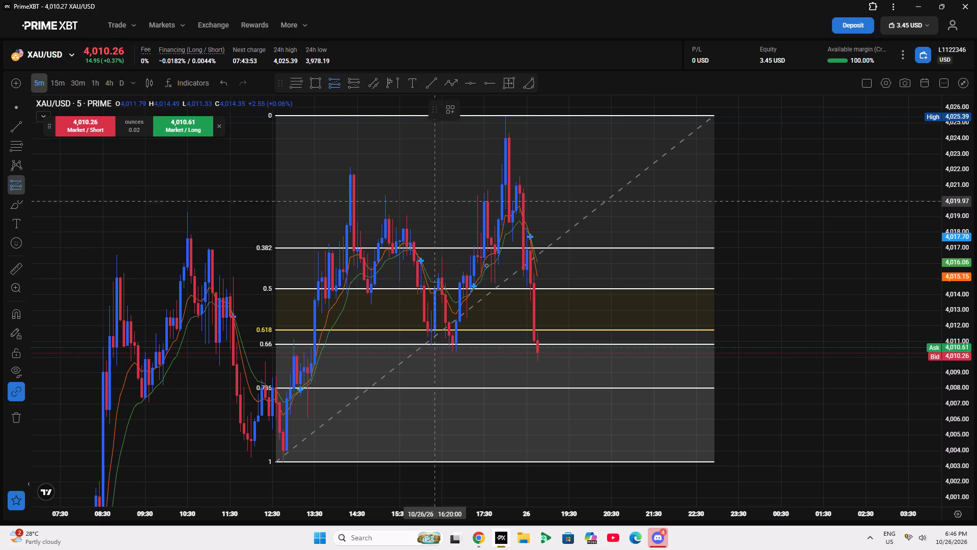
{"action": "left_click", "coordinate": [537, 340]}
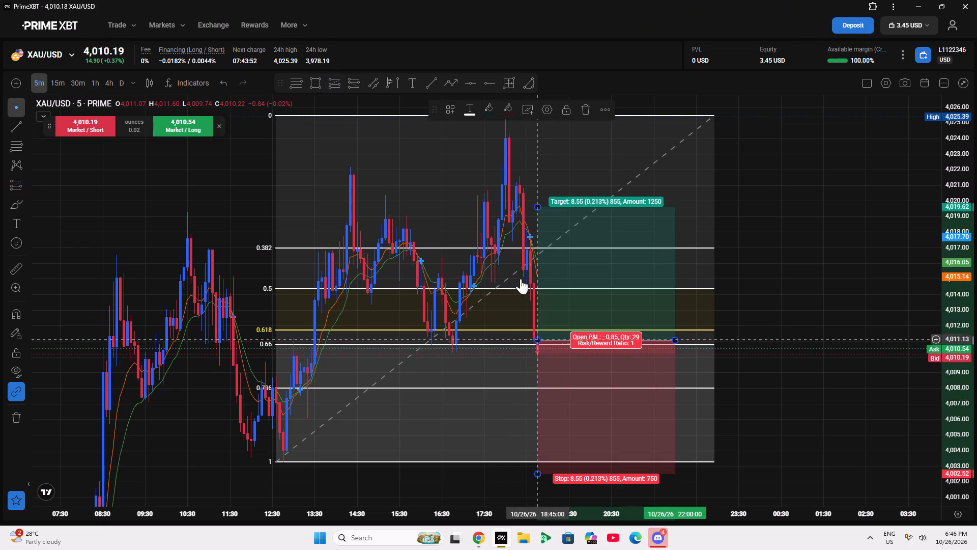
{"action": "left_click_drag", "start_coordinate": [535, 209], "coordinate": [543, 182]}
{"action": "left_click_drag", "start_coordinate": [542, 477], "coordinate": [523, 432]}
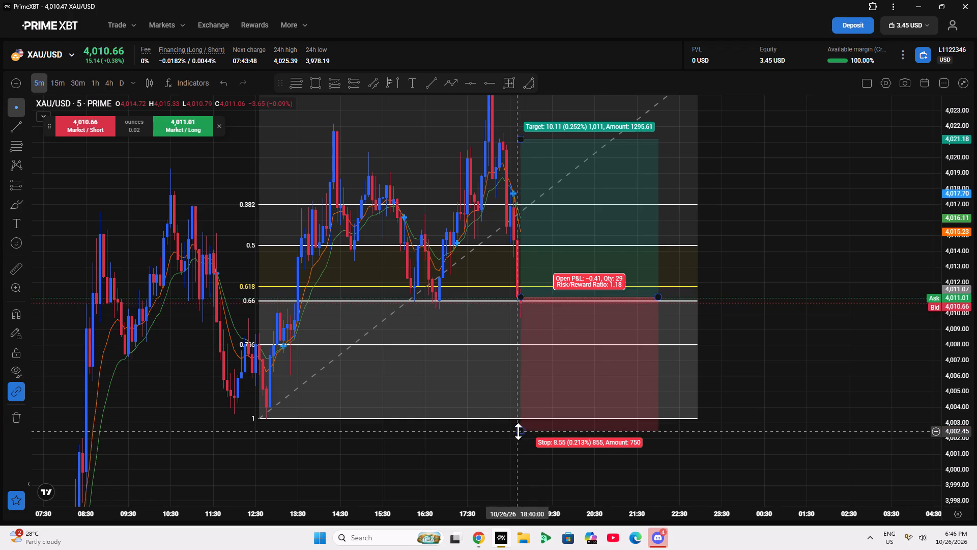
{"action": "left_click_drag", "start_coordinate": [523, 431], "coordinate": [510, 381]}
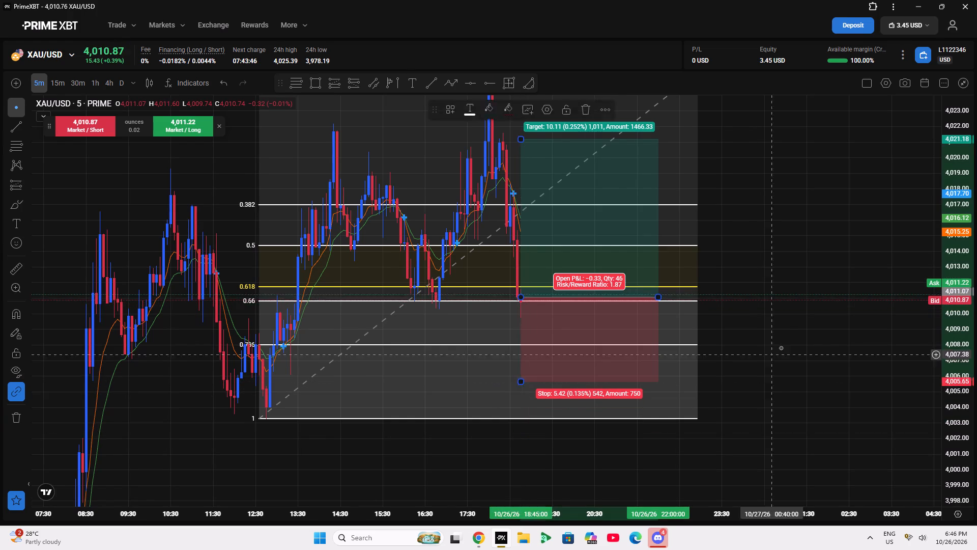
Review the long position against the full Fib retracement and the green zone below.
{"action": "left_click_drag", "start_coordinate": [781, 347], "coordinate": [814, 384]}
{"action": "double_click", "coordinate": [942, 337]}
{"action": "scroll", "coordinate": [822, 359], "scroll_direction": "down", "scroll_amount": 3}
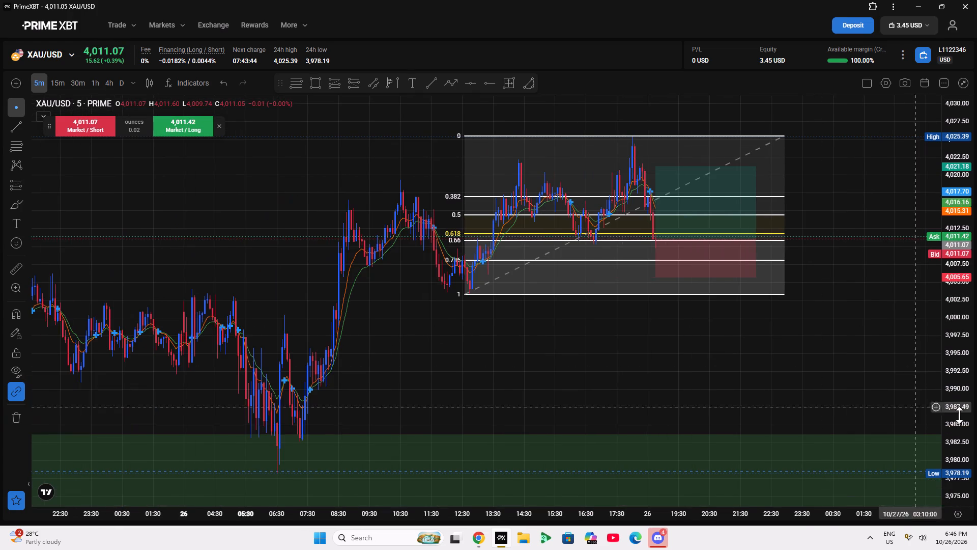
{"action": "scroll", "coordinate": [967, 414], "scroll_direction": "up", "scroll_amount": 8}
{"action": "left_click_drag", "start_coordinate": [803, 279], "coordinate": [825, 418]}
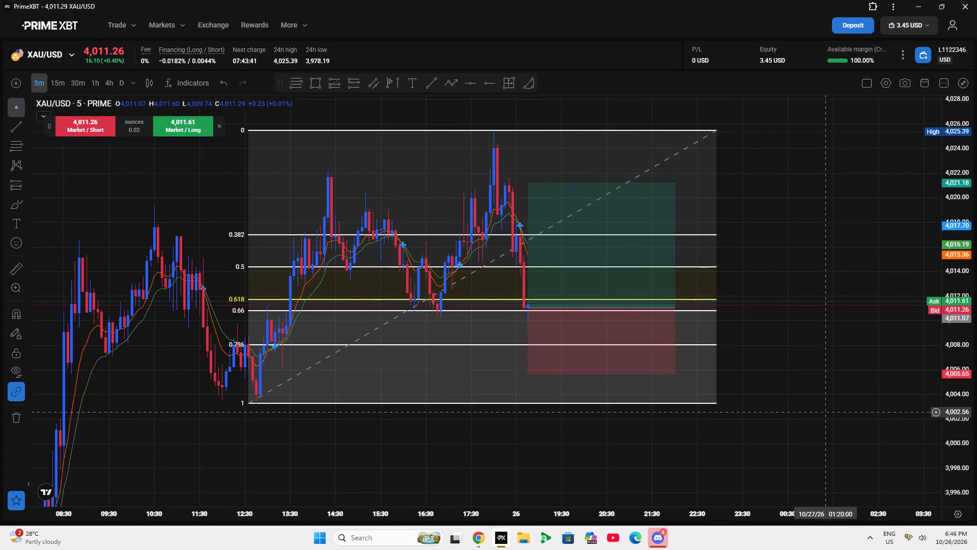
{"action": "left_click_drag", "start_coordinate": [825, 418], "coordinate": [803, 450]}
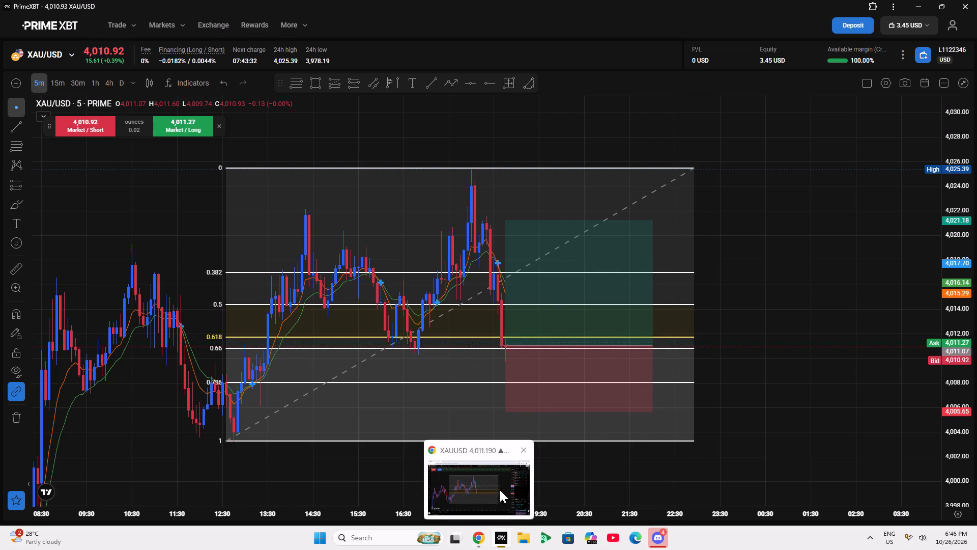
Switch to the TradingView gold chart and compare the Fib retracement with the wider swing and green zone.
{"action": "left_click", "coordinate": [524, 460]}
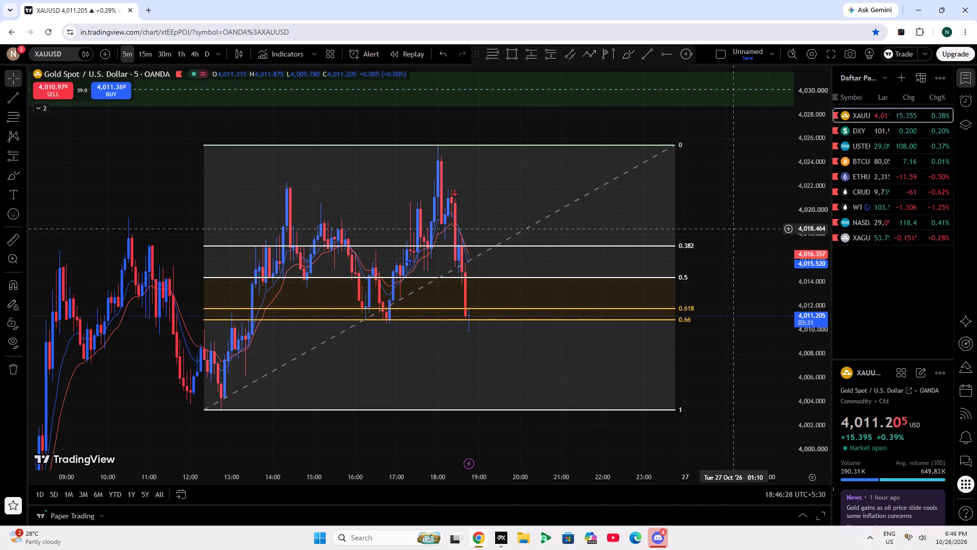
{"action": "left_click_drag", "start_coordinate": [735, 229], "coordinate": [772, 237]}
{"action": "double_click", "coordinate": [793, 248]}
{"action": "double_click", "coordinate": [803, 242]}
{"action": "scroll", "coordinate": [759, 259], "scroll_direction": "down", "scroll_amount": 2}
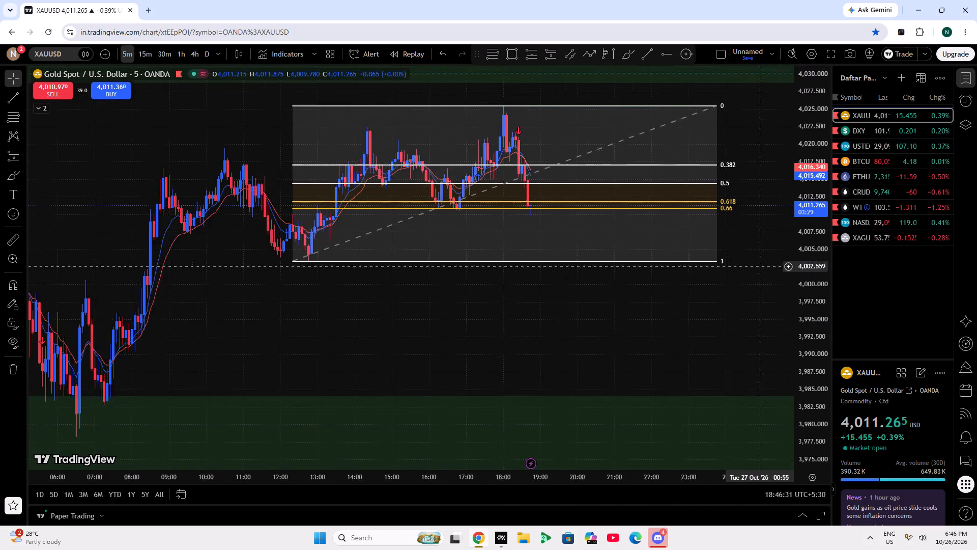
{"action": "scroll", "coordinate": [761, 272], "scroll_direction": "down", "scroll_amount": 1}
{"action": "scroll", "coordinate": [803, 309], "scroll_direction": "up", "scroll_amount": 7}
{"action": "left_click_drag", "start_coordinate": [628, 319], "coordinate": [596, 474]}
{"action": "scroll", "coordinate": [830, 343], "scroll_direction": "up", "scroll_amount": 4}
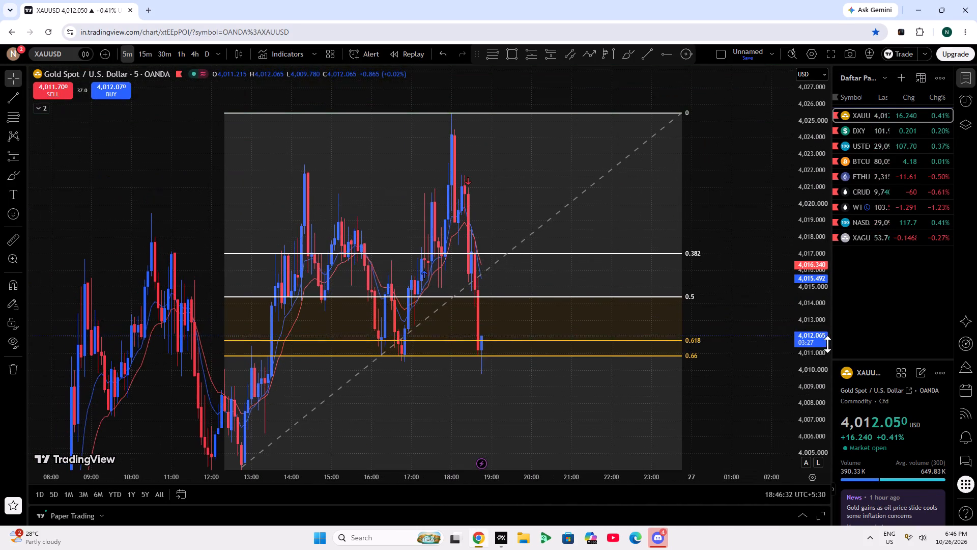
Examine how the current 5-minute gold candle reacts around the 0.618 and 0.66 Fib levels.
{"action": "left_click_drag", "start_coordinate": [764, 331], "coordinate": [760, 307]}
{"action": "scroll", "coordinate": [760, 307], "scroll_direction": "down", "scroll_amount": 3}
{"action": "scroll", "coordinate": [806, 283], "scroll_direction": "down", "scroll_amount": 2}
{"action": "scroll", "coordinate": [769, 309], "scroll_direction": "up", "scroll_amount": 1}
{"action": "left_click_drag", "start_coordinate": [770, 291], "coordinate": [601, 242]}
{"action": "left_click_drag", "start_coordinate": [600, 219], "coordinate": [749, 249]}
{"action": "scroll", "coordinate": [692, 330], "scroll_direction": "up", "scroll_amount": 4}
{"action": "left_click_drag", "start_coordinate": [684, 338], "coordinate": [764, 354]}
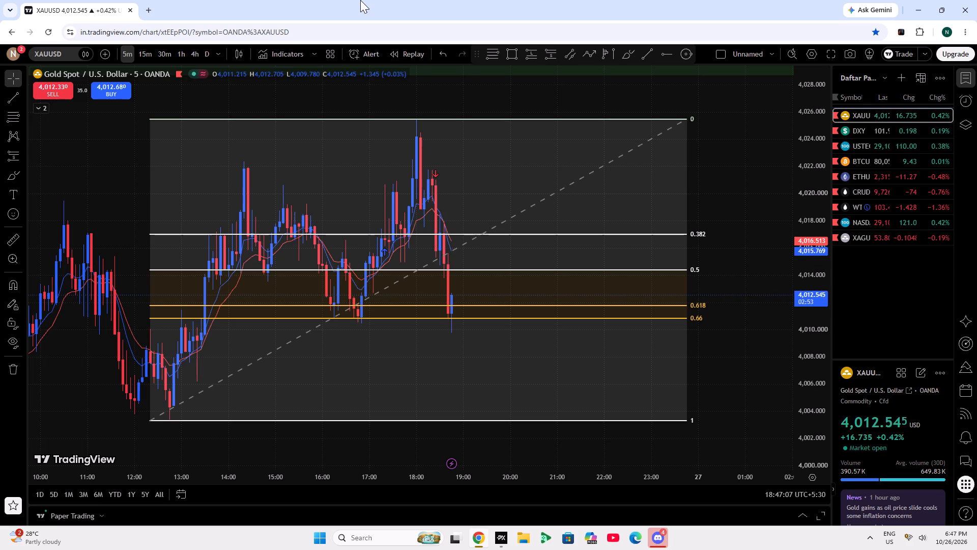
{"action": "scroll", "coordinate": [594, 0], "scroll_direction": "down", "scroll_amount": 5}
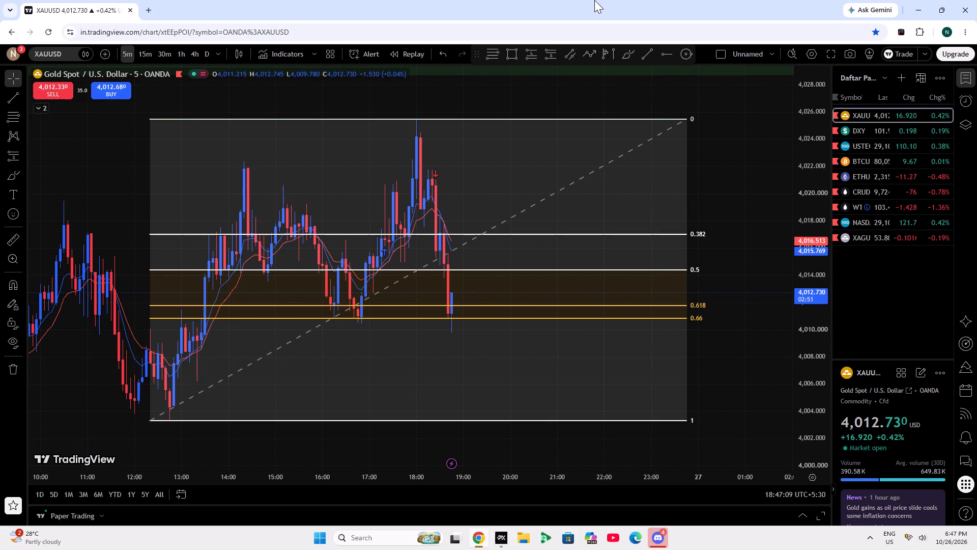
{"action": "scroll", "coordinate": [594, 0], "scroll_direction": "down", "scroll_amount": 2}
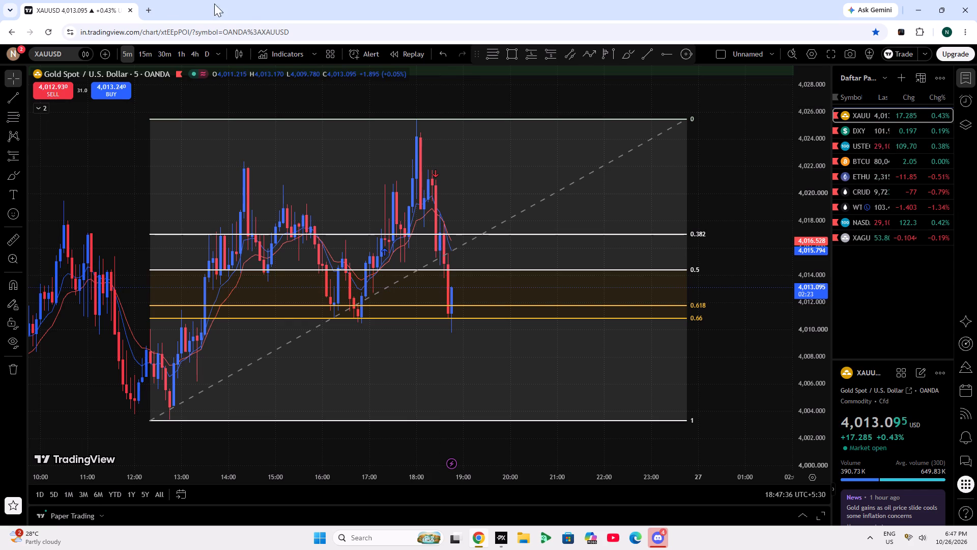
Switch to PrimeXBT, bring back the order form beside the chart, and set the stop order amount to 0.03 ounces.
{"action": "left_click", "coordinate": [495, 539]}
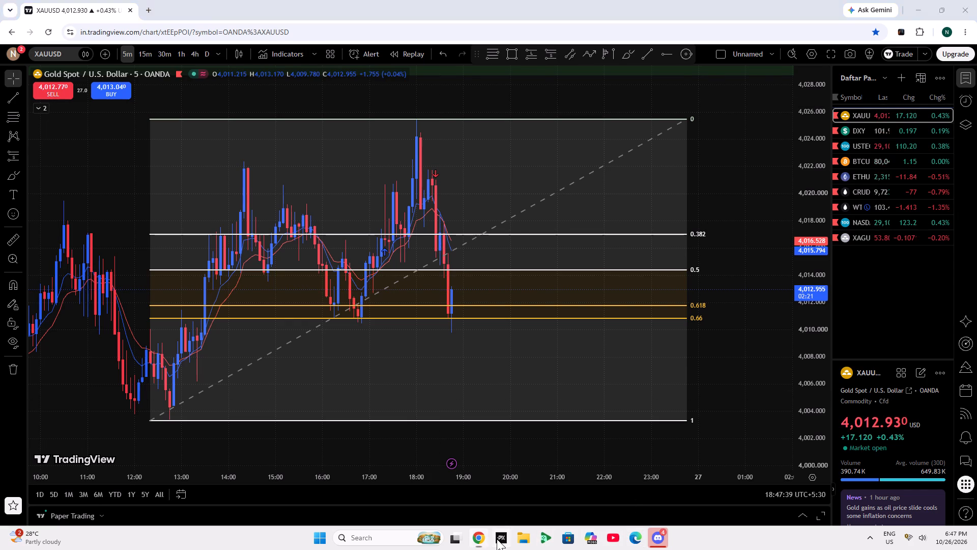
{"action": "left_click", "coordinate": [952, 78]}
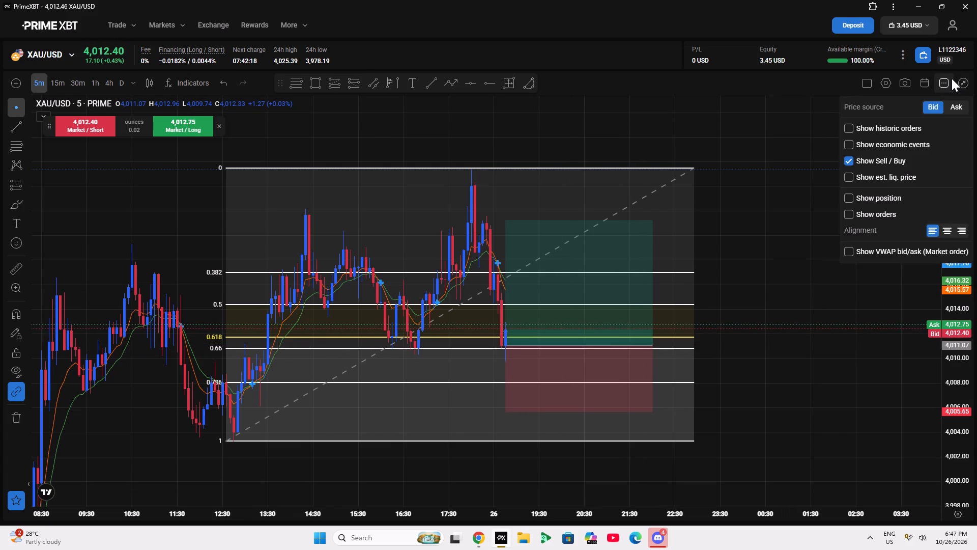
{"action": "left_click", "coordinate": [961, 80]}
{"action": "left_click_drag", "start_coordinate": [660, 237], "coordinate": [604, 229]}
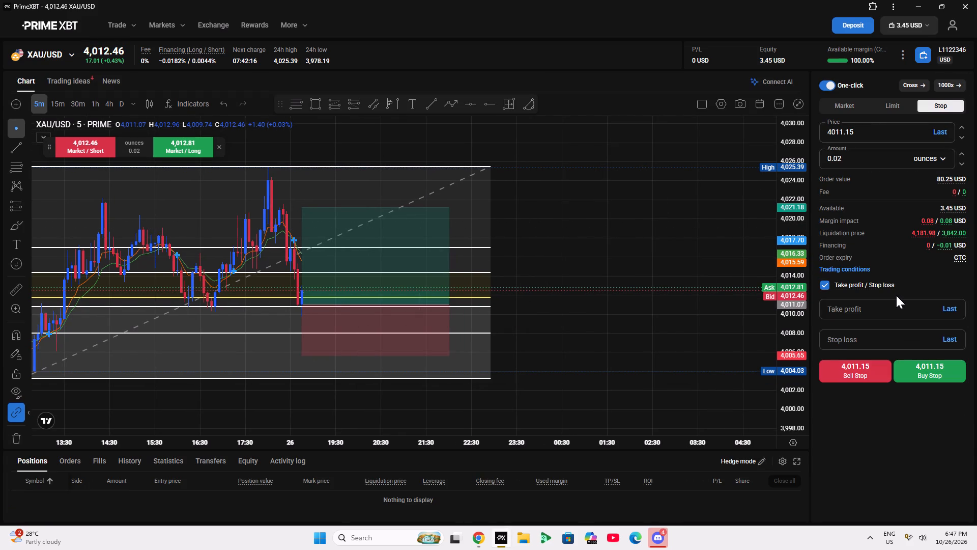
{"action": "left_click", "coordinate": [860, 163]}
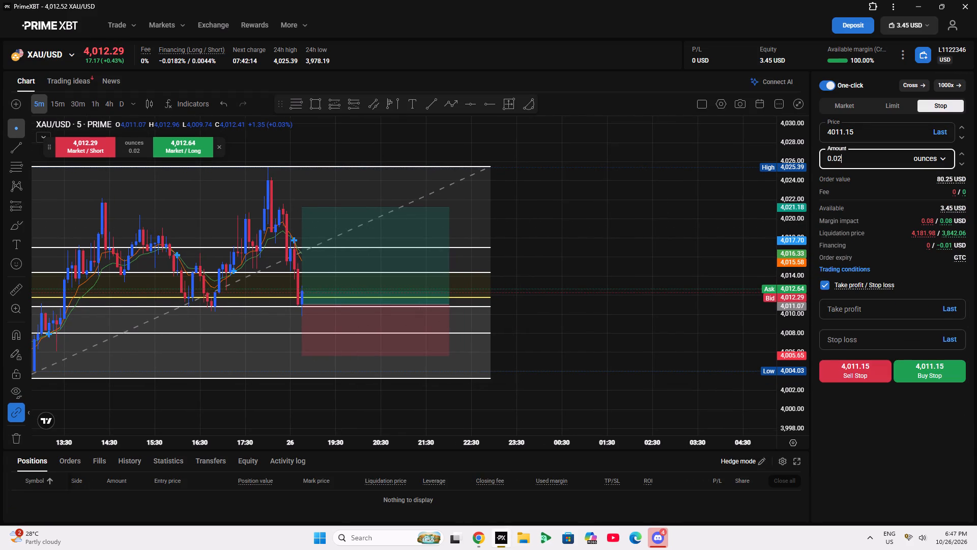
{"action": "key", "text": "BackSpace"}
{"action": "key", "text": "3"}
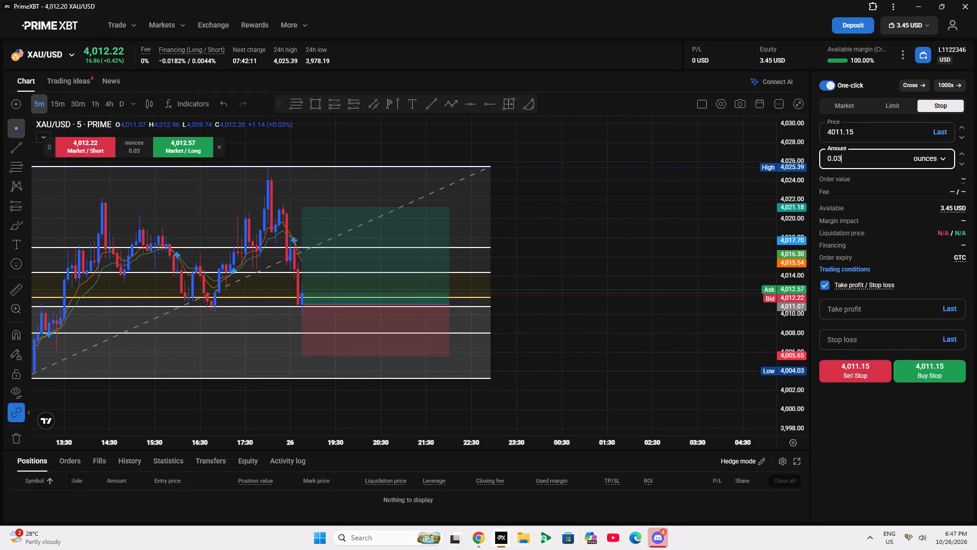
Try a take profit of 4035 on the XAU/USD stop order, and settle on 4025.
{"action": "left_click", "coordinate": [879, 315]}
{"action": "type", "text": "30"}
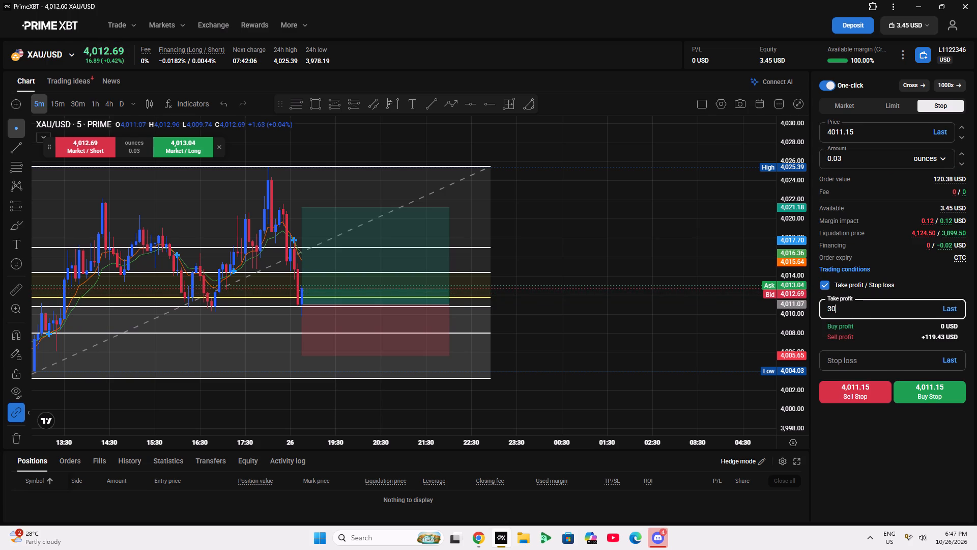
{"action": "key", "text": "3"}
{"action": "key", "text": "5"}
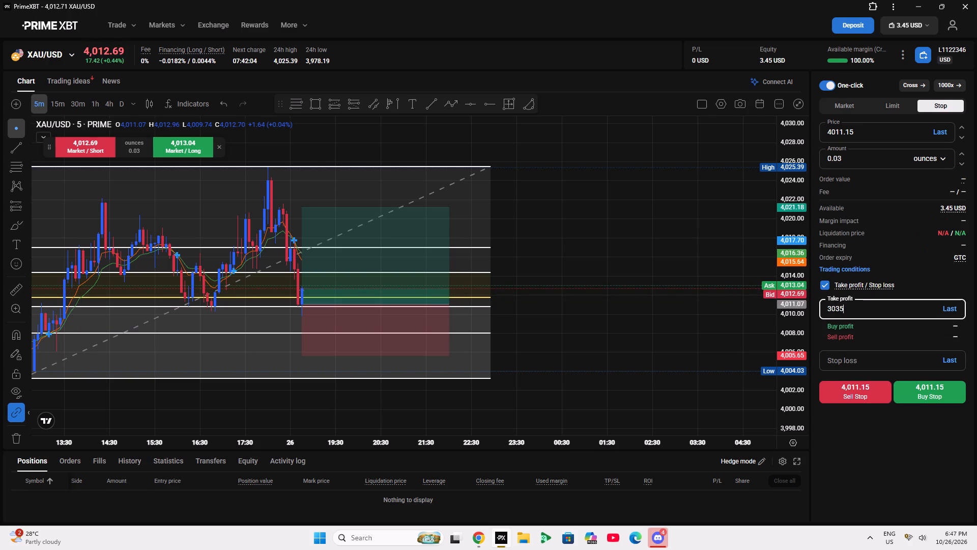
{"action": "key", "text": "Left"}
{"action": "key", "text": "Left"}
{"action": "key", "text": "Left"}
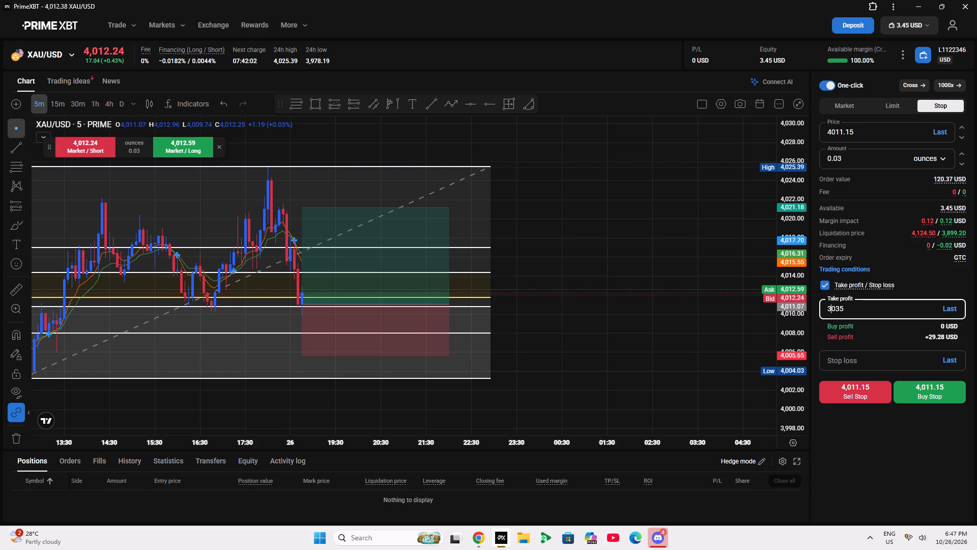
{"action": "key", "text": "BackSpace"}
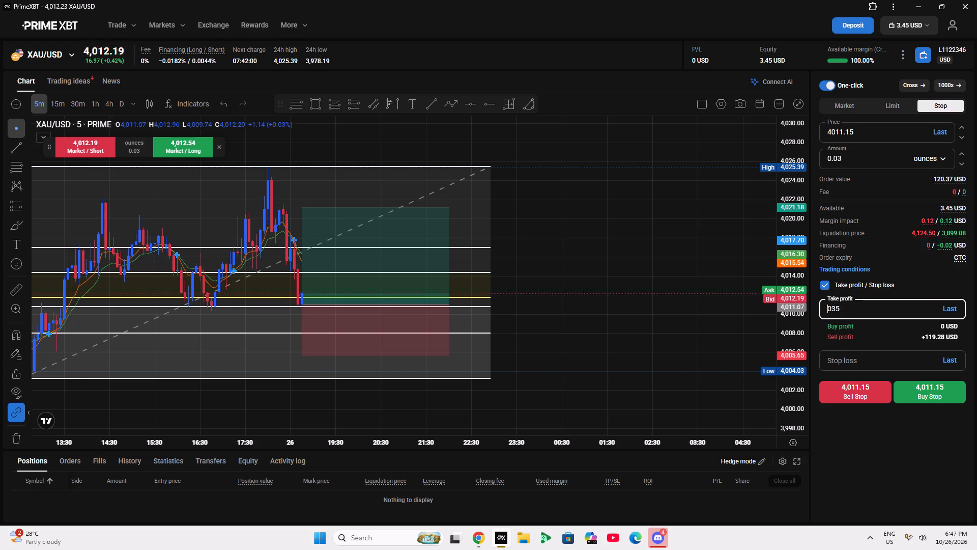
{"action": "key", "text": "4"}
{"action": "left_click", "coordinate": [876, 306]}
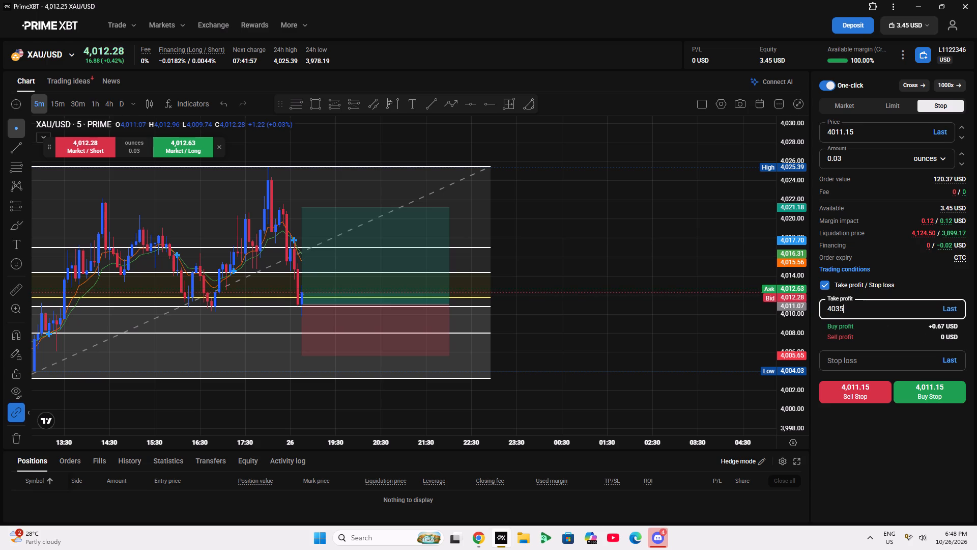
{"action": "key", "text": "BackSpace"}
{"action": "key", "text": "BackSpace"}
{"action": "type", "text": "25"}
{"action": "scroll", "coordinate": [945, 0], "scroll_direction": "down", "scroll_amount": 6}
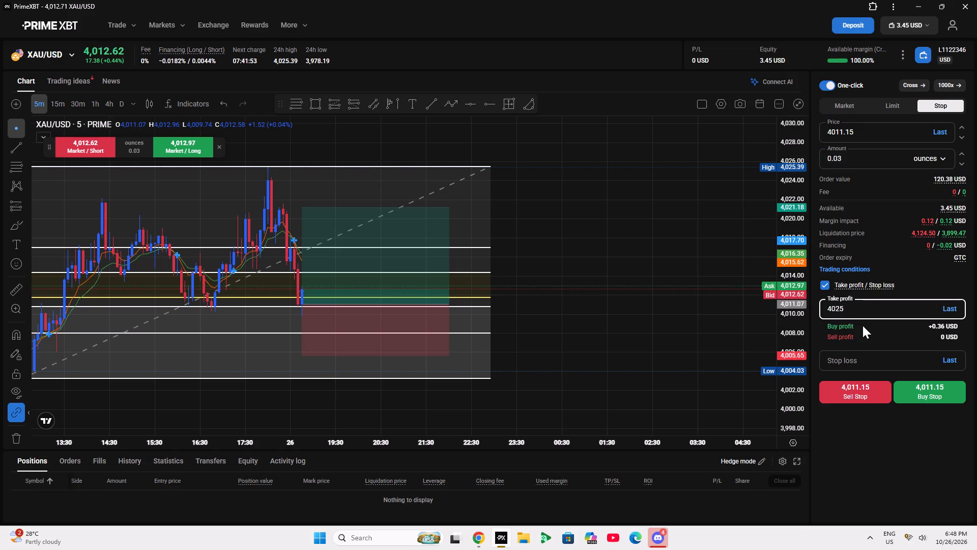
Check the long position's target, stop and risk/reward ratio on the PrimeXBT chart.
{"action": "left_click_drag", "start_coordinate": [645, 233], "coordinate": [689, 238]}
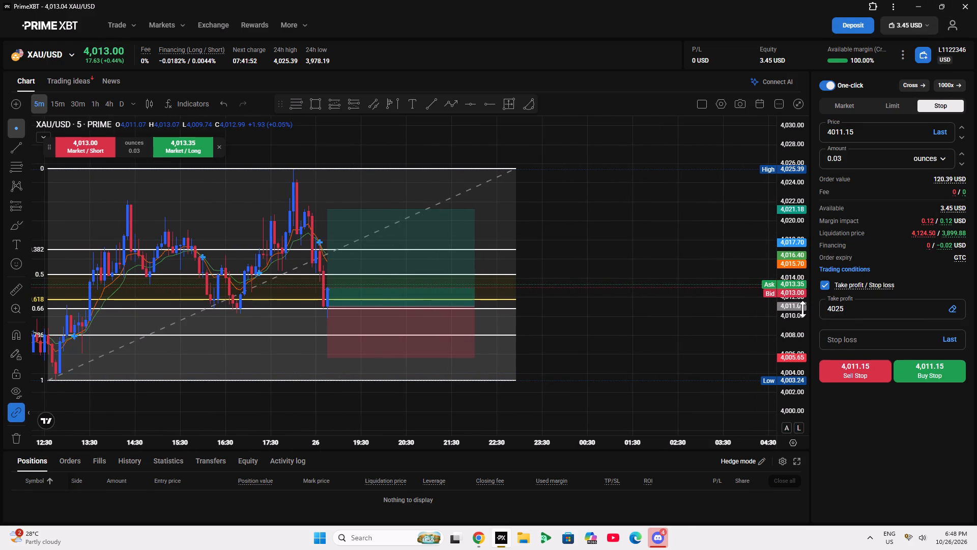
{"action": "left_click_drag", "start_coordinate": [667, 252], "coordinate": [721, 249]}
{"action": "left_click", "coordinate": [448, 243]}
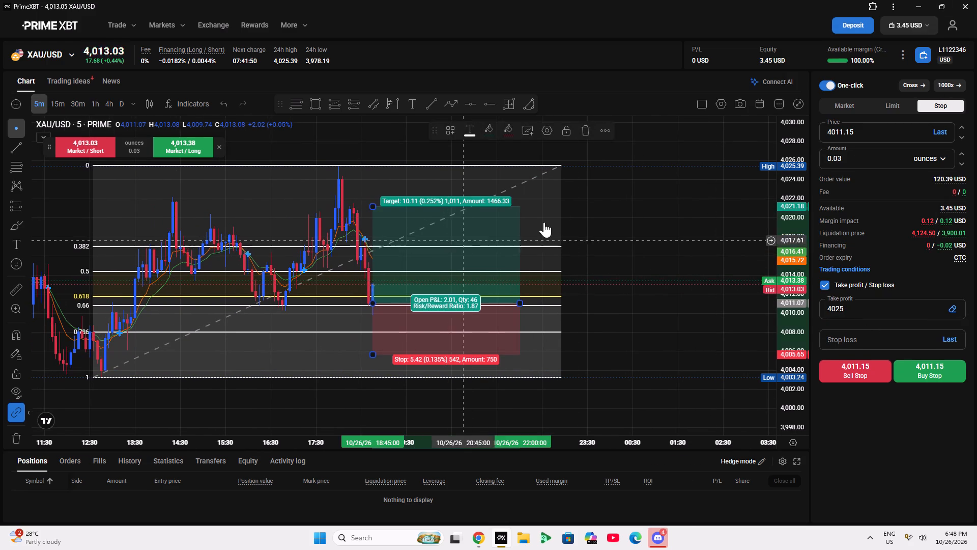
{"action": "left_click", "coordinate": [622, 198]}
Switch to the TradingView gold chart and inspect the current candle within the 0.5 to 0.66 Fib zone.
{"action": "left_click", "coordinate": [471, 533]}
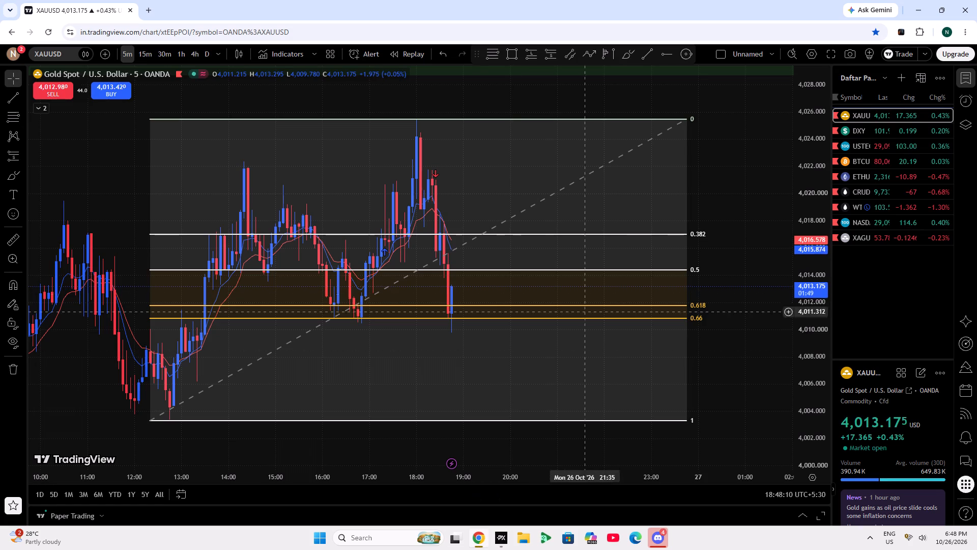
{"action": "left_click_drag", "start_coordinate": [727, 238], "coordinate": [730, 222]}
{"action": "scroll", "coordinate": [746, 306], "scroll_direction": "down", "scroll_amount": 5}
{"action": "double_click", "coordinate": [813, 307]}
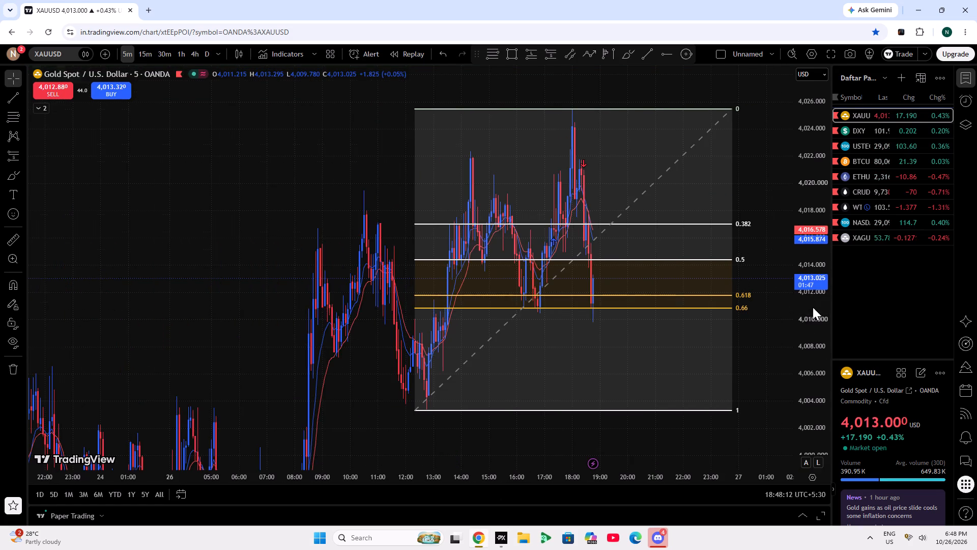
{"action": "scroll", "coordinate": [787, 322], "scroll_direction": "up", "scroll_amount": 6}
{"action": "left_click_drag", "start_coordinate": [762, 247], "coordinate": [787, 252]}
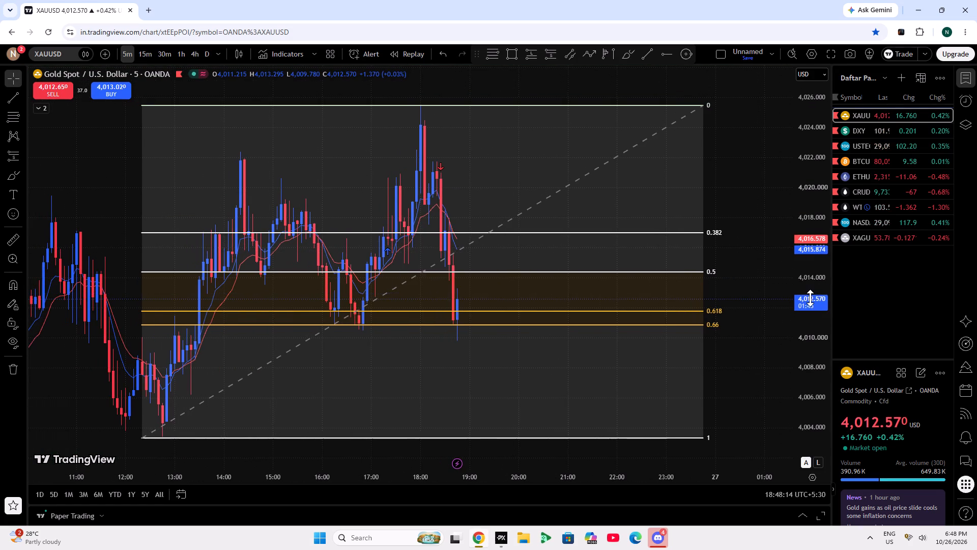
Measure the price distance on the gold chart from just below the 0.66 Fib level up to just below the 0.5 level.
{"action": "scroll", "coordinate": [810, 298], "scroll_direction": "up", "scroll_amount": 1}
{"action": "scroll", "coordinate": [789, 290], "scroll_direction": "down", "scroll_amount": 1}
{"action": "left_click", "coordinate": [823, 286]}
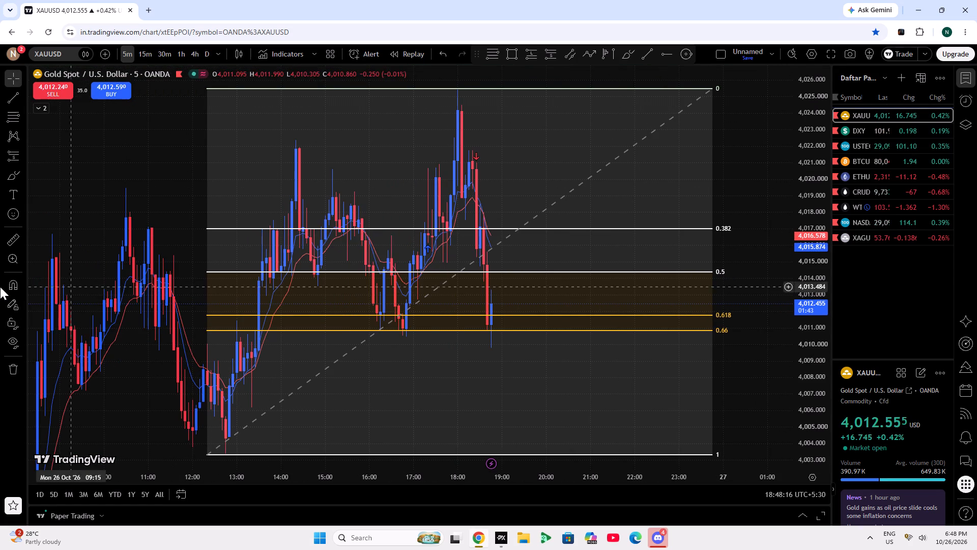
{"action": "left_click", "coordinate": [17, 242]}
{"action": "left_click", "coordinate": [627, 347]}
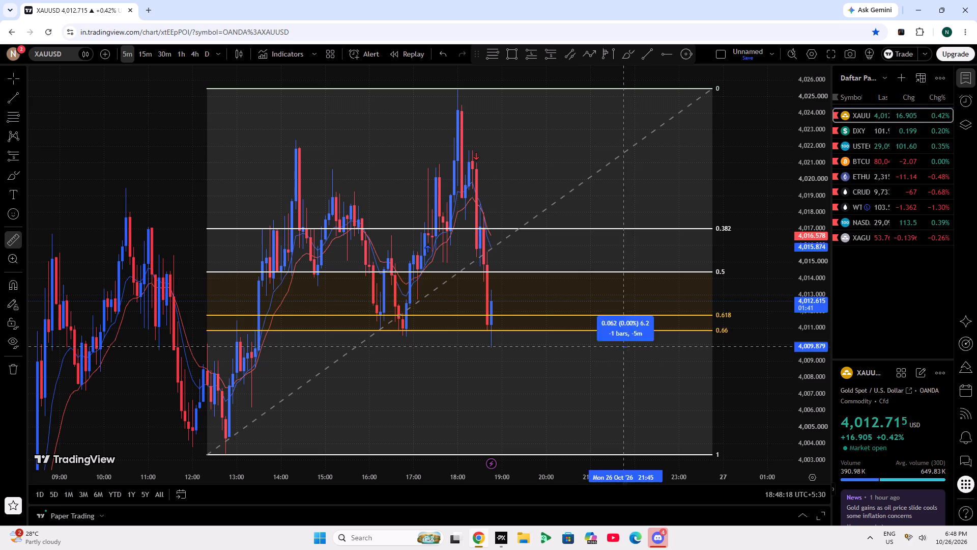
{"action": "left_click", "coordinate": [617, 289]}
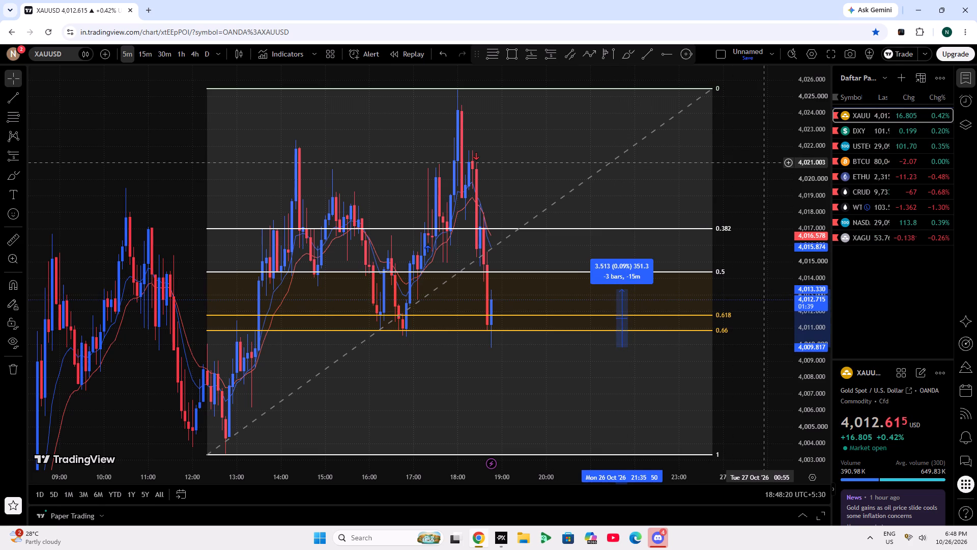
{"action": "left_click", "coordinate": [765, 162]}
Examine gold's 5-minute price action around the 0.618 and 0.66 Fib levels against the wider price range.
{"action": "double_click", "coordinate": [827, 271]}
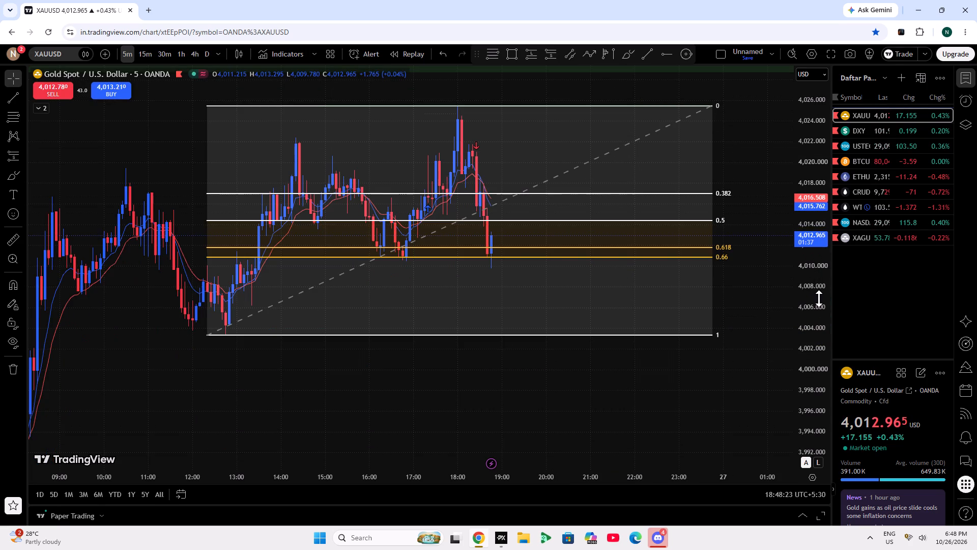
{"action": "scroll", "coordinate": [819, 298], "scroll_direction": "up", "scroll_amount": 5}
{"action": "scroll", "coordinate": [812, 305], "scroll_direction": "down", "scroll_amount": 9}
{"action": "double_click", "coordinate": [798, 319]}
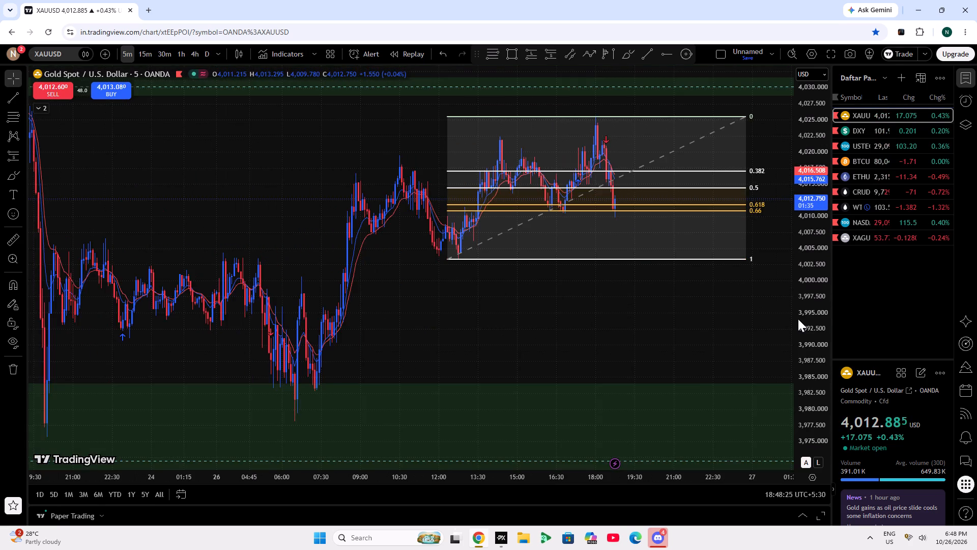
{"action": "scroll", "coordinate": [798, 319], "scroll_direction": "up", "scroll_amount": 6}
{"action": "scroll", "coordinate": [681, 348], "scroll_direction": "up", "scroll_amount": 4}
{"action": "left_click_drag", "start_coordinate": [681, 348], "coordinate": [619, 488]}
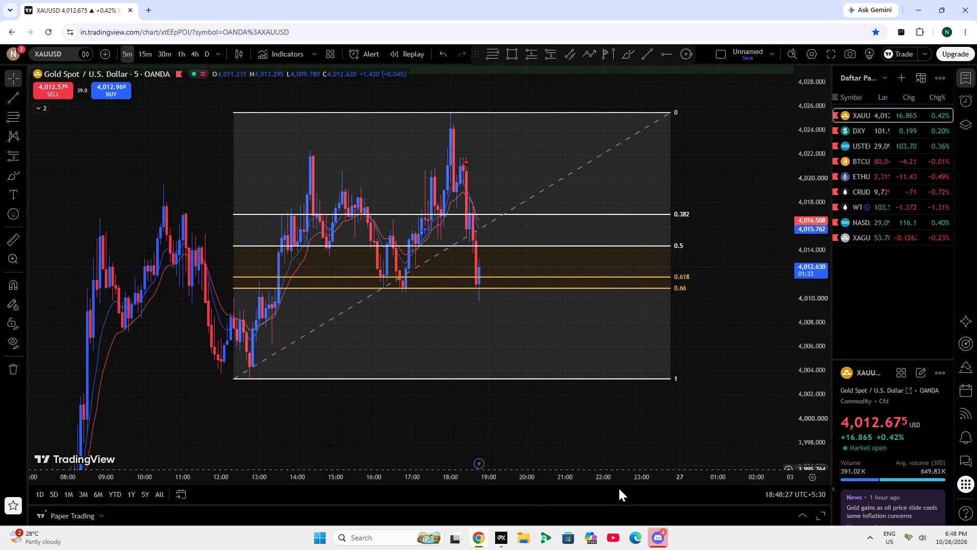
{"action": "left_click_drag", "start_coordinate": [619, 488], "coordinate": [618, 488]}
Open the Crude Oil Futures chart and examine the latest move toward the green zone.
{"action": "left_click", "coordinate": [848, 186]}
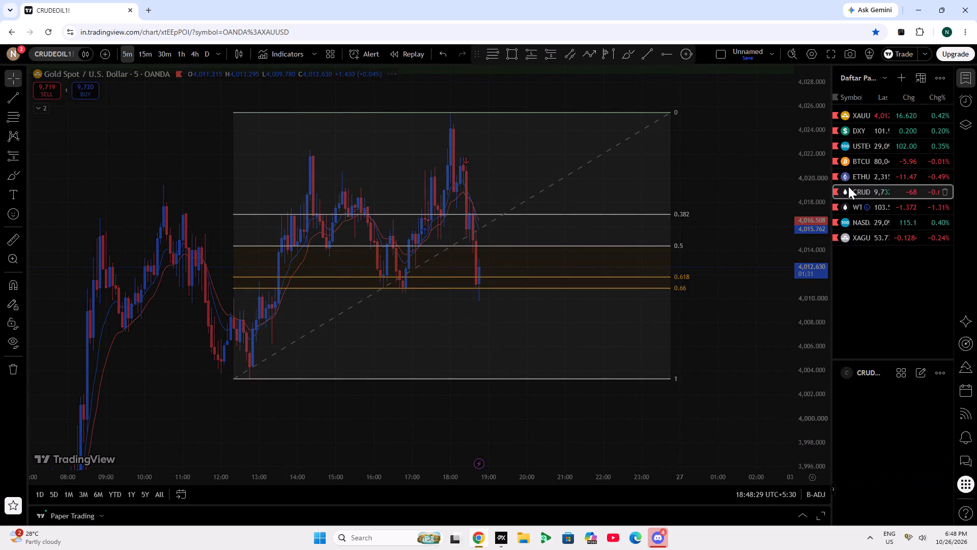
{"action": "scroll", "coordinate": [739, 243], "scroll_direction": "down", "scroll_amount": 5}
{"action": "scroll", "coordinate": [750, 283], "scroll_direction": "up", "scroll_amount": 5}
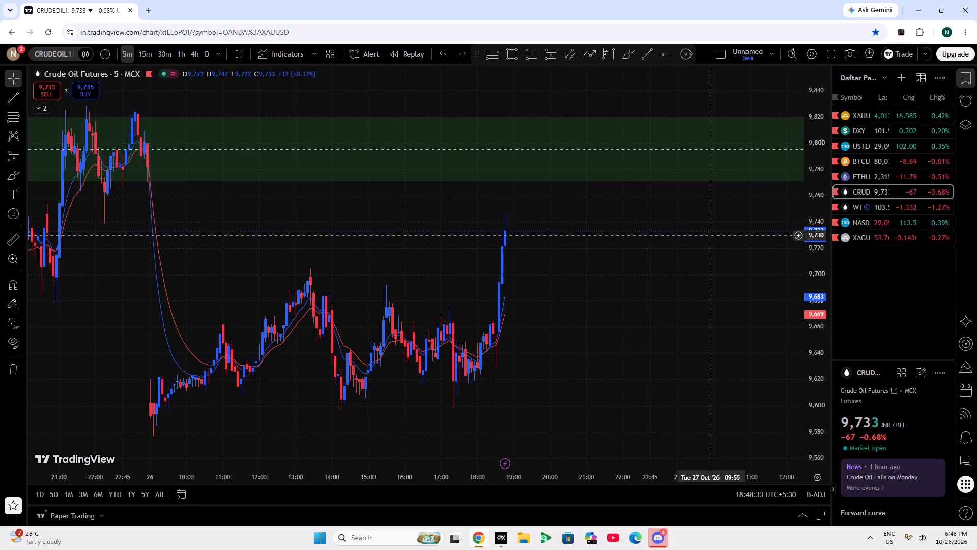
{"action": "scroll", "coordinate": [564, 356], "scroll_direction": "down", "scroll_amount": 5}
{"action": "scroll", "coordinate": [564, 356], "scroll_direction": "up", "scroll_amount": 5}
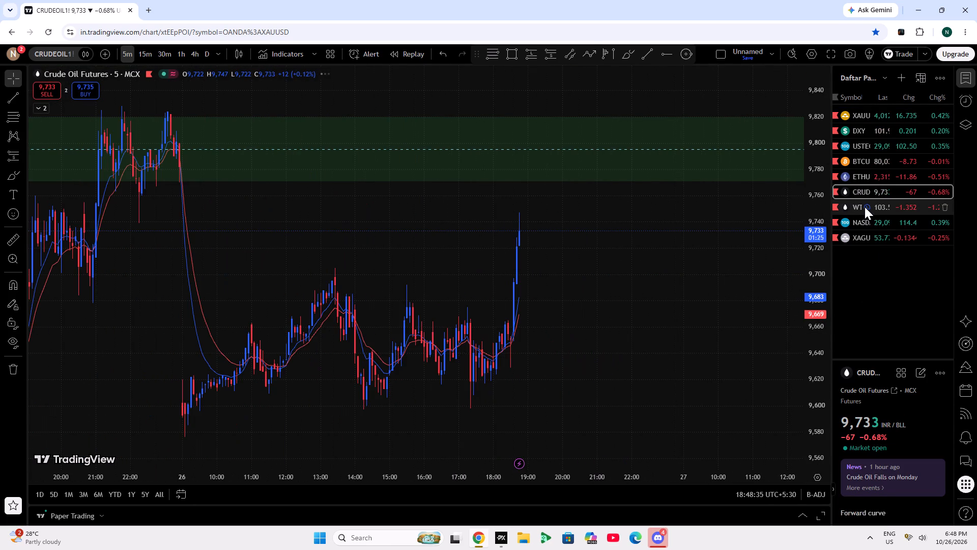
Open the WTI chart, raise the open long trade's stop loss to 103.268 and confirm the change.
{"action": "left_click", "coordinate": [857, 208]}
{"action": "left_click_drag", "start_coordinate": [794, 256], "coordinate": [748, 285]}
{"action": "left_click_drag", "start_coordinate": [742, 455], "coordinate": [675, 283]}
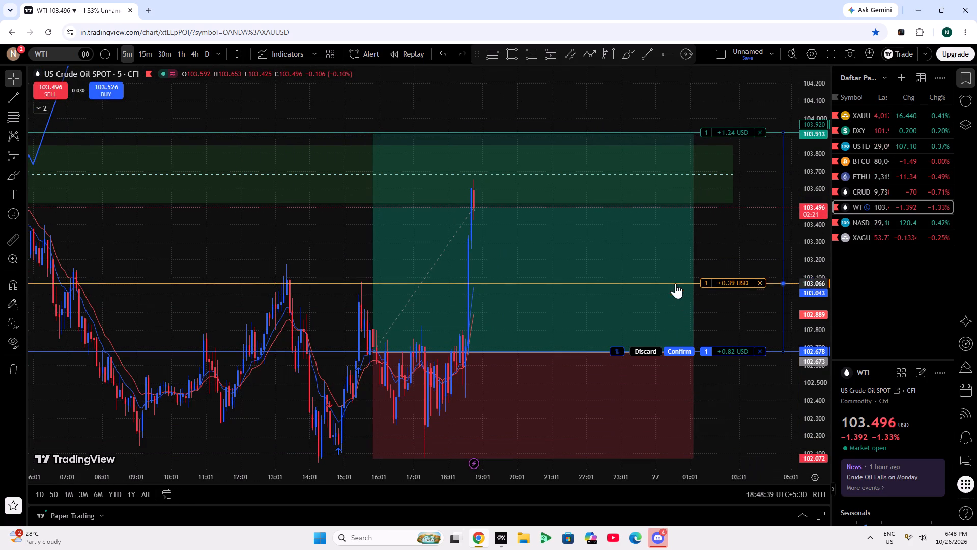
{"action": "left_click_drag", "start_coordinate": [675, 283], "coordinate": [639, 248]}
{"action": "left_click", "coordinate": [666, 351]}
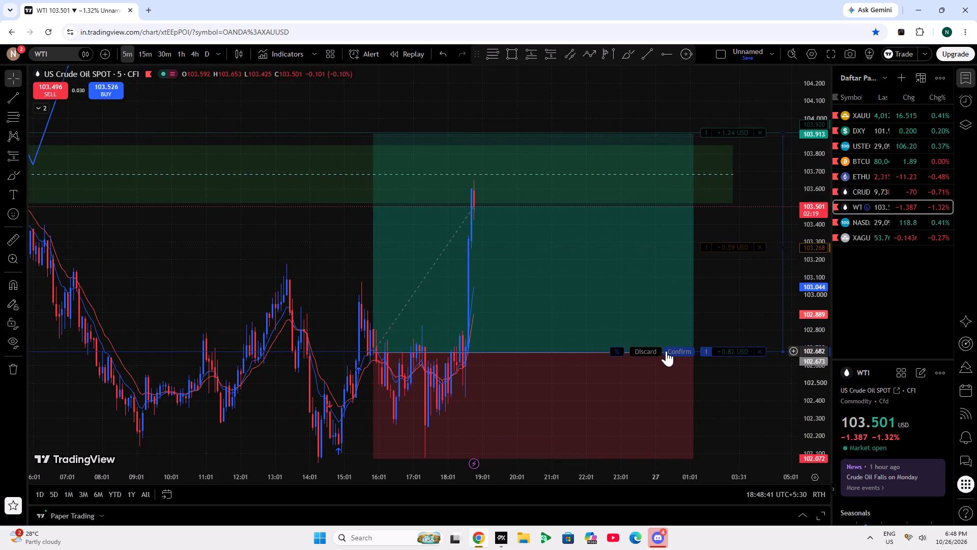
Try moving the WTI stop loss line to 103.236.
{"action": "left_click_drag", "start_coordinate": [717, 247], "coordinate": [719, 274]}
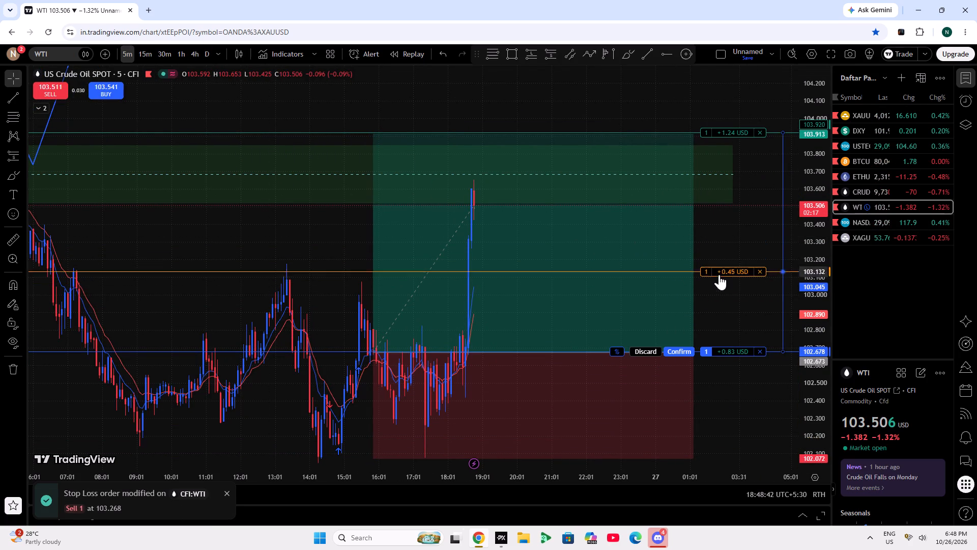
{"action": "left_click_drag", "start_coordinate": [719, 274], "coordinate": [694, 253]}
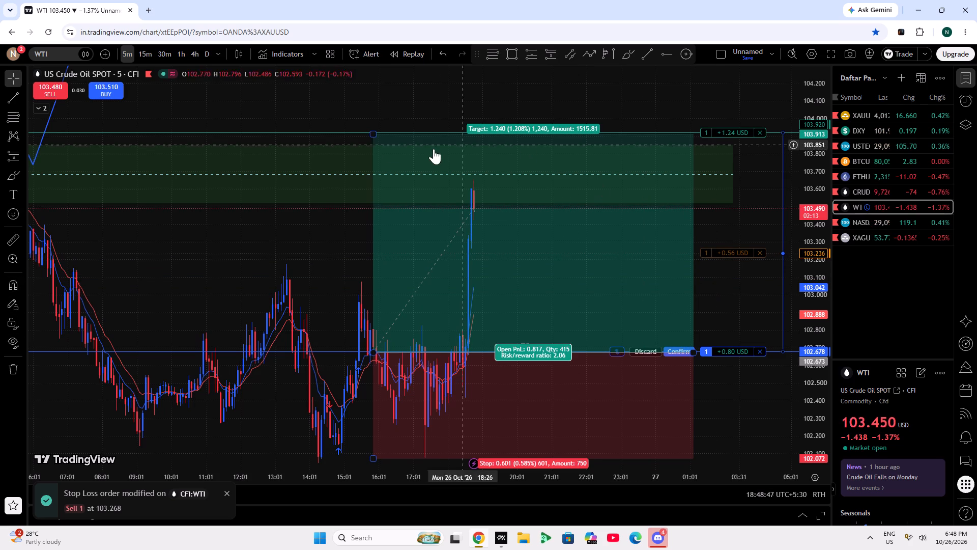
Raise the target of the long position drawing on the WTI chart to about 103.972.
{"action": "left_click", "coordinate": [374, 137]}
{"action": "left_click_drag", "start_coordinate": [374, 137], "coordinate": [366, 131]}
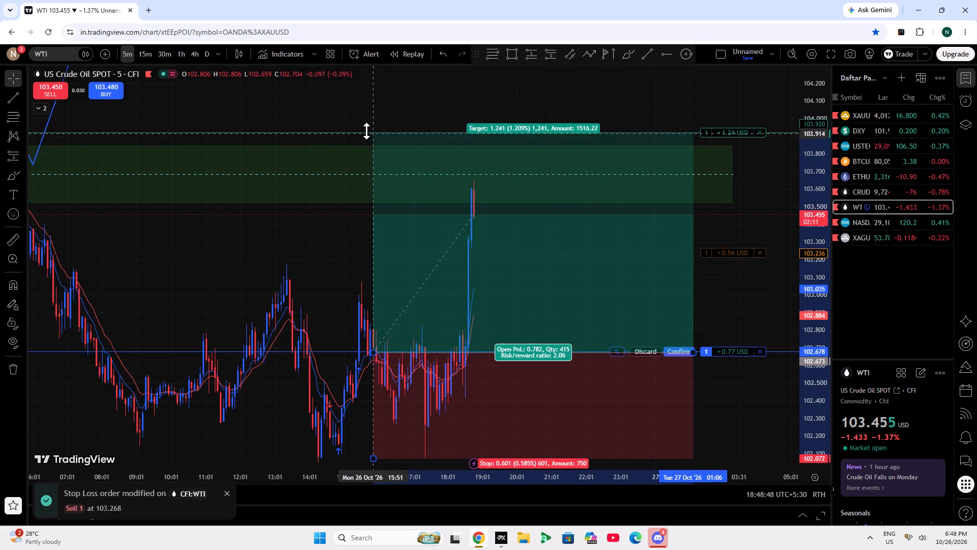
{"action": "left_click_drag", "start_coordinate": [366, 131], "coordinate": [365, 123]}
{"action": "left_click", "coordinate": [354, 140]}
Set the WTI trade's stop loss to 103.178 and confirm the change.
{"action": "left_click_drag", "start_coordinate": [732, 253], "coordinate": [730, 263]}
{"action": "left_click", "coordinate": [689, 349]}
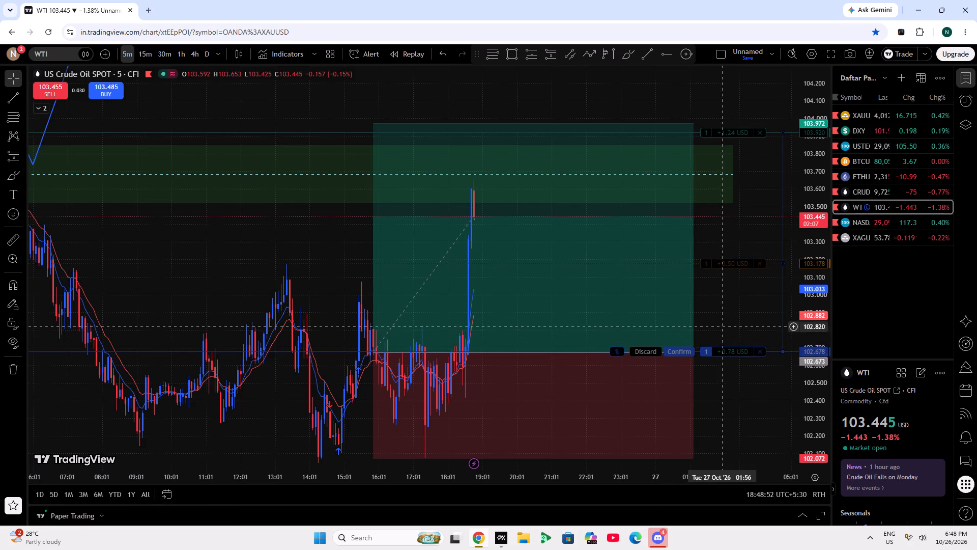
{"action": "left_click", "coordinate": [750, 321]}
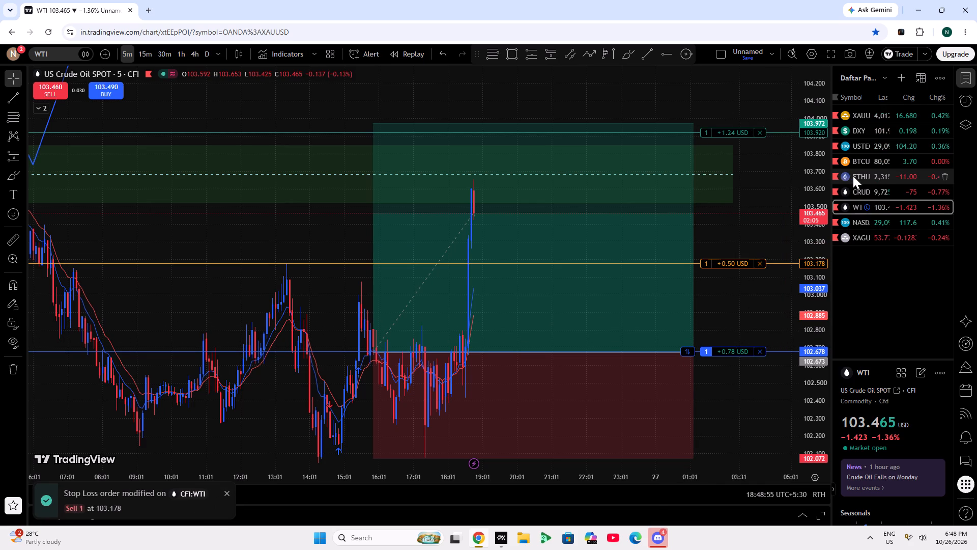
Return to the XAUUSD chart, examine the current candle at the 0.618 to 0.66 Fib zone, and dismiss the upgrade advertisement.
{"action": "left_click", "coordinate": [862, 120]}
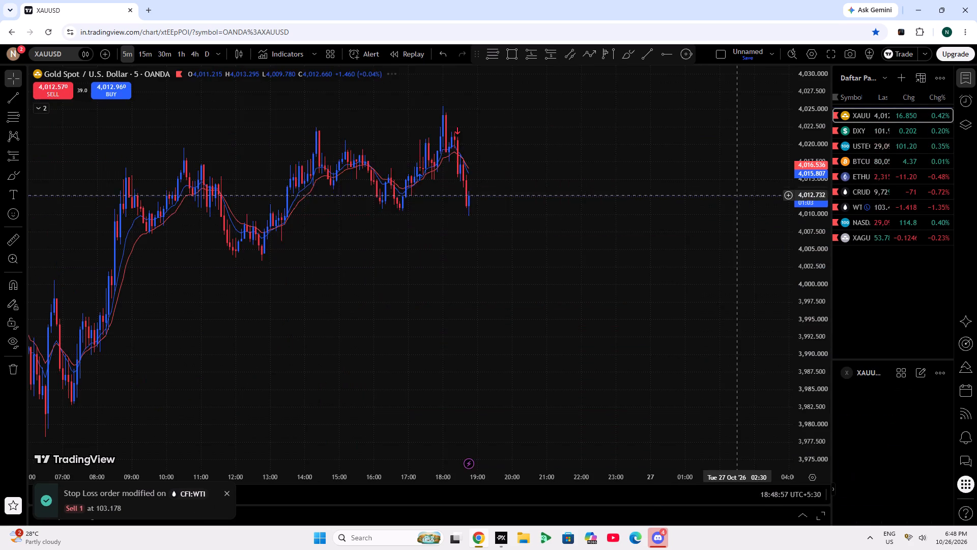
{"action": "scroll", "coordinate": [819, 304], "scroll_direction": "up", "scroll_amount": 6}
{"action": "scroll", "coordinate": [767, 306], "scroll_direction": "down", "scroll_amount": 5}
{"action": "scroll", "coordinate": [818, 287], "scroll_direction": "down", "scroll_amount": 3}
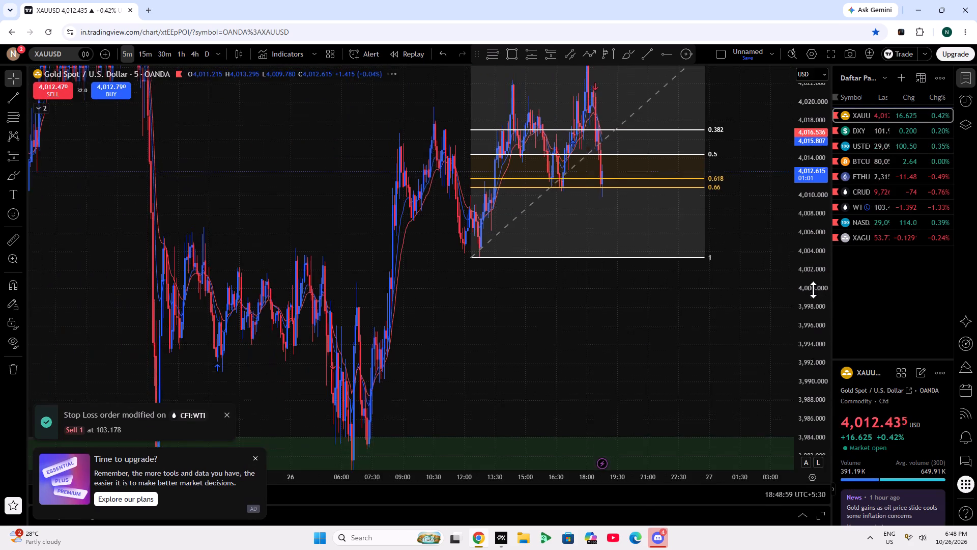
{"action": "scroll", "coordinate": [813, 290], "scroll_direction": "down", "scroll_amount": 1}
{"action": "scroll", "coordinate": [761, 306], "scroll_direction": "up", "scroll_amount": 5}
{"action": "left_click_drag", "start_coordinate": [737, 285], "coordinate": [742, 373]}
{"action": "double_click", "coordinate": [806, 312]}
{"action": "scroll", "coordinate": [806, 312], "scroll_direction": "up", "scroll_amount": 2}
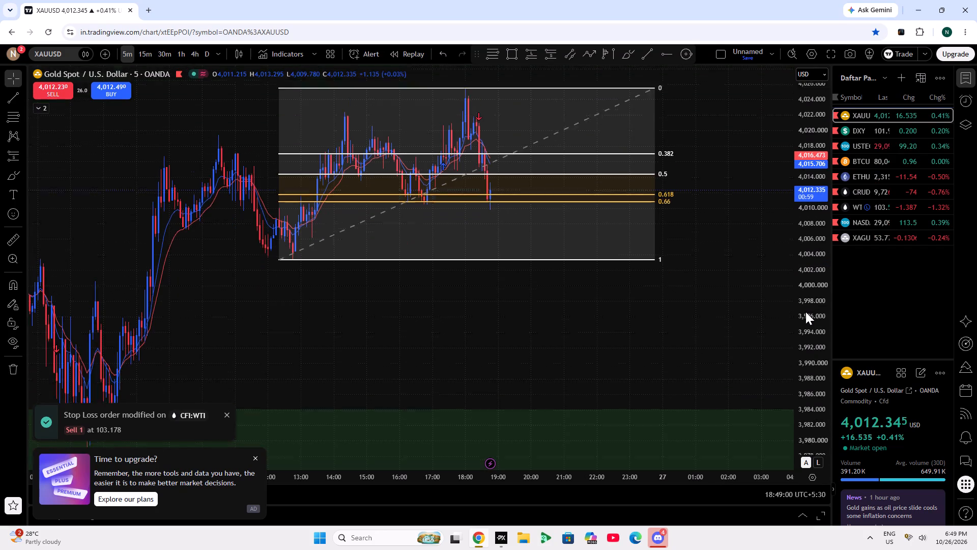
{"action": "scroll", "coordinate": [806, 312], "scroll_direction": "up", "scroll_amount": 2}
{"action": "left_click_drag", "start_coordinate": [748, 302], "coordinate": [755, 397]}
{"action": "scroll", "coordinate": [816, 356], "scroll_direction": "up", "scroll_amount": 5}
{"action": "left_click_drag", "start_coordinate": [732, 321], "coordinate": [790, 421]}
{"action": "left_click", "coordinate": [257, 456]}
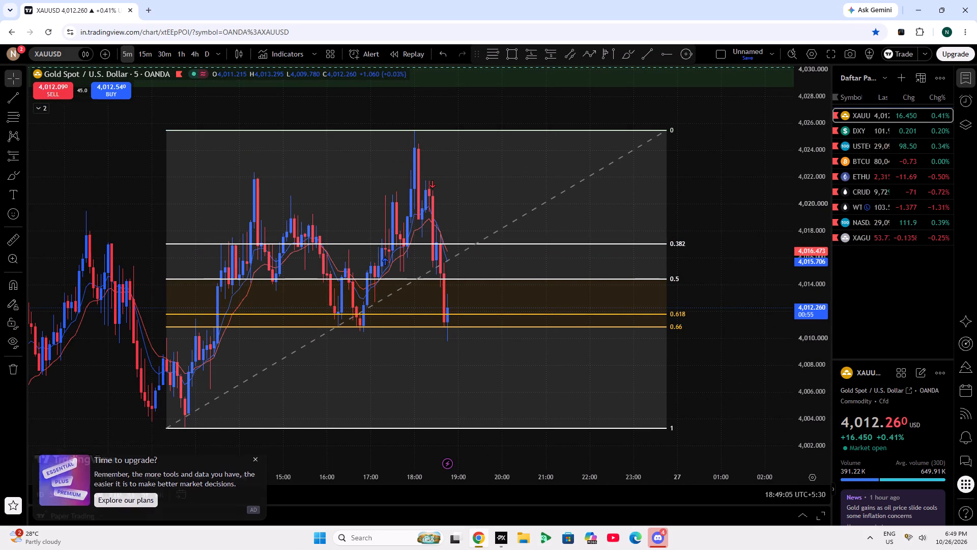
Switch to PrimeXBT and examine XAU/USD price action around the Fib levels and the long position drawing.
{"action": "left_click", "coordinate": [492, 536]}
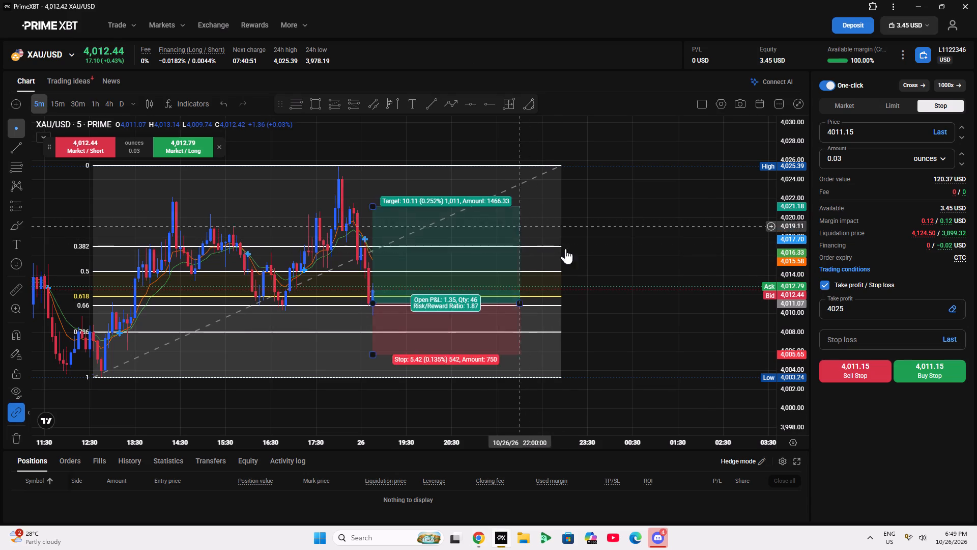
{"action": "scroll", "coordinate": [694, 318], "scroll_direction": "down", "scroll_amount": 4}
{"action": "scroll", "coordinate": [771, 336], "scroll_direction": "up", "scroll_amount": 5}
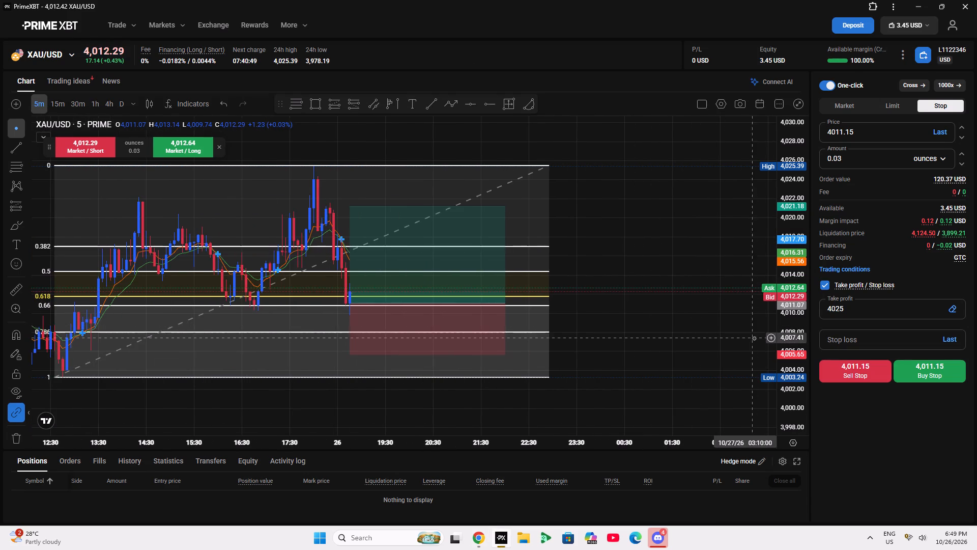
{"action": "scroll", "coordinate": [772, 348], "scroll_direction": "up", "scroll_amount": 5}
{"action": "scroll", "coordinate": [628, 338], "scroll_direction": "down", "scroll_amount": 5}
{"action": "scroll", "coordinate": [797, 361], "scroll_direction": "up", "scroll_amount": 4}
{"action": "scroll", "coordinate": [672, 351], "scroll_direction": "down", "scroll_amount": 6}
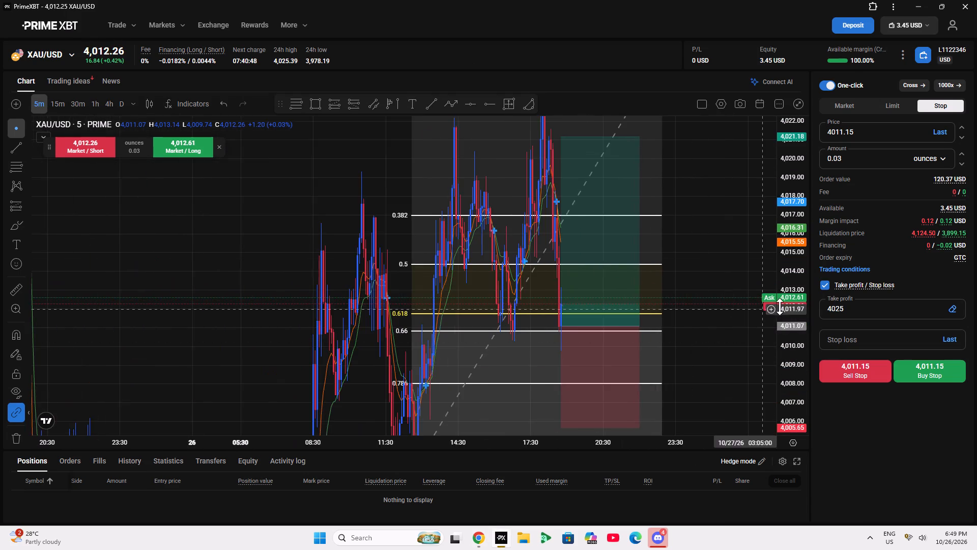
{"action": "scroll", "coordinate": [779, 312], "scroll_direction": "down", "scroll_amount": 4}
{"action": "scroll", "coordinate": [655, 339], "scroll_direction": "up", "scroll_amount": 5}
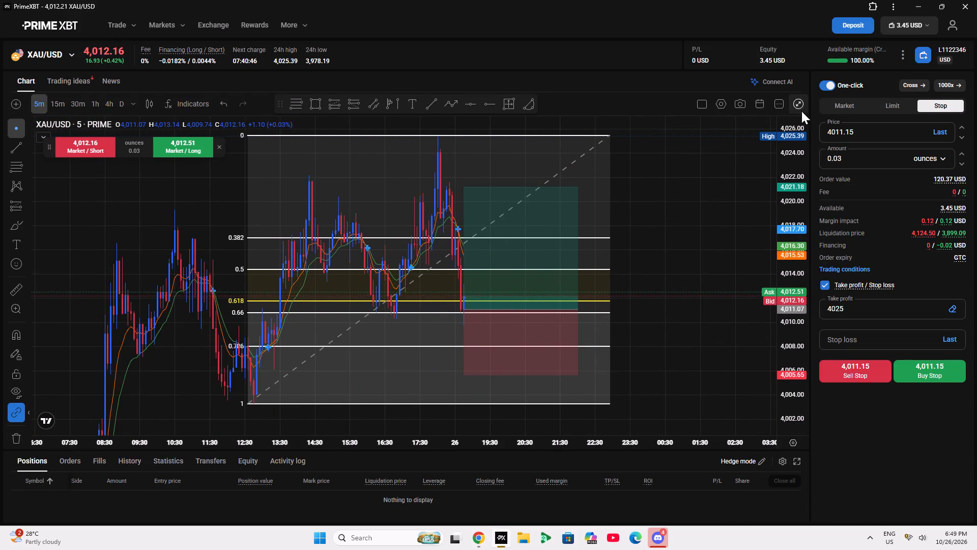
Enlarge the PrimeXBT chart area and delete the long position drawing from it.
{"action": "left_click", "coordinate": [801, 111]}
{"action": "left_click", "coordinate": [699, 226]}
{"action": "left_click", "coordinate": [587, 111]}
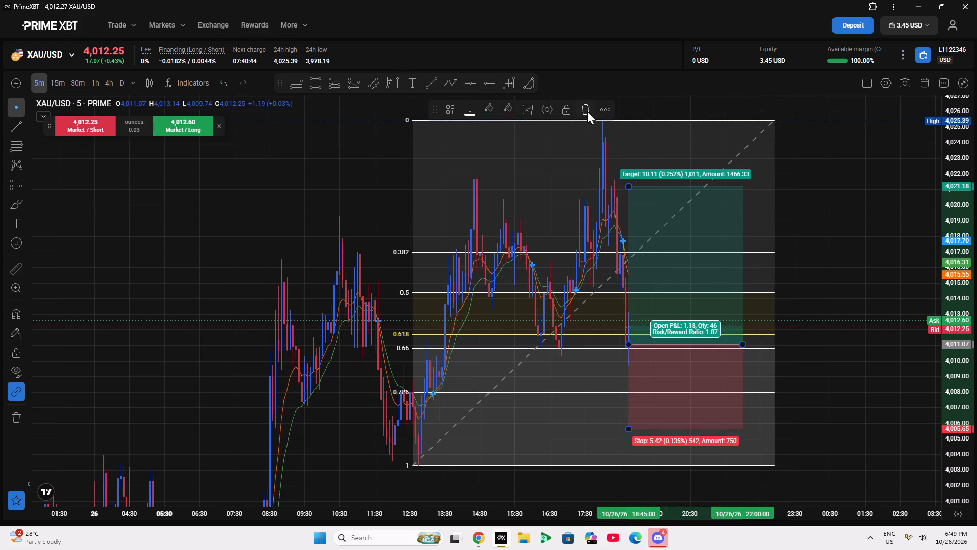
Buy 0.03 ounces of XAU/USD at market near the 0.618 Fib level and dismiss the order notification.
{"action": "scroll", "coordinate": [823, 275], "scroll_direction": "up", "scroll_amount": 6}
{"action": "left_click_drag", "start_coordinate": [813, 274], "coordinate": [964, 302]}
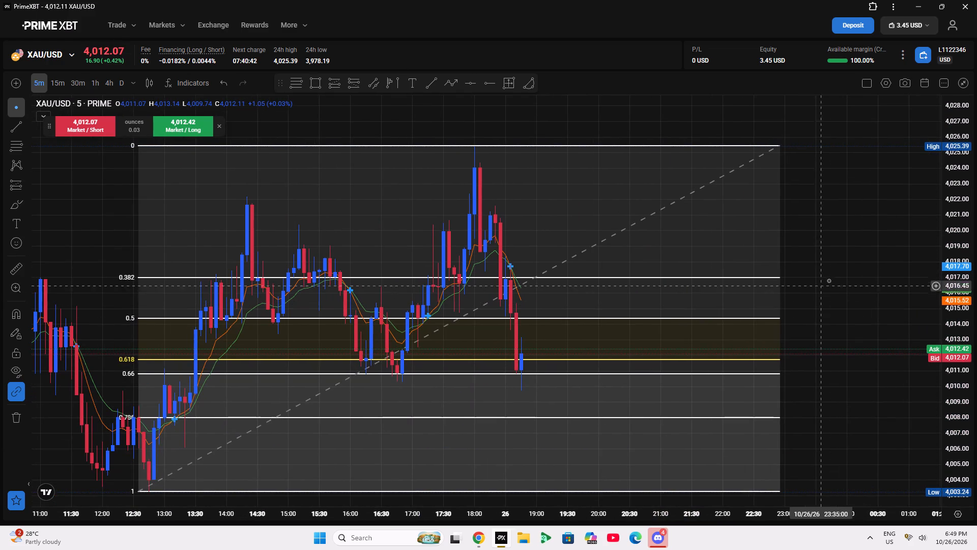
{"action": "left_click_drag", "start_coordinate": [829, 281], "coordinate": [832, 242]}
{"action": "left_click_drag", "start_coordinate": [959, 321], "coordinate": [954, 301]}
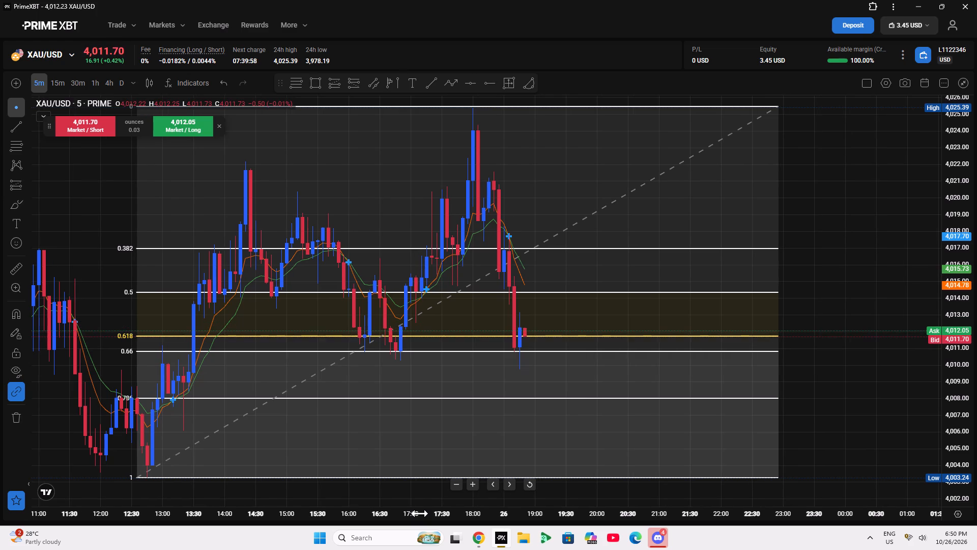
{"action": "left_click", "coordinate": [197, 126]}
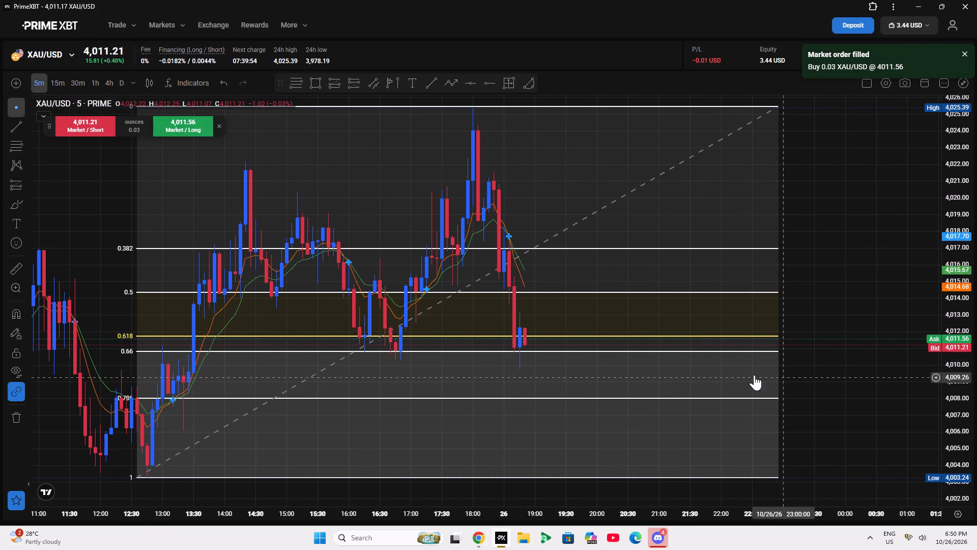
{"action": "left_click", "coordinate": [966, 52]}
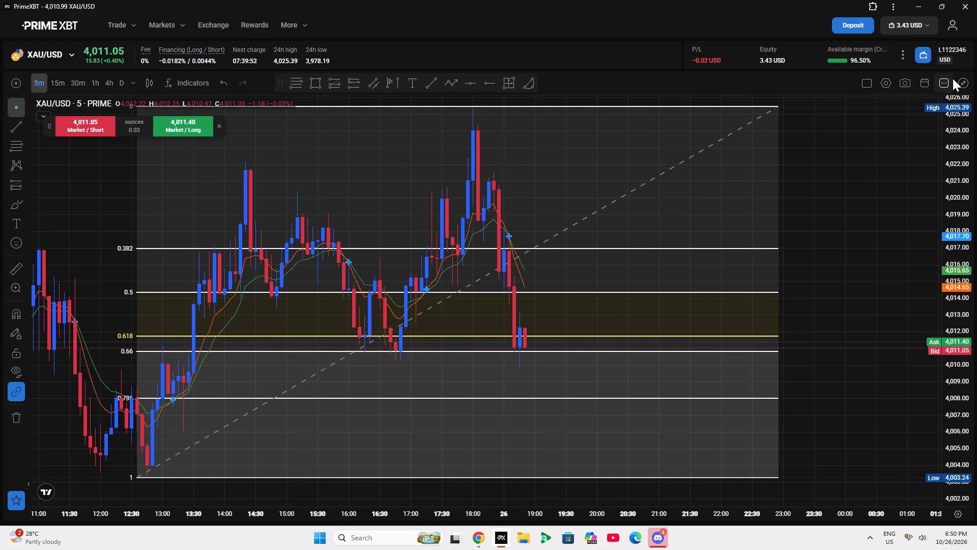
Turn on the display of positions and orders on the PrimeXBT chart.
{"action": "left_click", "coordinate": [952, 80]}
{"action": "left_click", "coordinate": [880, 192]}
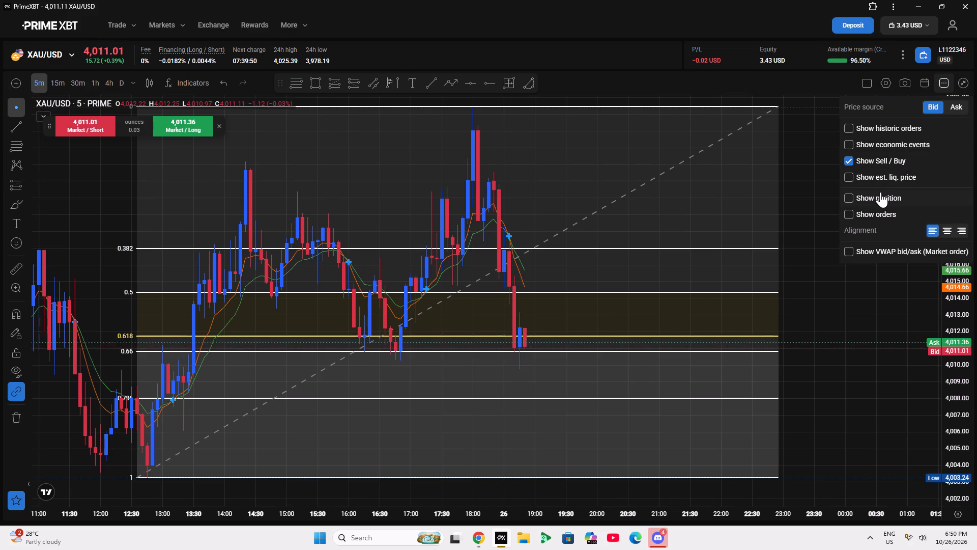
{"action": "left_click", "coordinate": [874, 208]}
{"action": "left_click", "coordinate": [837, 388]}
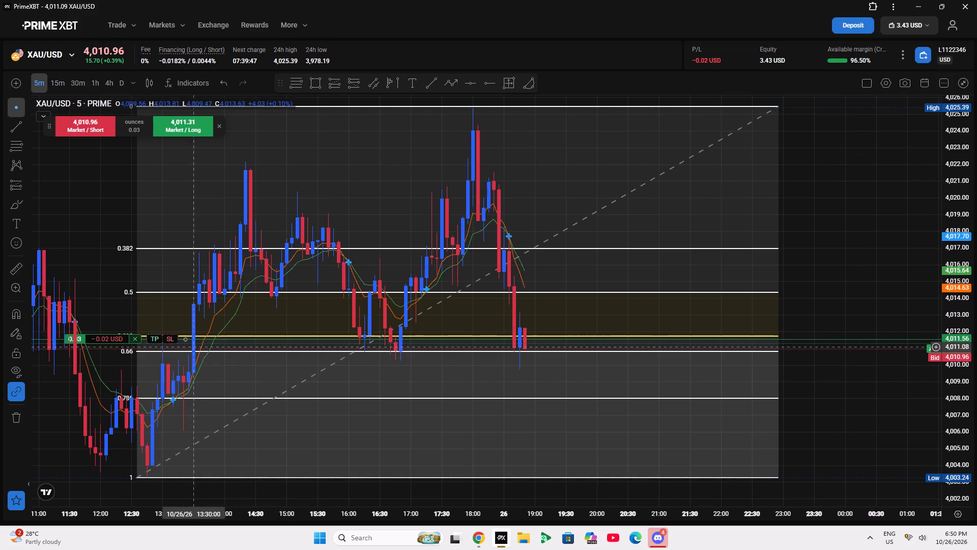
Add a stop loss at 4004.96 to the open XAU/USD long position.
{"action": "left_click_drag", "start_coordinate": [169, 338], "coordinate": [195, 426]}
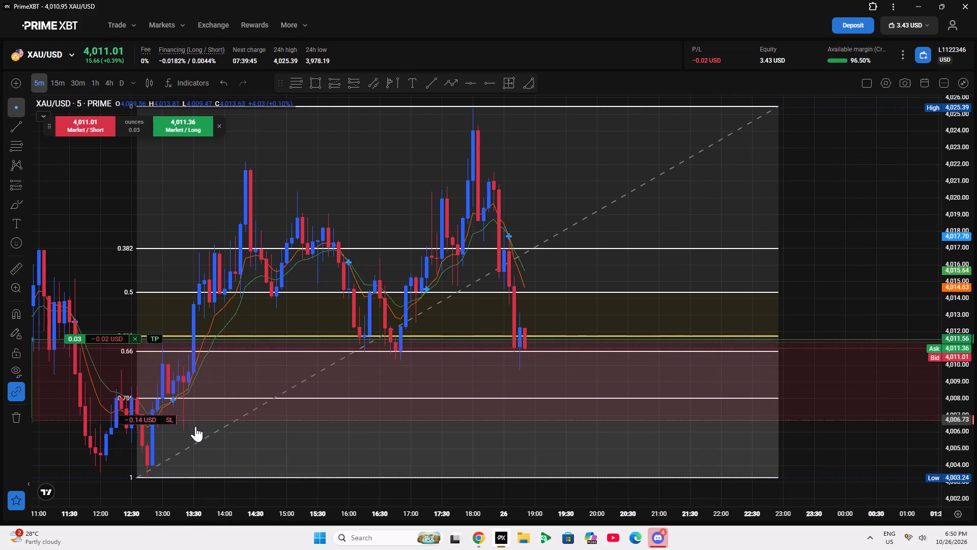
{"action": "left_click_drag", "start_coordinate": [195, 426], "coordinate": [208, 449]}
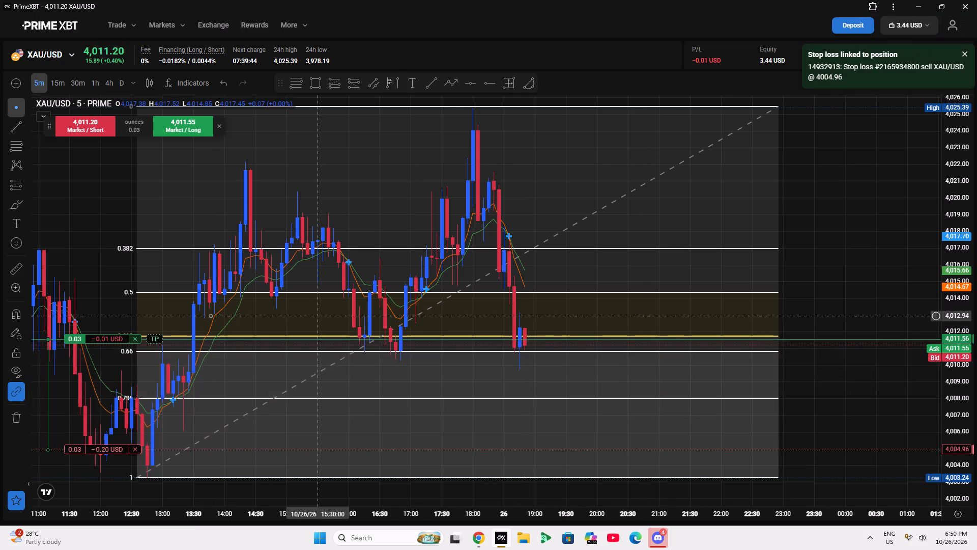
Place a long position drawing on the latest XAU/USD candle with its entry at about 4011.54.
{"action": "left_click", "coordinate": [335, 81]}
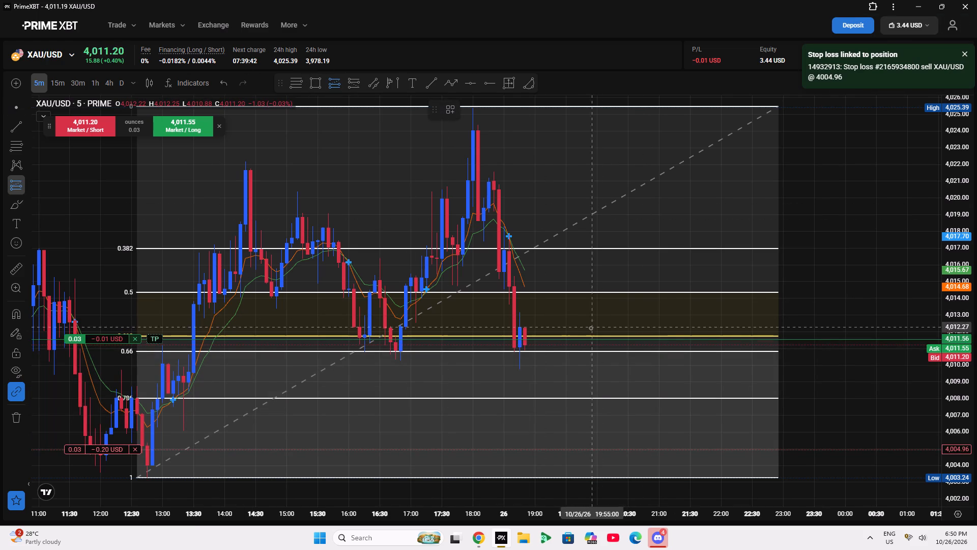
{"action": "left_click", "coordinate": [525, 339]}
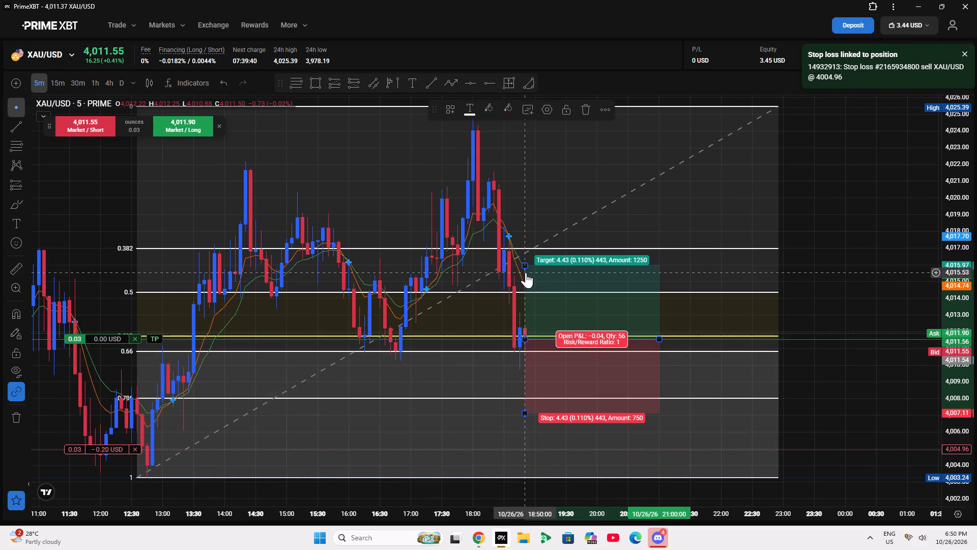
Resize the long position drawing to a target of about 4021.62 and a stop of about 4006.04.
{"action": "left_click_drag", "start_coordinate": [524, 265], "coordinate": [506, 175]}
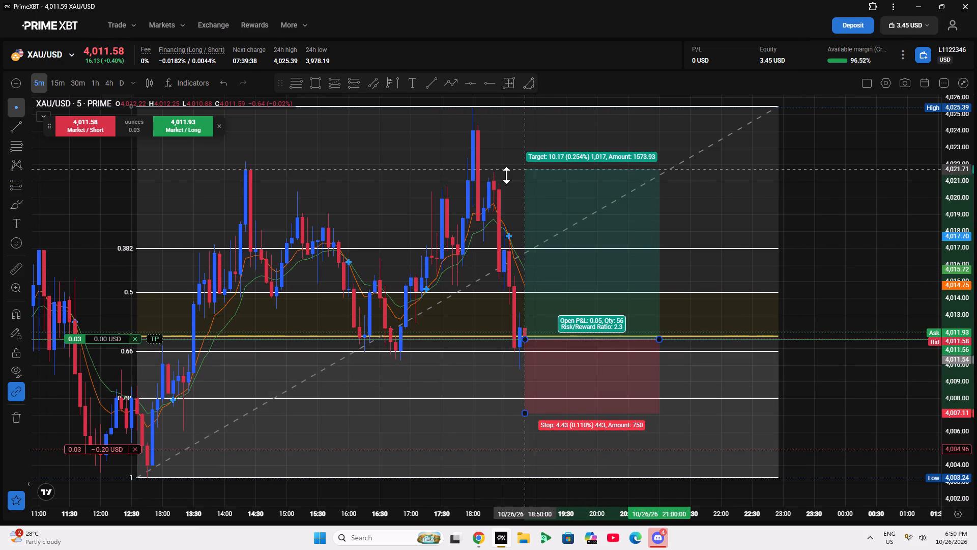
{"action": "left_click_drag", "start_coordinate": [506, 175], "coordinate": [494, 171]}
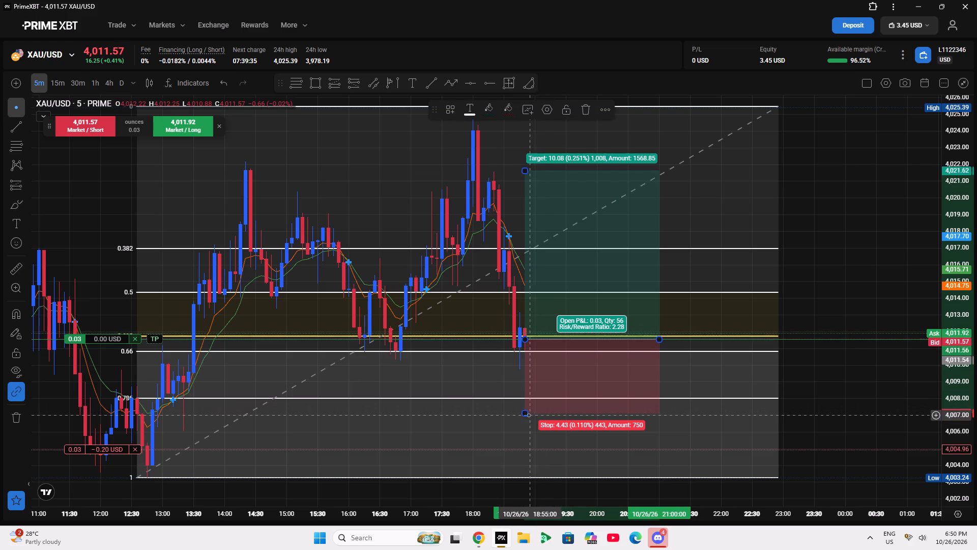
{"action": "left_click_drag", "start_coordinate": [522, 414], "coordinate": [507, 433]}
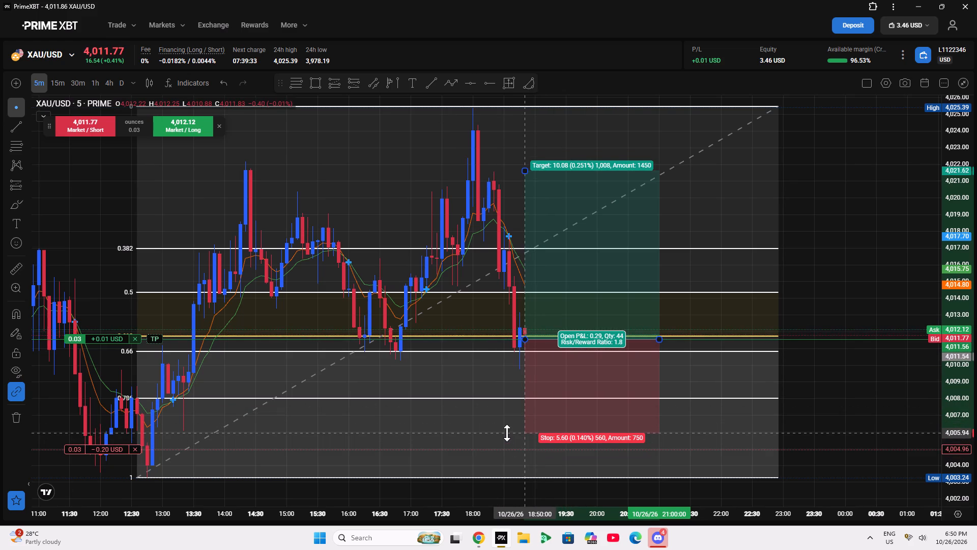
{"action": "left_click_drag", "start_coordinate": [507, 433], "coordinate": [504, 427]}
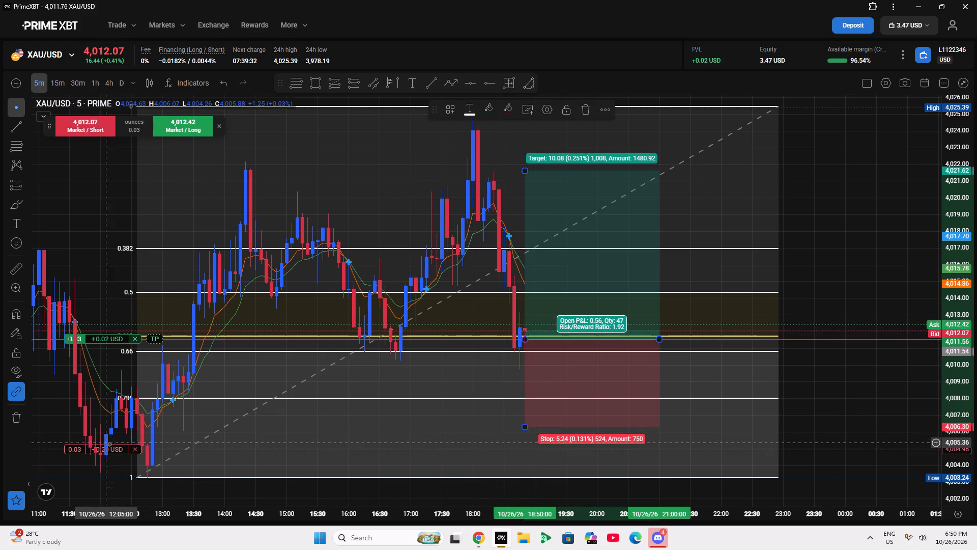
{"action": "left_click_drag", "start_coordinate": [526, 429], "coordinate": [518, 434]}
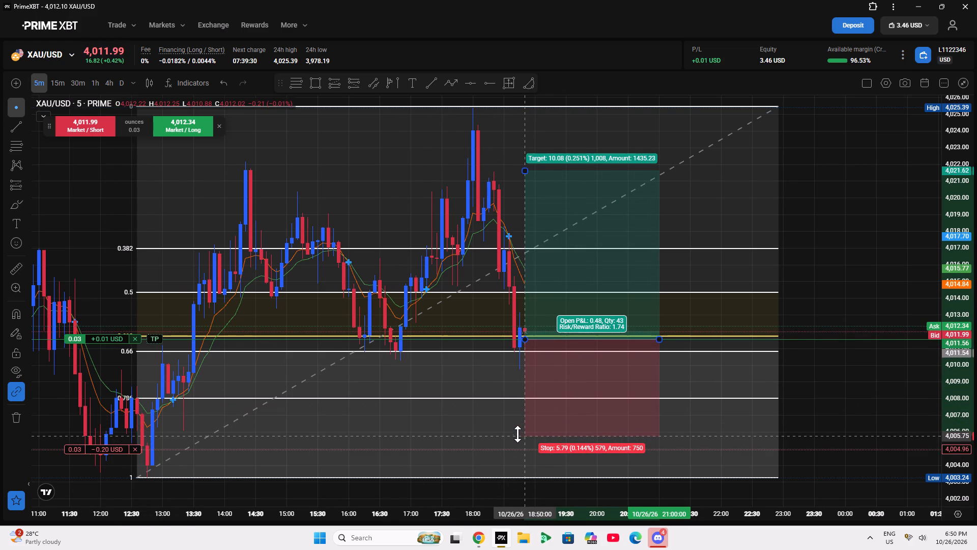
{"action": "left_click_drag", "start_coordinate": [518, 434], "coordinate": [517, 429]}
{"action": "left_click_drag", "start_coordinate": [835, 410], "coordinate": [839, 311]}
{"action": "scroll", "coordinate": [958, 379], "scroll_direction": "up", "scroll_amount": 3}
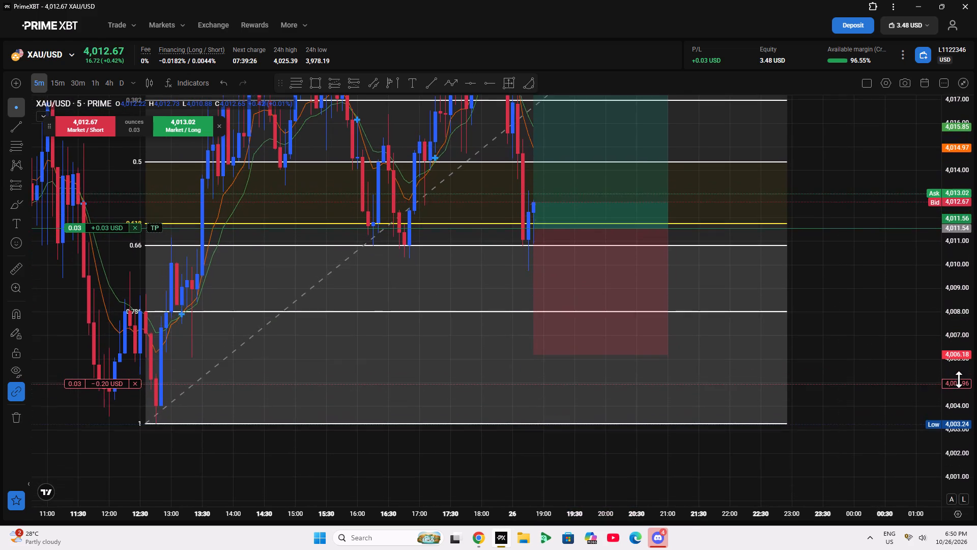
{"action": "scroll", "coordinate": [721, 435], "scroll_direction": "up", "scroll_amount": 4}
{"action": "left_click", "coordinate": [344, 355]}
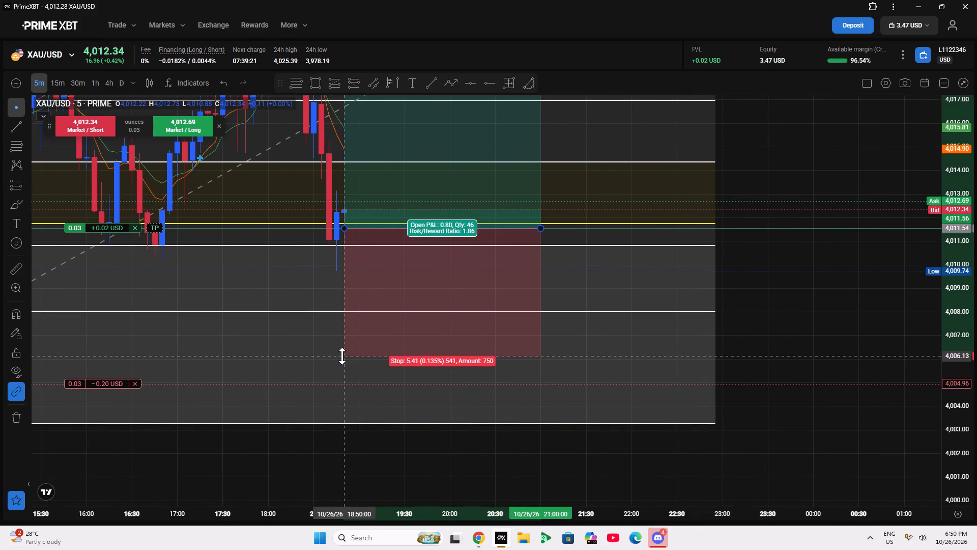
{"action": "scroll", "coordinate": [332, 360], "scroll_direction": "down", "scroll_amount": 4}
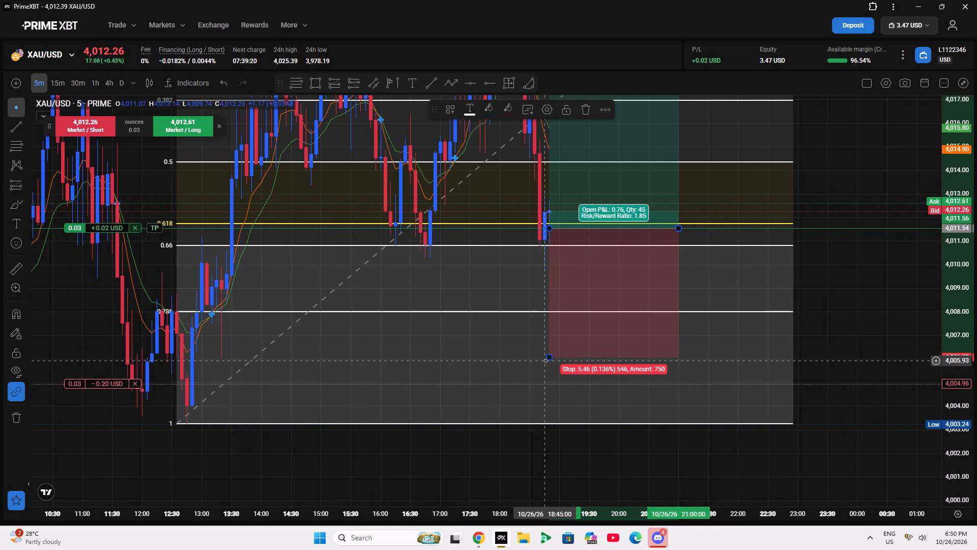
{"action": "left_click", "coordinate": [549, 359]}
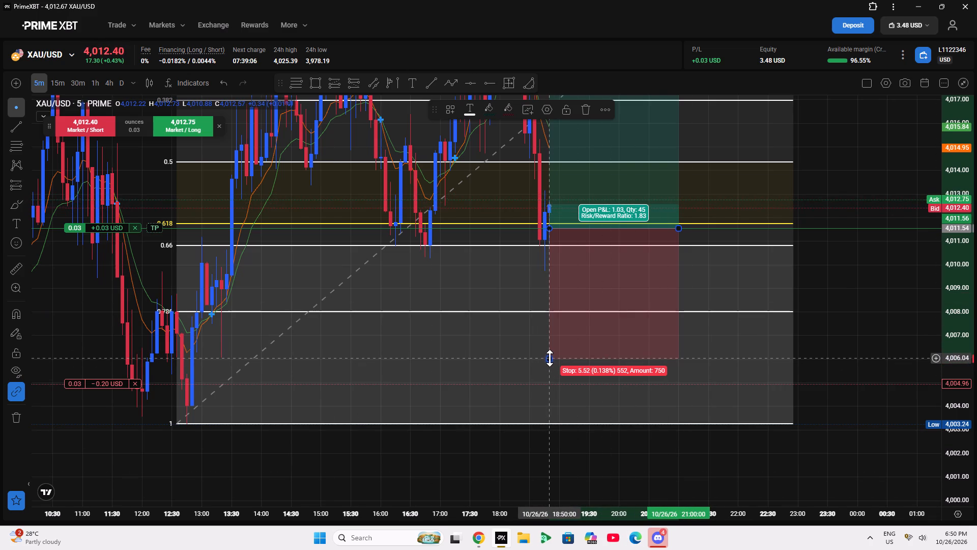
{"action": "left_click_drag", "start_coordinate": [550, 358], "coordinate": [541, 358]}
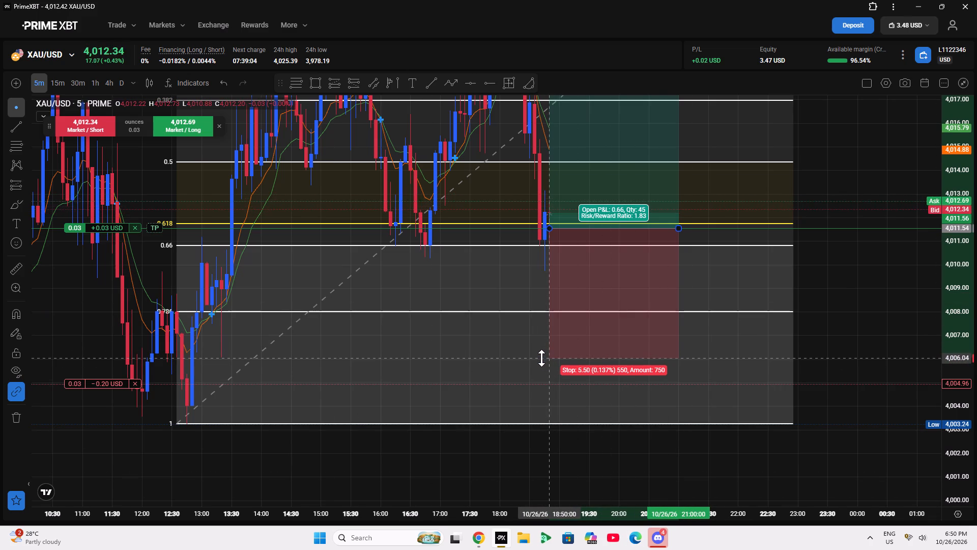
{"action": "left_click_drag", "start_coordinate": [541, 358], "coordinate": [538, 358]}
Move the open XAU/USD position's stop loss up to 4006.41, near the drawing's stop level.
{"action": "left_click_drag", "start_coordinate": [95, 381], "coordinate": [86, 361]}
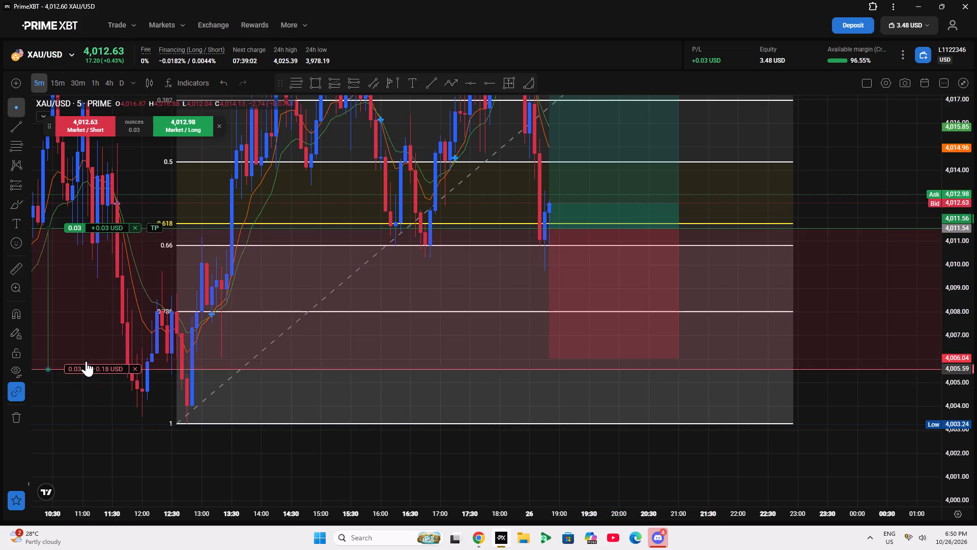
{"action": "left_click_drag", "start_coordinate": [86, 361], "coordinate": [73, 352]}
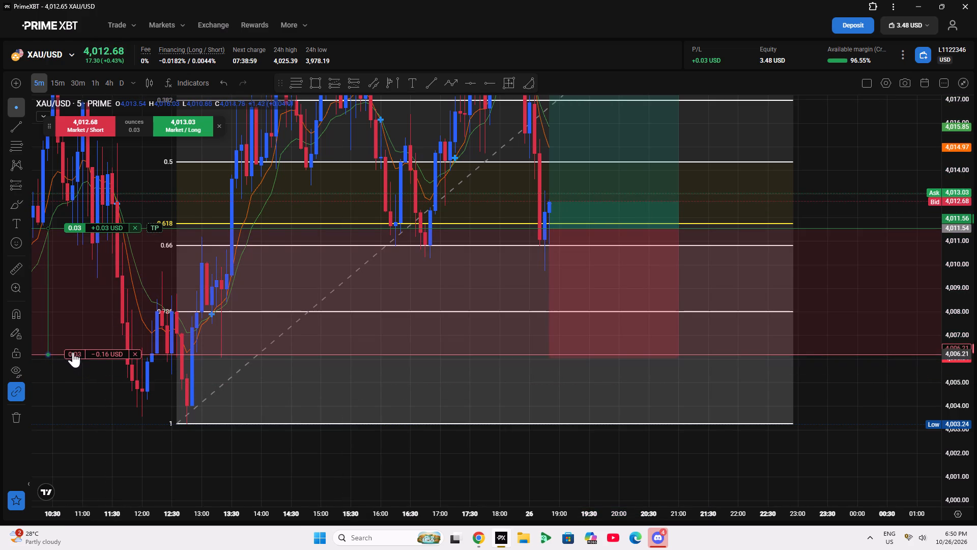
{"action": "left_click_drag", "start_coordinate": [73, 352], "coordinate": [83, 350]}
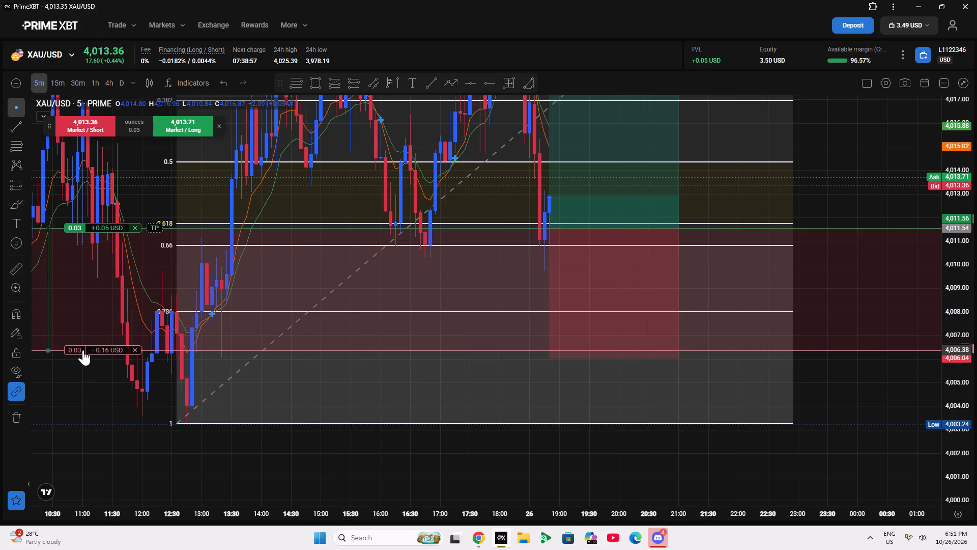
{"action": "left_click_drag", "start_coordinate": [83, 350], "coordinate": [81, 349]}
Add a take profit at 4021.70 to the open XAU/USD long, near the long drawing's target.
{"action": "left_click_drag", "start_coordinate": [93, 395], "coordinate": [92, 428]}
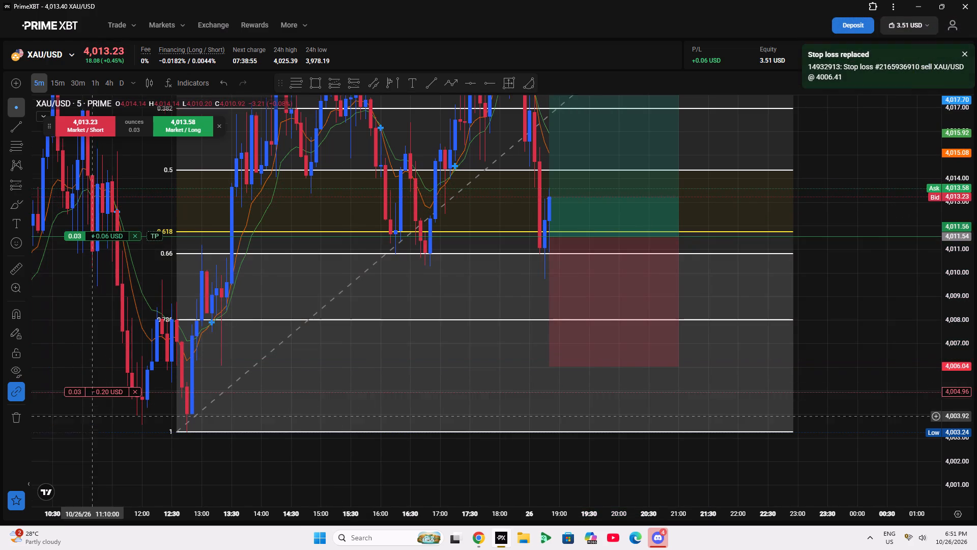
{"action": "left_click_drag", "start_coordinate": [92, 428], "coordinate": [91, 431]}
{"action": "scroll", "coordinate": [550, 229], "scroll_direction": "down", "scroll_amount": 6}
{"action": "double_click", "coordinate": [956, 289]}
{"action": "scroll", "coordinate": [805, 374], "scroll_direction": "up", "scroll_amount": 6}
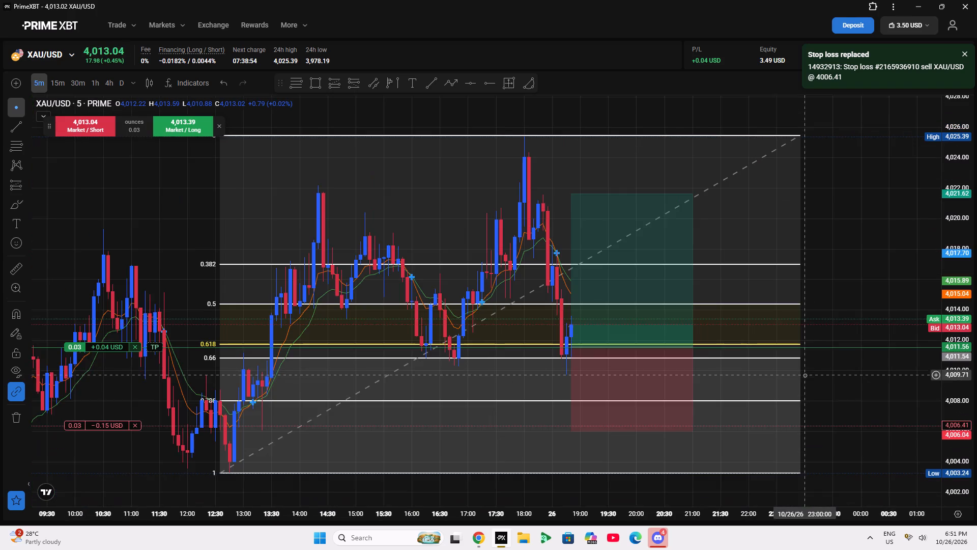
{"action": "scroll", "coordinate": [806, 359], "scroll_direction": "up", "scroll_amount": 2}
{"action": "scroll", "coordinate": [828, 316], "scroll_direction": "down", "scroll_amount": 1}
{"action": "left_click_drag", "start_coordinate": [956, 333], "coordinate": [950, 326]}
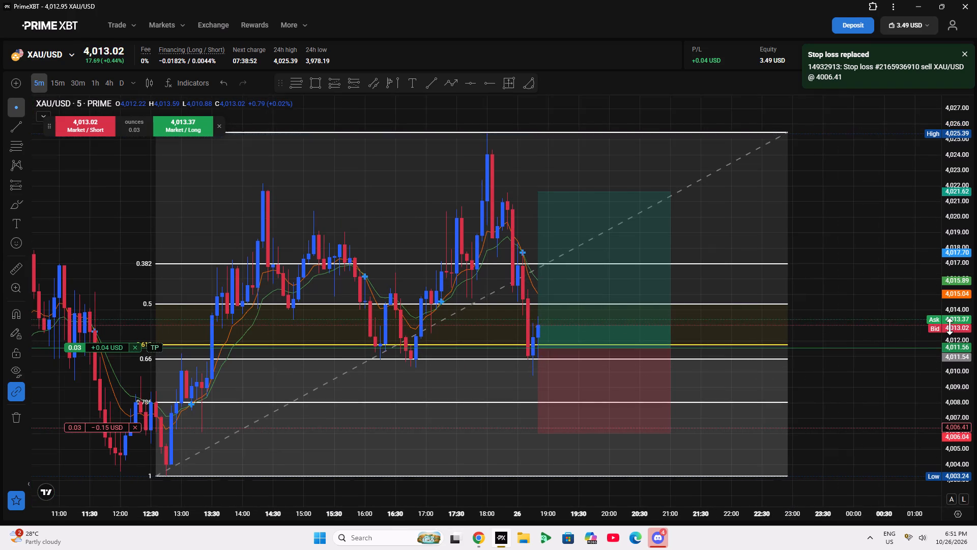
{"action": "left_click_drag", "start_coordinate": [950, 326], "coordinate": [950, 324]}
{"action": "scroll", "coordinate": [909, 312], "scroll_direction": "down", "scroll_amount": 2}
{"action": "left_click_drag", "start_coordinate": [902, 294], "coordinate": [833, 285]}
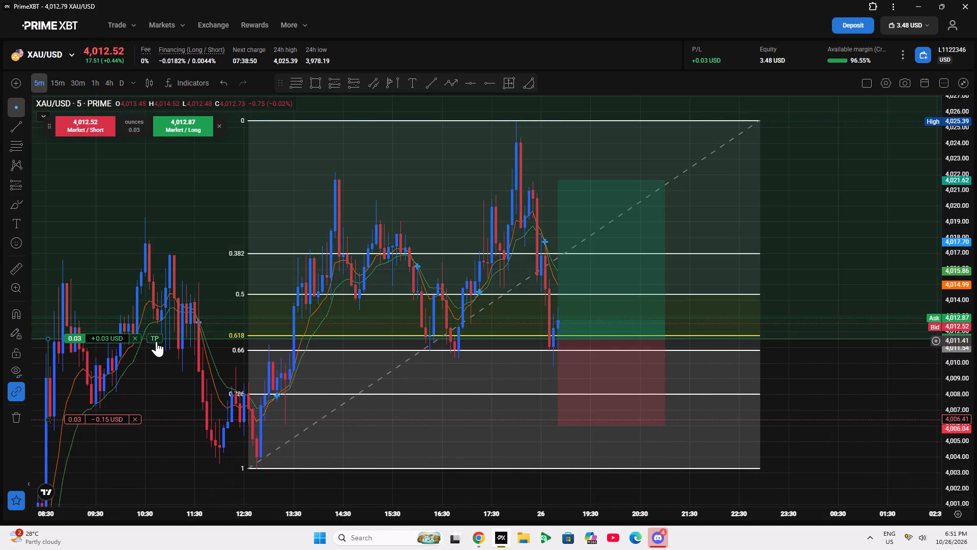
{"action": "left_click_drag", "start_coordinate": [157, 339], "coordinate": [150, 179]}
Move the XAU/USD position's stop loss to 4006.11, matching the bottom of the long drawing.
{"action": "left_click_drag", "start_coordinate": [177, 252], "coordinate": [196, 281]}
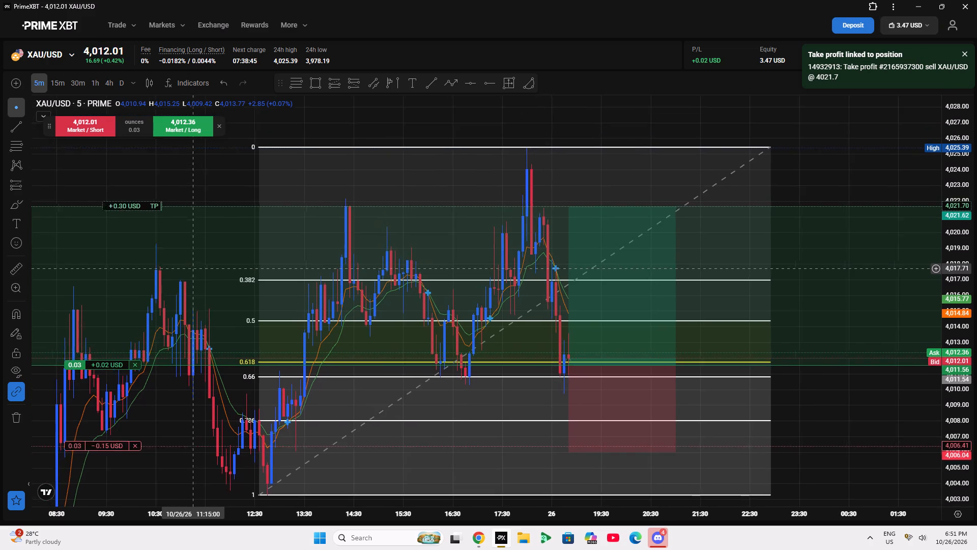
{"action": "left_click_drag", "start_coordinate": [196, 281], "coordinate": [188, 251]}
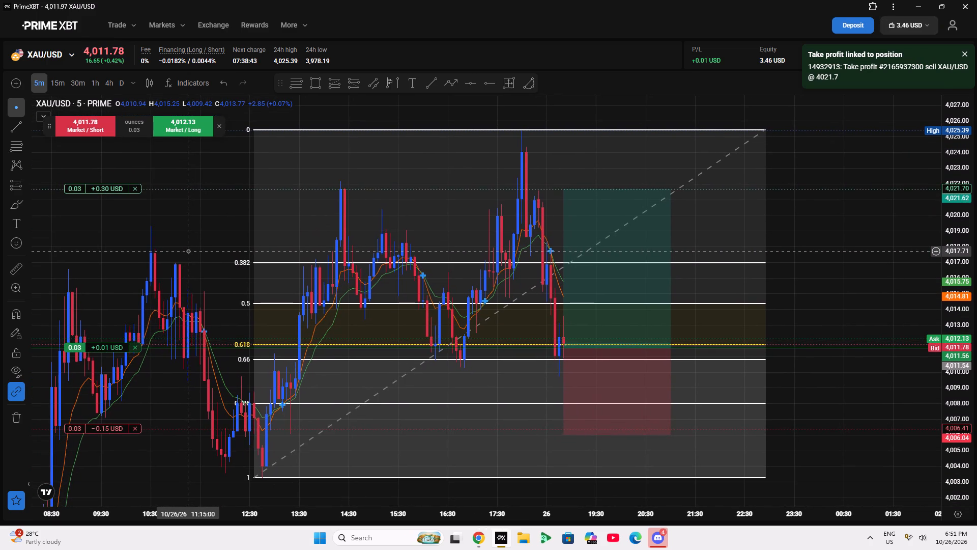
{"action": "left_click_drag", "start_coordinate": [866, 257], "coordinate": [854, 282]}
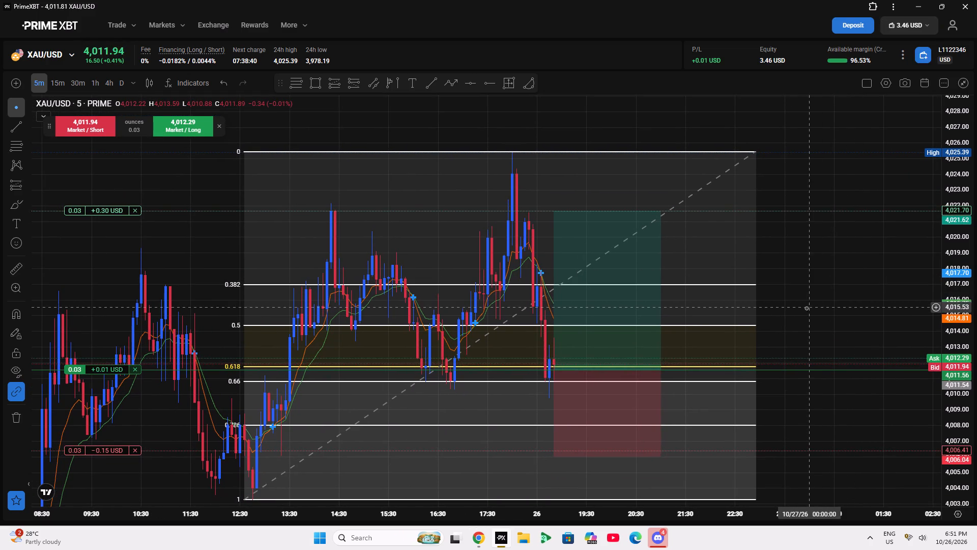
{"action": "double_click", "coordinate": [953, 307]}
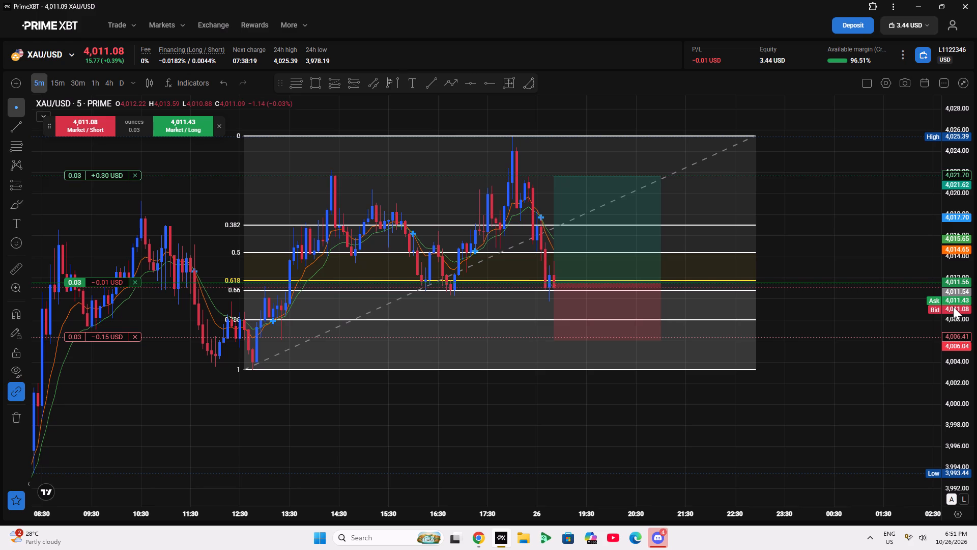
{"action": "left_click_drag", "start_coordinate": [102, 340], "coordinate": [110, 342]}
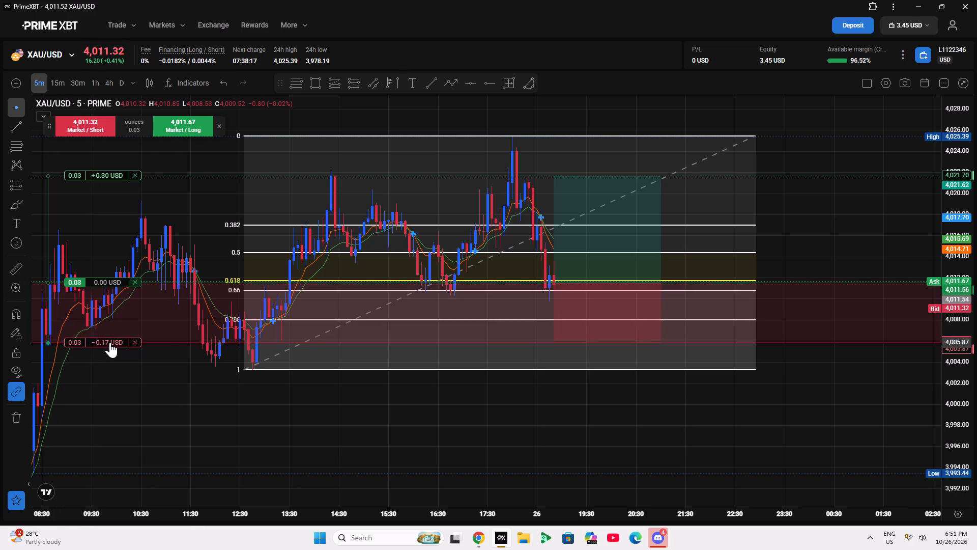
{"action": "left_click_drag", "start_coordinate": [110, 342], "coordinate": [104, 340]}
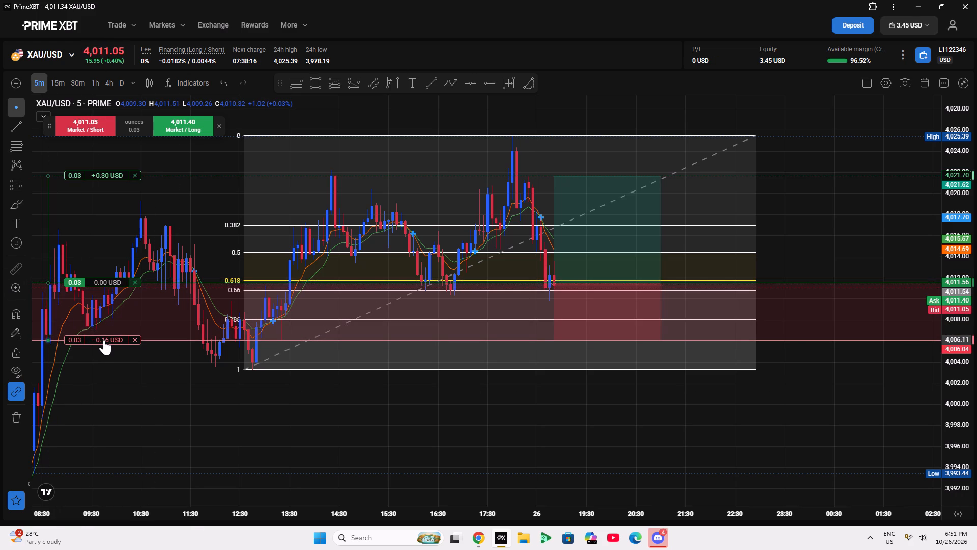
{"action": "left_click_drag", "start_coordinate": [104, 340], "coordinate": [109, 340]}
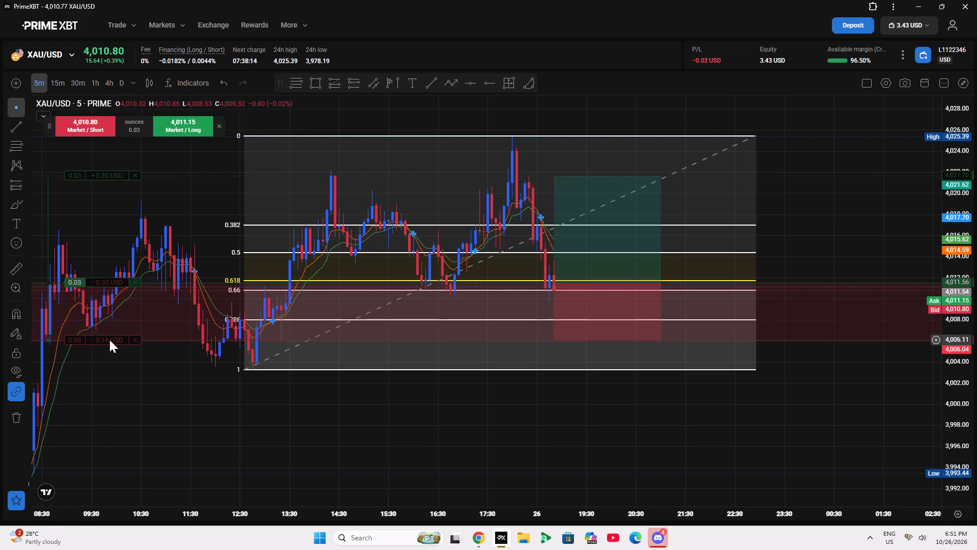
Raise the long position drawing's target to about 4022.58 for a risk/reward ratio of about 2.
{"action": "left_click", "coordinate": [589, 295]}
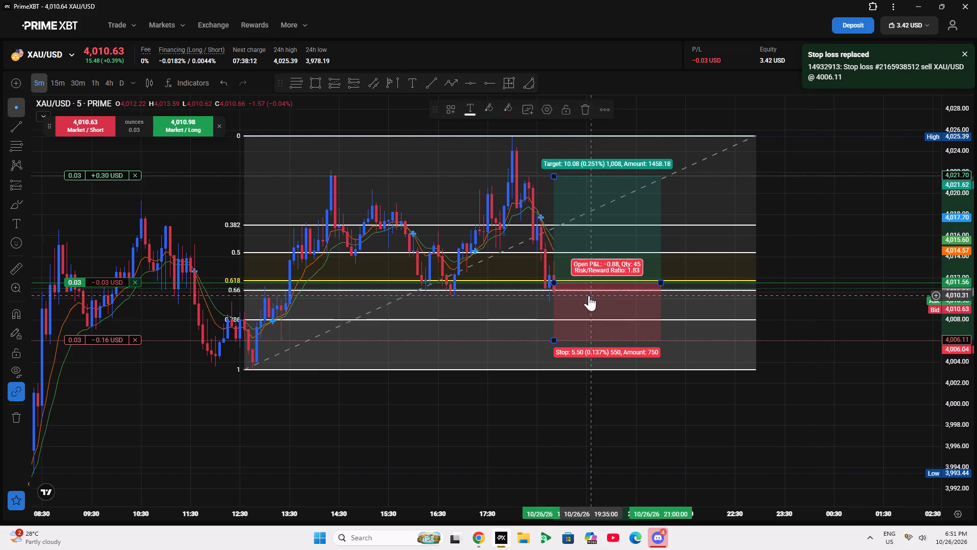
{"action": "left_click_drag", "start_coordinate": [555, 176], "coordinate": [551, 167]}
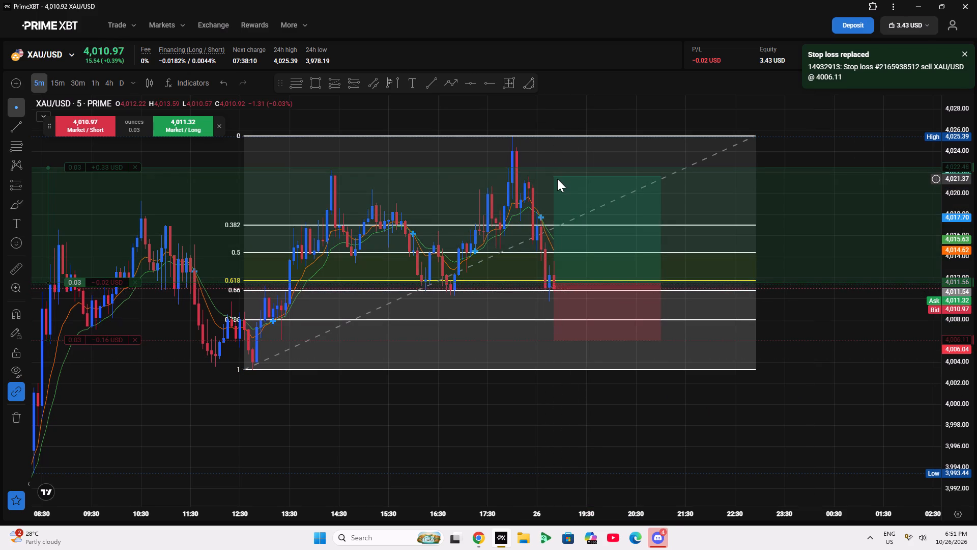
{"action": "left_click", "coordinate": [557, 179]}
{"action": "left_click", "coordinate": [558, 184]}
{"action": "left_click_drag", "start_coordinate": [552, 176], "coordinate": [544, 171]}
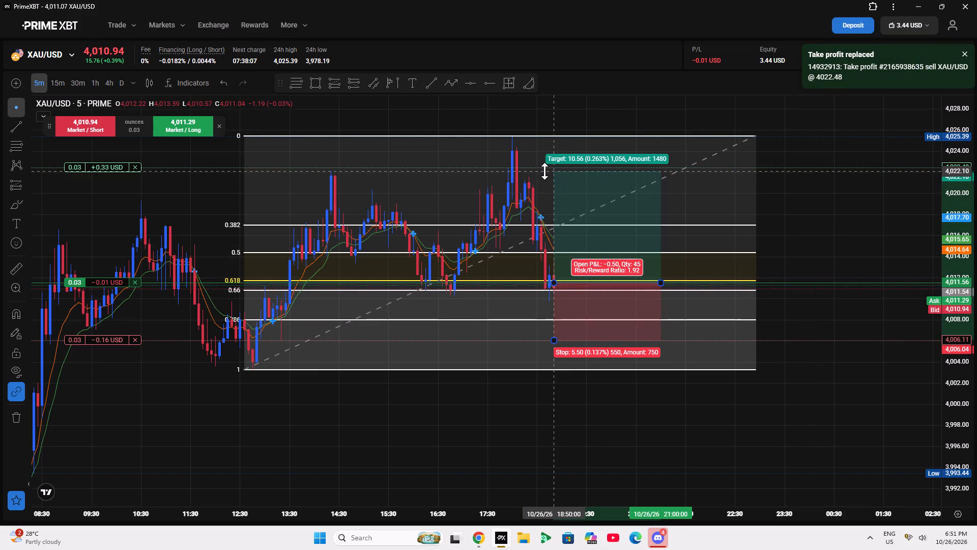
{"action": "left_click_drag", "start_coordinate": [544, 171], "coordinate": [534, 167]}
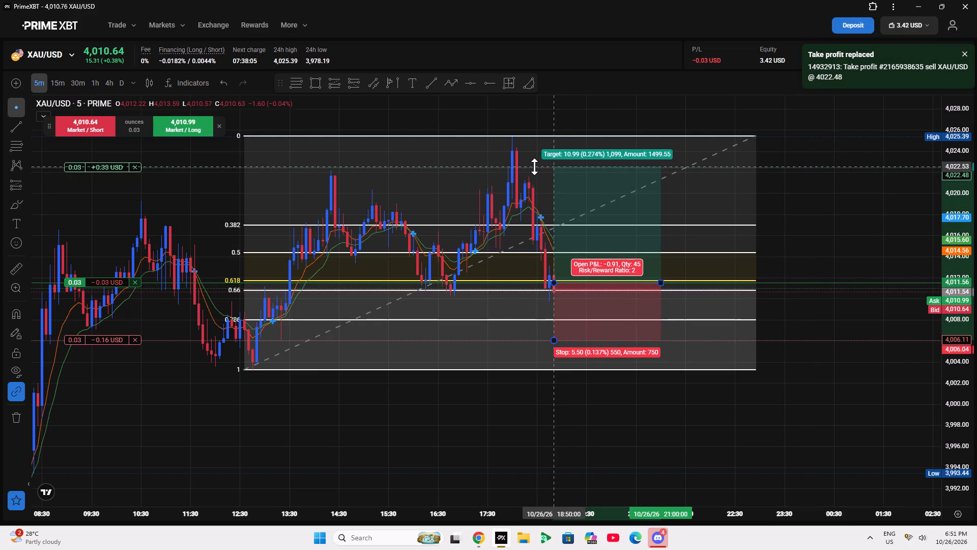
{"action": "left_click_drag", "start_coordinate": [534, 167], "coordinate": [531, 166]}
Move the XAU/USD position's take profit to 4022.82, just above the long drawing's target.
{"action": "left_click_drag", "start_coordinate": [115, 169], "coordinate": [113, 164]}
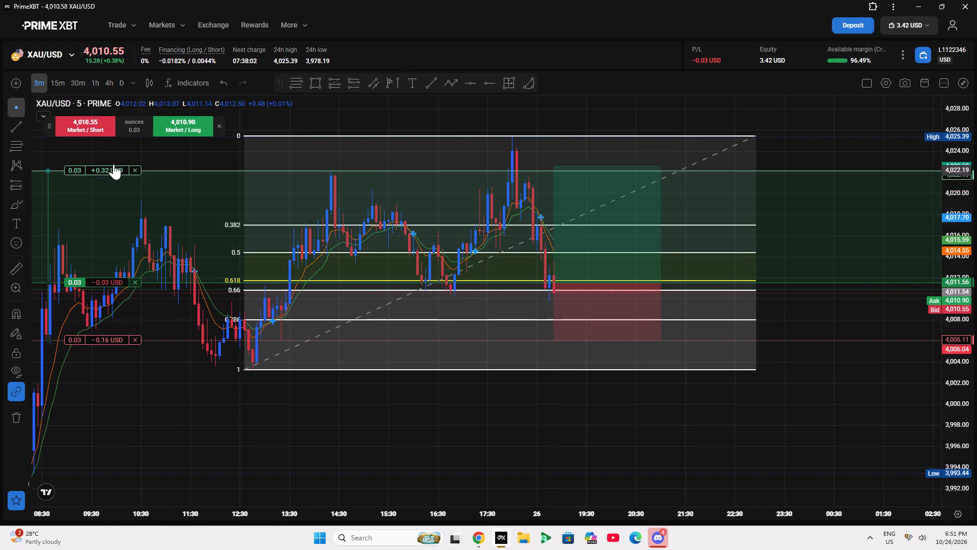
{"action": "left_click_drag", "start_coordinate": [113, 164], "coordinate": [119, 163]}
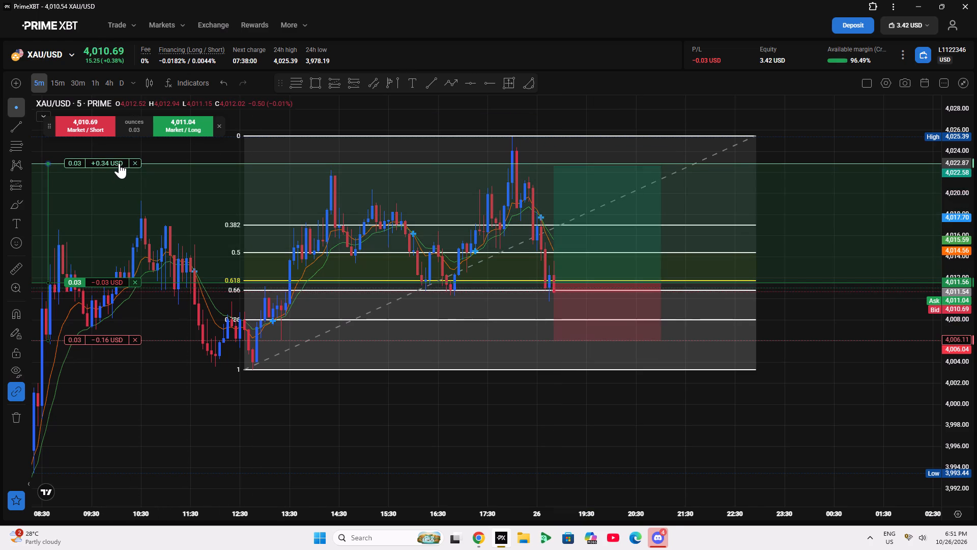
{"action": "left_click_drag", "start_coordinate": [119, 163], "coordinate": [121, 164]}
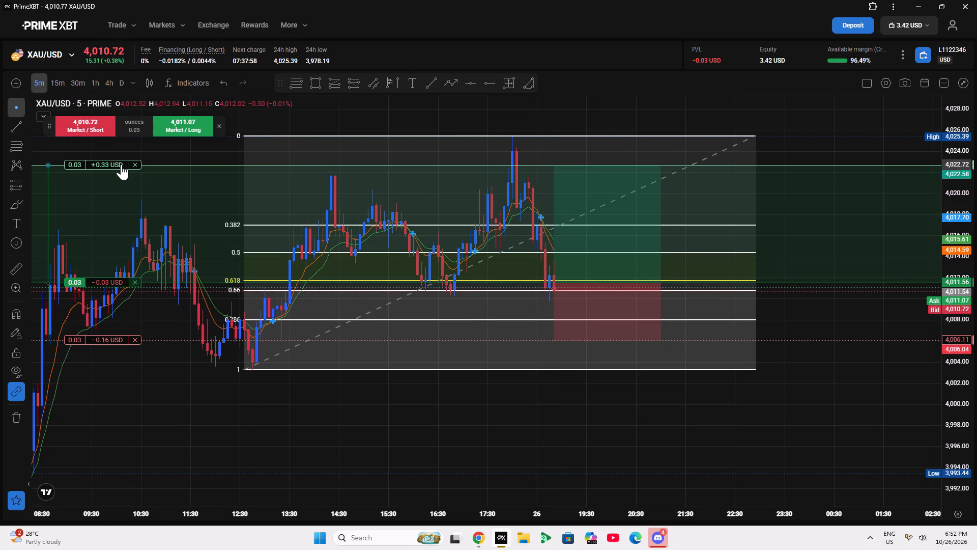
{"action": "left_click_drag", "start_coordinate": [121, 164], "coordinate": [114, 164]}
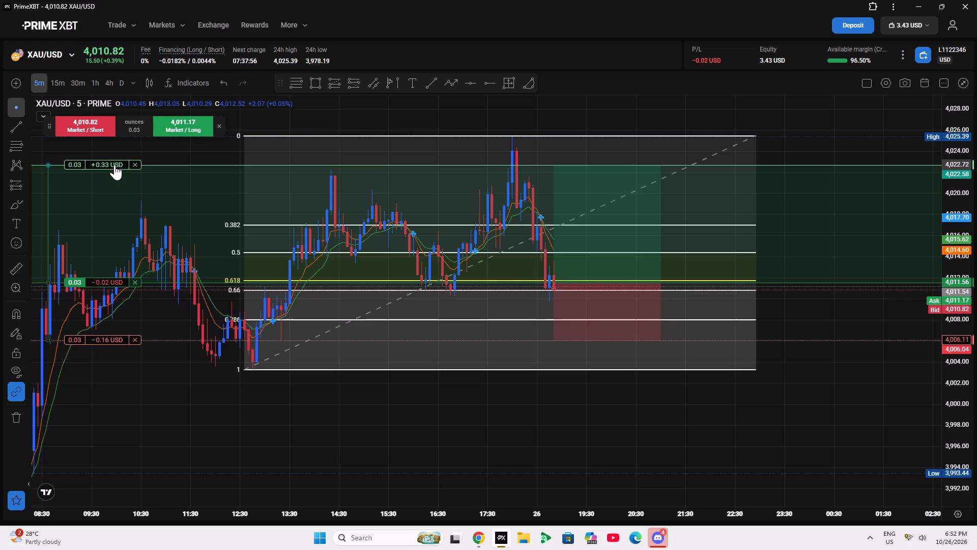
{"action": "left_click_drag", "start_coordinate": [114, 164], "coordinate": [109, 163]}
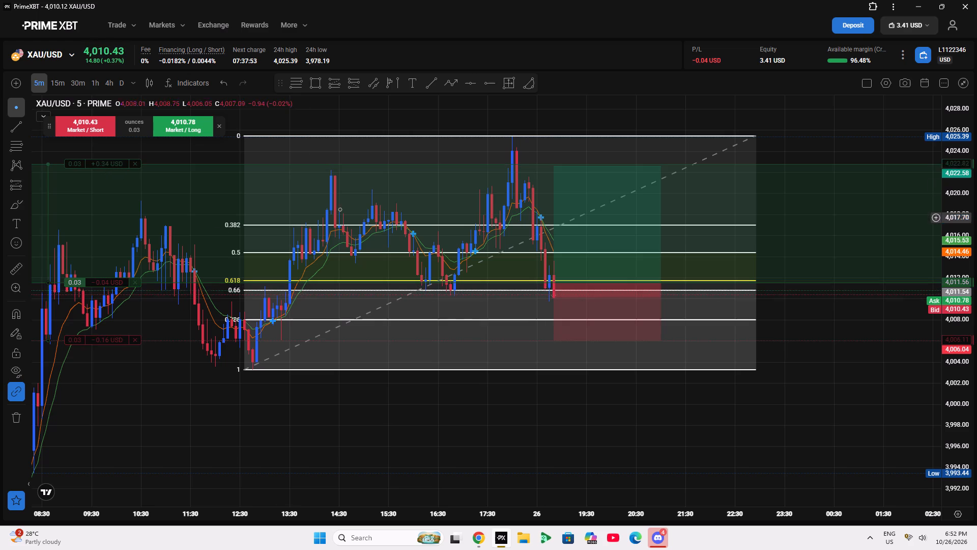
Adjust the long position drawing's target to about 4022.68, close to the take profit line.
{"action": "left_click", "coordinate": [578, 200]}
{"action": "left_click_drag", "start_coordinate": [554, 169], "coordinate": [550, 168]}
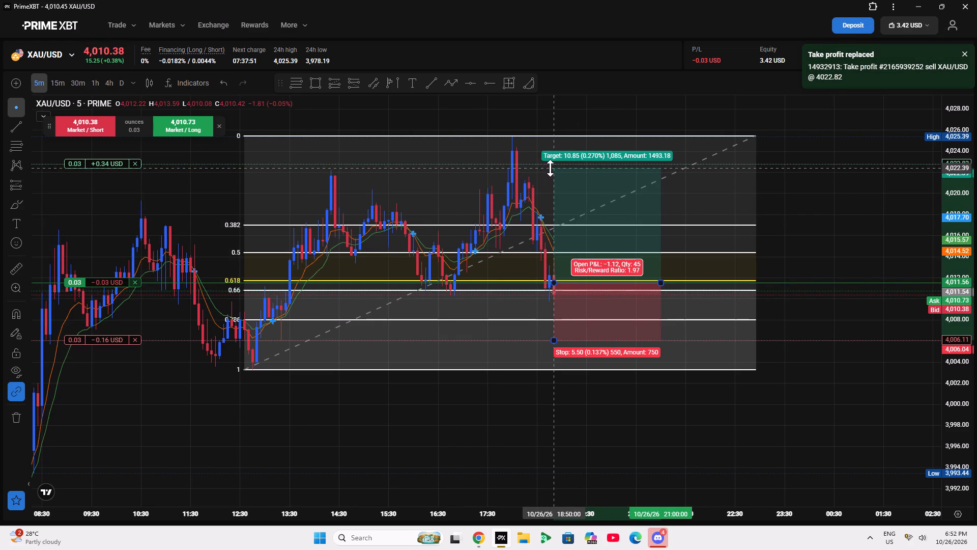
{"action": "left_click_drag", "start_coordinate": [550, 168], "coordinate": [547, 165]}
{"action": "left_click", "coordinate": [138, 186]}
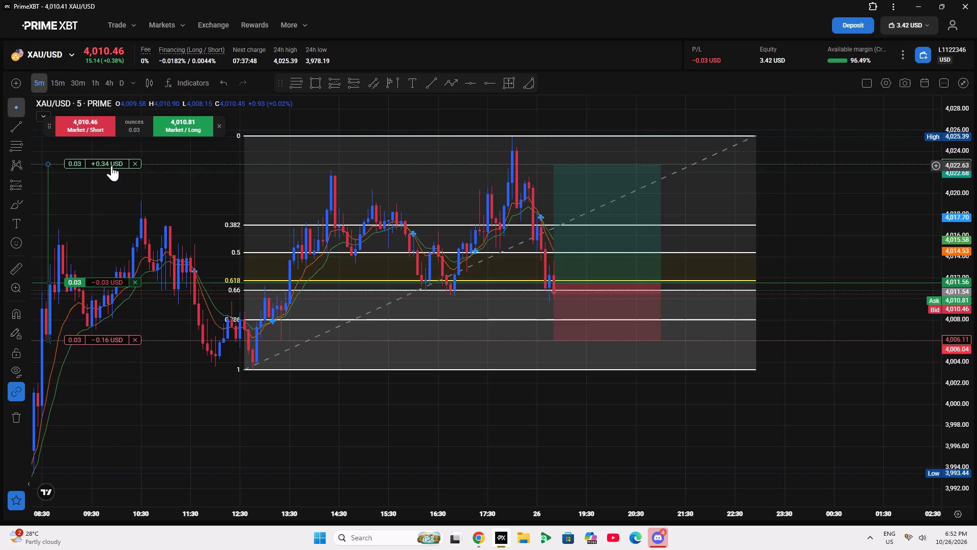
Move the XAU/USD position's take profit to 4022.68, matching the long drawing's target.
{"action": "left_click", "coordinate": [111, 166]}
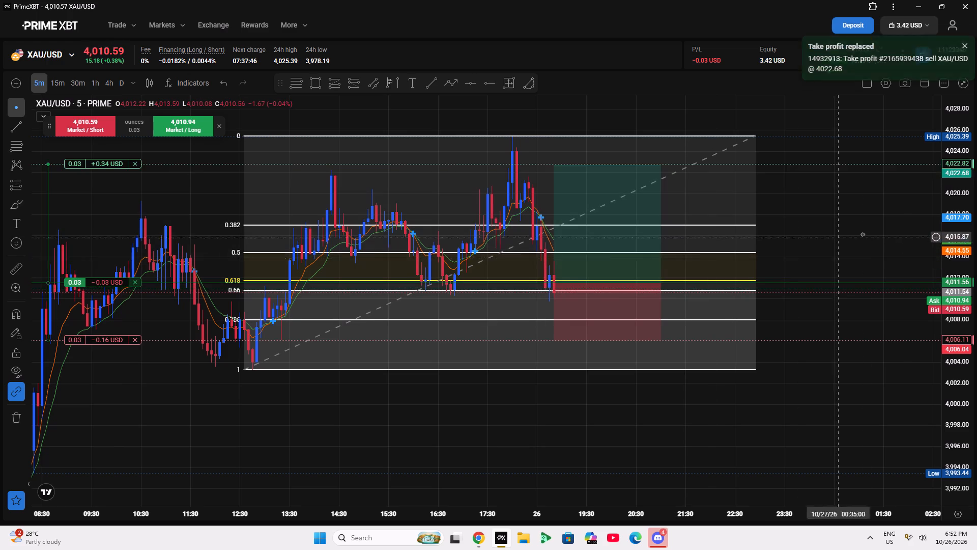
Examine the five-minute XAU/USD chart around the long position drawing and the Fibonacci retracement levels.
{"action": "double_click", "coordinate": [946, 266]}
{"action": "scroll", "coordinate": [849, 251], "scroll_direction": "up", "scroll_amount": 5}
{"action": "scroll", "coordinate": [853, 269], "scroll_direction": "down", "scroll_amount": 2}
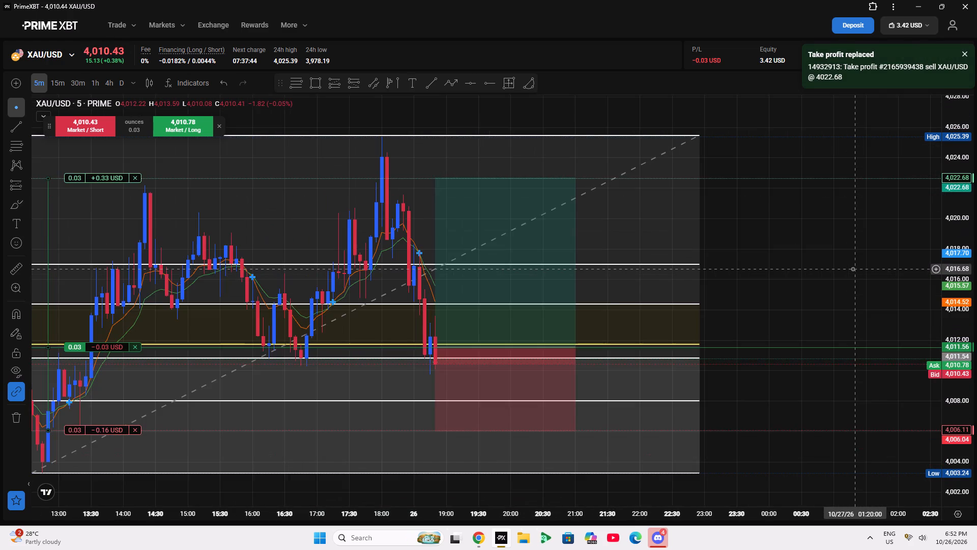
{"action": "scroll", "coordinate": [853, 269], "scroll_direction": "down", "scroll_amount": 2}
{"action": "left_click_drag", "start_coordinate": [950, 323], "coordinate": [951, 316]}
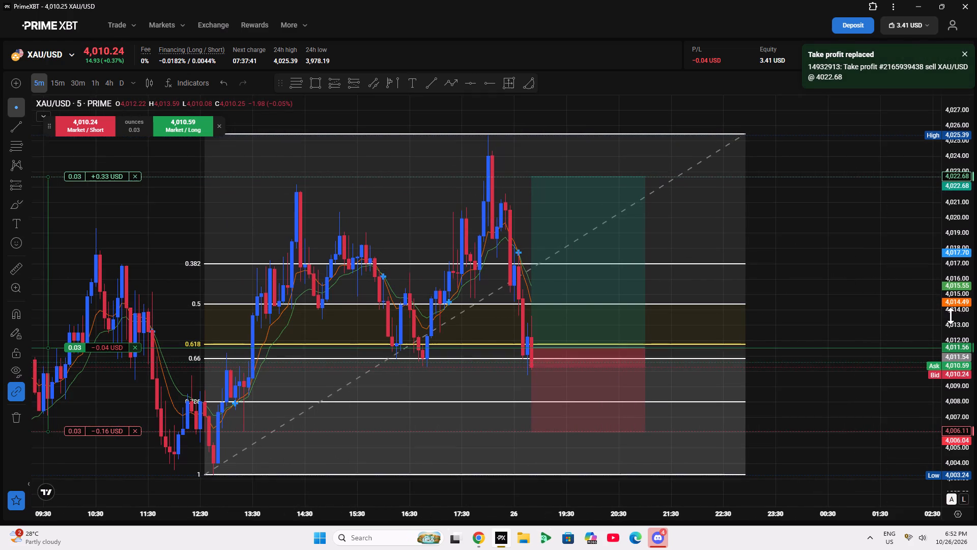
{"action": "left_click_drag", "start_coordinate": [951, 316], "coordinate": [951, 314]}
{"action": "left_click_drag", "start_coordinate": [866, 281], "coordinate": [841, 222]}
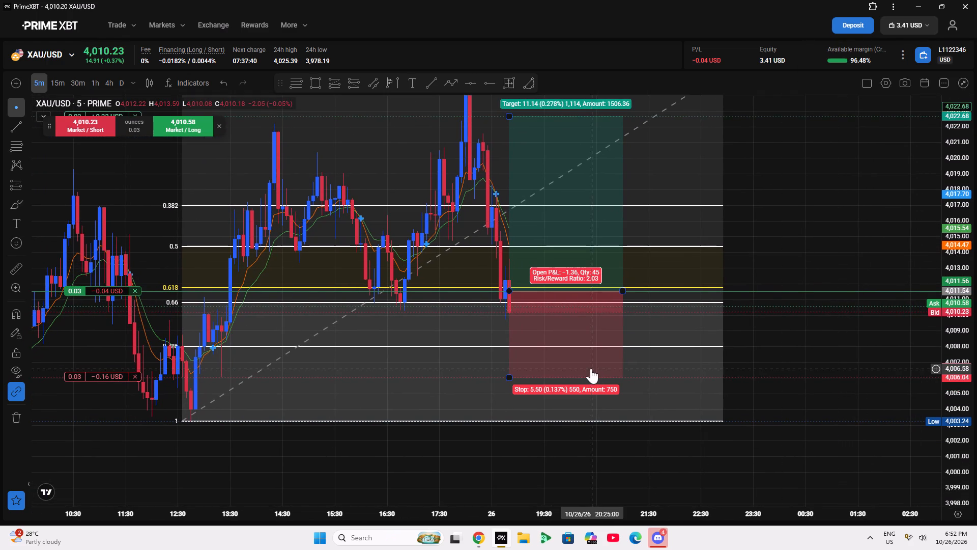
{"action": "left_click", "coordinate": [569, 325]}
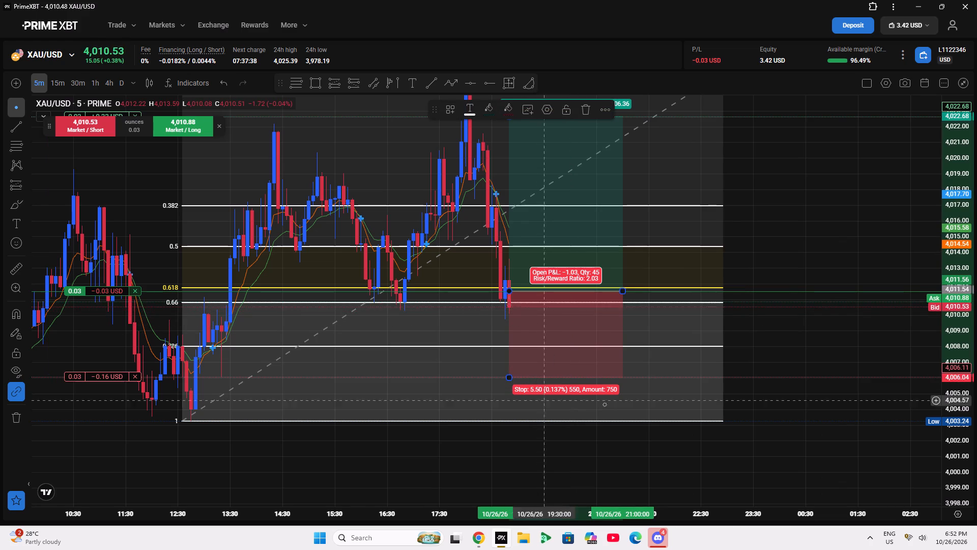
{"action": "left_click_drag", "start_coordinate": [769, 229], "coordinate": [800, 280]}
{"action": "scroll", "coordinate": [802, 283], "scroll_direction": "down", "scroll_amount": 3}
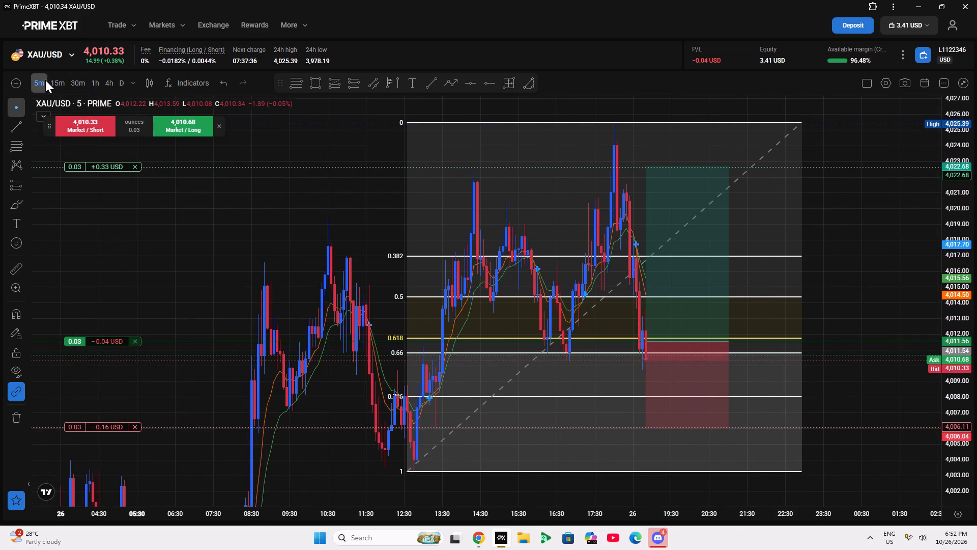
Switch XAU/USD to the 15-minute timeframe and examine recent price action around the position and Fibonacci levels.
{"action": "left_click", "coordinate": [58, 86]}
{"action": "scroll", "coordinate": [647, 247], "scroll_direction": "up", "scroll_amount": 6}
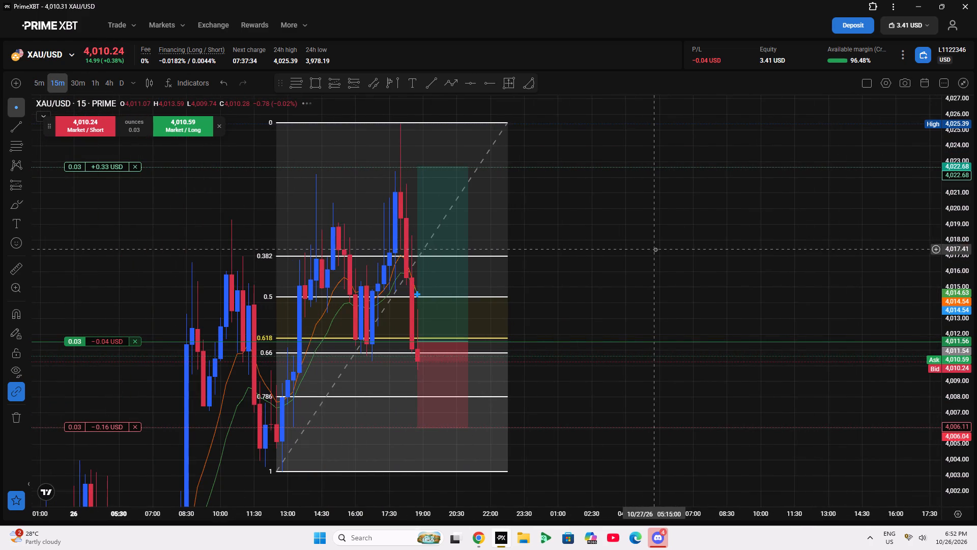
{"action": "double_click", "coordinate": [962, 241]}
{"action": "scroll", "coordinate": [643, 283], "scroll_direction": "up", "scroll_amount": 6}
{"action": "left_click_drag", "start_coordinate": [420, 269], "coordinate": [736, 269]}
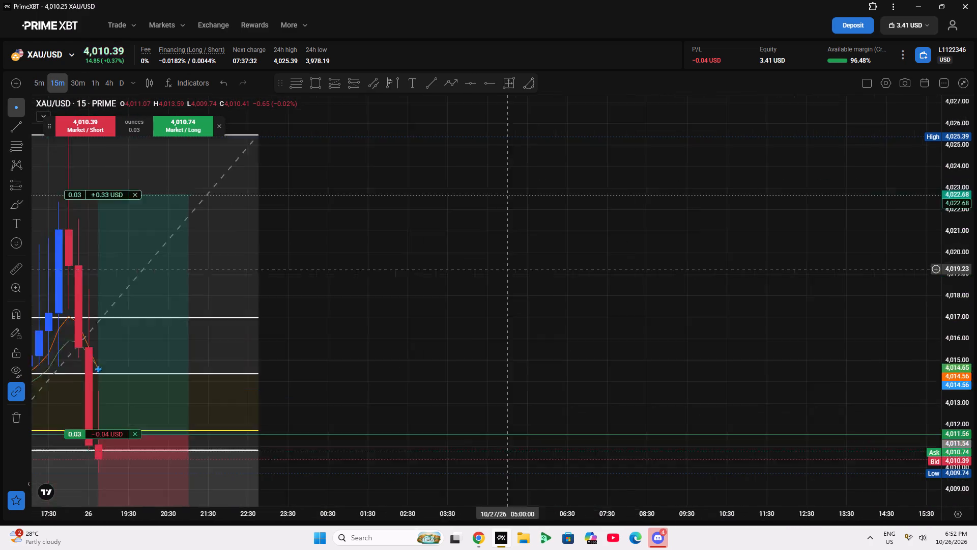
{"action": "left_click_drag", "start_coordinate": [736, 269], "coordinate": [914, 269]}
{"action": "left_click_drag", "start_coordinate": [957, 322], "coordinate": [864, 102]}
{"action": "left_click_drag", "start_coordinate": [761, 148], "coordinate": [796, 315]}
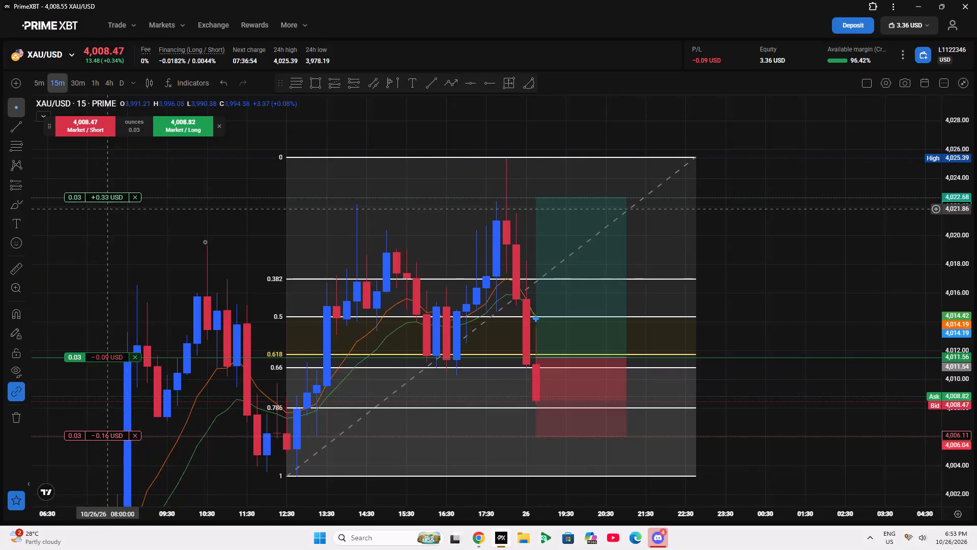
{"action": "left_click_drag", "start_coordinate": [794, 305], "coordinate": [831, 213]}
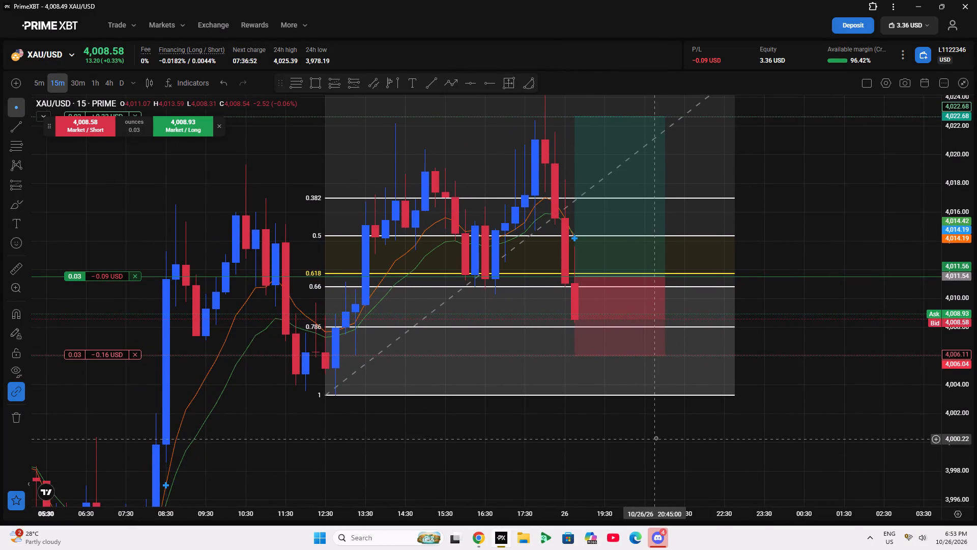
{"action": "scroll", "coordinate": [656, 438], "scroll_direction": "up", "scroll_amount": 1}
{"action": "scroll", "coordinate": [545, 416], "scroll_direction": "down", "scroll_amount": 5}
{"action": "scroll", "coordinate": [949, 397], "scroll_direction": "down", "scroll_amount": 2}
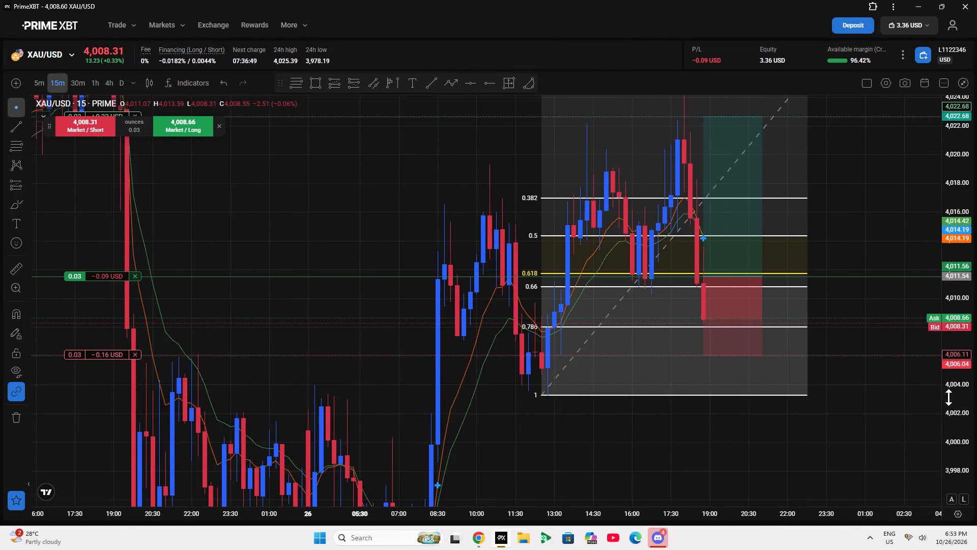
{"action": "scroll", "coordinate": [949, 397], "scroll_direction": "down", "scroll_amount": 2}
{"action": "scroll", "coordinate": [886, 411], "scroll_direction": "down", "scroll_amount": 3}
{"action": "left_click_drag", "start_coordinate": [878, 414], "coordinate": [662, 393]}
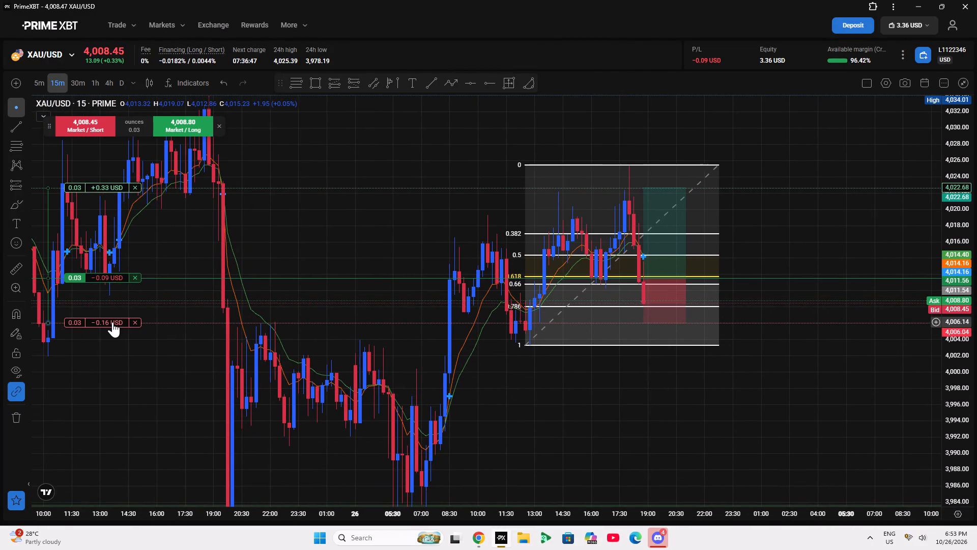
Lower the XAU/USD position's stop loss to 4003.39, near the Fibonacci retracement's 1 level.
{"action": "left_click_drag", "start_coordinate": [112, 322], "coordinate": [101, 329]}
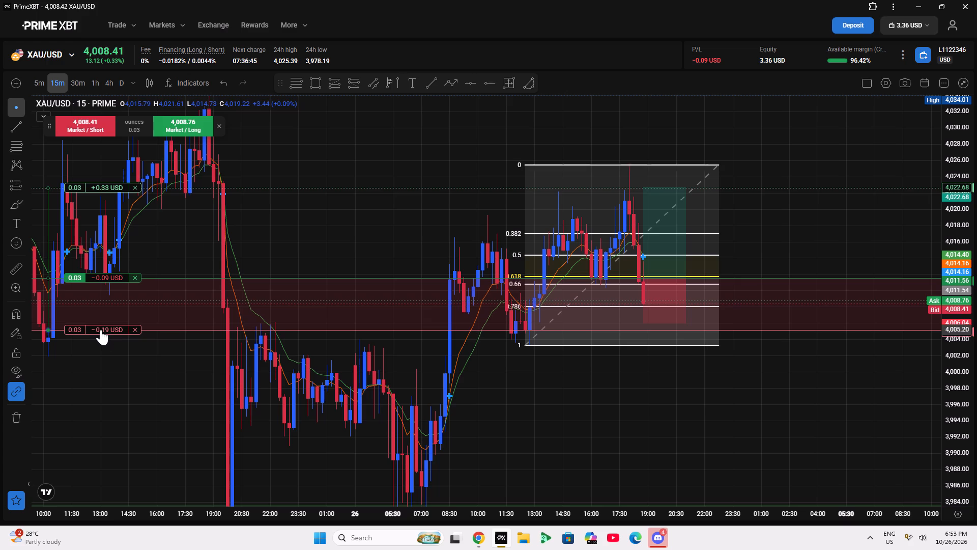
{"action": "left_click_drag", "start_coordinate": [101, 329], "coordinate": [121, 351]}
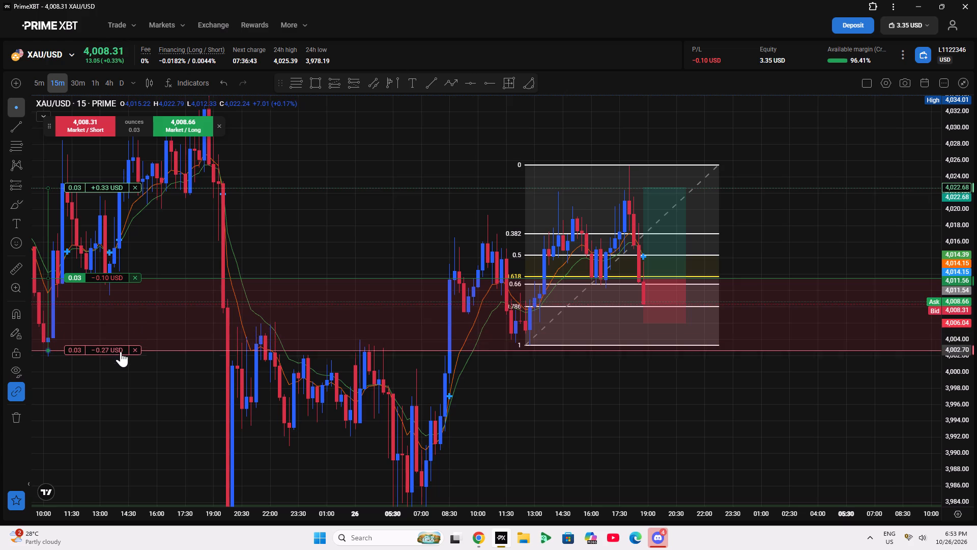
{"action": "left_click_drag", "start_coordinate": [121, 351], "coordinate": [110, 349]}
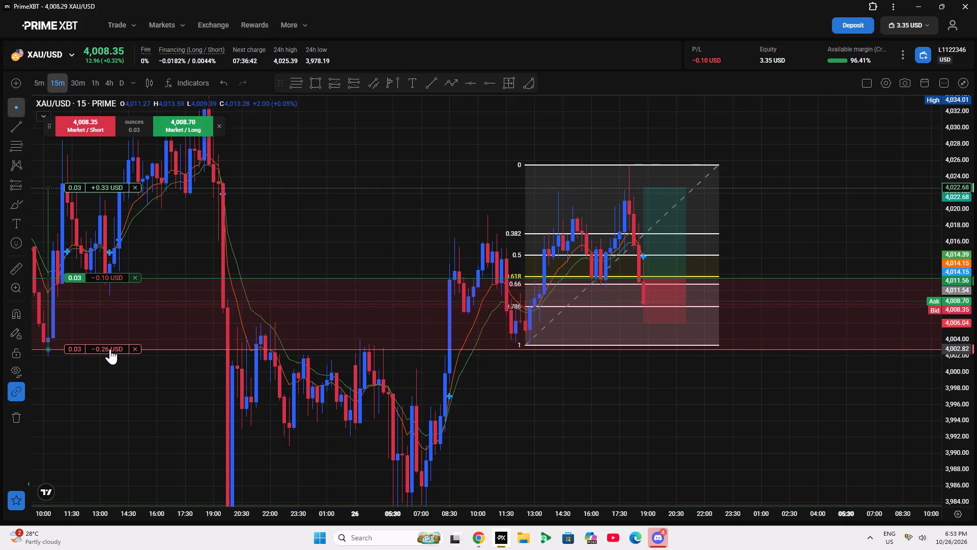
{"action": "left_click_drag", "start_coordinate": [110, 349], "coordinate": [106, 345]}
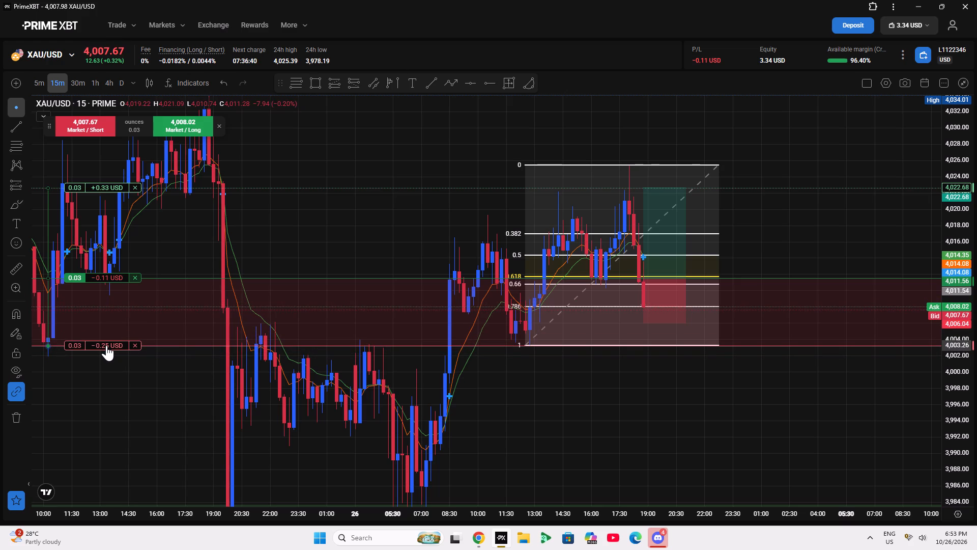
{"action": "left_click_drag", "start_coordinate": [106, 345], "coordinate": [102, 345]}
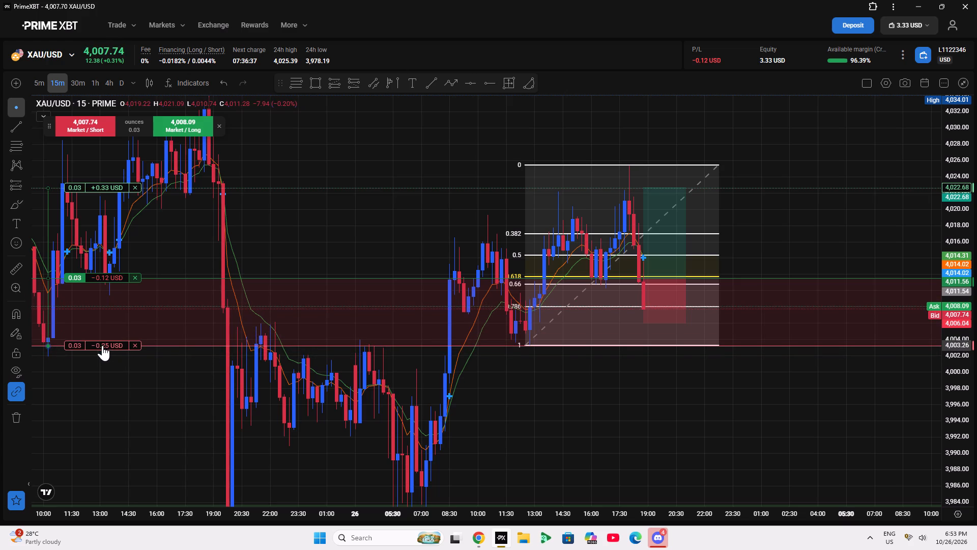
{"action": "left_click_drag", "start_coordinate": [102, 345], "coordinate": [101, 344]}
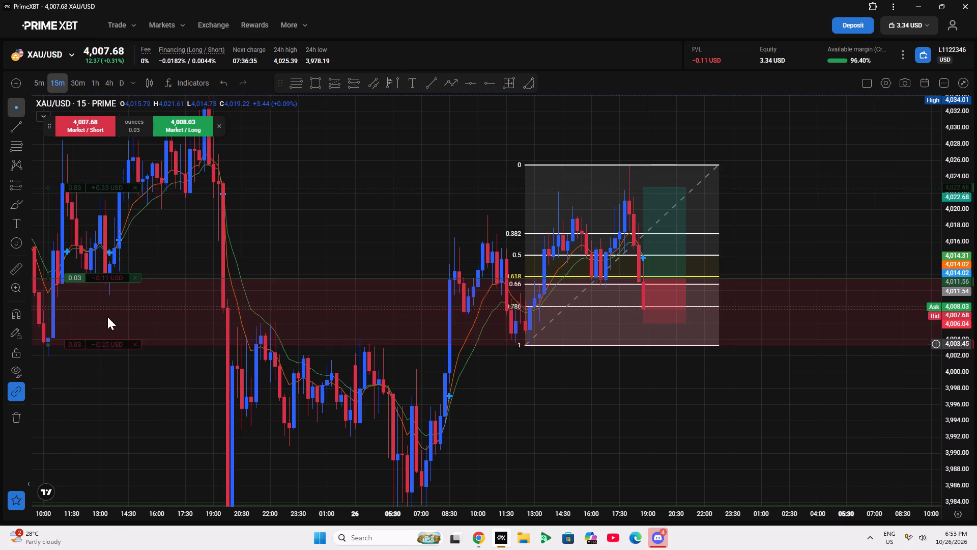
Raise the XAU/USD position's take profit to 4028.24, above the Fibonacci retracement's 0 level.
{"action": "left_click_drag", "start_coordinate": [301, 222], "coordinate": [315, 301]}
{"action": "left_click_drag", "start_coordinate": [89, 259], "coordinate": [82, 212]}
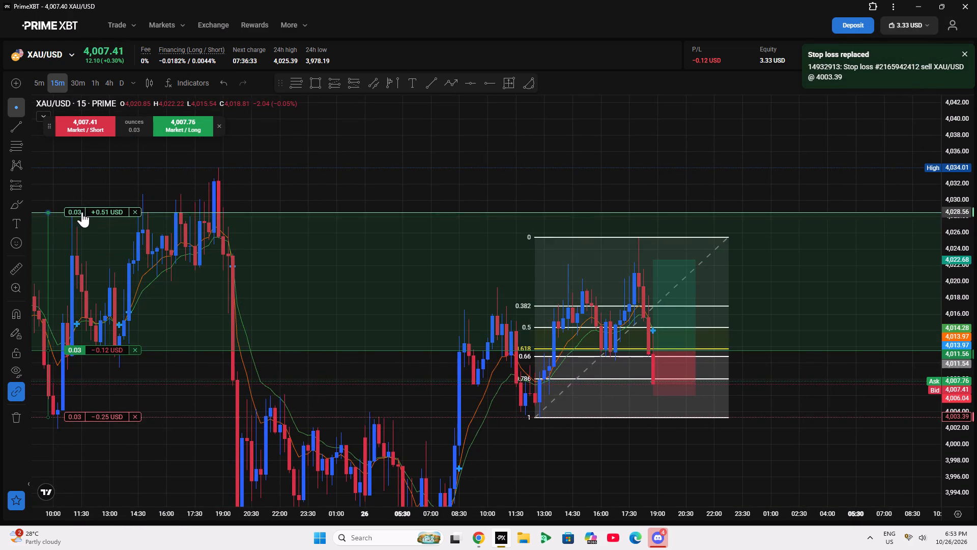
{"action": "left_click_drag", "start_coordinate": [82, 212], "coordinate": [83, 214]}
{"action": "left_click_drag", "start_coordinate": [599, 182], "coordinate": [593, 180]}
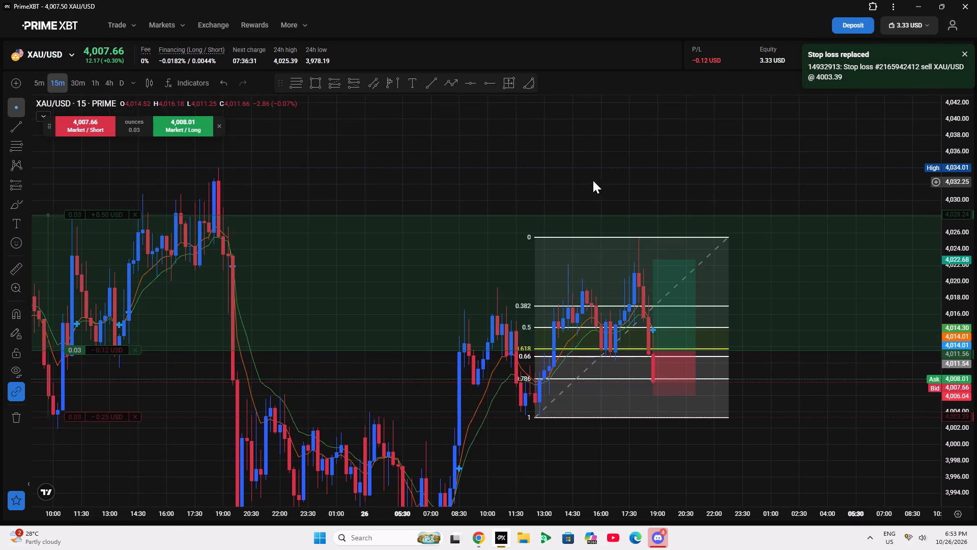
Raise the long position drawing's target to about 4028.18, next to the take profit line.
{"action": "left_click_drag", "start_coordinate": [593, 180], "coordinate": [526, 146]}
{"action": "left_click", "coordinate": [586, 252]}
{"action": "left_click", "coordinate": [591, 234]}
{"action": "left_click_drag", "start_coordinate": [589, 227], "coordinate": [554, 182]}
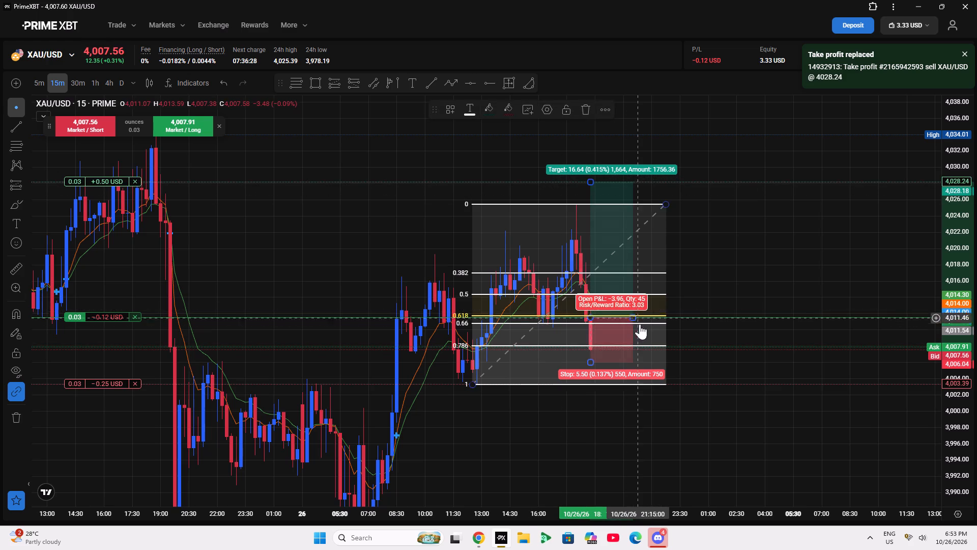
Widen the long position drawing so that it extends to about 01:15 on 10/27/26.
{"action": "left_click_drag", "start_coordinate": [630, 316], "coordinate": [711, 333]}
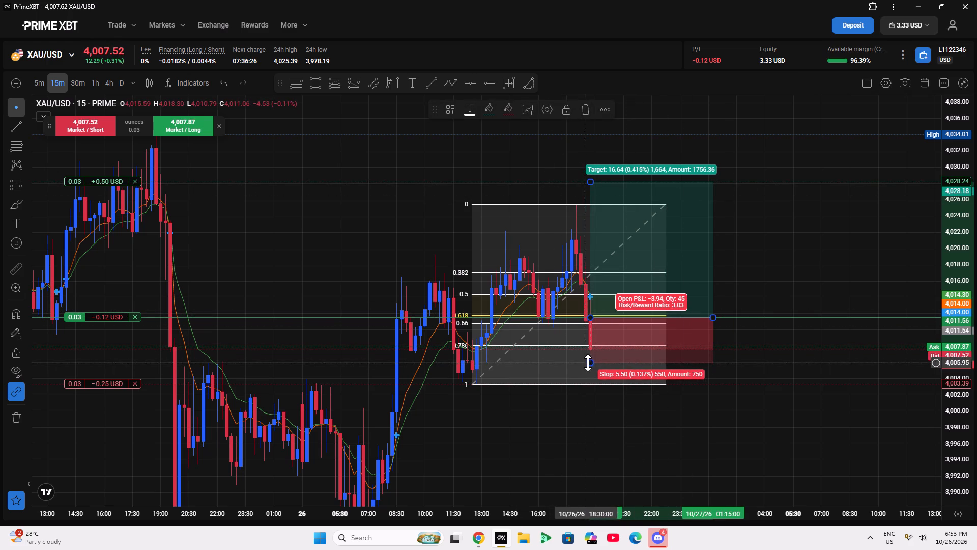
Lower the long position drawing's stop to about 4003.33, next to the stop loss line.
{"action": "left_click_drag", "start_coordinate": [588, 363], "coordinate": [593, 384]}
{"action": "left_click", "coordinate": [637, 419]}
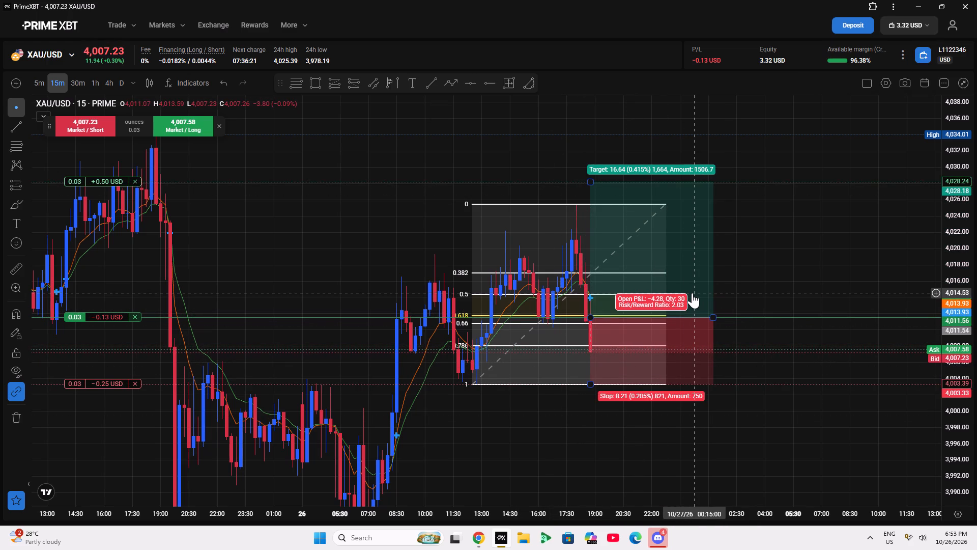
Return XAU/USD to the five-minute timeframe and examine price against the adjusted long drawing and Fibonacci levels.
{"action": "left_click_drag", "start_coordinate": [743, 254], "coordinate": [681, 227]}
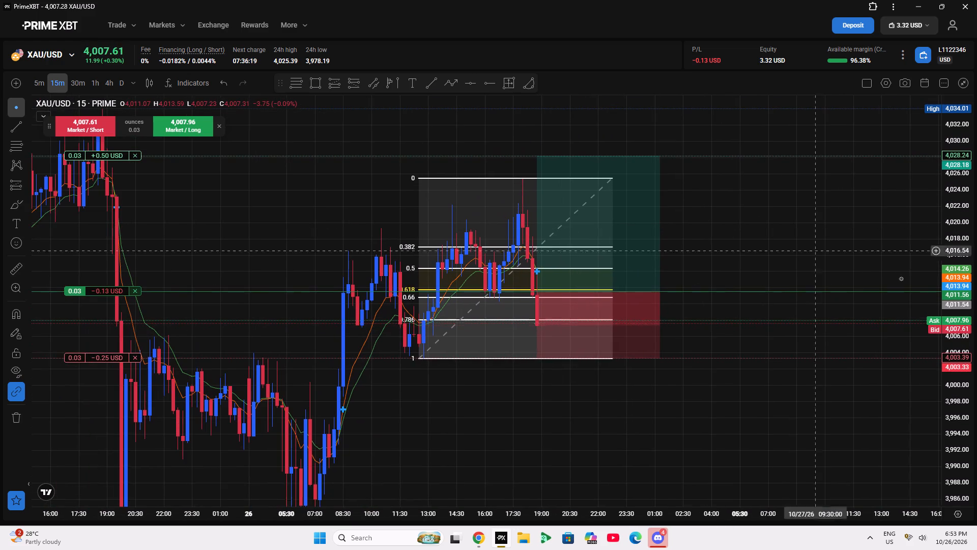
{"action": "double_click", "coordinate": [955, 289]}
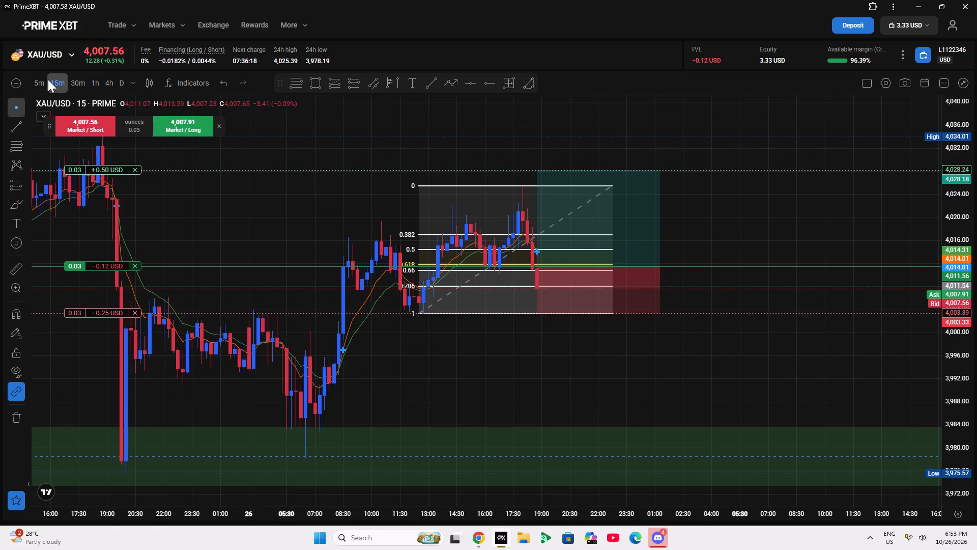
{"action": "left_click", "coordinate": [43, 78]}
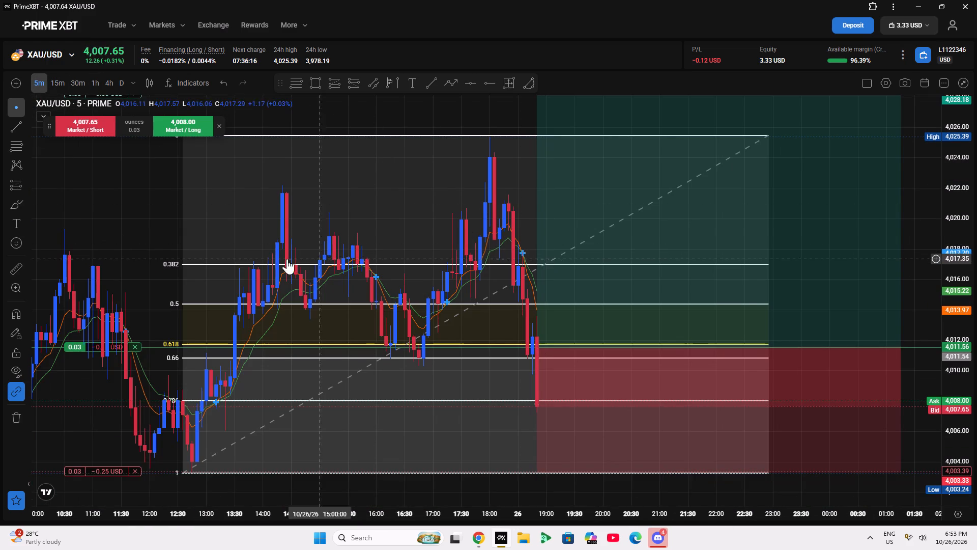
{"action": "scroll", "coordinate": [136, 216], "scroll_direction": "down", "scroll_amount": 5}
{"action": "left_click_drag", "start_coordinate": [951, 377], "coordinate": [912, 269]}
{"action": "left_click_drag", "start_coordinate": [798, 352], "coordinate": [503, 510]}
{"action": "left_click_drag", "start_coordinate": [721, 295], "coordinate": [914, 252]}
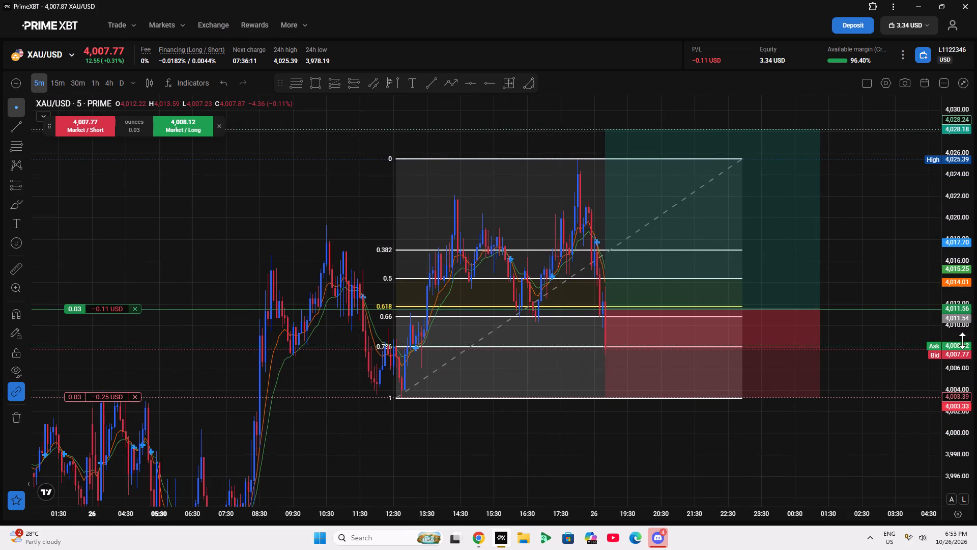
{"action": "scroll", "coordinate": [960, 341], "scroll_direction": "up", "scroll_amount": 3}
{"action": "scroll", "coordinate": [869, 340], "scroll_direction": "up", "scroll_amount": 4}
{"action": "left_click_drag", "start_coordinate": [827, 285], "coordinate": [827, 332]}
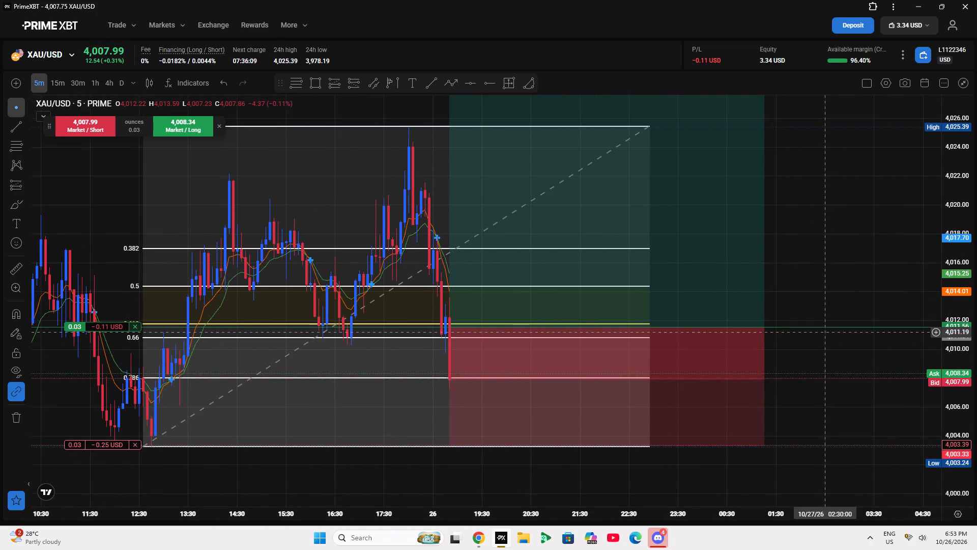
{"action": "left_click_drag", "start_coordinate": [827, 332], "coordinate": [834, 350]}
{"action": "scroll", "coordinate": [817, 313], "scroll_direction": "down", "scroll_amount": 2}
{"action": "left_click_drag", "start_coordinate": [839, 306], "coordinate": [760, 325]}
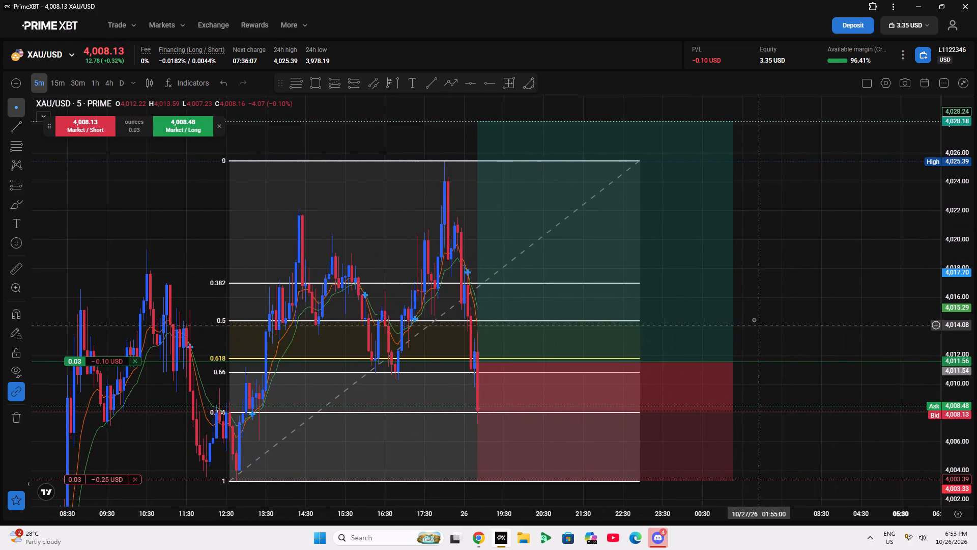
Reposition the floating Market Short/Long order widget so that it clears the take profit label.
{"action": "left_click_drag", "start_coordinate": [48, 129], "coordinate": [34, 142]}
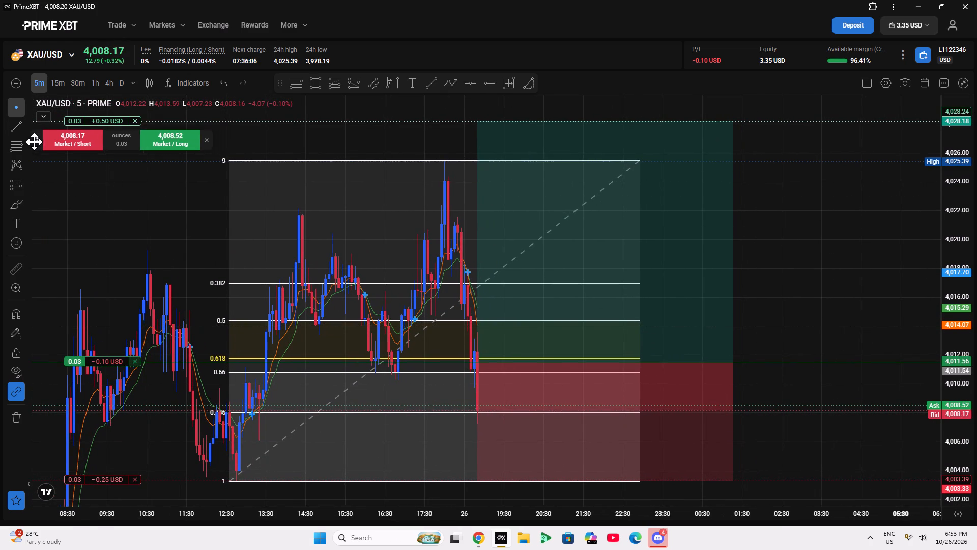
{"action": "left_click_drag", "start_coordinate": [34, 142], "coordinate": [27, 140]}
Check the long position drawing's stop and risk/reward figures, and view price in the wider five-minute chart.
{"action": "left_click_drag", "start_coordinate": [95, 213], "coordinate": [101, 212]}
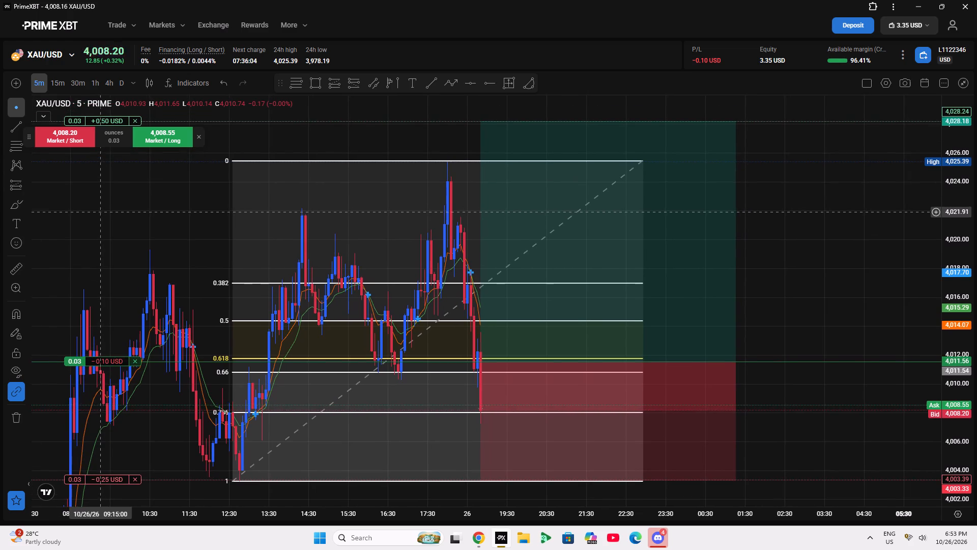
{"action": "left_click_drag", "start_coordinate": [101, 212], "coordinate": [100, 212]}
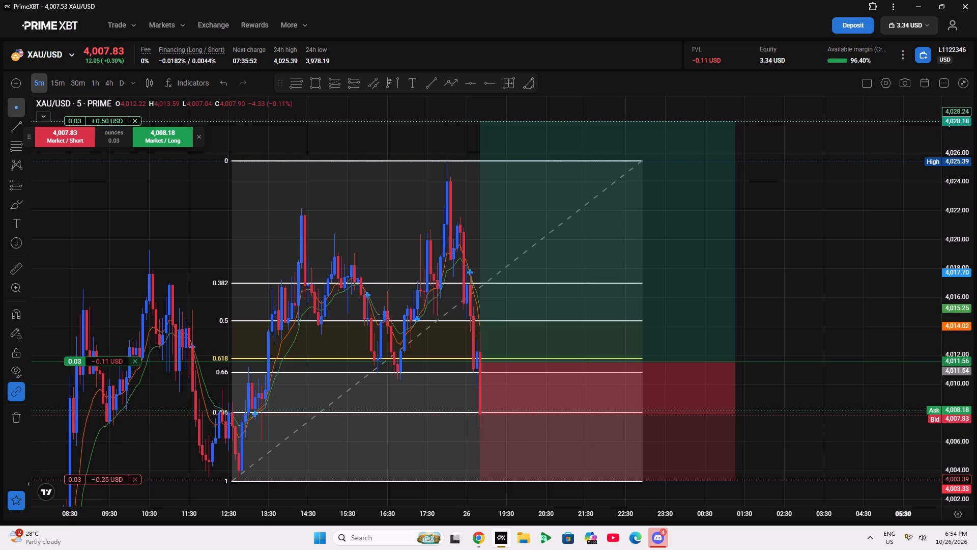
{"action": "left_click_drag", "start_coordinate": [798, 271], "coordinate": [782, 162]}
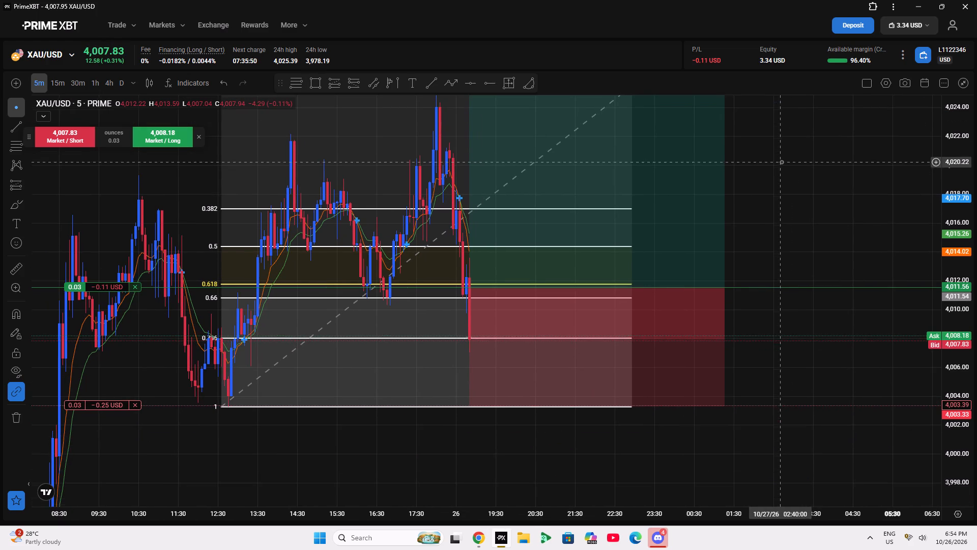
{"action": "left_click", "coordinate": [487, 394]}
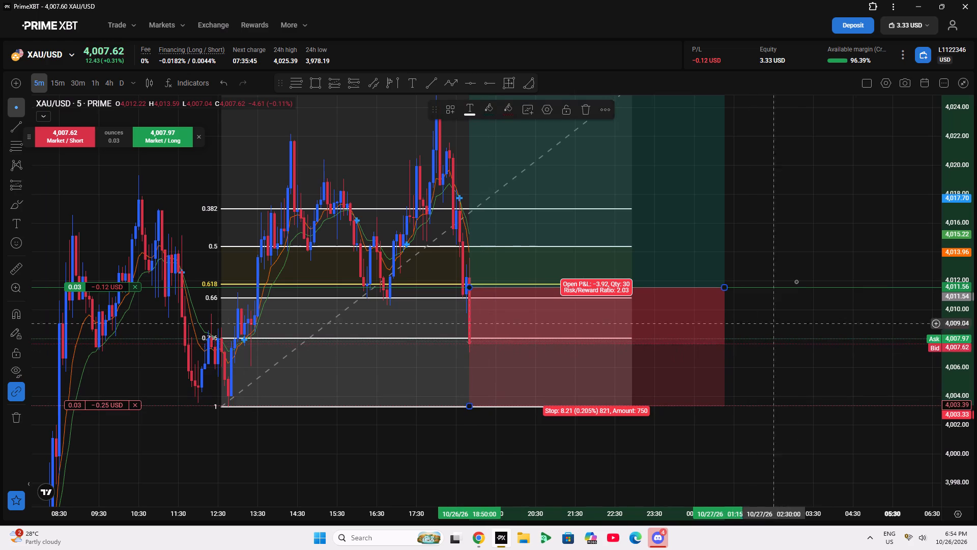
{"action": "left_click_drag", "start_coordinate": [807, 260], "coordinate": [846, 272]}
{"action": "double_click", "coordinate": [966, 289]}
{"action": "scroll", "coordinate": [809, 299], "scroll_direction": "down", "scroll_amount": 4}
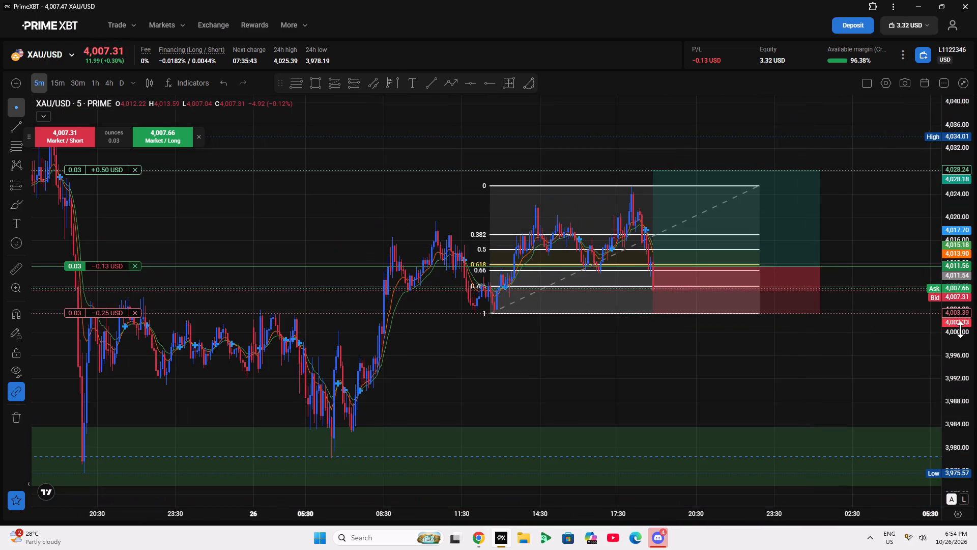
Examine recent five-minute XAU/USD price action against the Fibonacci levels and the long position drawing.
{"action": "left_click_drag", "start_coordinate": [960, 329], "coordinate": [953, 267]}
{"action": "left_click_drag", "start_coordinate": [896, 244], "coordinate": [839, 281]}
{"action": "scroll", "coordinate": [959, 323], "scroll_direction": "up", "scroll_amount": 4}
{"action": "scroll", "coordinate": [846, 229], "scroll_direction": "up", "scroll_amount": 2}
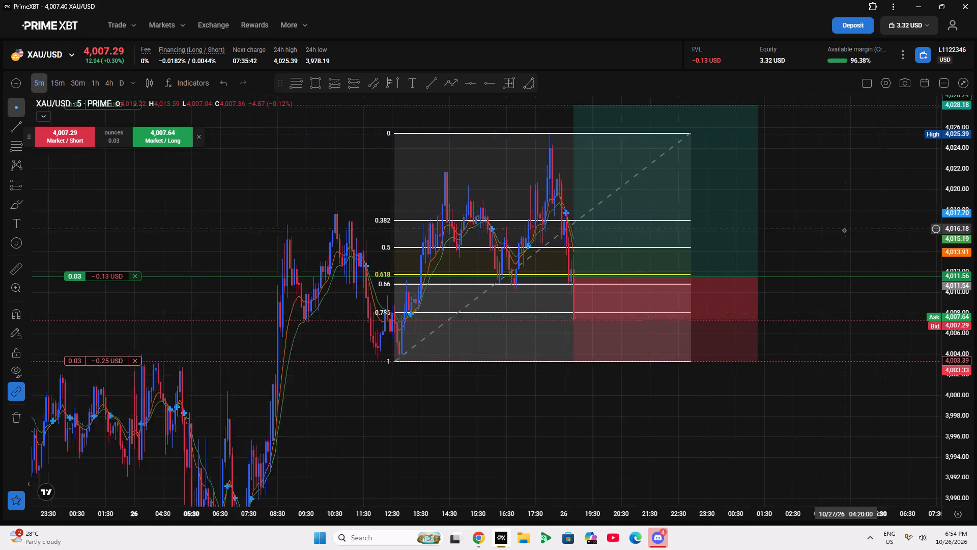
{"action": "scroll", "coordinate": [844, 230], "scroll_direction": "up", "scroll_amount": 1}
{"action": "left_click_drag", "start_coordinate": [829, 238], "coordinate": [821, 261]}
{"action": "scroll", "coordinate": [725, 199], "scroll_direction": "up", "scroll_amount": 3}
{"action": "left_click_drag", "start_coordinate": [711, 219], "coordinate": [808, 234]}
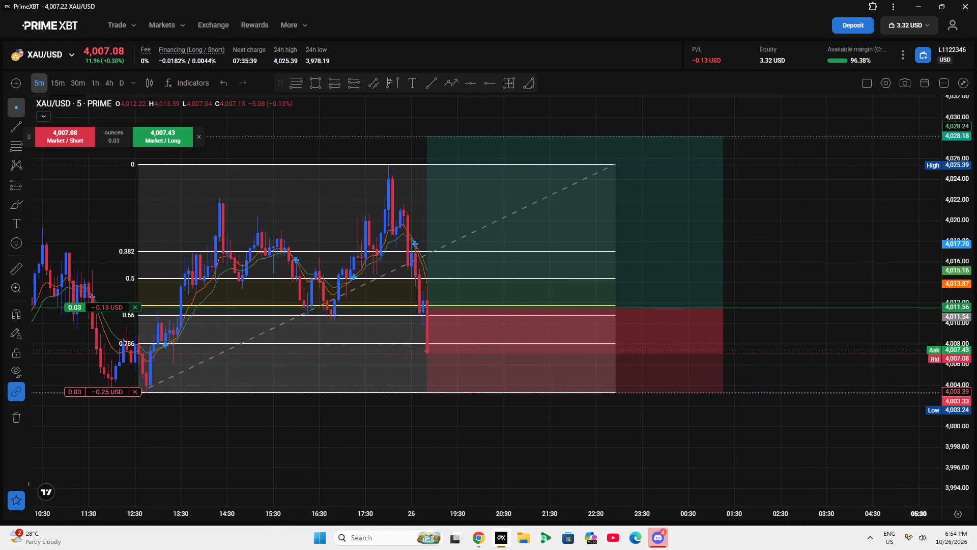
{"action": "scroll", "coordinate": [961, 294], "scroll_direction": "up", "scroll_amount": 4}
{"action": "scroll", "coordinate": [837, 258], "scroll_direction": "down", "scroll_amount": 3}
{"action": "scroll", "coordinate": [751, 43], "scroll_direction": "down", "scroll_amount": 4}
{"action": "left_click_drag", "start_coordinate": [838, 189], "coordinate": [785, 204]}
{"action": "scroll", "coordinate": [783, 206], "scroll_direction": "up", "scroll_amount": 4}
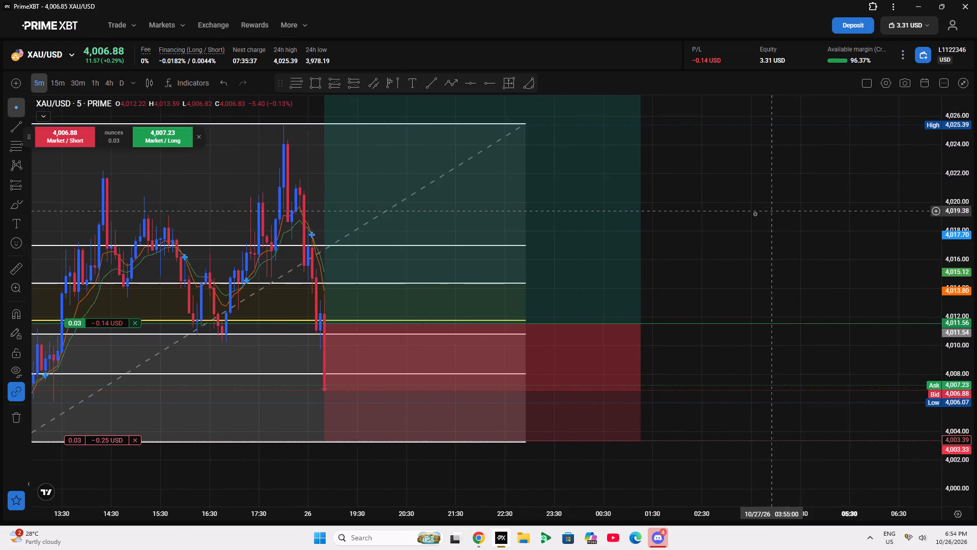
{"action": "left_click_drag", "start_coordinate": [753, 214], "coordinate": [947, 243]}
{"action": "scroll", "coordinate": [924, 245], "scroll_direction": "down", "scroll_amount": 1}
{"action": "left_click_drag", "start_coordinate": [902, 250], "coordinate": [876, 241]}
{"action": "scroll", "coordinate": [783, 14], "scroll_direction": "down", "scroll_amount": 9}
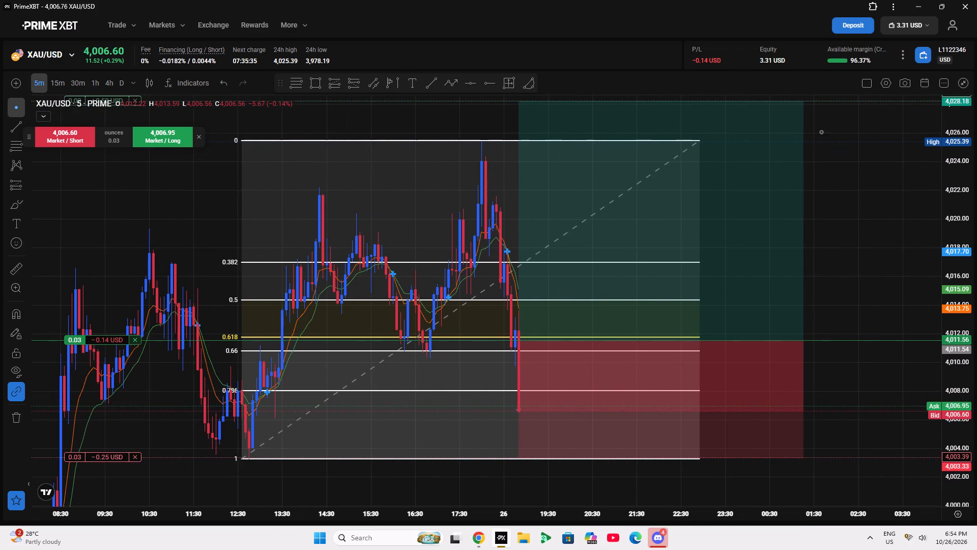
{"action": "left_click_drag", "start_coordinate": [835, 155], "coordinate": [807, 150]}
{"action": "left_click", "coordinate": [257, 137]}
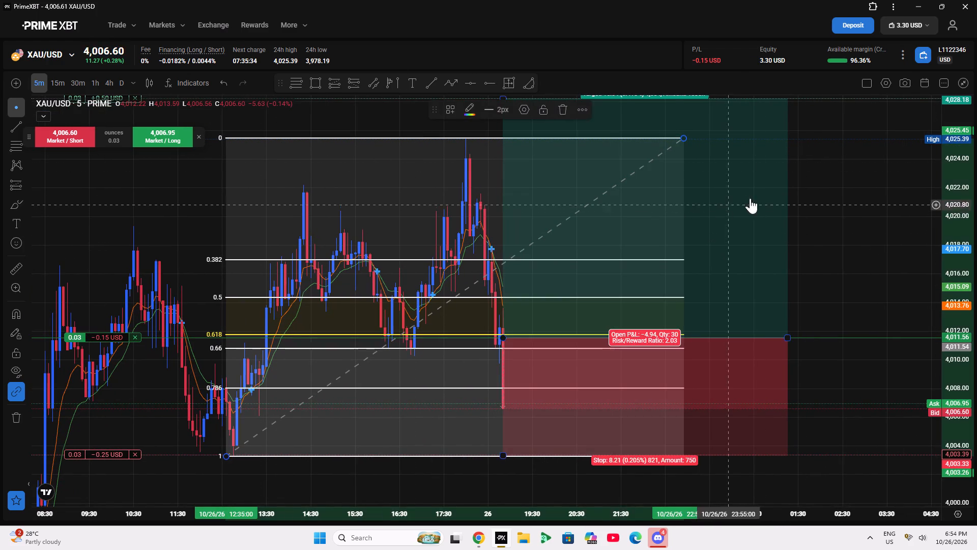
{"action": "left_click", "coordinate": [797, 184]}
{"action": "scroll", "coordinate": [844, 184], "scroll_direction": "down", "scroll_amount": 4}
{"action": "scroll", "coordinate": [880, 215], "scroll_direction": "up", "scroll_amount": 5}
{"action": "left_click_drag", "start_coordinate": [849, 223], "coordinate": [901, 232]}
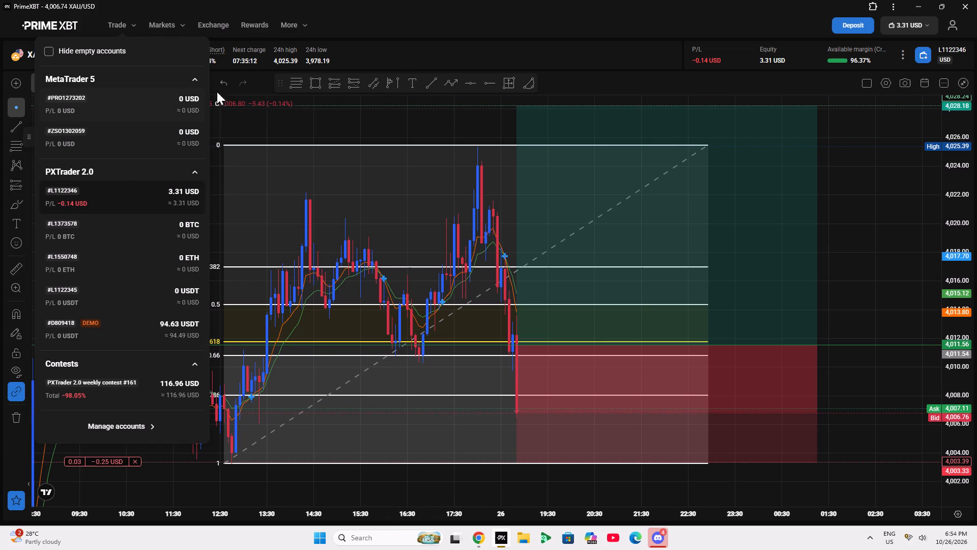
{"action": "left_click", "coordinate": [265, 124]}
{"action": "left_click", "coordinate": [265, 124]}
{"action": "scroll", "coordinate": [254, 0], "scroll_direction": "down", "scroll_amount": 2}
{"action": "scroll", "coordinate": [254, 0], "scroll_direction": "up", "scroll_amount": 1}
{"action": "scroll", "coordinate": [254, 0], "scroll_direction": "down", "scroll_amount": 5}
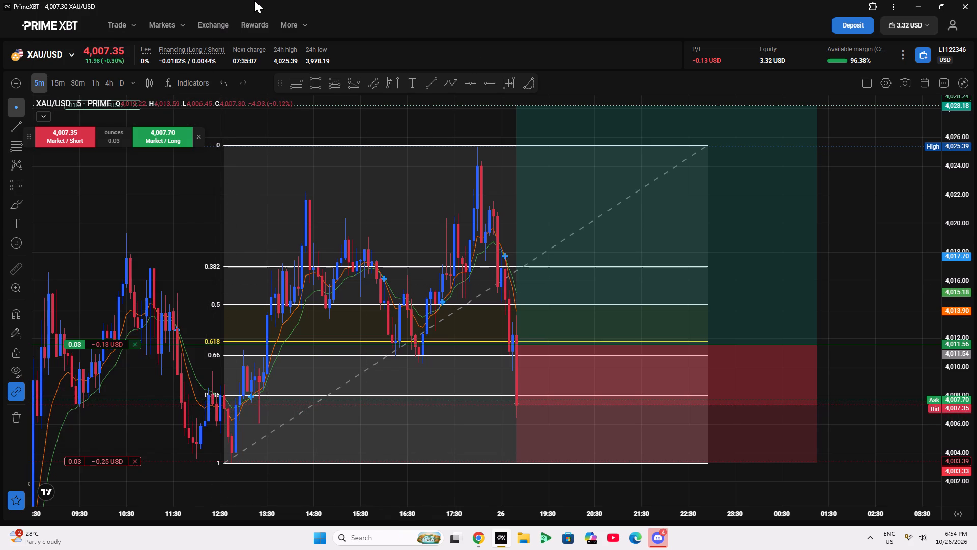
Switch XAU/USD to the 30-minute timeframe and examine price around the long trade and the 4h bullish zone.
{"action": "left_click", "coordinate": [82, 80]}
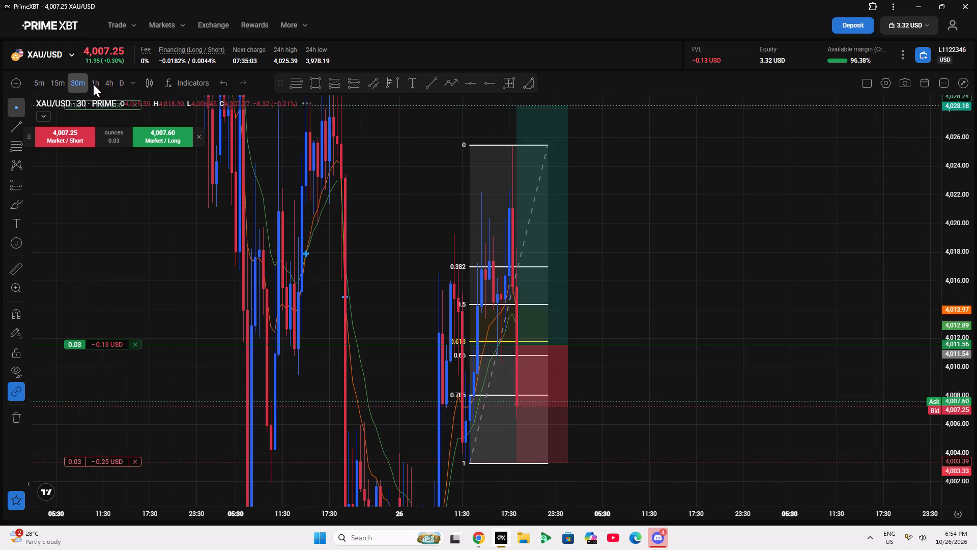
{"action": "left_click", "coordinate": [936, 198]}
{"action": "double_click", "coordinate": [950, 189]}
{"action": "scroll", "coordinate": [729, 337], "scroll_direction": "up", "scroll_amount": 2}
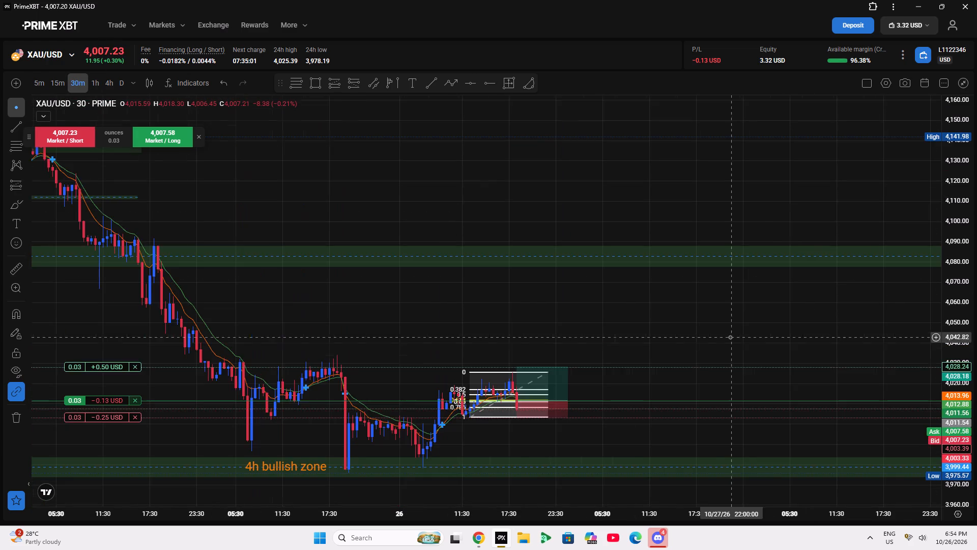
{"action": "scroll", "coordinate": [730, 337], "scroll_direction": "up", "scroll_amount": 4}
{"action": "left_click_drag", "start_coordinate": [478, 388], "coordinate": [745, 391]}
{"action": "scroll", "coordinate": [330, 0], "scroll_direction": "down", "scroll_amount": 5}
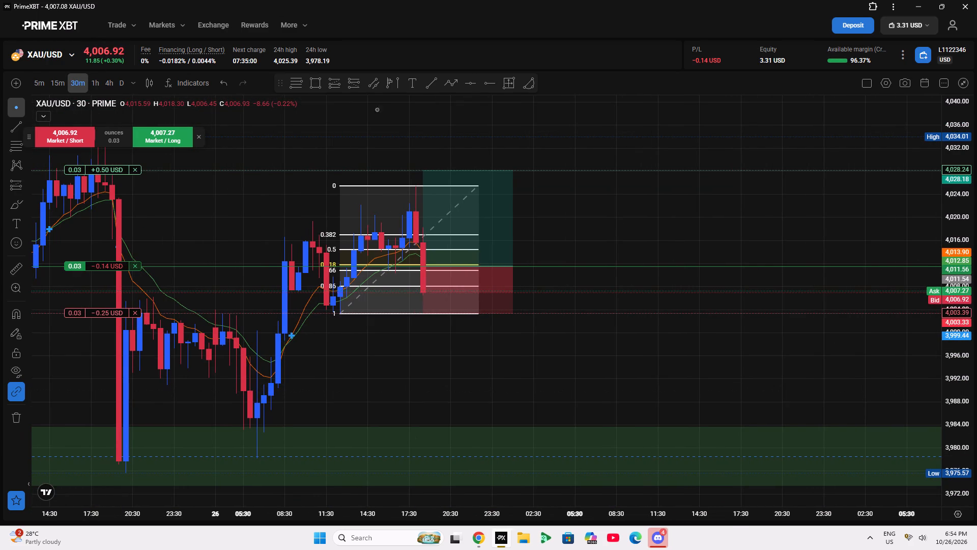
{"action": "left_click_drag", "start_coordinate": [702, 227], "coordinate": [738, 229]}
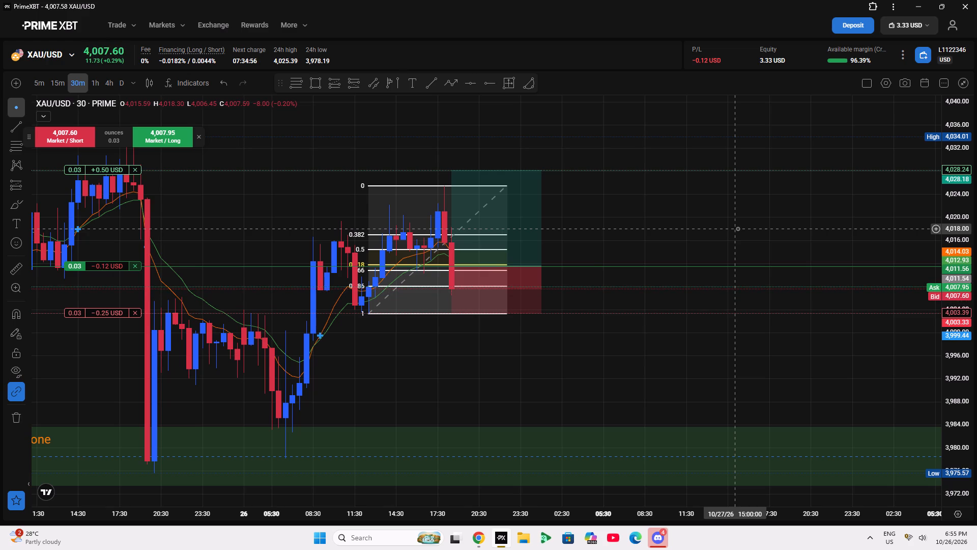
{"action": "left_click_drag", "start_coordinate": [738, 229], "coordinate": [817, 219]}
{"action": "scroll", "coordinate": [960, 275], "scroll_direction": "up", "scroll_amount": 4}
{"action": "scroll", "coordinate": [960, 275], "scroll_direction": "down", "scroll_amount": 2}
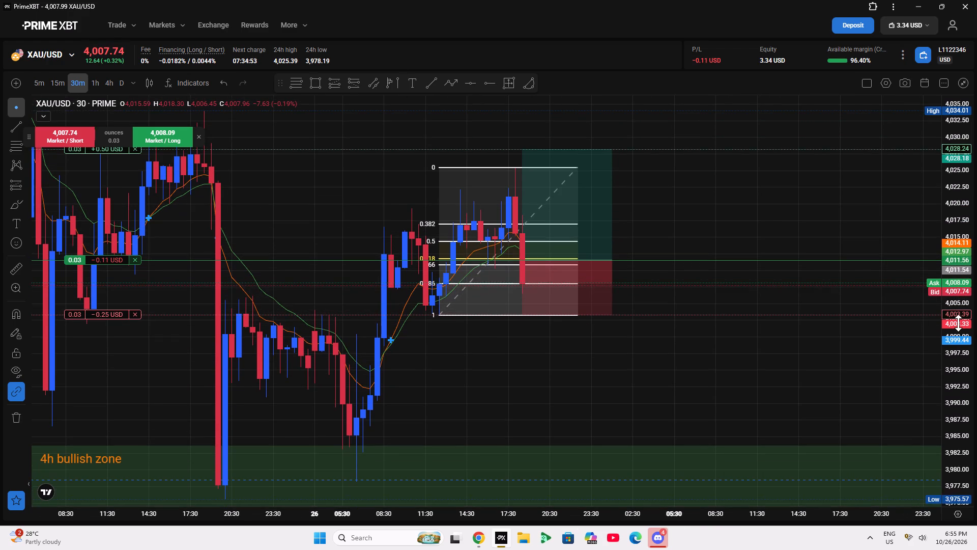
{"action": "double_click", "coordinate": [953, 313]}
{"action": "scroll", "coordinate": [810, 351], "scroll_direction": "down", "scroll_amount": 3}
{"action": "scroll", "coordinate": [968, 364], "scroll_direction": "up", "scroll_amount": 5}
{"action": "scroll", "coordinate": [702, 365], "scroll_direction": "up", "scroll_amount": 5}
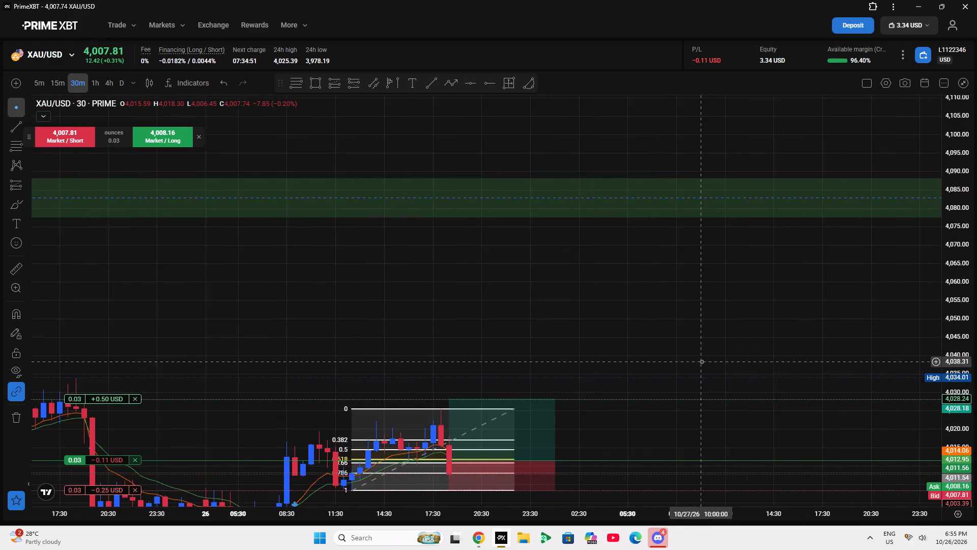
{"action": "left_click_drag", "start_coordinate": [702, 362], "coordinate": [739, 162]}
{"action": "scroll", "coordinate": [948, 341], "scroll_direction": "up", "scroll_amount": 6}
{"action": "left_click_drag", "start_coordinate": [772, 370], "coordinate": [793, 373]}
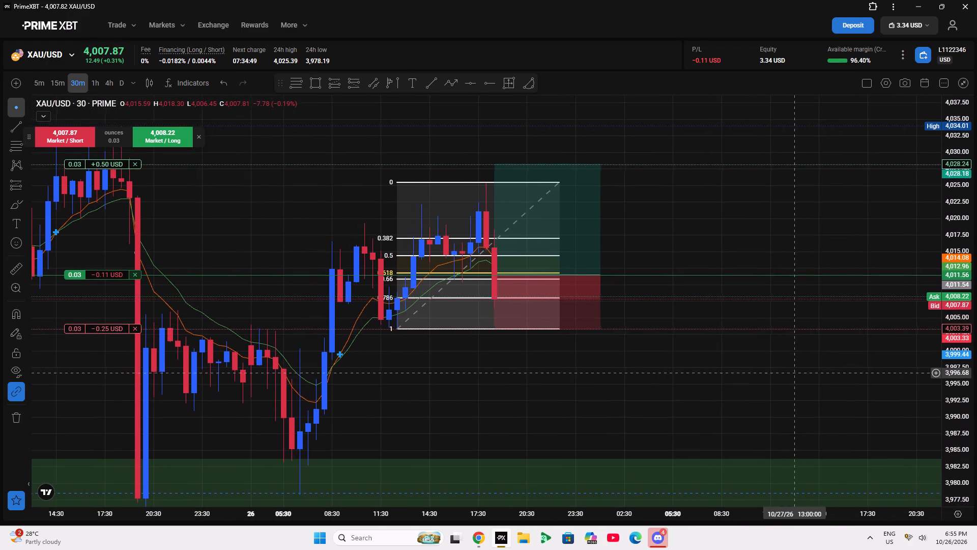
{"action": "left_click_drag", "start_coordinate": [793, 373], "coordinate": [793, 374]}
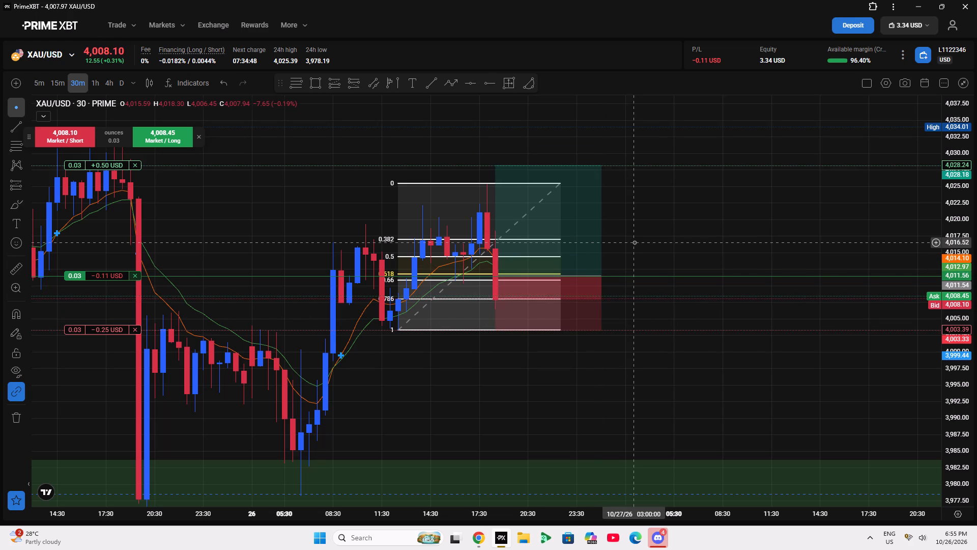
{"action": "left_click", "coordinate": [722, 175]}
Switch XAU/USD to the 15-minute timeframe and examine the candles against the Fibonacci levels and the long drawing.
{"action": "left_click", "coordinate": [58, 83]}
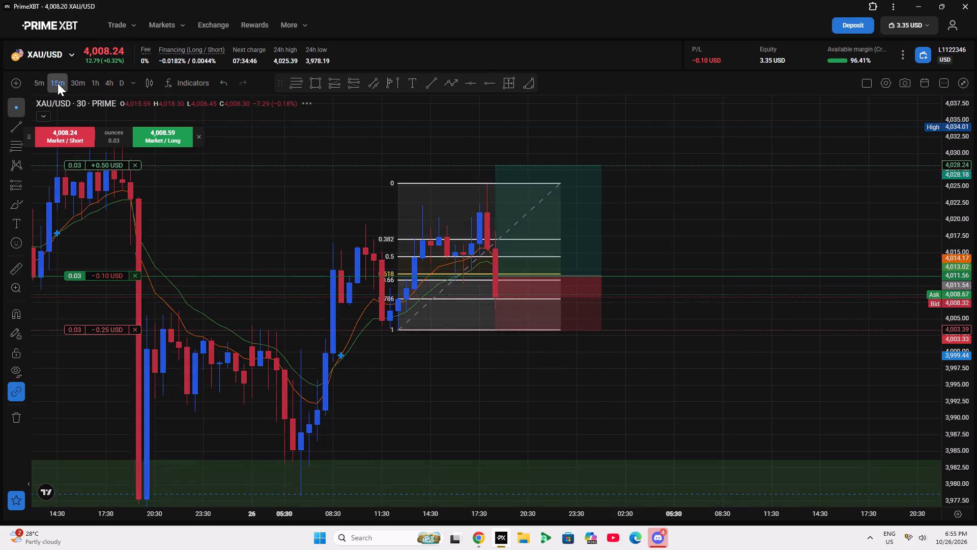
{"action": "scroll", "coordinate": [714, 252], "scroll_direction": "down", "scroll_amount": 2}
{"action": "scroll", "coordinate": [956, 315], "scroll_direction": "up", "scroll_amount": 4}
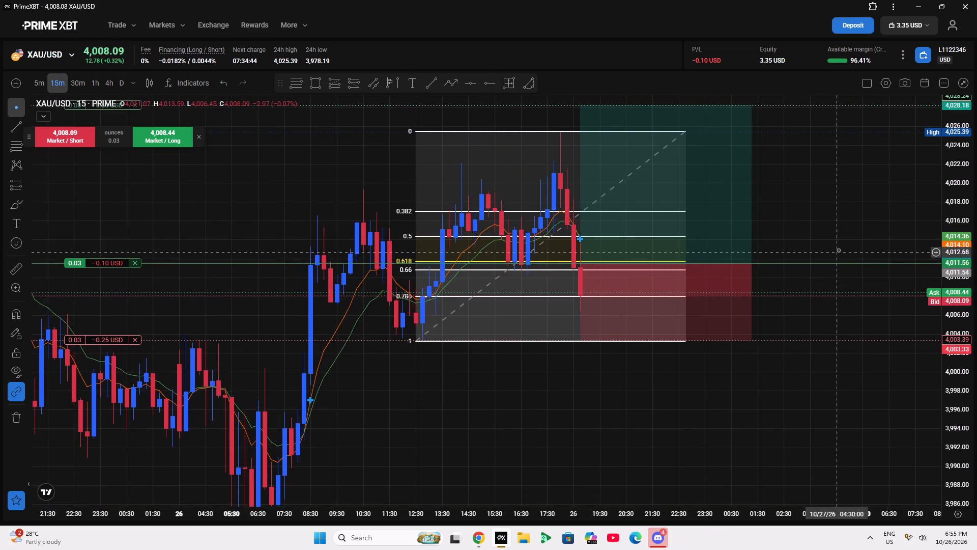
{"action": "scroll", "coordinate": [839, 250], "scroll_direction": "up", "scroll_amount": 2}
{"action": "left_click_drag", "start_coordinate": [827, 234], "coordinate": [814, 261]}
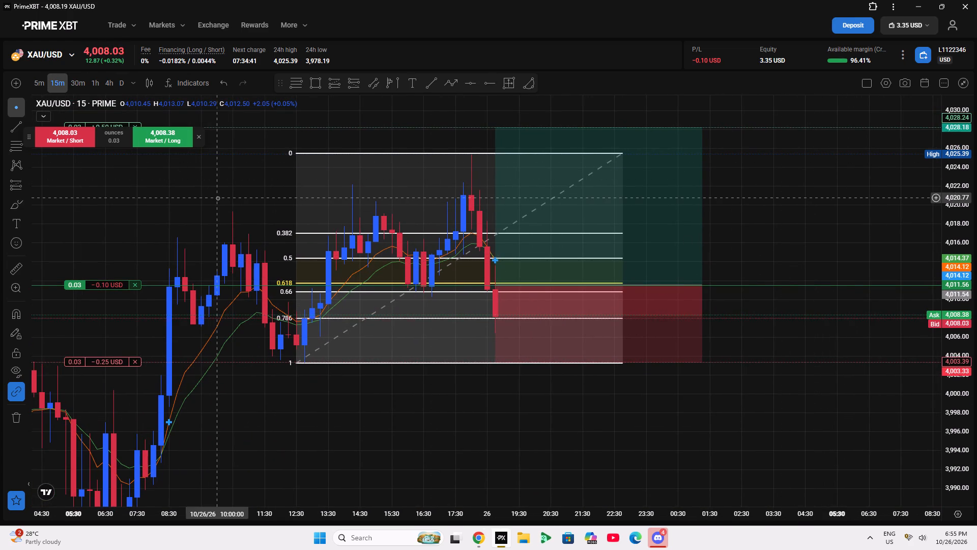
{"action": "left_click_drag", "start_coordinate": [201, 199], "coordinate": [170, 193]}
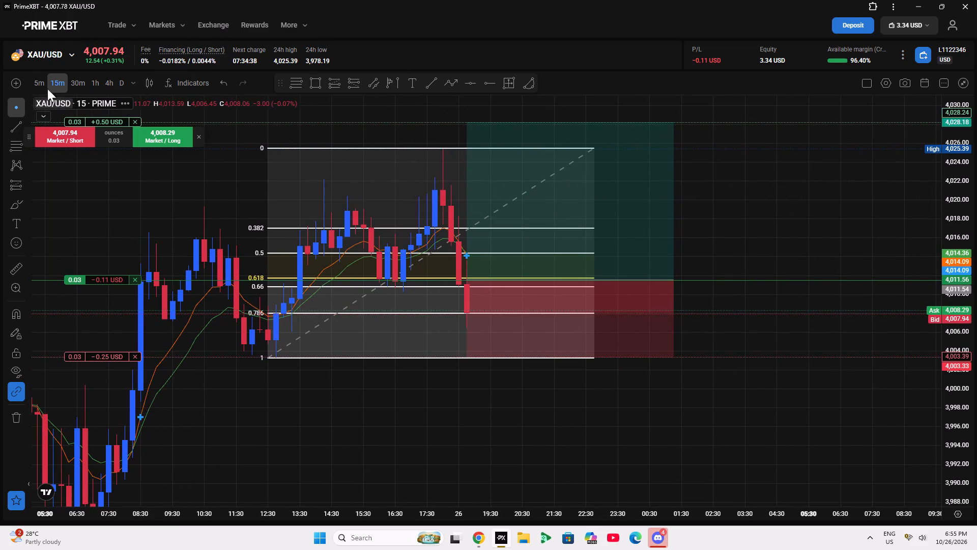
Return XAU/USD to the five-minute timeframe and examine the newest candles against the long drawing's stop and target.
{"action": "left_click", "coordinate": [35, 77]}
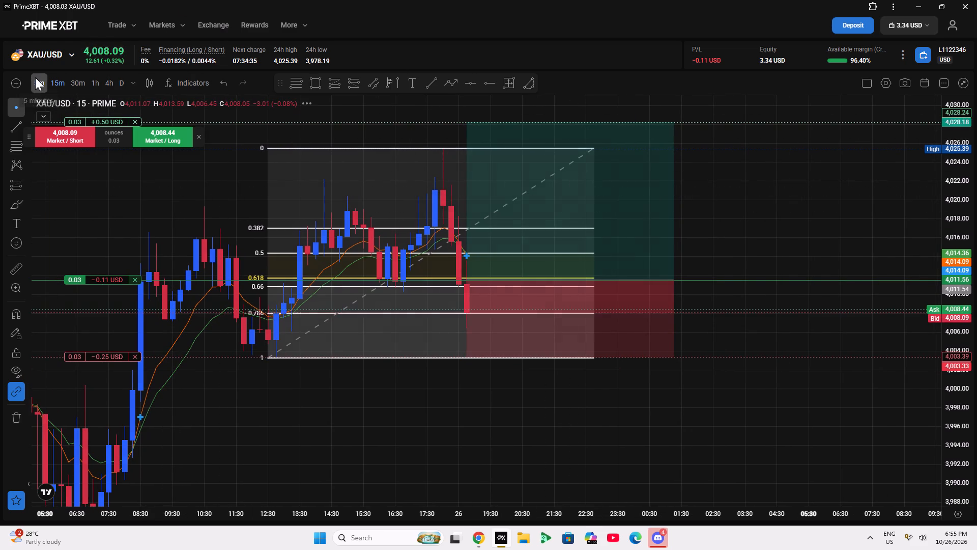
{"action": "scroll", "coordinate": [528, 380], "scroll_direction": "down", "scroll_amount": 4}
{"action": "left_click_drag", "start_coordinate": [774, 413], "coordinate": [544, 415]}
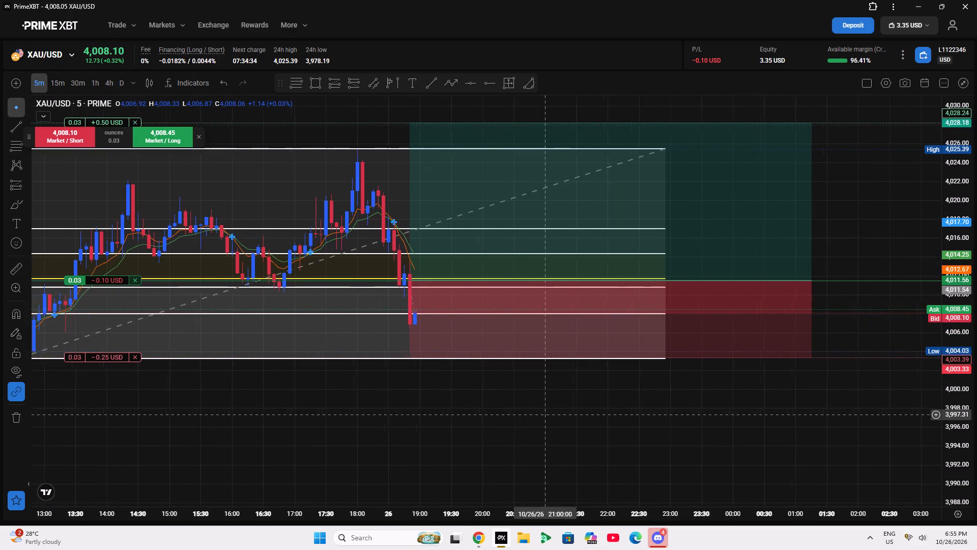
{"action": "left_click_drag", "start_coordinate": [544, 415], "coordinate": [481, 415]}
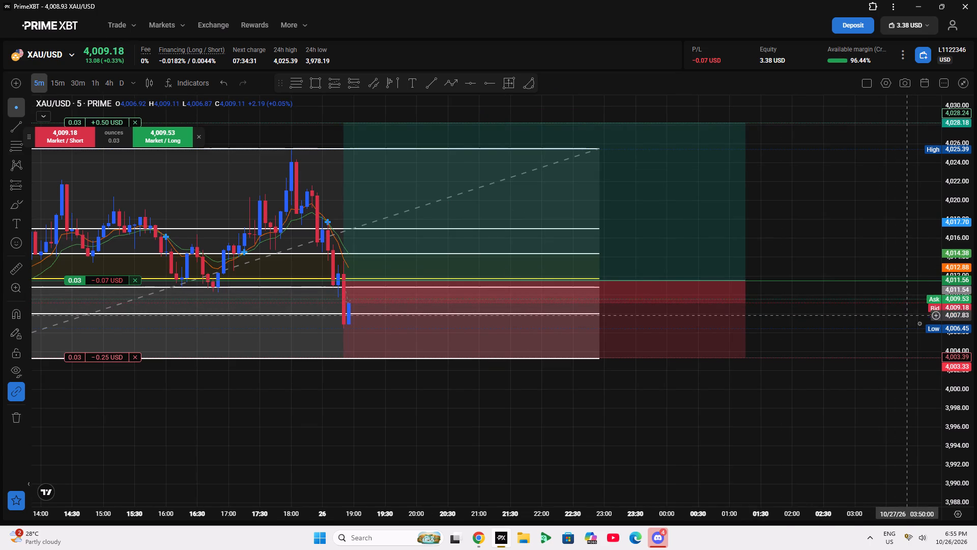
{"action": "scroll", "coordinate": [946, 342], "scroll_direction": "up", "scroll_amount": 4}
{"action": "left_click_drag", "start_coordinate": [865, 221], "coordinate": [853, 283]}
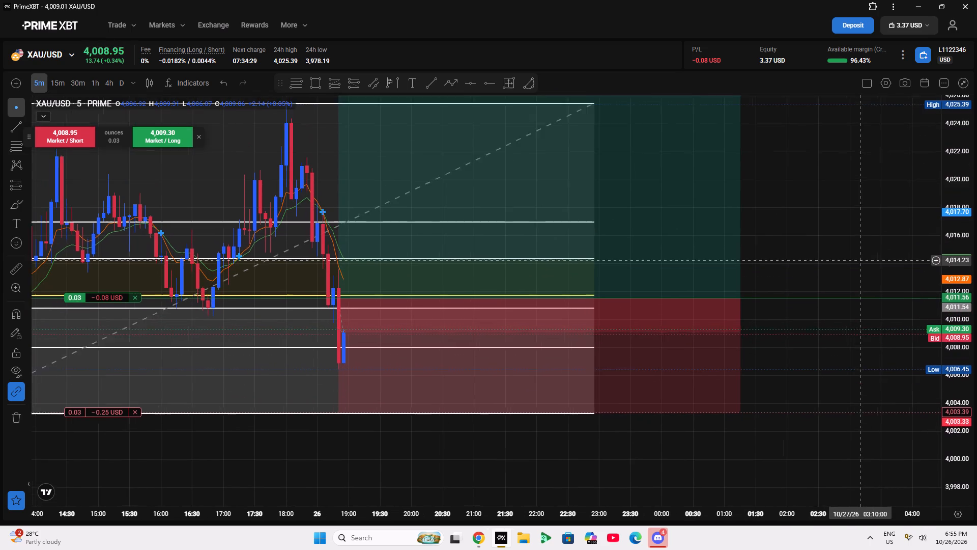
{"action": "left_click_drag", "start_coordinate": [853, 283], "coordinate": [844, 344]}
{"action": "scroll", "coordinate": [497, 258], "scroll_direction": "down", "scroll_amount": 4}
{"action": "scroll", "coordinate": [955, 282], "scroll_direction": "down", "scroll_amount": 2}
{"action": "scroll", "coordinate": [888, 306], "scroll_direction": "up", "scroll_amount": 3}
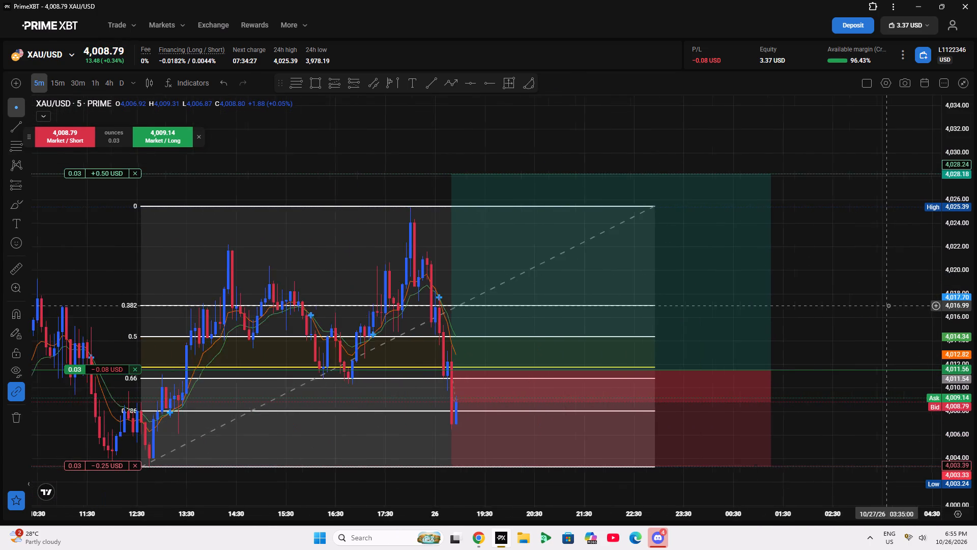
{"action": "left_click_drag", "start_coordinate": [840, 271], "coordinate": [846, 192]}
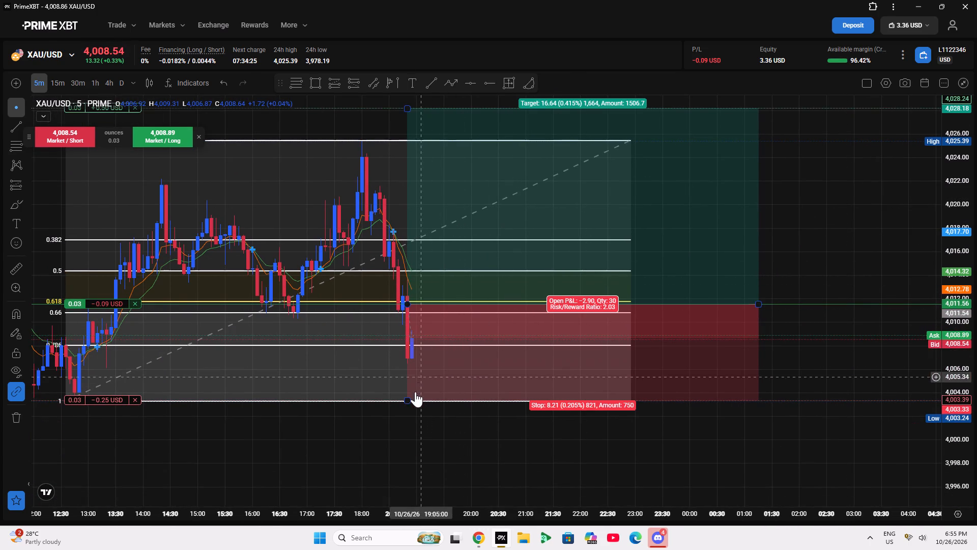
{"action": "left_click_drag", "start_coordinate": [829, 239], "coordinate": [806, 287]}
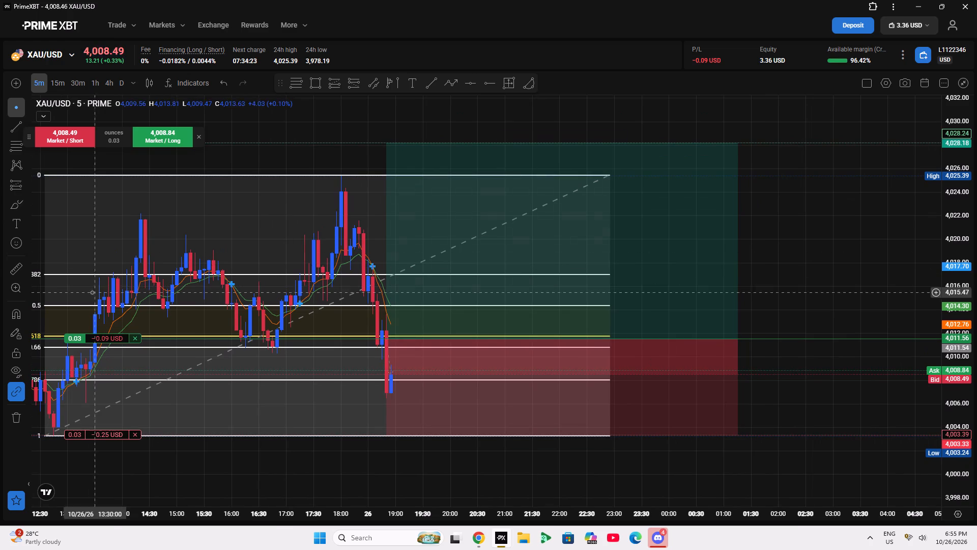
Measure the price distance from the long entry line up to about 4019.59 within the target zone.
{"action": "left_click", "coordinate": [12, 268]}
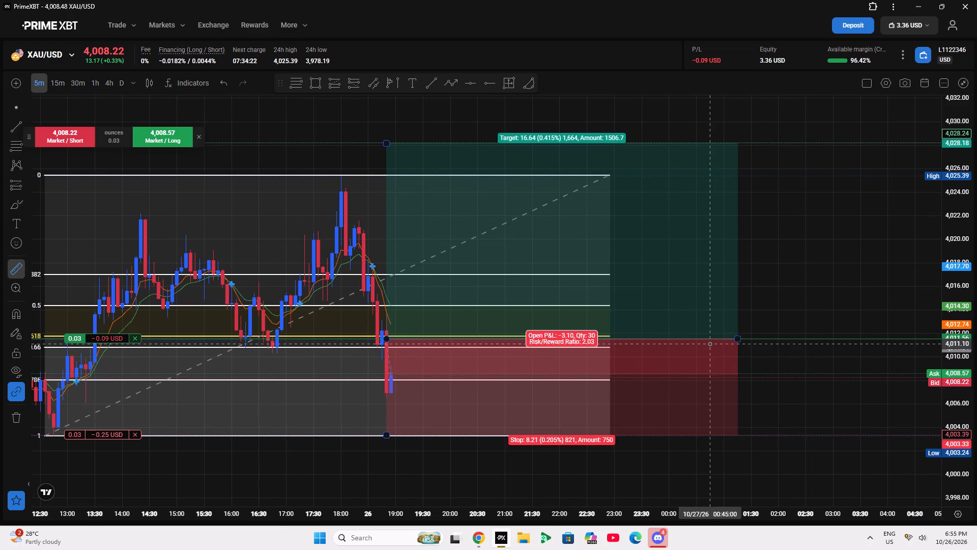
{"action": "left_click", "coordinate": [704, 339]}
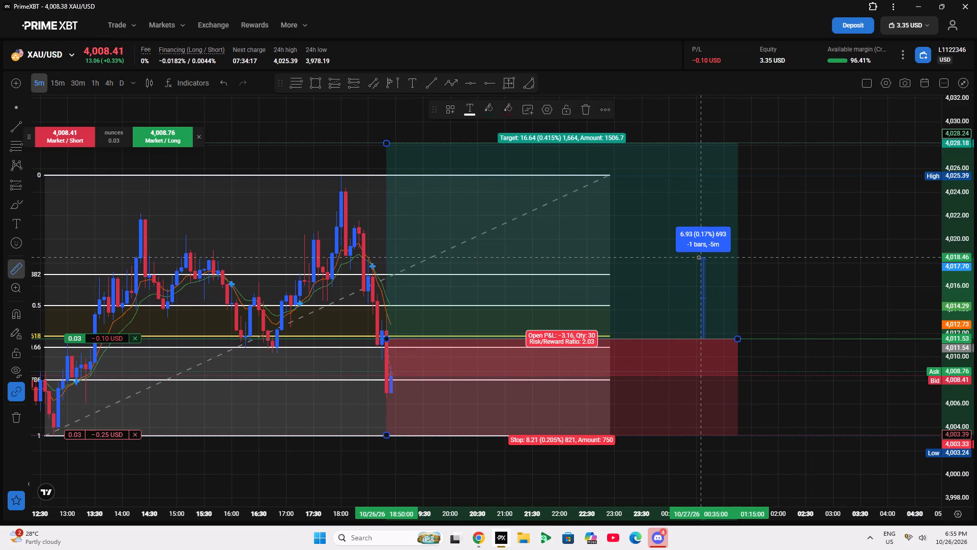
{"action": "left_click", "coordinate": [693, 244]}
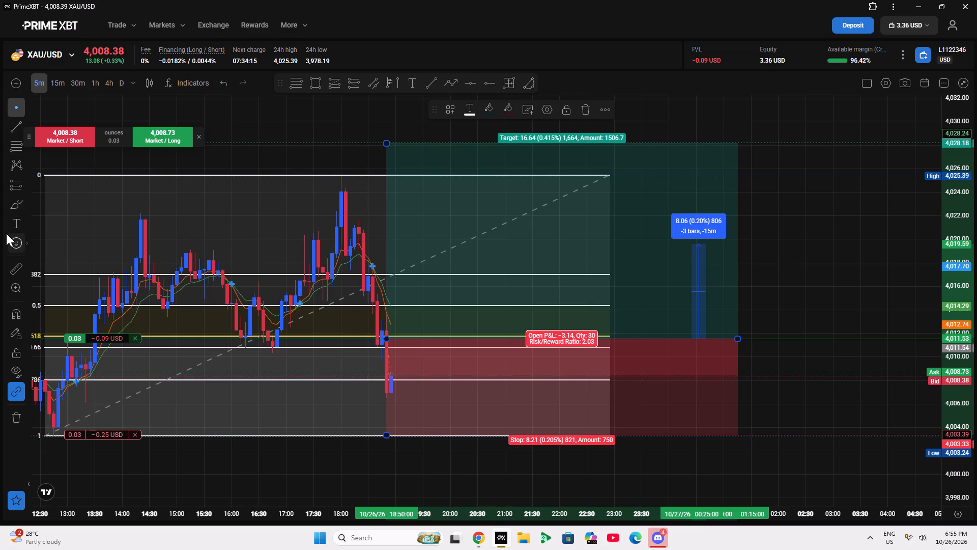
Draw a horizontal ray at about 4019.63, level with the top of the measured range.
{"action": "left_click", "coordinate": [490, 84]}
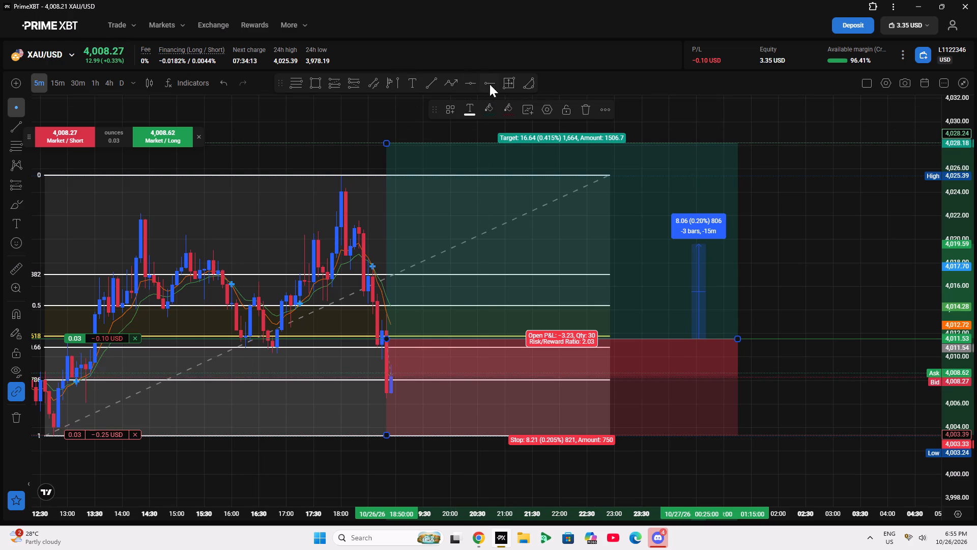
{"action": "left_click", "coordinate": [467, 243]}
{"action": "left_click", "coordinate": [826, 211]}
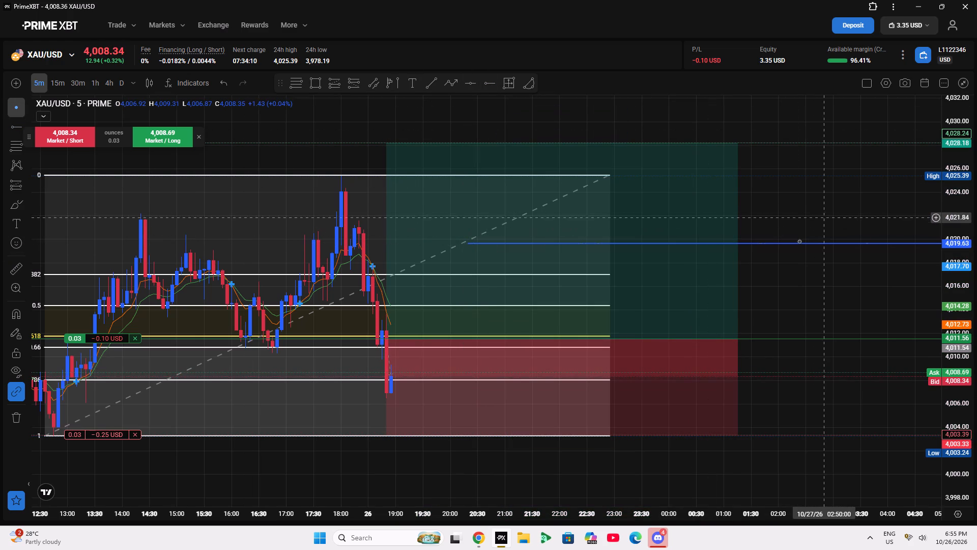
Shift the horizontal ray's starting point 20 bars earlier, to 18:25 on the recent candles, keeping its price level.
{"action": "left_click", "coordinate": [482, 244]}
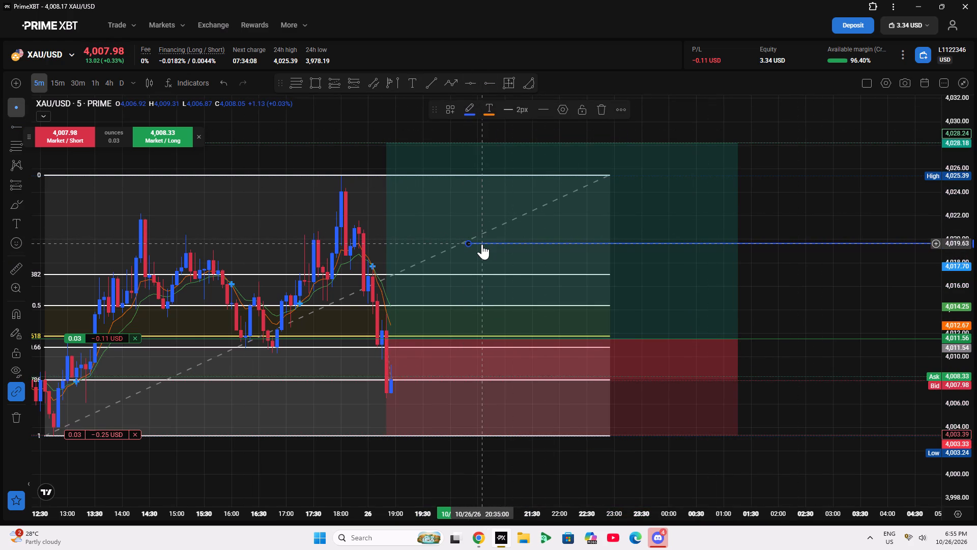
{"action": "key", "text": "Left"}
{"action": "key", "text": "Left"}
{"action": "key", "text": "Left"}
{"action": "key", "text": "Left"}
{"action": "key", "text": "Left"}
{"action": "key", "text": "Left"}
{"action": "key", "text": "Left"}
{"action": "key", "text": "Left"}
{"action": "key", "text": "Left"}
{"action": "key", "text": "Left"}
{"action": "key", "text": "Left"}
{"action": "key", "text": "Left"}
{"action": "key", "text": "Left"}
{"action": "key", "text": "Left"}
{"action": "key", "text": "Left"}
{"action": "key", "text": "Left"}
{"action": "key", "text": "Left"}
{"action": "key", "text": "Left"}
{"action": "key", "text": "Left"}
{"action": "key", "text": "Left"}
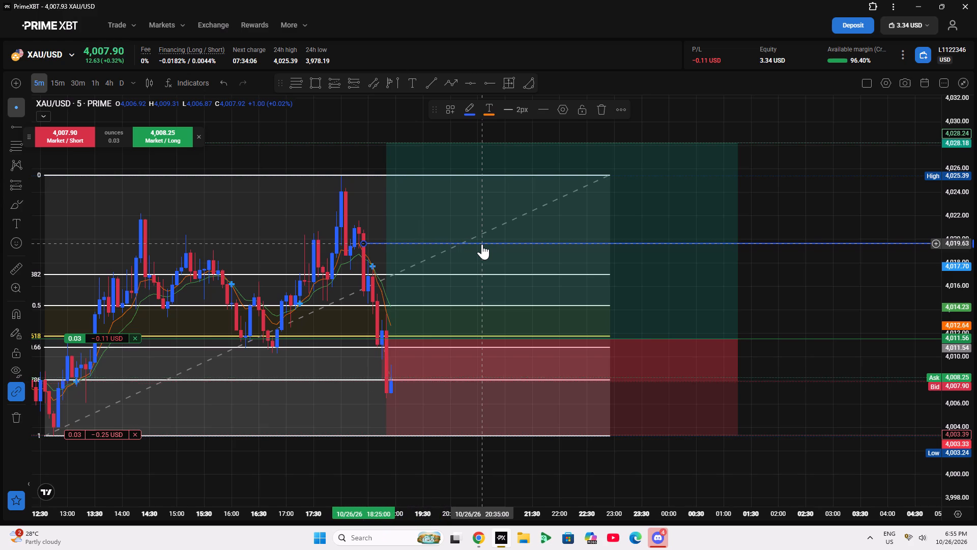
{"action": "left_click", "coordinate": [777, 201]}
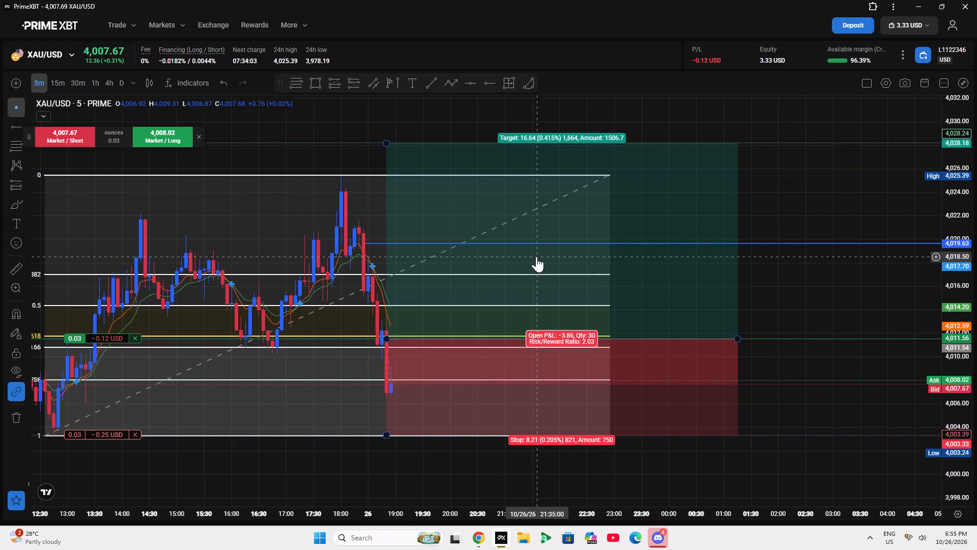
Add the text label "TRAIL HERE" to the horizontal ray at 4019.63.
{"action": "left_click", "coordinate": [544, 244]}
{"action": "left_click", "coordinate": [559, 110]}
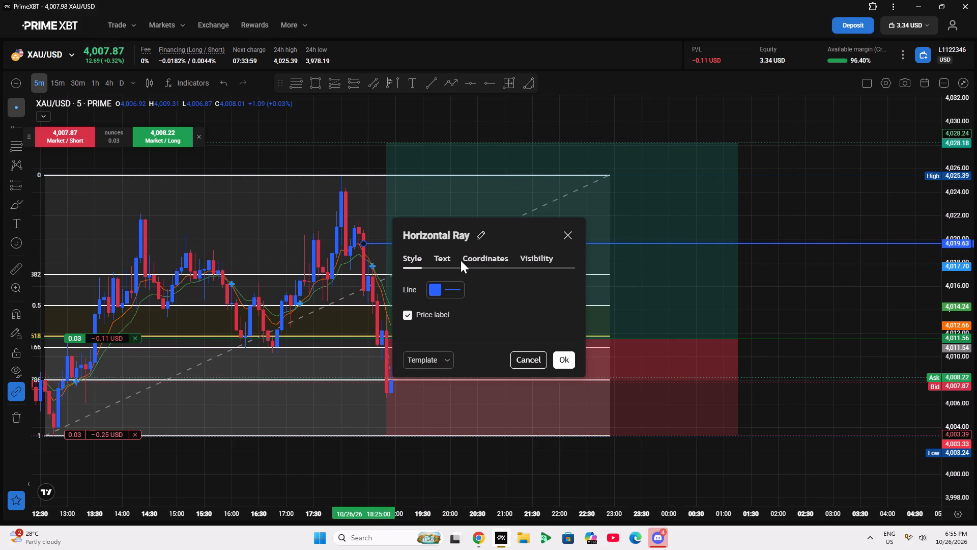
{"action": "left_click", "coordinate": [454, 259]}
{"action": "left_click", "coordinate": [454, 259]}
{"action": "left_click", "coordinate": [441, 259]}
{"action": "left_click", "coordinate": [494, 312]}
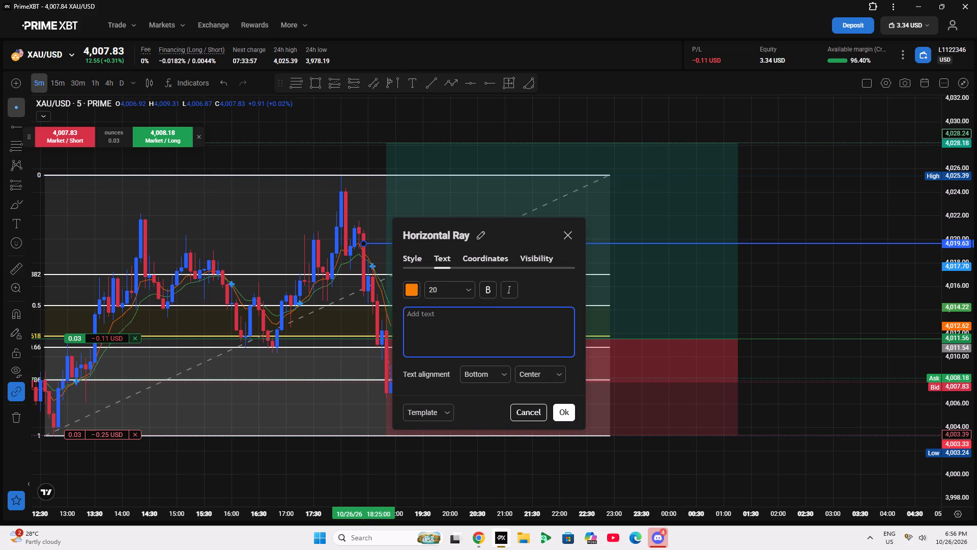
{"action": "type", "text": "TRAIL HERE"}
{"action": "left_click", "coordinate": [749, 253]}
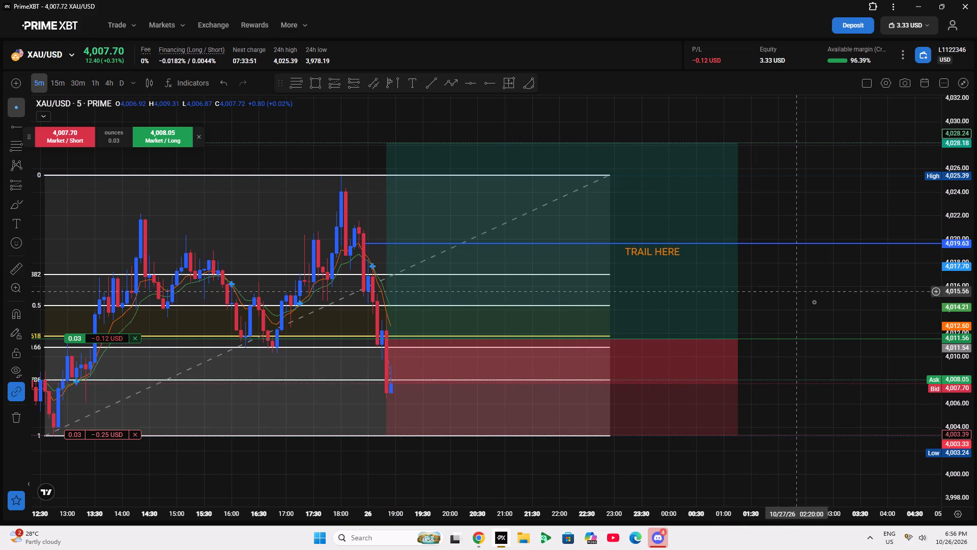
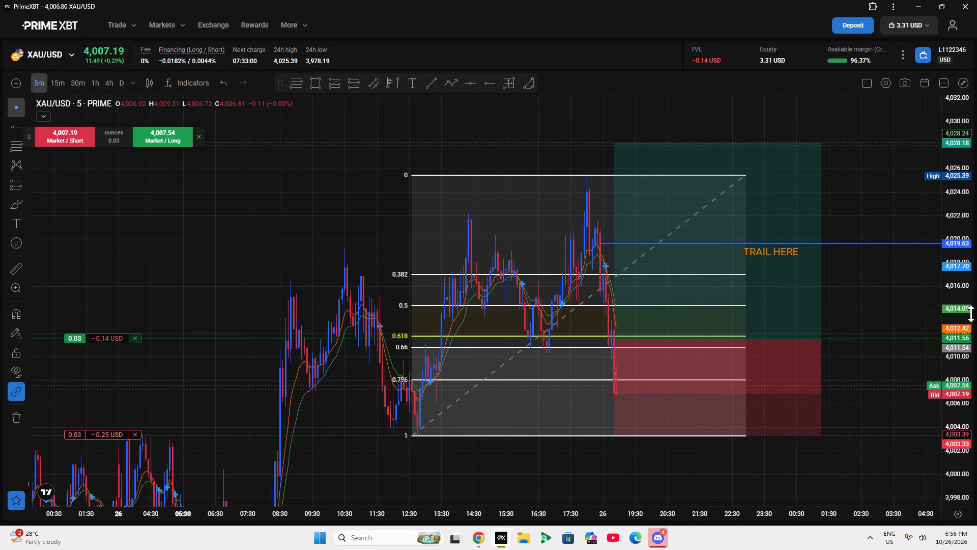
Examine the 5-minute XAU/USD chart around the open long position, its stop level and the Fibonacci retracement.
{"action": "scroll", "coordinate": [968, 314], "scroll_direction": "up", "scroll_amount": 8}
{"action": "left_click_drag", "start_coordinate": [841, 298], "coordinate": [907, 210]}
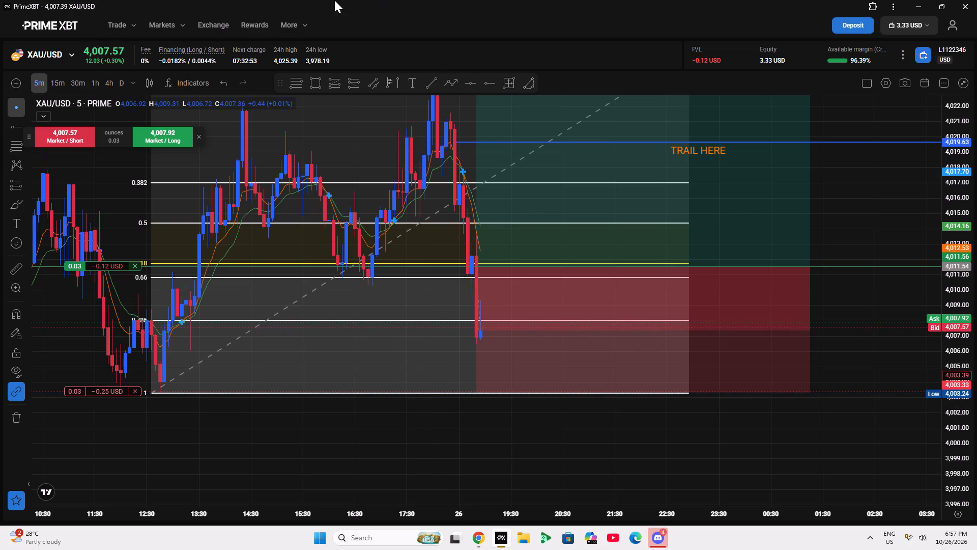
{"action": "left_click_drag", "start_coordinate": [561, 426], "coordinate": [574, 437]}
{"action": "scroll", "coordinate": [565, 399], "scroll_direction": "down", "scroll_amount": 5}
{"action": "scroll", "coordinate": [689, 344], "scroll_direction": "up", "scroll_amount": 4}
{"action": "left_click_drag", "start_coordinate": [843, 209], "coordinate": [774, 278]}
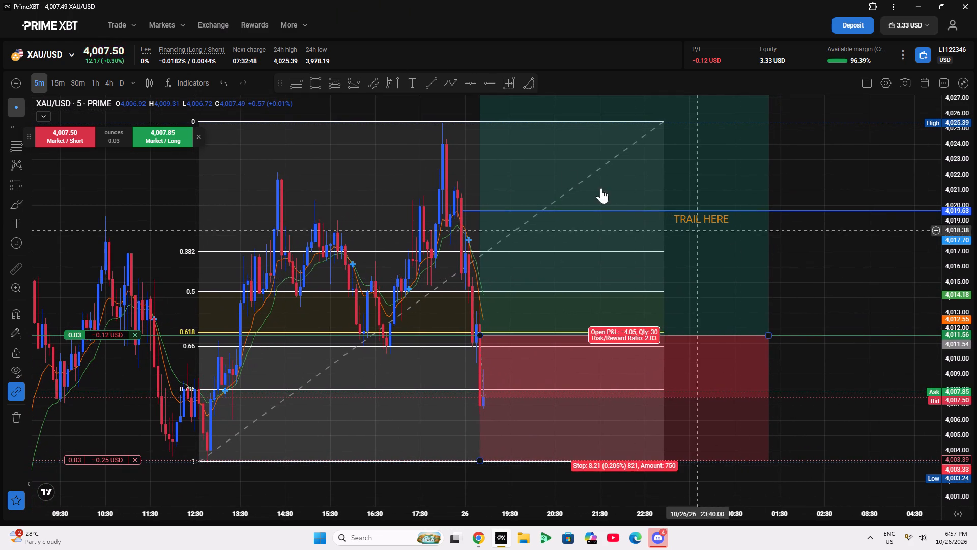
Switch to the TradingView gold chart and dismiss the ad-free upgrade offer.
{"action": "left_click", "coordinate": [913, 0]}
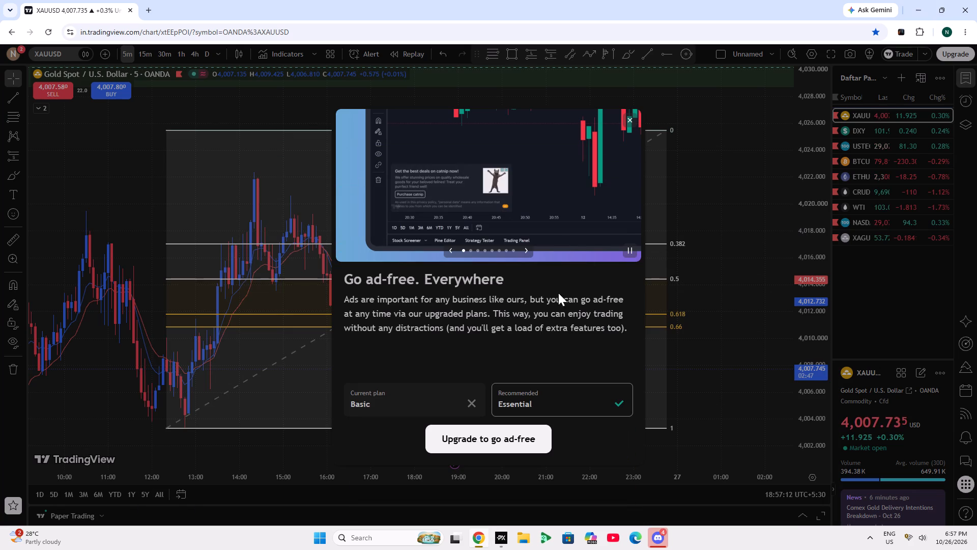
{"action": "left_click", "coordinate": [629, 122]}
Examine the recent Gold Spot price action on the 5-minute chart against the Fibonacci retracement levels and moving averages.
{"action": "left_click_drag", "start_coordinate": [706, 173], "coordinate": [735, 136]}
{"action": "scroll", "coordinate": [829, 373], "scroll_direction": "up", "scroll_amount": 3}
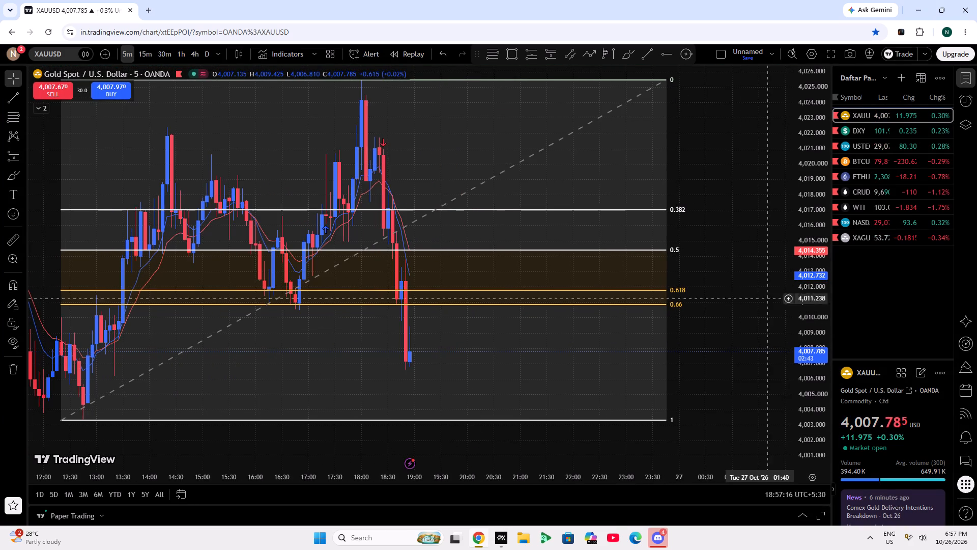
{"action": "left_click_drag", "start_coordinate": [764, 264], "coordinate": [828, 288]}
{"action": "scroll", "coordinate": [784, 297], "scroll_direction": "down", "scroll_amount": 4}
{"action": "scroll", "coordinate": [771, 338], "scroll_direction": "up", "scroll_amount": 4}
{"action": "left_click_drag", "start_coordinate": [760, 338], "coordinate": [736, 320]}
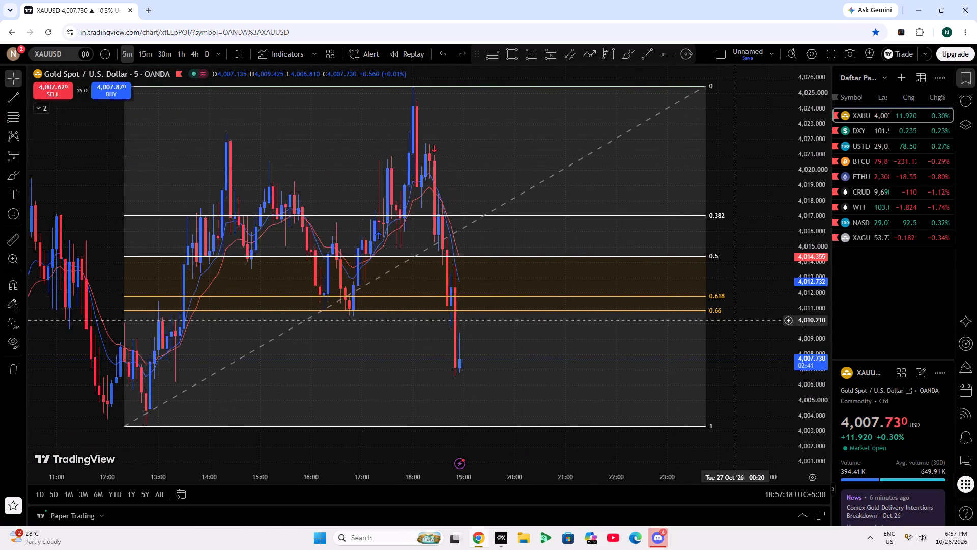
{"action": "left_click_drag", "start_coordinate": [736, 320], "coordinate": [765, 342]}
{"action": "left_click", "coordinate": [257, 457]}
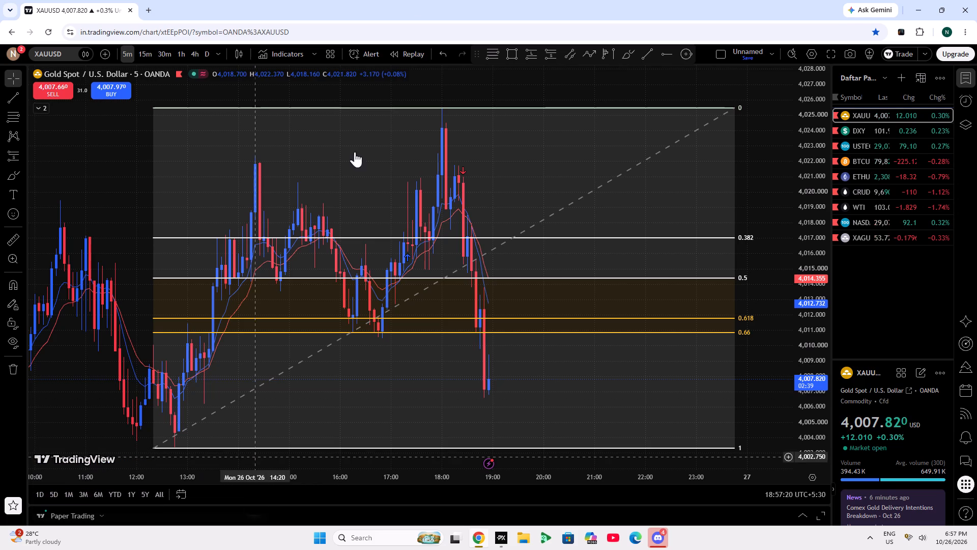
{"action": "scroll", "coordinate": [417, 0], "scroll_direction": "down", "scroll_amount": 13}
{"action": "scroll", "coordinate": [183, 181], "scroll_direction": "down", "scroll_amount": 5}
{"action": "scroll", "coordinate": [189, 190], "scroll_direction": "up", "scroll_amount": 5}
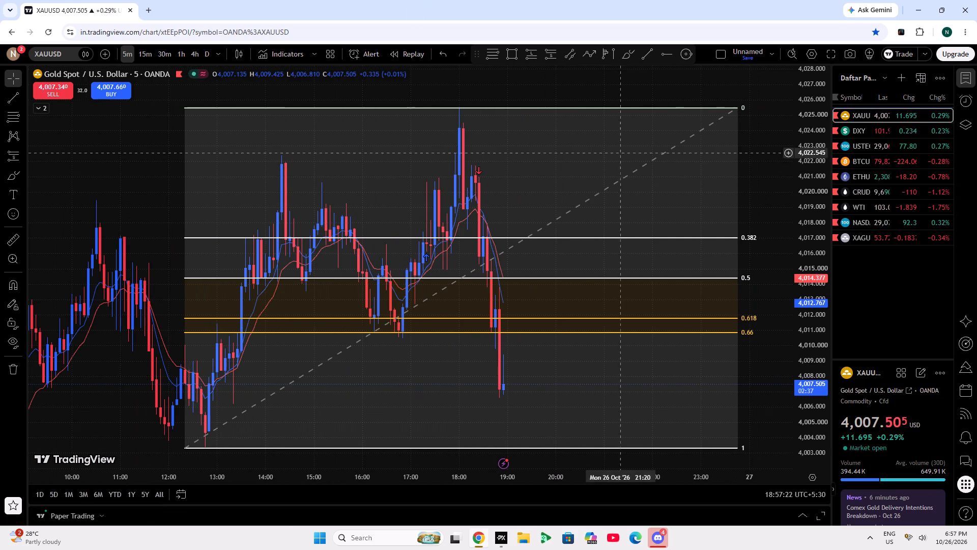
{"action": "left_click_drag", "start_coordinate": [786, 181], "coordinate": [757, 170]}
{"action": "scroll", "coordinate": [819, 229], "scroll_direction": "up", "scroll_amount": 3}
{"action": "scroll", "coordinate": [739, 203], "scroll_direction": "down", "scroll_amount": 3}
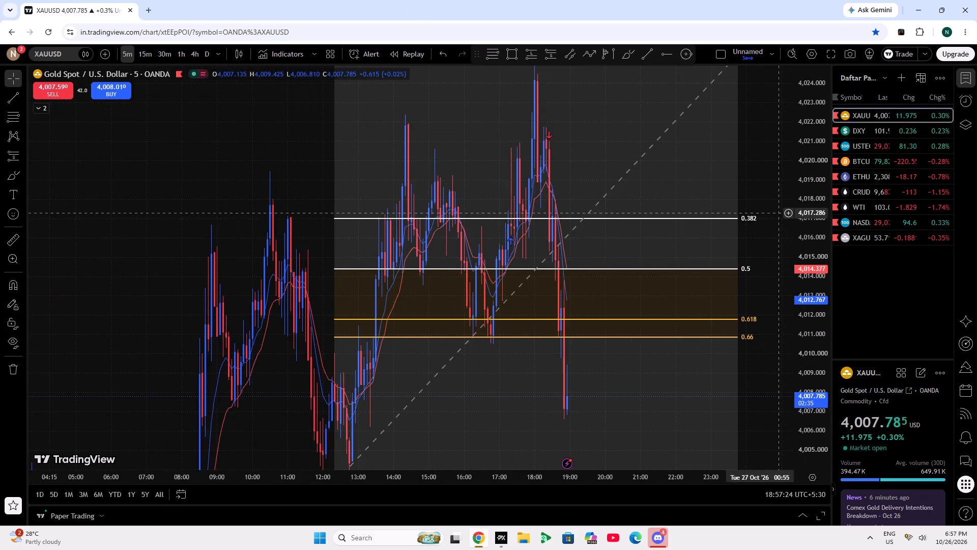
{"action": "scroll", "coordinate": [805, 237], "scroll_direction": "down", "scroll_amount": 3}
{"action": "scroll", "coordinate": [744, 266], "scroll_direction": "up", "scroll_amount": 5}
{"action": "left_click_drag", "start_coordinate": [719, 237], "coordinate": [780, 224]}
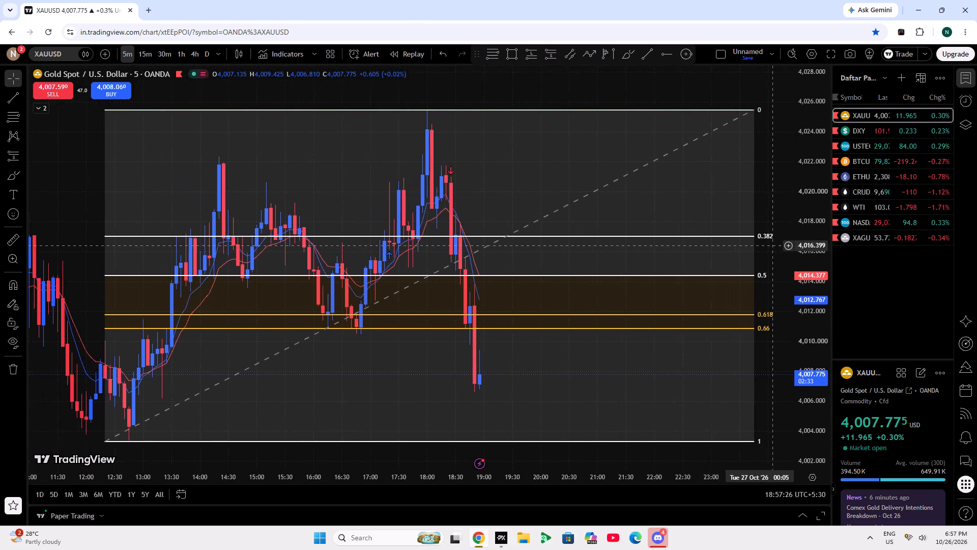
{"action": "left_click_drag", "start_coordinate": [780, 224], "coordinate": [765, 237]}
{"action": "scroll", "coordinate": [493, 0], "scroll_direction": "down", "scroll_amount": 5}
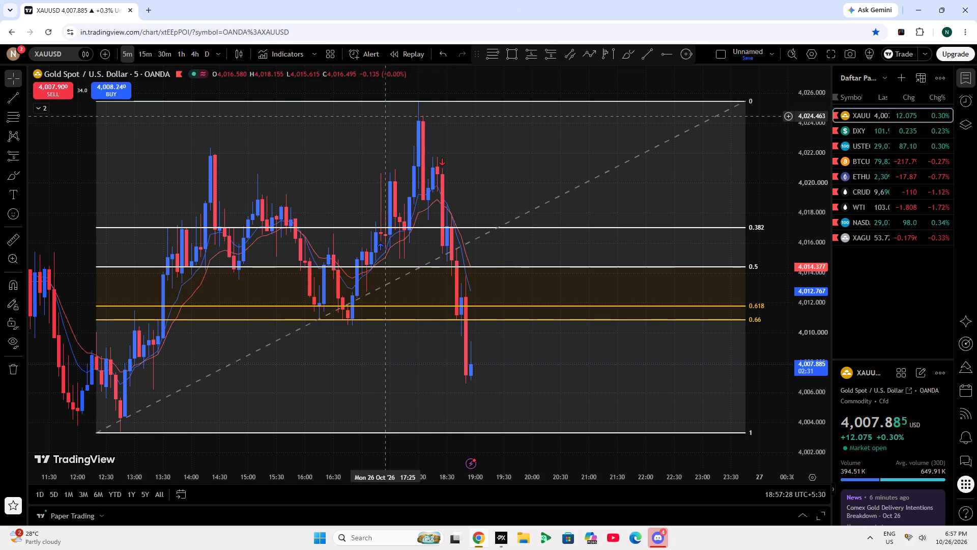
{"action": "scroll", "coordinate": [431, 0], "scroll_direction": "down", "scroll_amount": 5}
{"action": "scroll", "coordinate": [573, 142], "scroll_direction": "down", "scroll_amount": 3}
{"action": "scroll", "coordinate": [573, 142], "scroll_direction": "up", "scroll_amount": 4}
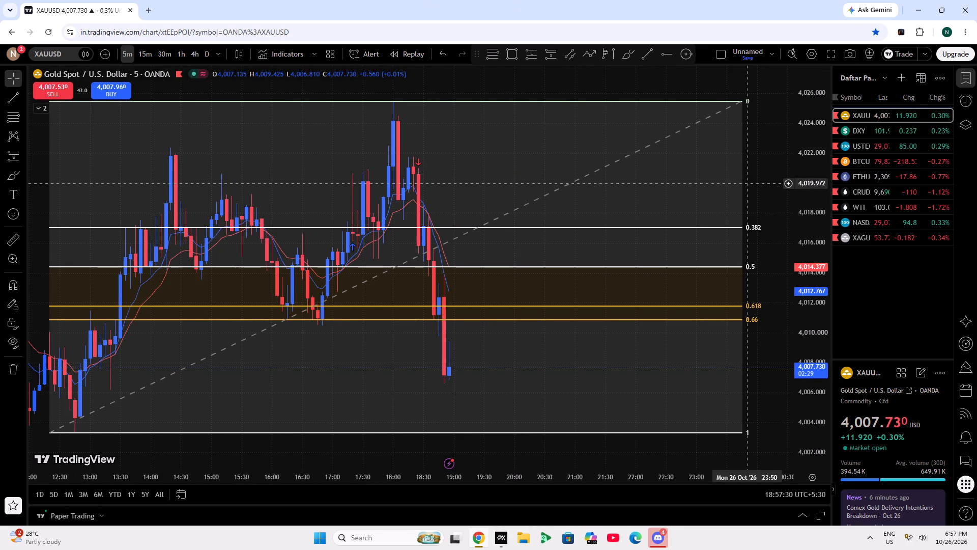
{"action": "left_click_drag", "start_coordinate": [759, 184], "coordinate": [771, 174]}
{"action": "scroll", "coordinate": [782, 204], "scroll_direction": "down", "scroll_amount": 3}
{"action": "scroll", "coordinate": [794, 222], "scroll_direction": "up", "scroll_amount": 4}
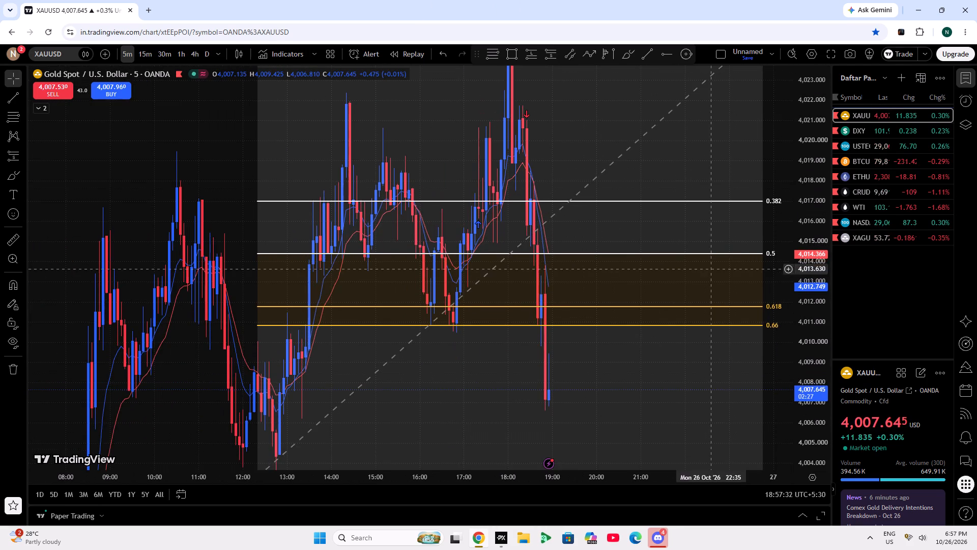
{"action": "scroll", "coordinate": [706, 270], "scroll_direction": "up", "scroll_amount": 1}
{"action": "scroll", "coordinate": [812, 235], "scroll_direction": "down", "scroll_amount": 3}
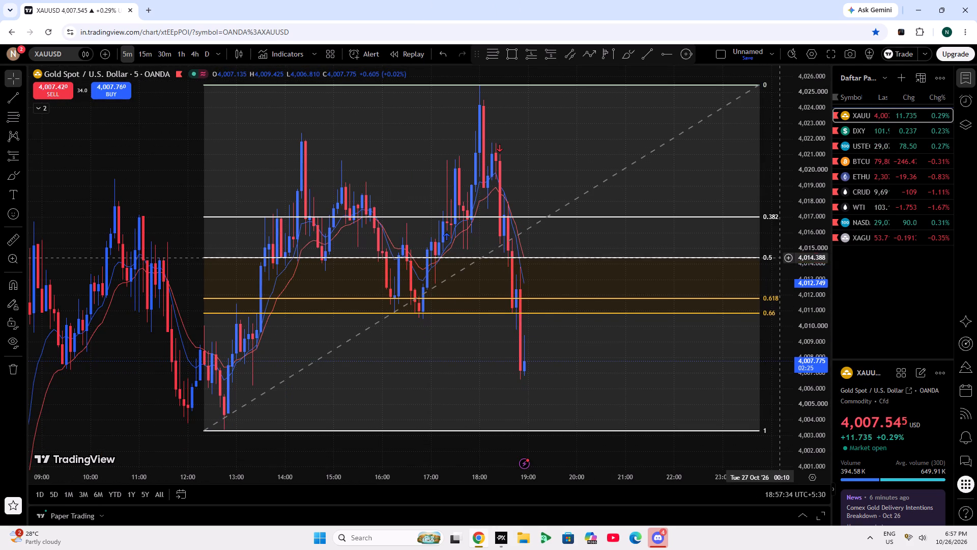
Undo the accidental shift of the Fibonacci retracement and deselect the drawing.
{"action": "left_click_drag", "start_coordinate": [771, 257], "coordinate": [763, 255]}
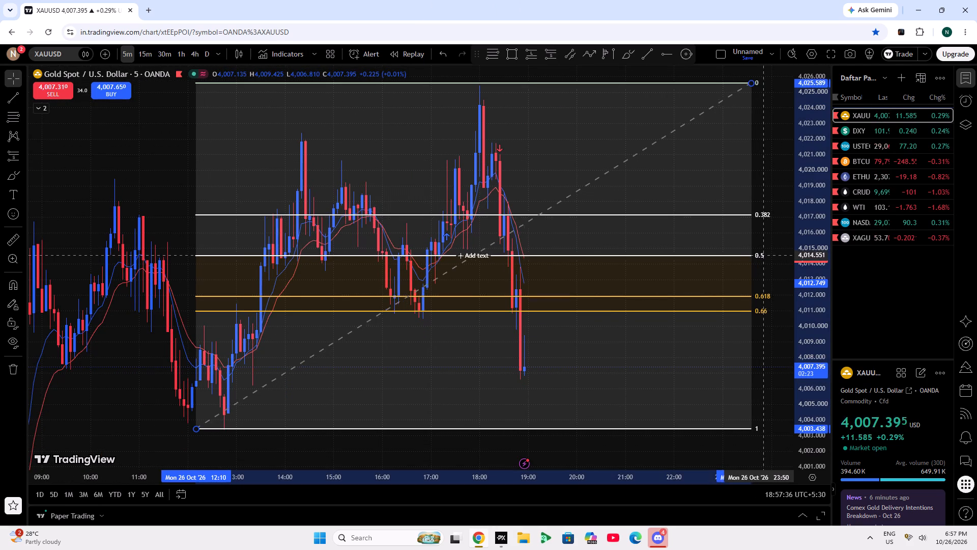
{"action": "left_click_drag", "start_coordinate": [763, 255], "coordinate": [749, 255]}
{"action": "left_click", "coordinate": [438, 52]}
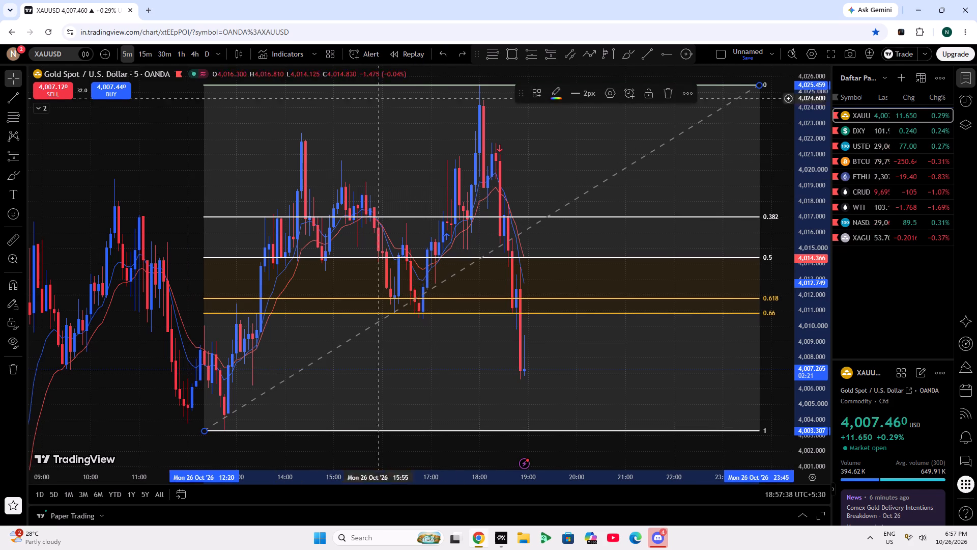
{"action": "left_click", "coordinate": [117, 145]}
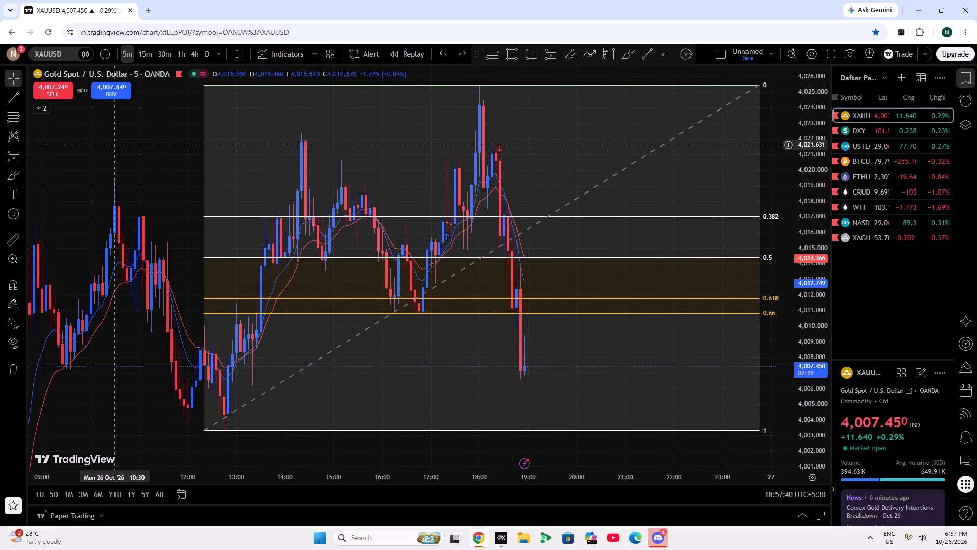
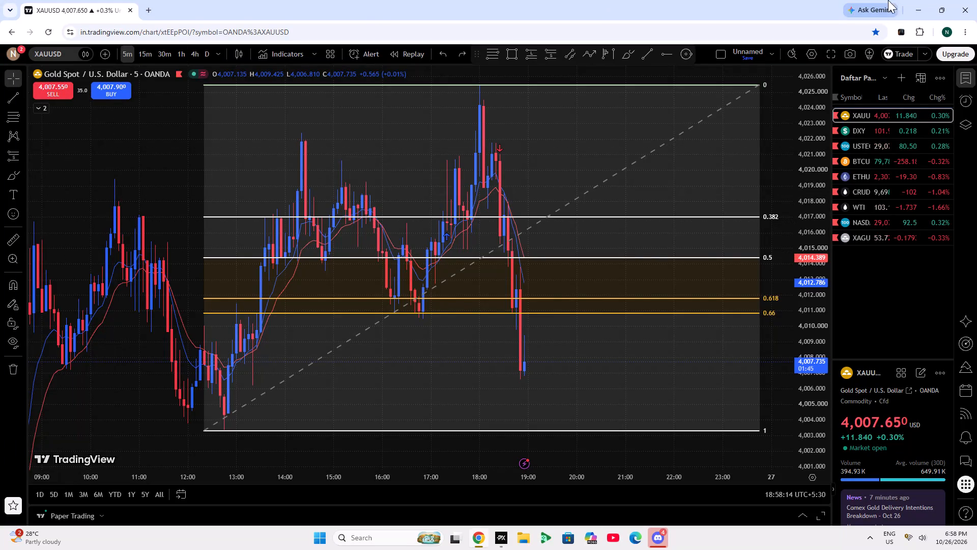
Minimise the gold chart window and switch to the Desktop 1 virtual desktop.
{"action": "left_click", "coordinate": [917, 0]}
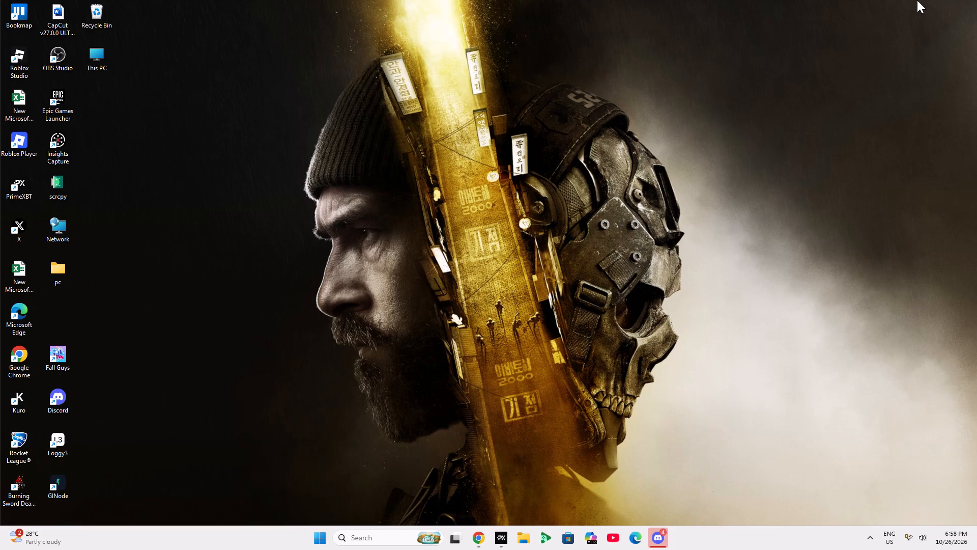
{"action": "left_click", "coordinate": [328, 126]}
{"action": "left_click", "coordinate": [448, 543]}
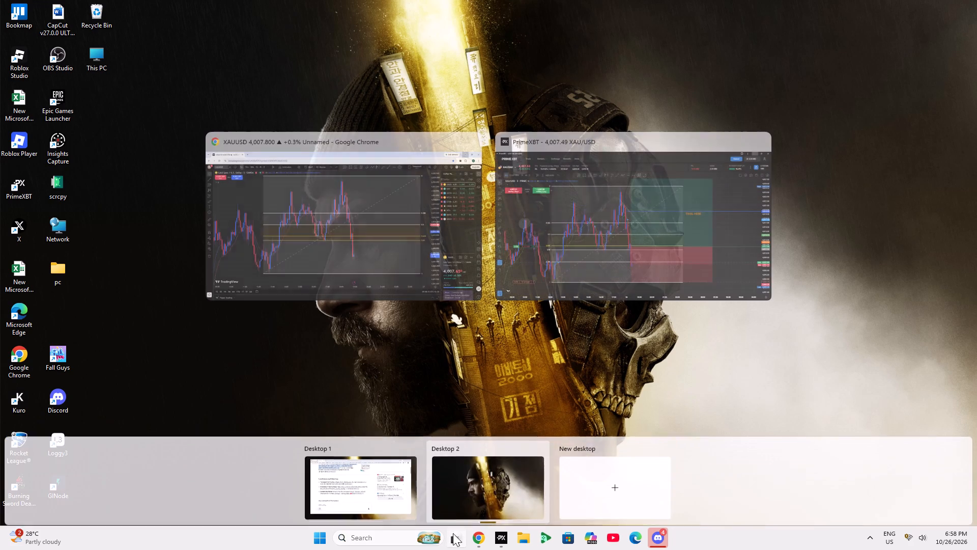
{"action": "left_click", "coordinate": [394, 470]}
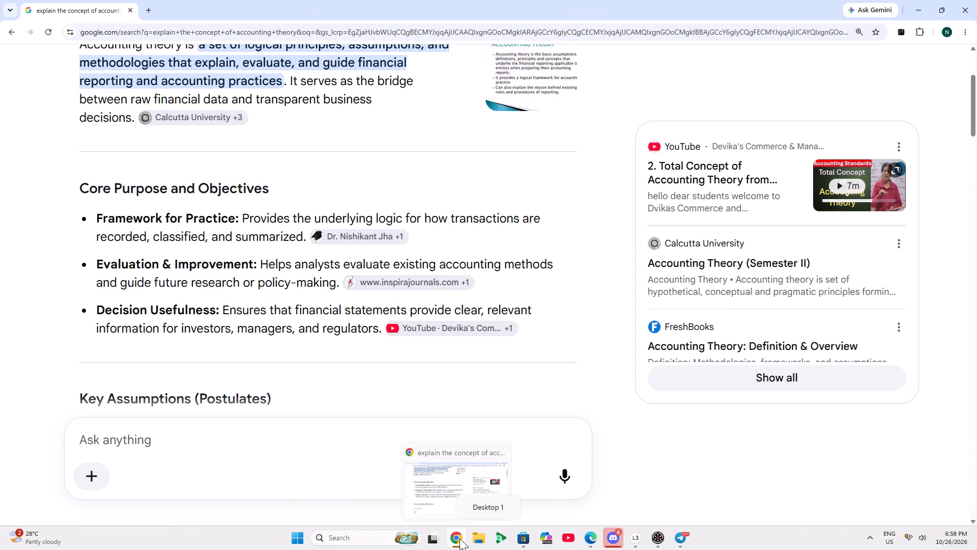
Switch to Microsoft Edge and open the full browsing history page.
{"action": "left_click", "coordinate": [593, 533]}
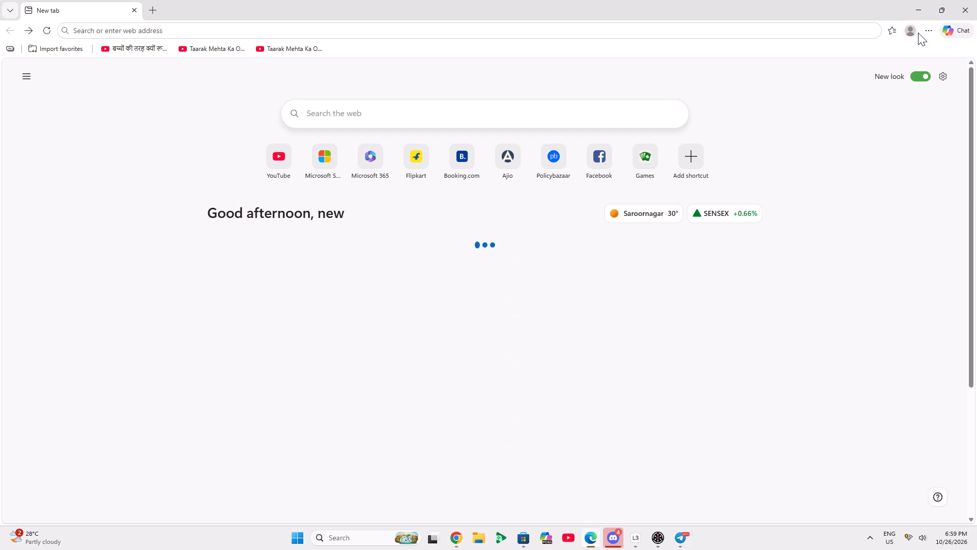
{"action": "left_click", "coordinate": [925, 34]}
{"action": "left_click", "coordinate": [776, 151]}
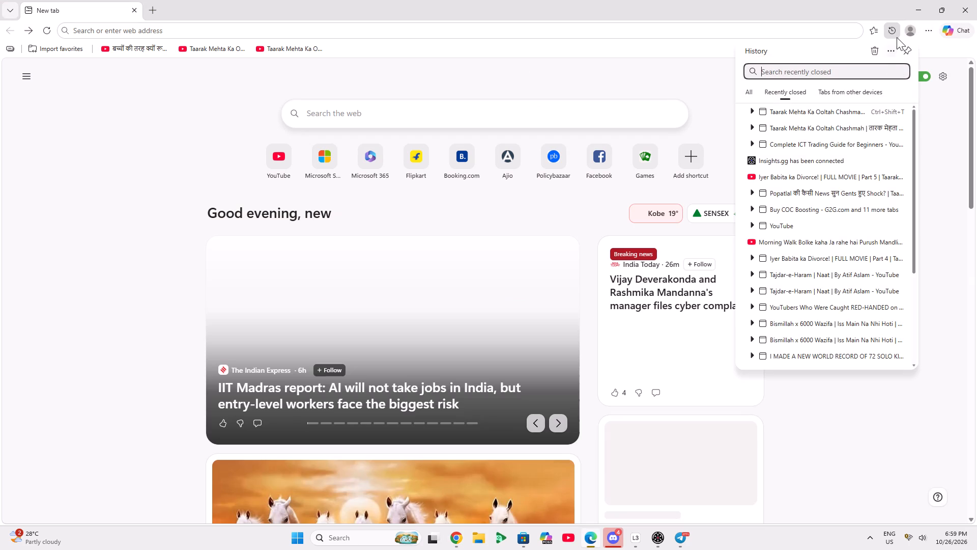
{"action": "left_click", "coordinate": [894, 49]}
{"action": "left_click", "coordinate": [852, 70]}
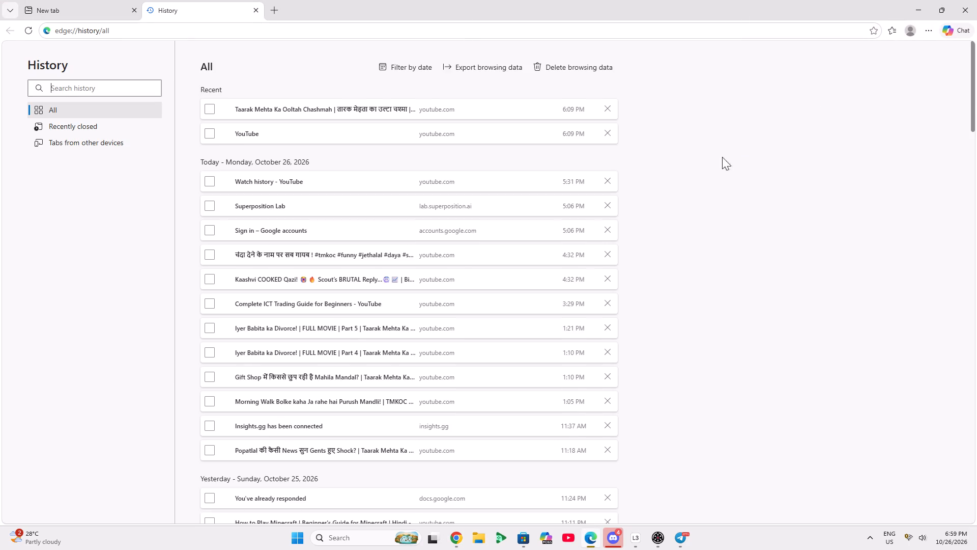
Find the Folk dashboard entry among the older items in the browsing history and open it.
{"action": "scroll", "coordinate": [353, 342], "scroll_direction": "down", "scroll_amount": 4}
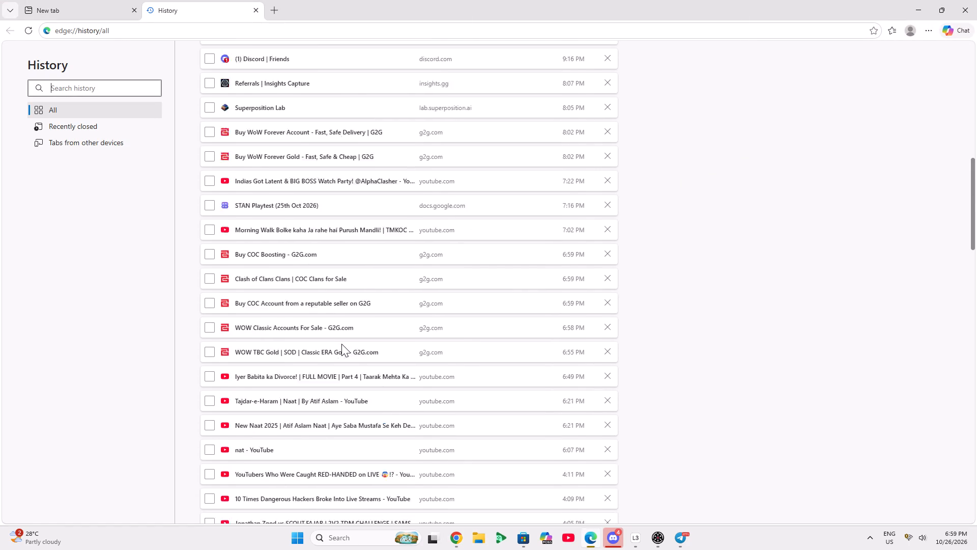
{"action": "scroll", "coordinate": [340, 344], "scroll_direction": "down", "scroll_amount": 4}
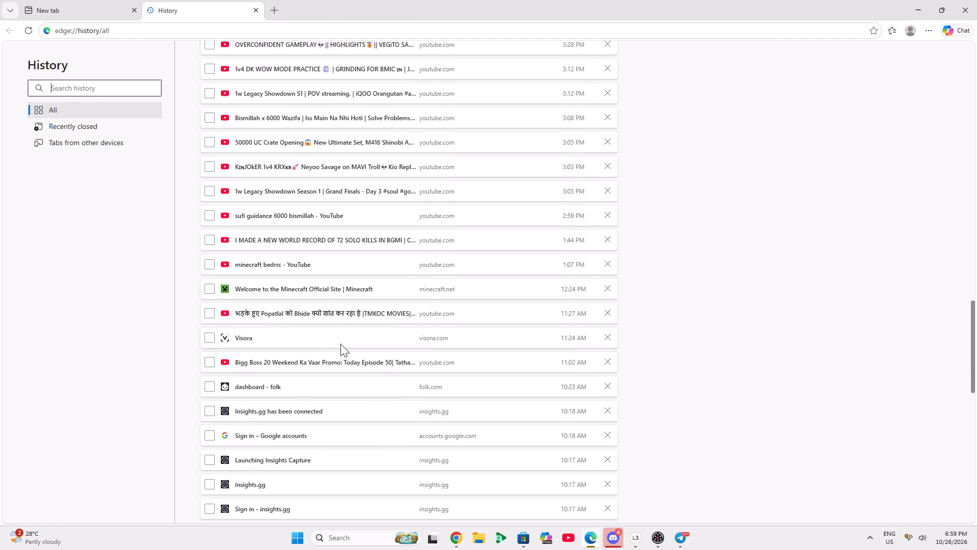
{"action": "scroll", "coordinate": [340, 344], "scroll_direction": "down", "scroll_amount": 1}
{"action": "left_click", "coordinate": [253, 217]}
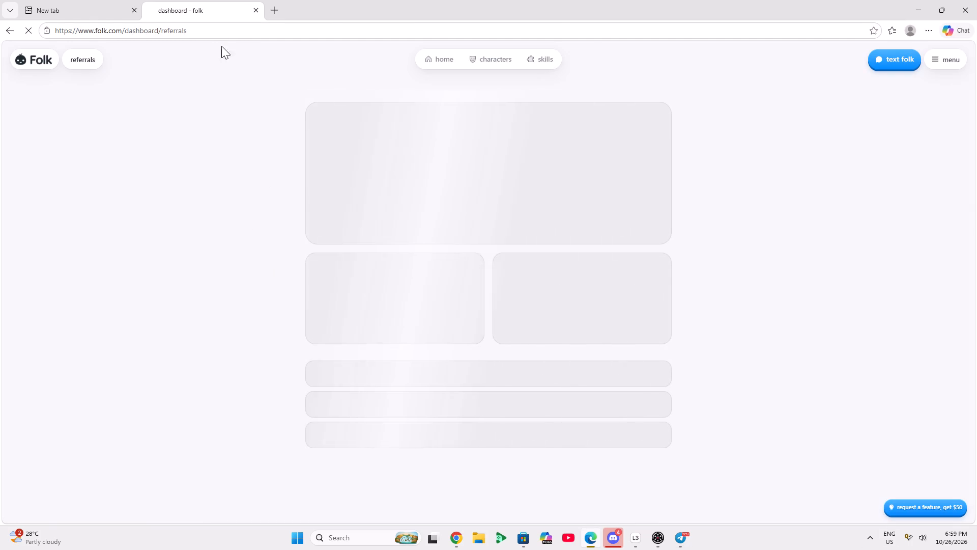
Open the rewards page from the Folk dashboard's additional account options.
{"action": "left_click", "coordinate": [945, 58]}
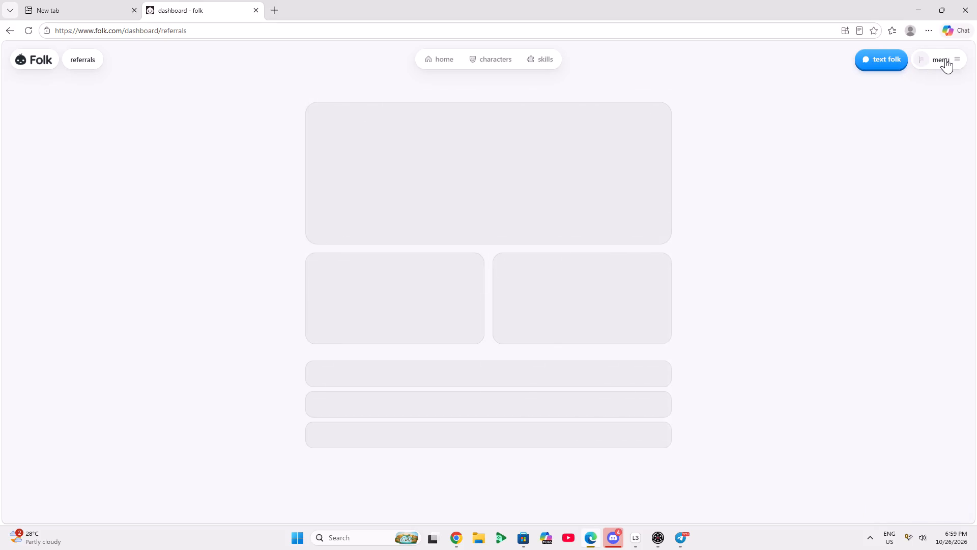
{"action": "scroll", "coordinate": [858, 271], "scroll_direction": "down", "scroll_amount": 2}
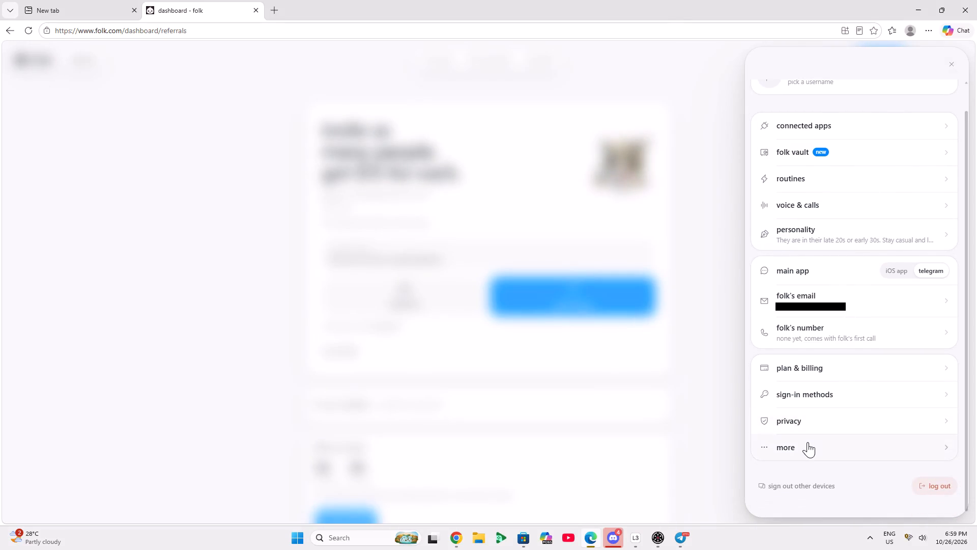
{"action": "left_click", "coordinate": [808, 442]}
{"action": "scroll", "coordinate": [813, 410], "scroll_direction": "down", "scroll_amount": 1}
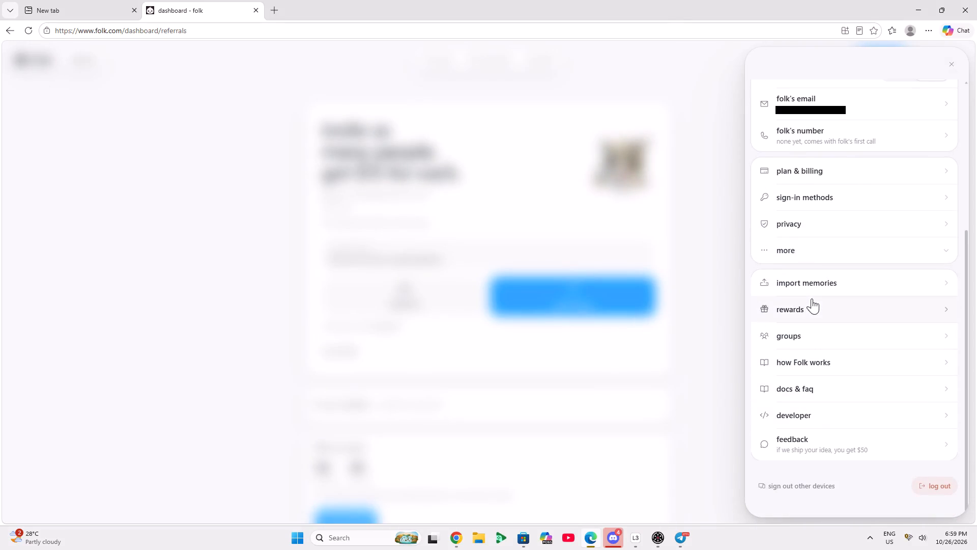
{"action": "left_click", "coordinate": [812, 298]}
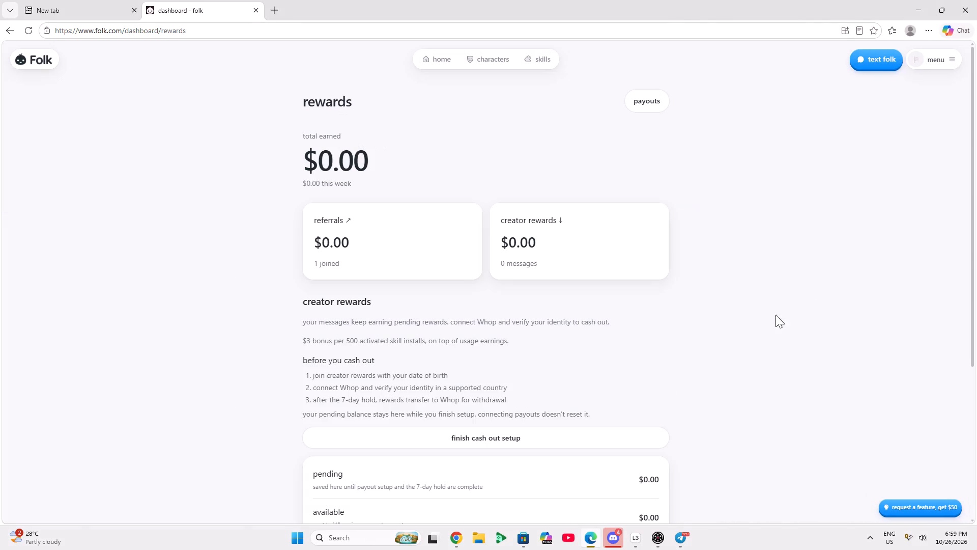
Open the referrals page from the rewards overview and examine its payouts and invited friends' status.
{"action": "left_click", "coordinate": [408, 243]}
{"action": "scroll", "coordinate": [408, 243], "scroll_direction": "down", "scroll_amount": 1}
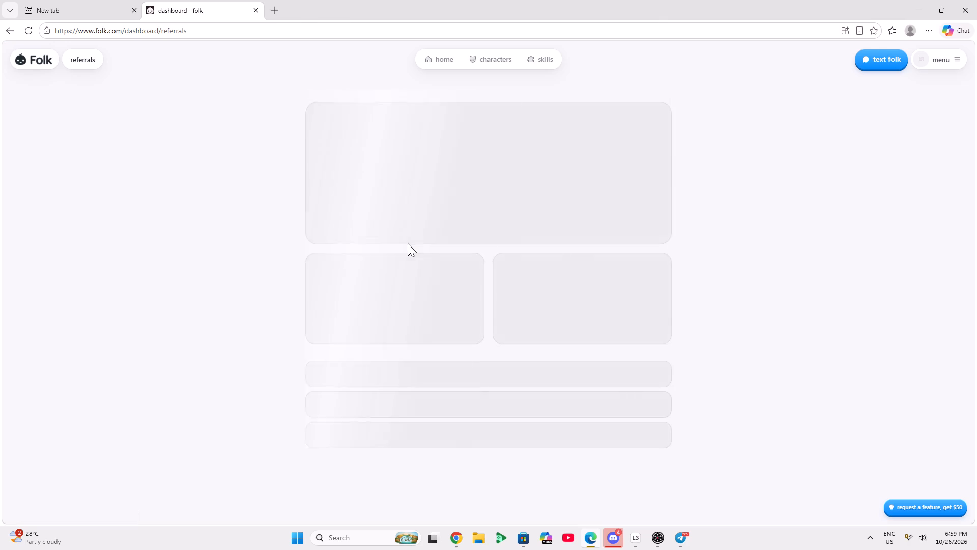
{"action": "scroll", "coordinate": [408, 243], "scroll_direction": "down", "scroll_amount": 2}
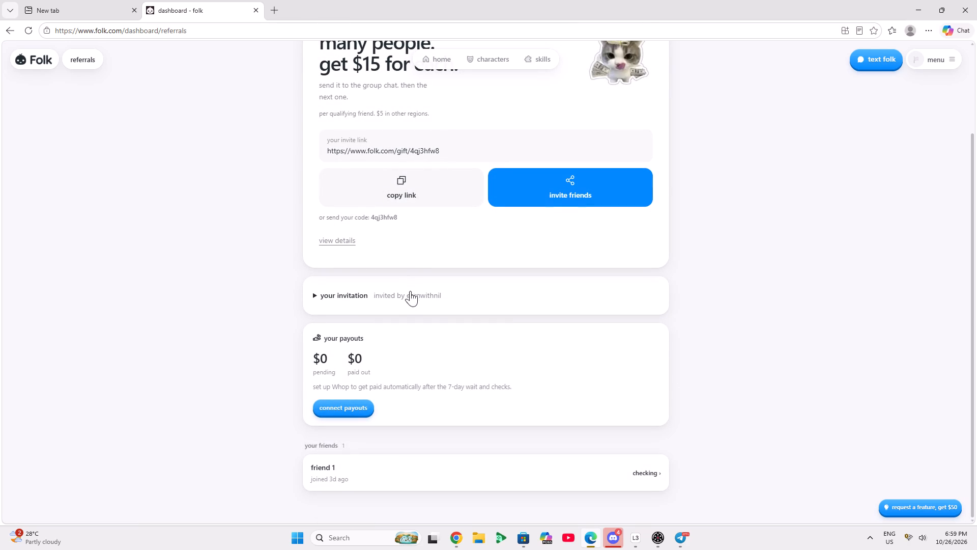
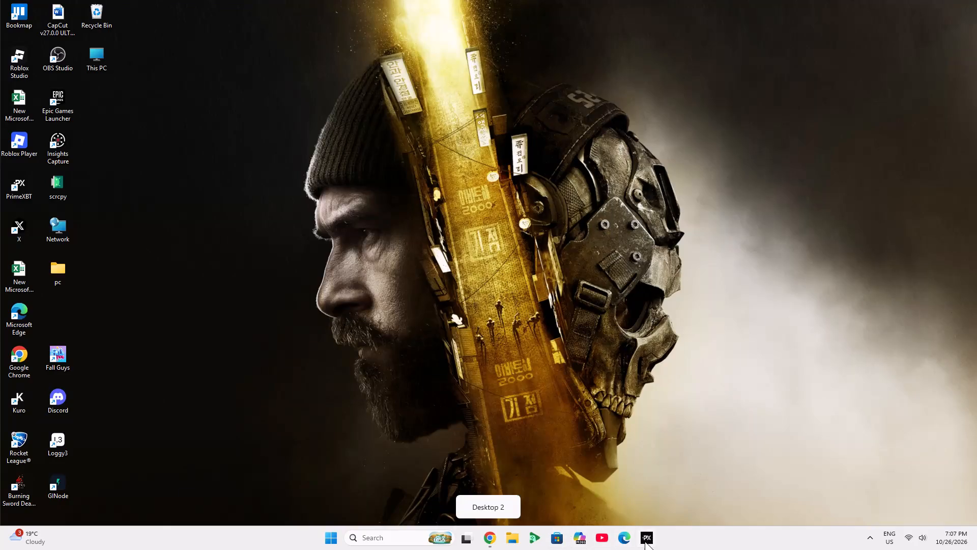
Switch to the PrimeXBT window and examine the XAU/USD 5-minute chart around the position box and Fibonacci levels.
{"action": "left_click", "coordinate": [645, 541]}
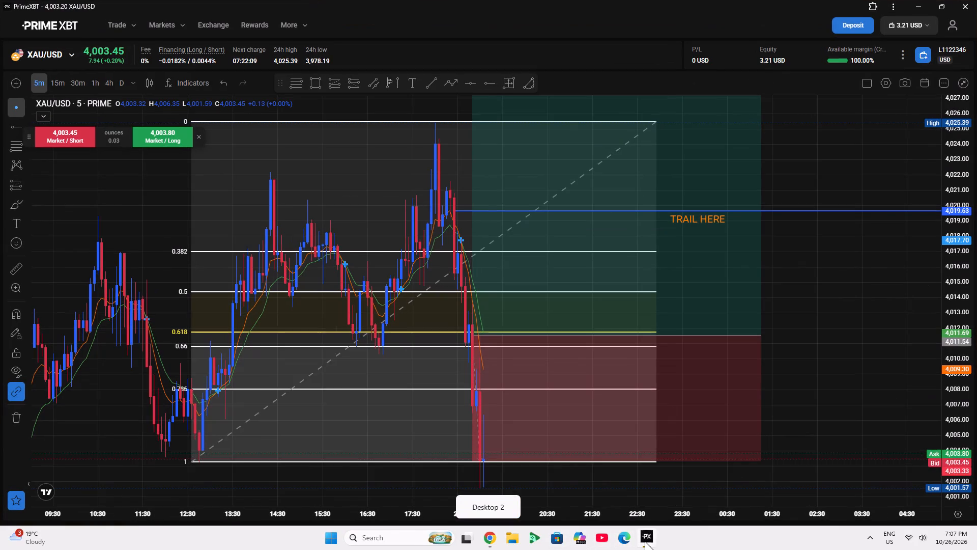
{"action": "left_click_drag", "start_coordinate": [864, 371], "coordinate": [850, 260]}
{"action": "scroll", "coordinate": [879, 288], "scroll_direction": "down", "scroll_amount": 1}
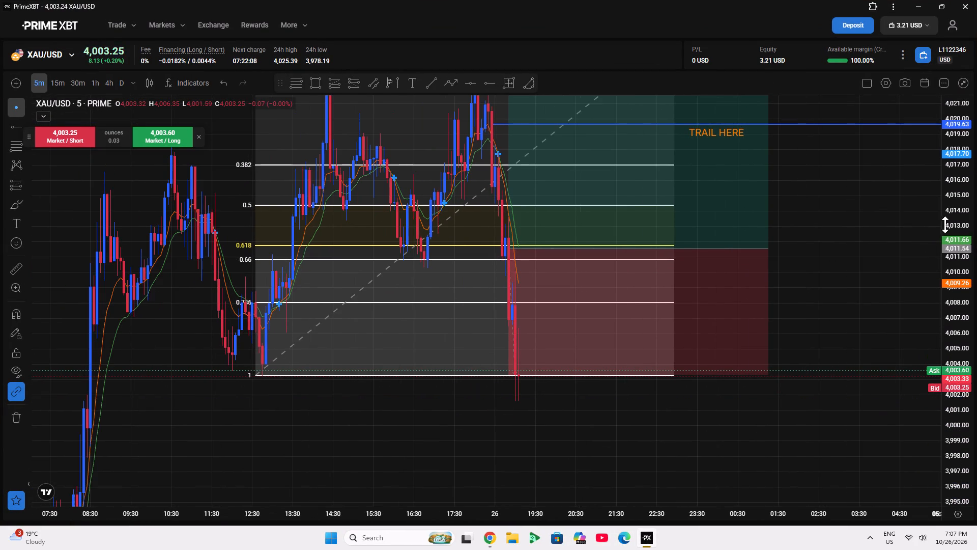
{"action": "double_click", "coordinate": [964, 229]}
{"action": "scroll", "coordinate": [561, 413], "scroll_direction": "down", "scroll_amount": 4}
{"action": "scroll", "coordinate": [839, 390], "scroll_direction": "up", "scroll_amount": 3}
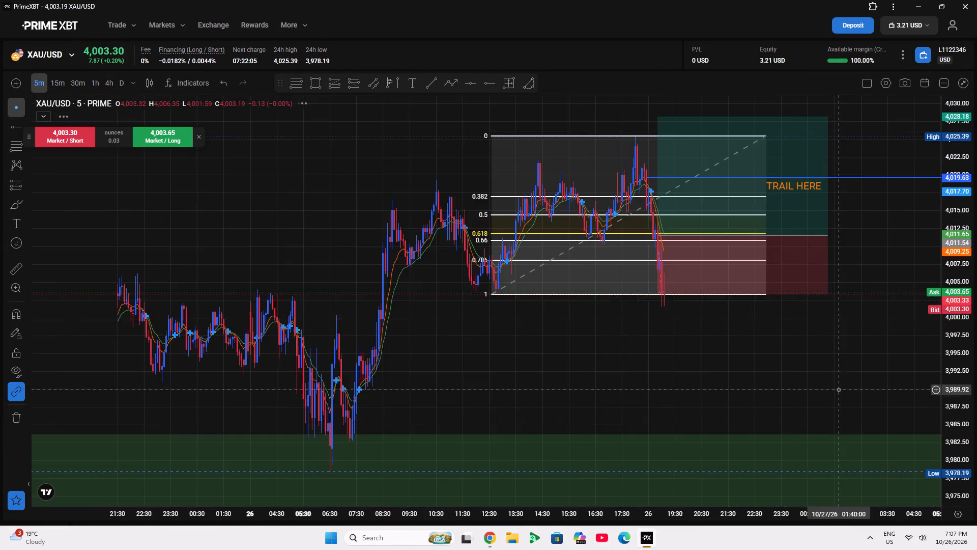
{"action": "scroll", "coordinate": [839, 390], "scroll_direction": "up", "scroll_amount": 2}
{"action": "scroll", "coordinate": [776, 409], "scroll_direction": "down", "scroll_amount": 5}
{"action": "scroll", "coordinate": [945, 358], "scroll_direction": "up", "scroll_amount": 7}
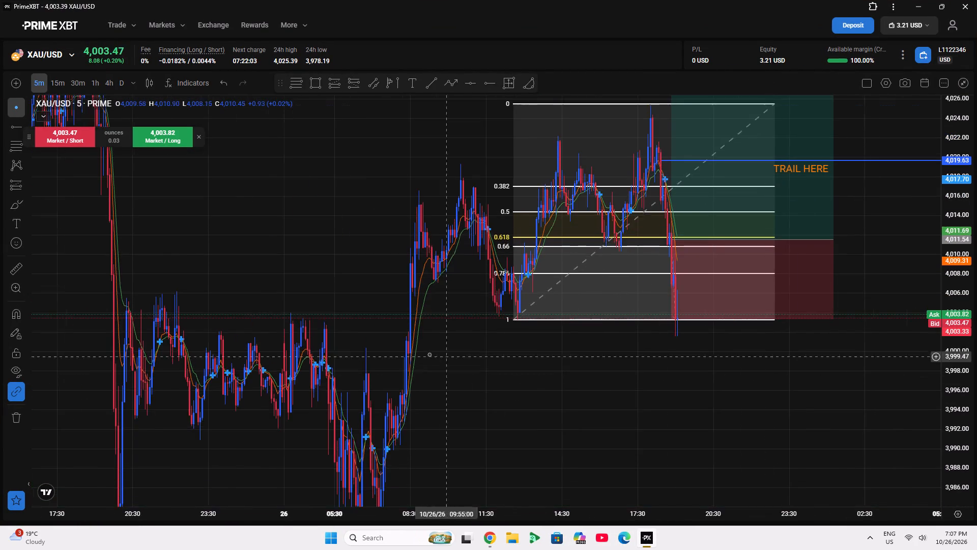
{"action": "scroll", "coordinate": [429, 354], "scroll_direction": "up", "scroll_amount": 3}
{"action": "left_click_drag", "start_coordinate": [528, 326], "coordinate": [491, 378]}
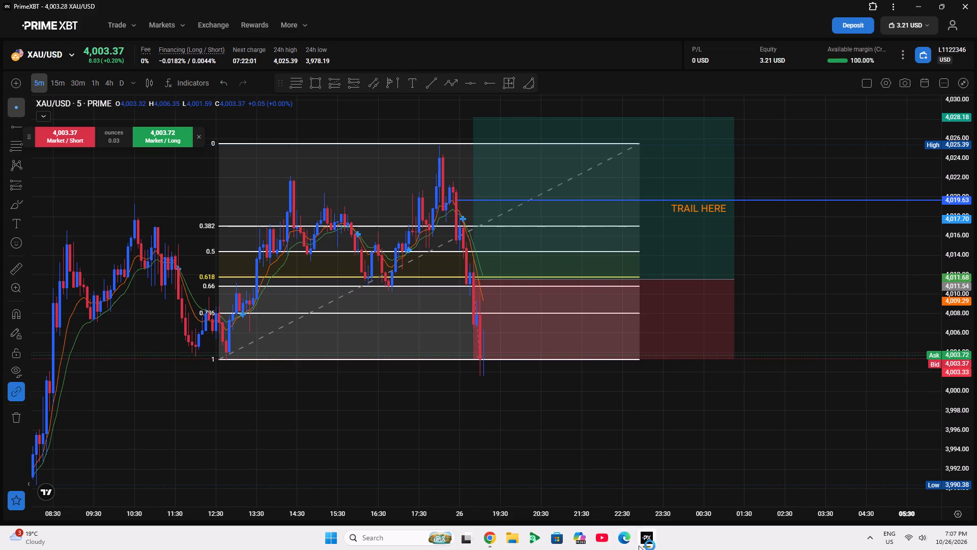
Move the PrimeXBT taskbar icon so it sits directly beside Google Chrome.
{"action": "left_click_drag", "start_coordinate": [641, 546], "coordinate": [503, 549]}
Switch to the TradingView gold chart in Google Chrome, fit its price scale automatically and view the 15-minute timeframe.
{"action": "left_click", "coordinate": [484, 536]}
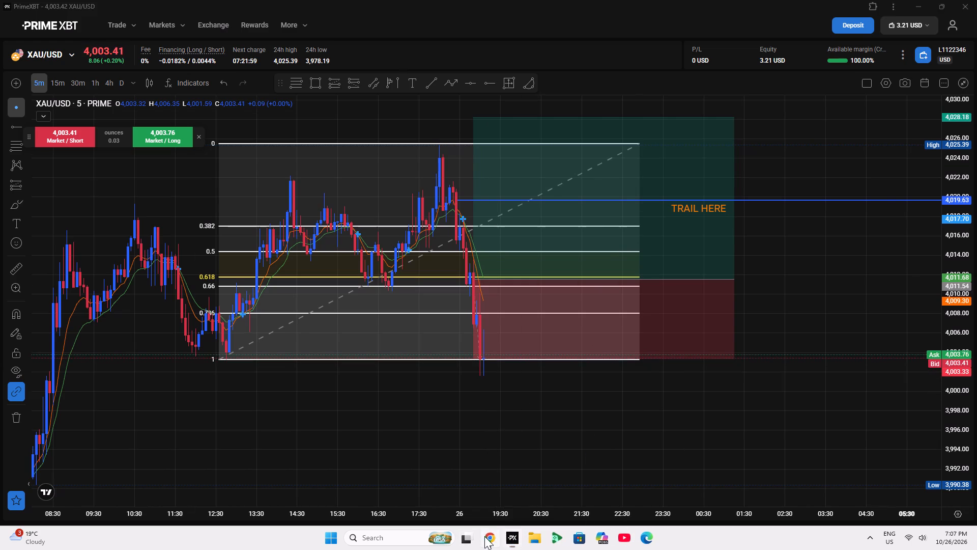
{"action": "left_click", "coordinate": [822, 278]}
{"action": "left_click", "coordinate": [819, 277]}
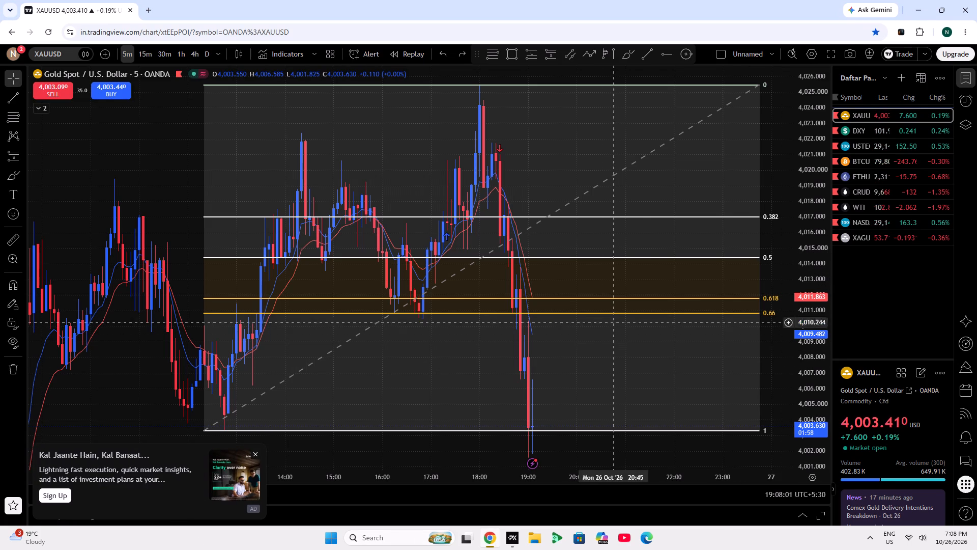
{"action": "scroll", "coordinate": [598, 343], "scroll_direction": "down", "scroll_amount": 6}
{"action": "left_click_drag", "start_coordinate": [723, 444], "coordinate": [664, 253]}
{"action": "double_click", "coordinate": [803, 318]}
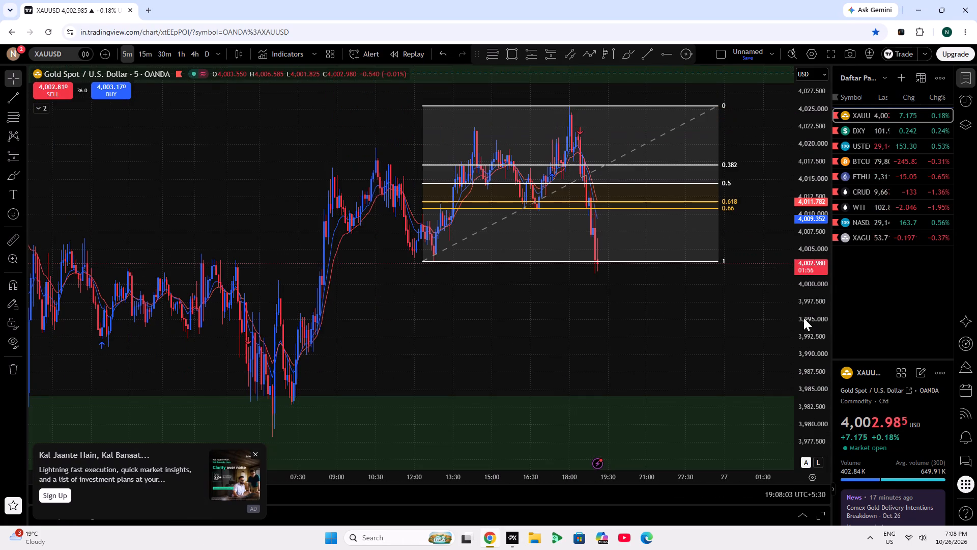
{"action": "left_click", "coordinate": [138, 53]}
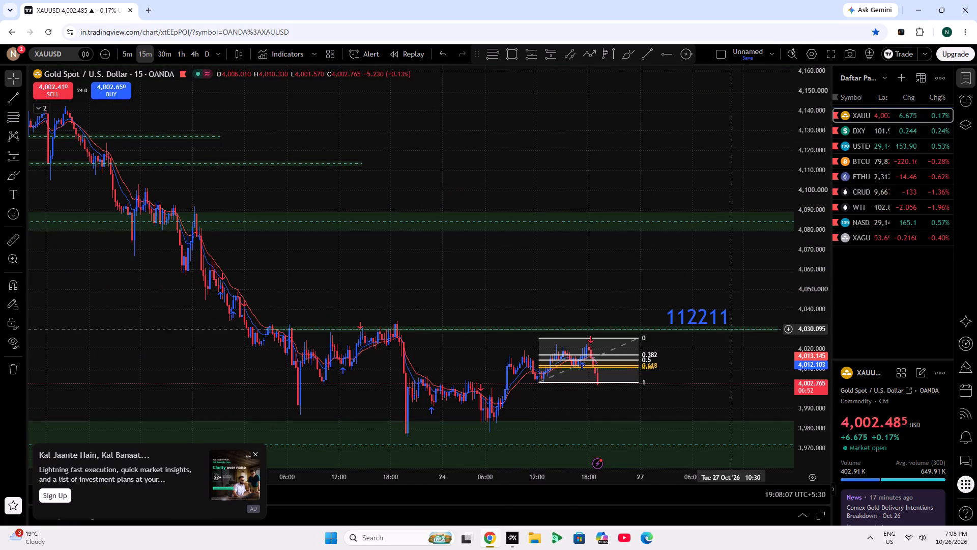
Unlock the 112211 text label, move it to about 26 Oct 21:45 above the Fibonacci drawing, and lock it again.
{"action": "left_click", "coordinate": [716, 312]}
{"action": "left_click", "coordinate": [615, 86]}
{"action": "left_click_drag", "start_coordinate": [708, 320], "coordinate": [707, 320]}
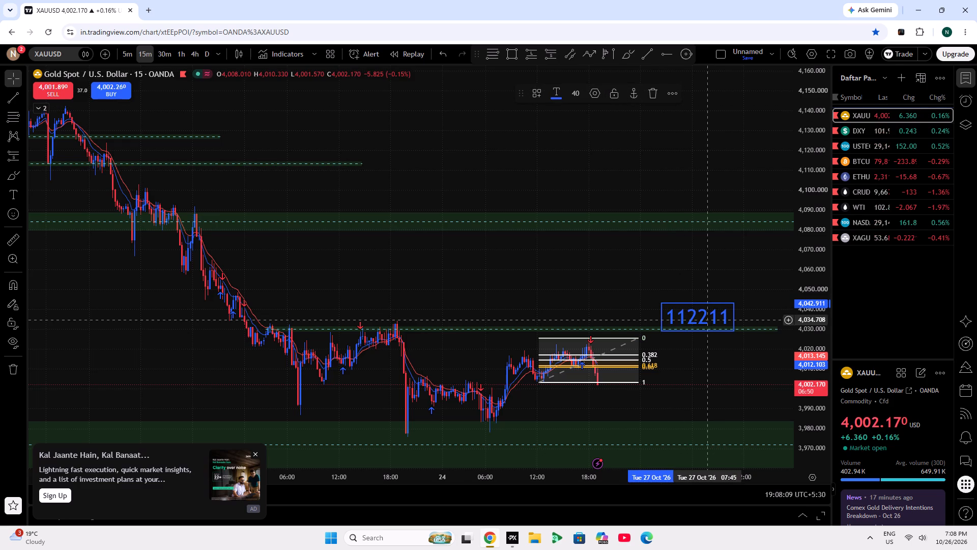
{"action": "left_click_drag", "start_coordinate": [707, 320], "coordinate": [666, 318]}
{"action": "left_click", "coordinate": [707, 390]}
{"action": "left_click", "coordinate": [654, 307]}
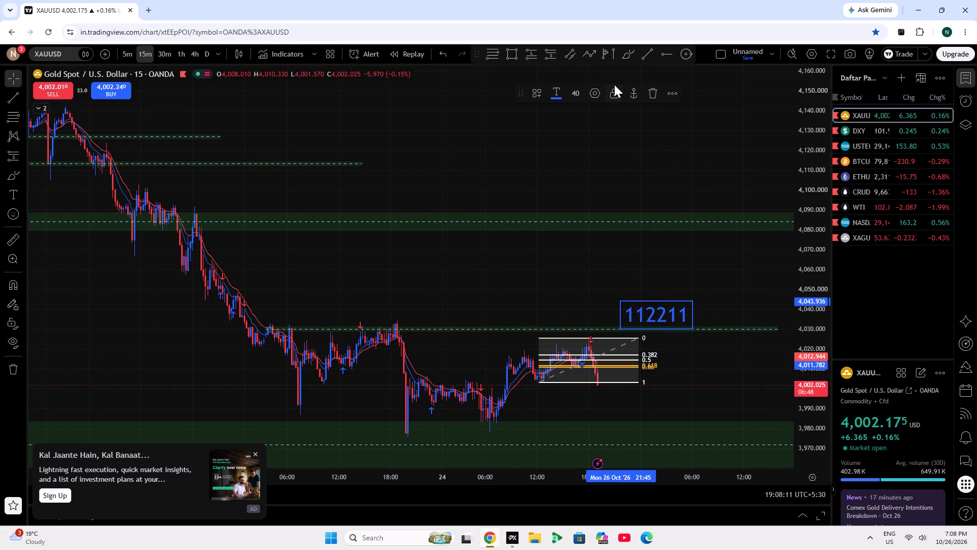
{"action": "left_click", "coordinate": [622, 97]}
{"action": "left_click", "coordinate": [663, 238]}
Delete the existing Fibonacci retracement over the latest gold price swing.
{"action": "left_click_drag", "start_coordinate": [727, 281], "coordinate": [744, 190]}
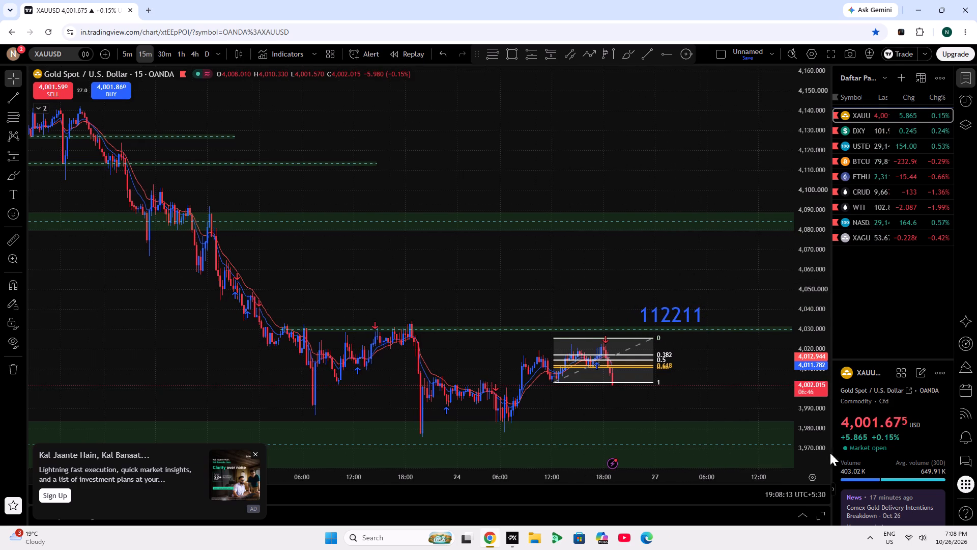
{"action": "scroll", "coordinate": [826, 445], "scroll_direction": "up", "scroll_amount": 11}
{"action": "left_click_drag", "start_coordinate": [520, 372], "coordinate": [639, 19]}
{"action": "left_click_drag", "start_coordinate": [679, 335], "coordinate": [620, 253]}
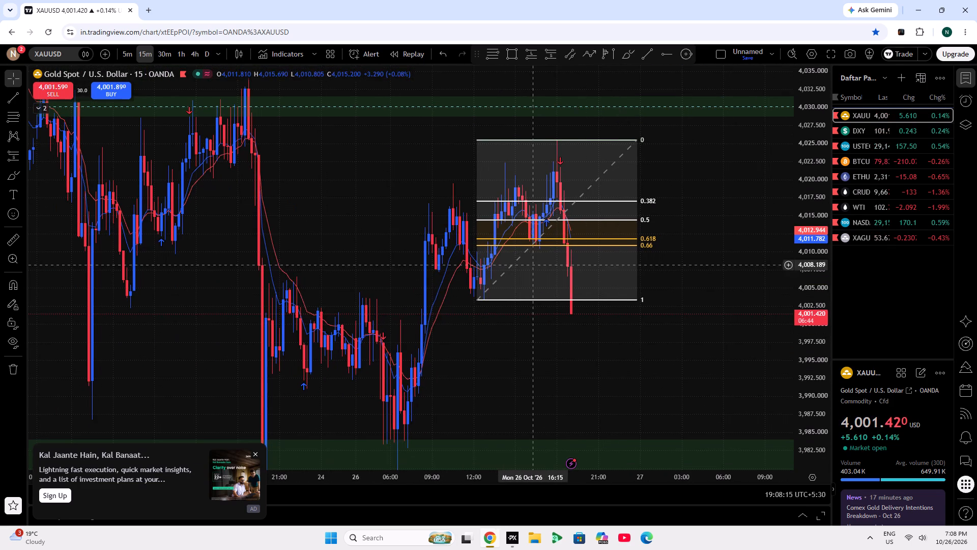
{"action": "left_click", "coordinate": [539, 300]}
{"action": "left_click", "coordinate": [666, 95]}
Draw a Fibonacci retracement from the 26 Oct 06:30 swing low near 3,978 up to the swing-high level near 4,025, extended to 27 Oct 08:00.
{"action": "left_click_drag", "start_coordinate": [674, 242], "coordinate": [658, 211]}
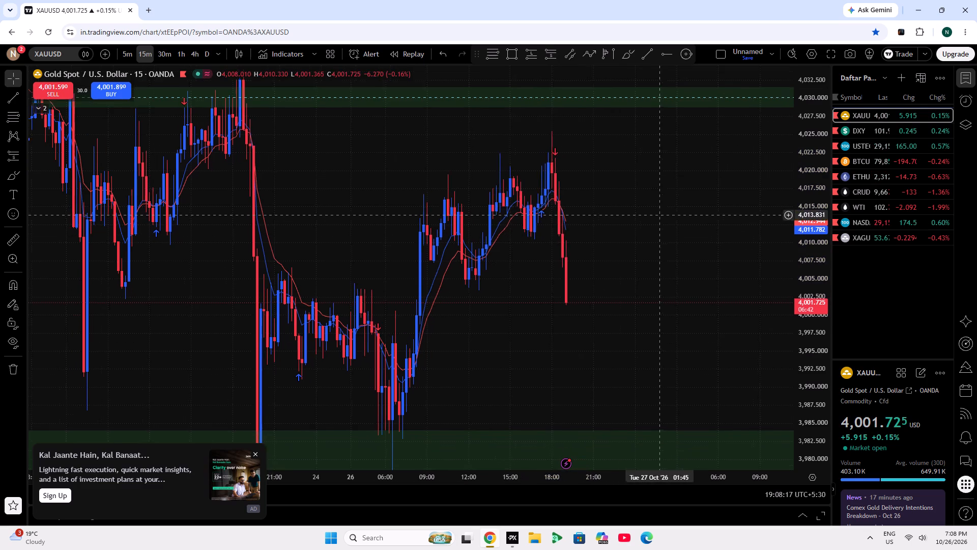
{"action": "left_click_drag", "start_coordinate": [658, 211], "coordinate": [652, 200]}
{"action": "left_click", "coordinate": [507, 49]}
{"action": "left_click", "coordinate": [504, 51]}
{"action": "left_click", "coordinate": [495, 51]}
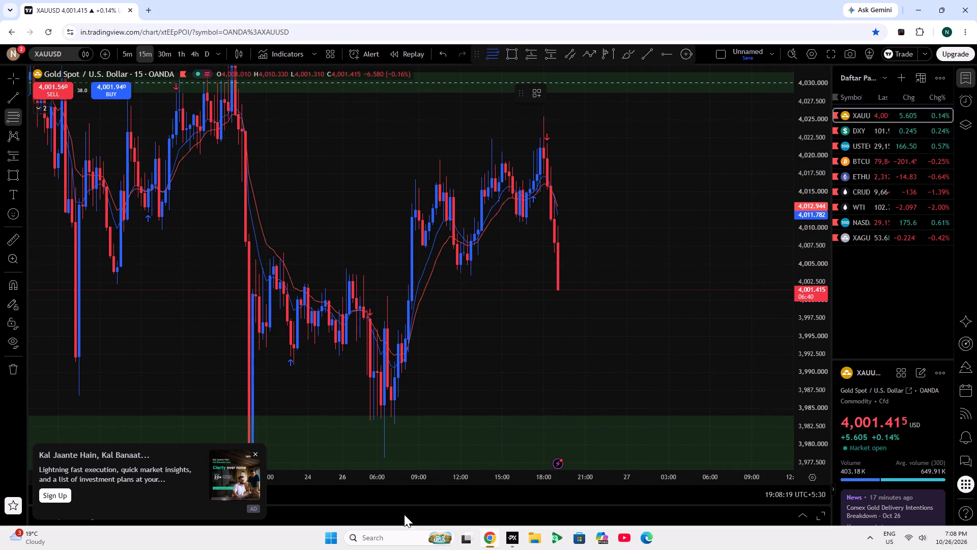
{"action": "left_click", "coordinate": [383, 457]}
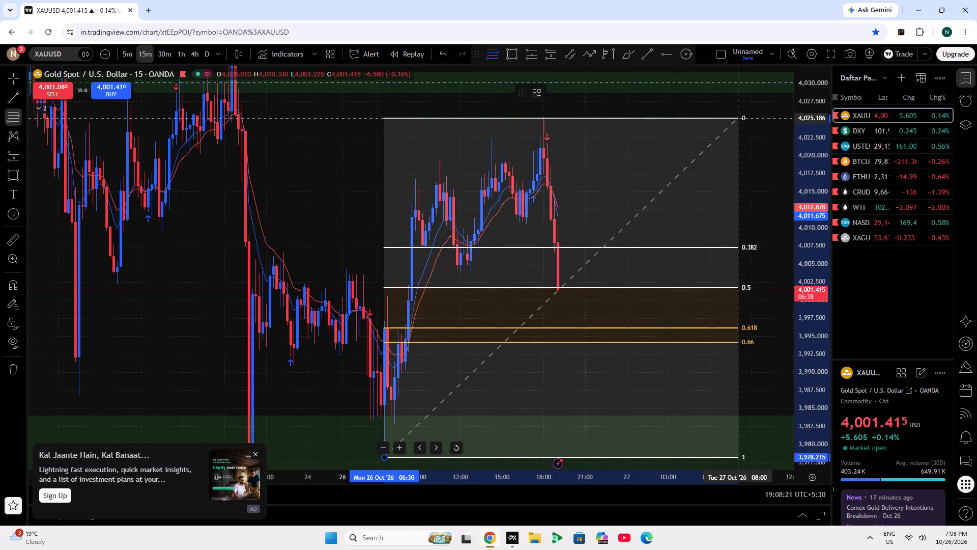
{"action": "left_click", "coordinate": [738, 116]}
{"action": "left_click", "coordinate": [782, 219]}
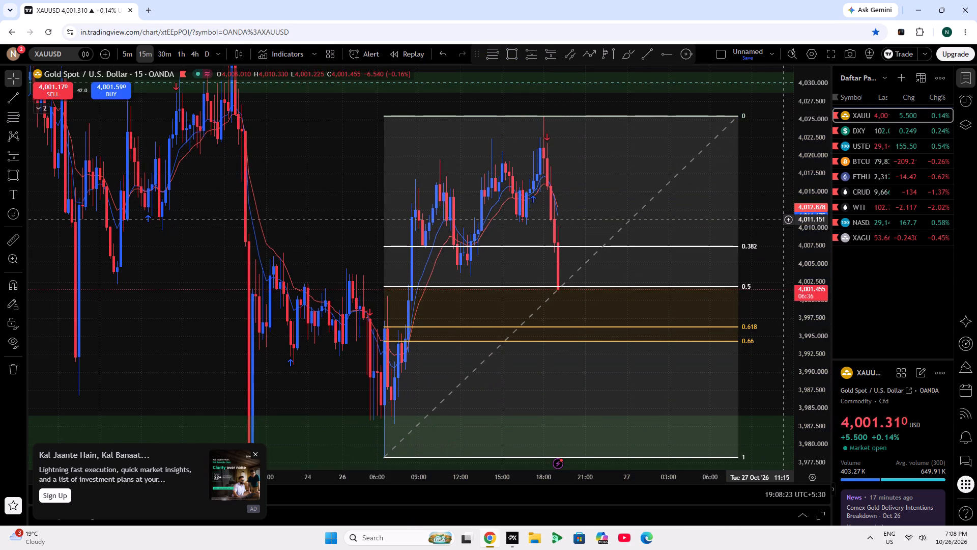
Switch the gold chart to the 5-minute timeframe, keeping the new Fibonacci retracement in view.
{"action": "left_click_drag", "start_coordinate": [782, 219], "coordinate": [716, 205]}
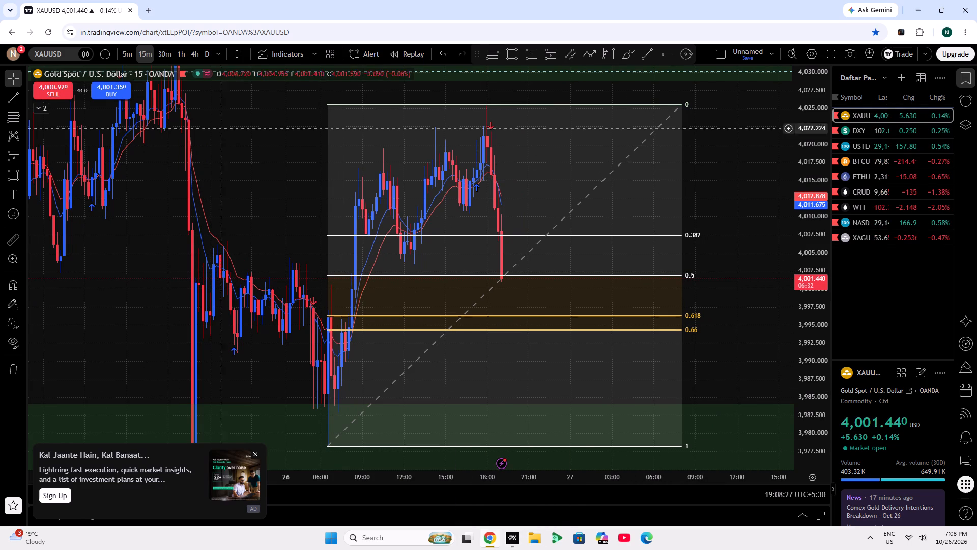
{"action": "left_click", "coordinate": [119, 50]}
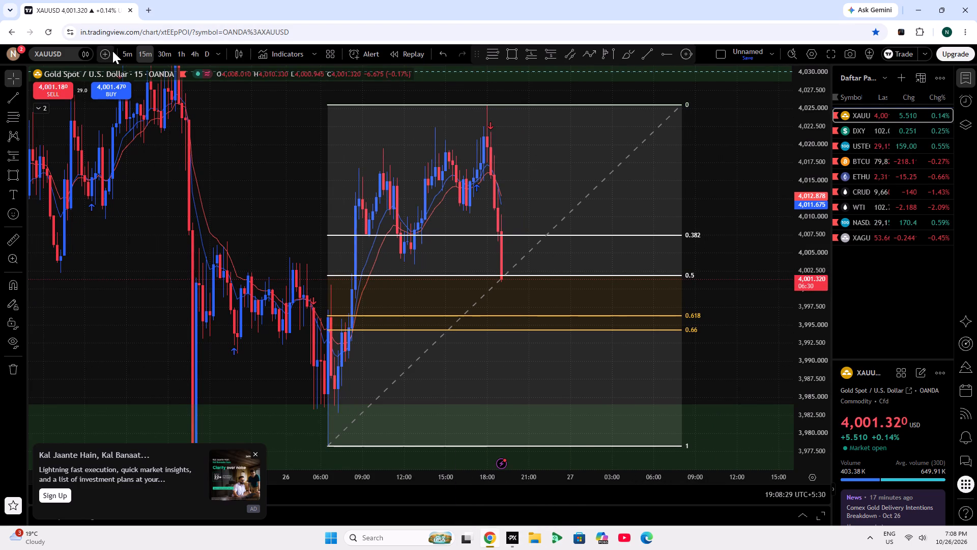
{"action": "left_click", "coordinate": [112, 52]}
{"action": "left_click", "coordinate": [130, 51]}
{"action": "scroll", "coordinate": [361, 238], "scroll_direction": "down", "scroll_amount": 9}
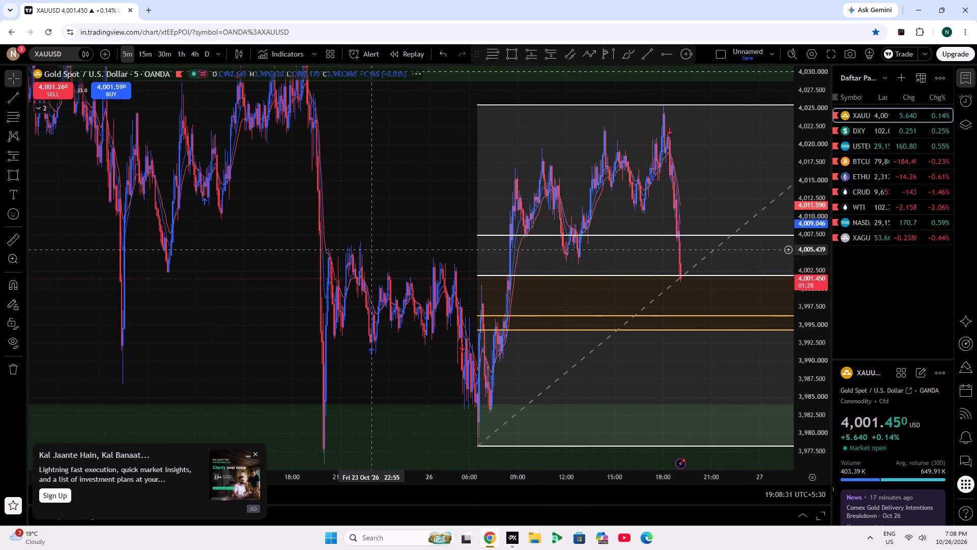
{"action": "left_click_drag", "start_coordinate": [369, 250], "coordinate": [106, 234]}
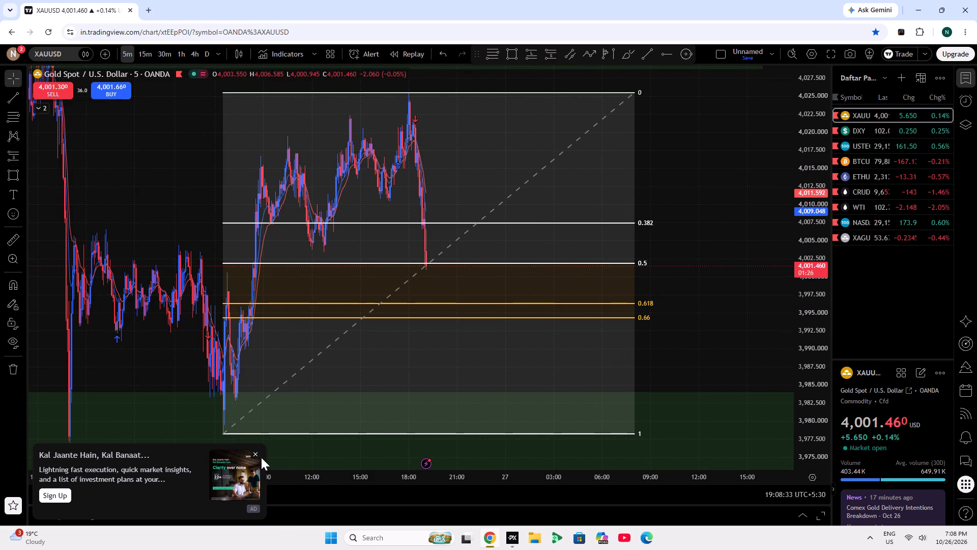
Dismiss the advertisement overlay covering the chart.
{"action": "left_click", "coordinate": [253, 454]}
Examine the gold price action on the 5-minute chart against the new retracement's 0.5, 0.618 and 0.66 levels.
{"action": "scroll", "coordinate": [623, 316], "scroll_direction": "up", "scroll_amount": 3}
{"action": "left_click_drag", "start_coordinate": [628, 285], "coordinate": [672, 291]}
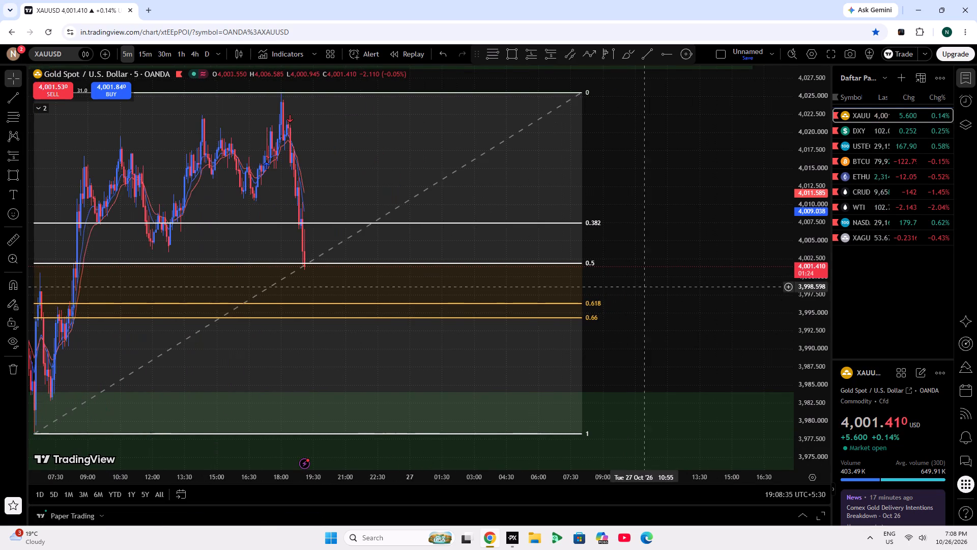
{"action": "left_click_drag", "start_coordinate": [672, 291], "coordinate": [763, 309]}
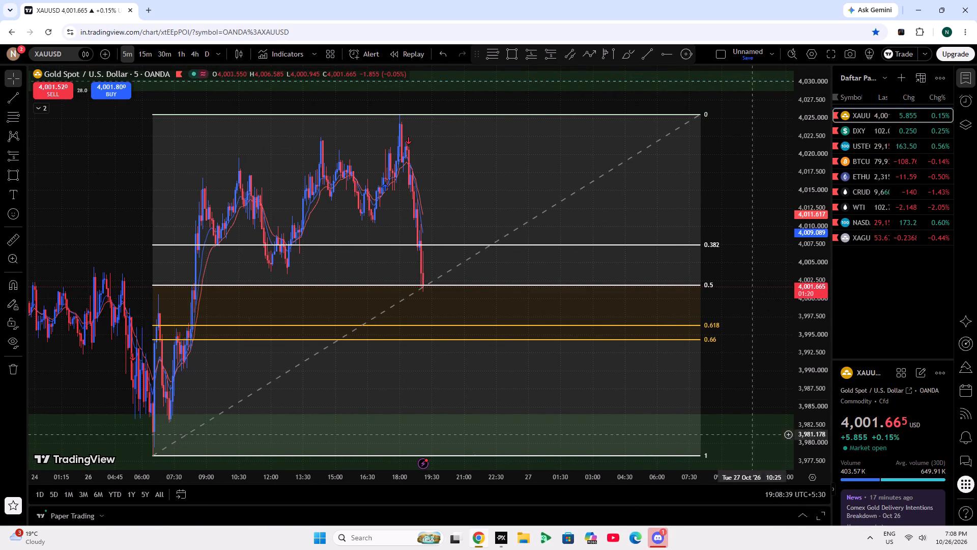
{"action": "left_click_drag", "start_coordinate": [748, 284], "coordinate": [769, 288]}
{"action": "scroll", "coordinate": [737, 297], "scroll_direction": "up", "scroll_amount": 4}
{"action": "left_click_drag", "start_coordinate": [723, 379], "coordinate": [791, 393]}
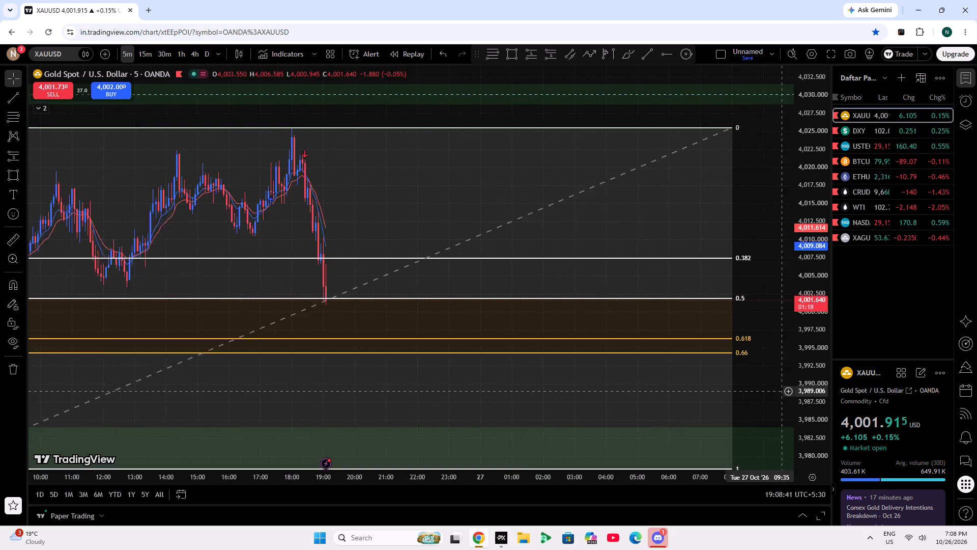
{"action": "left_click_drag", "start_coordinate": [791, 393], "coordinate": [857, 367]}
{"action": "scroll", "coordinate": [644, 338], "scroll_direction": "down", "scroll_amount": 3}
{"action": "left_click_drag", "start_coordinate": [176, 233], "coordinate": [175, 232]}
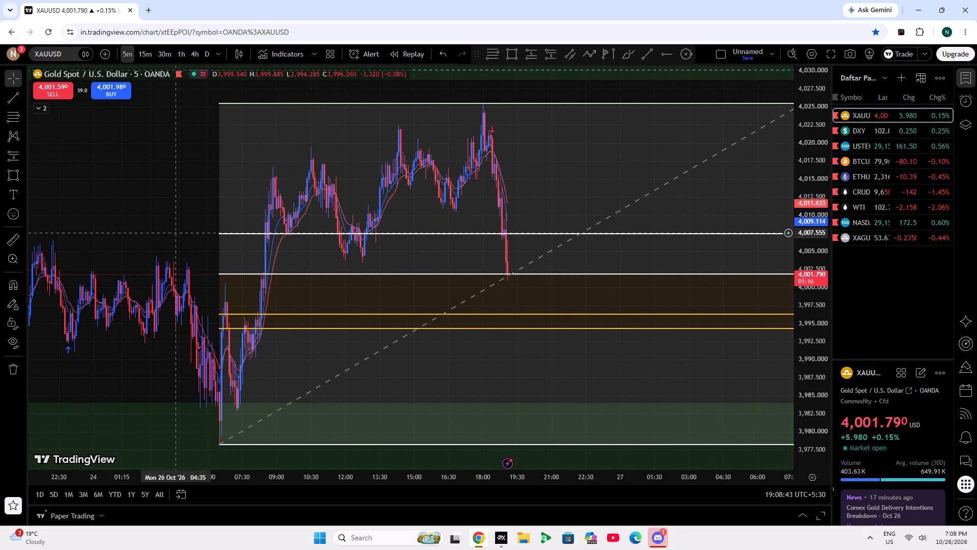
{"action": "left_click_drag", "start_coordinate": [175, 232], "coordinate": [62, 213]}
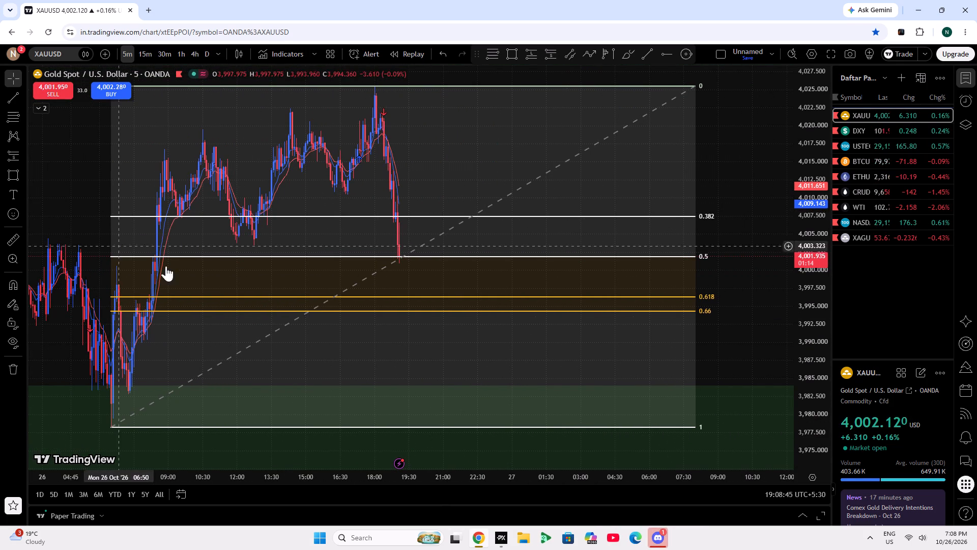
{"action": "scroll", "coordinate": [531, 398], "scroll_direction": "up", "scroll_amount": 2}
{"action": "scroll", "coordinate": [760, 295], "scroll_direction": "down", "scroll_amount": 2}
{"action": "scroll", "coordinate": [825, 323], "scroll_direction": "up", "scroll_amount": 7}
{"action": "left_click_drag", "start_coordinate": [678, 283], "coordinate": [768, 384]}
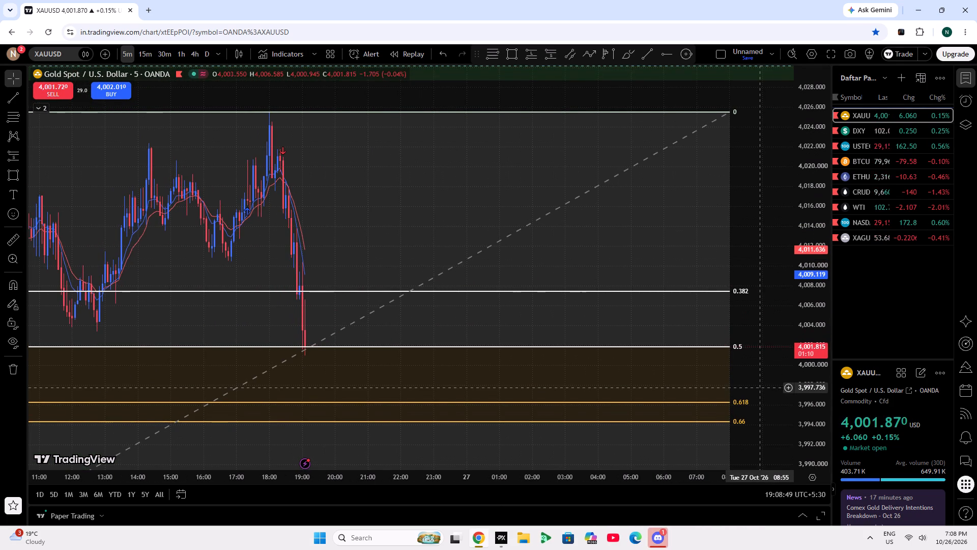